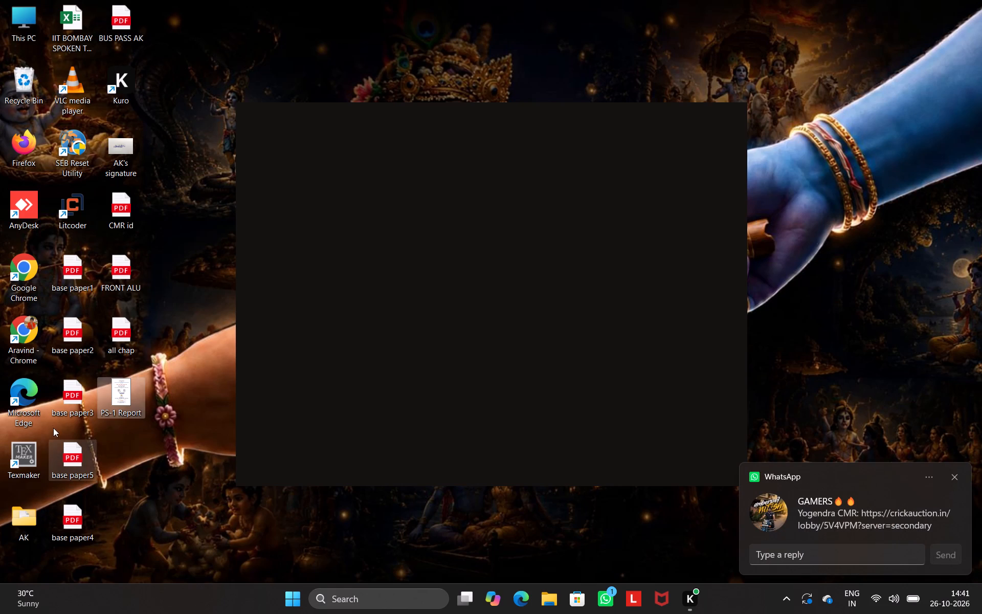
Open the PS-1 Report document from the desktop.
{"action": "double_click", "coordinate": [131, 392]}
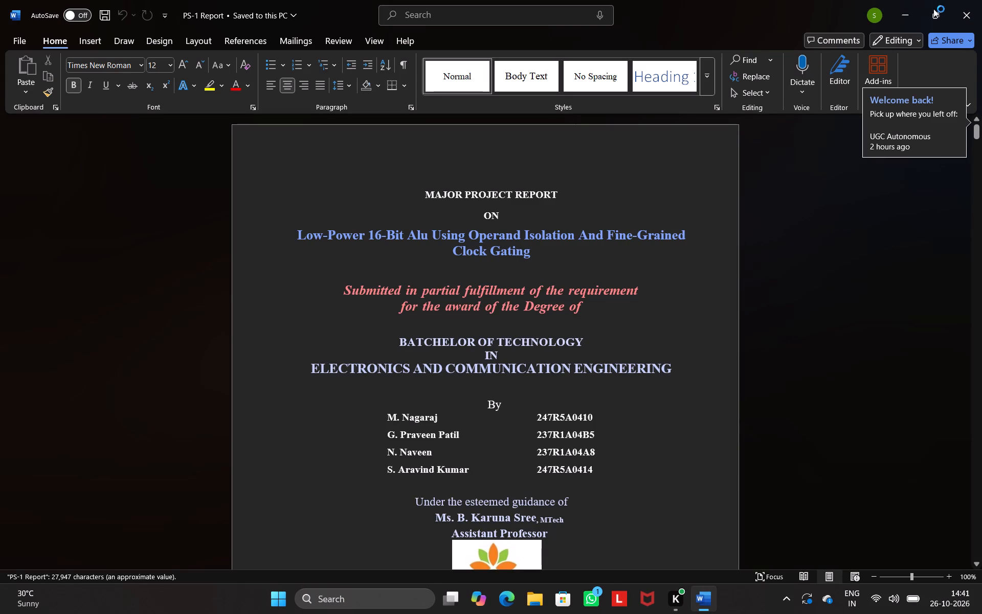
{"action": "left_click", "coordinate": [903, 282]}
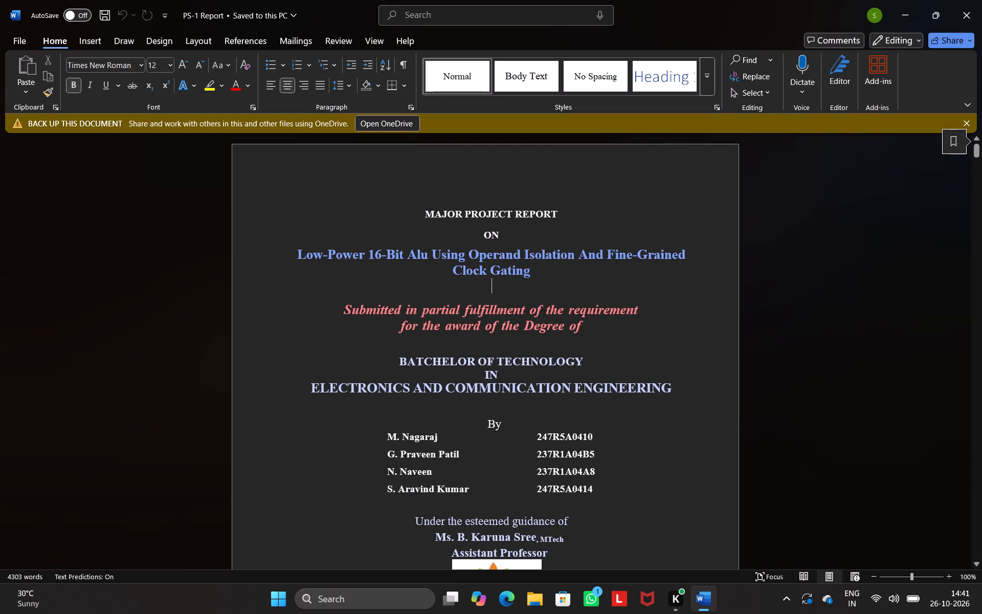
Open the FRONT ALU (1) document from the recent files in File Explorer.
{"action": "left_click", "coordinate": [537, 597]}
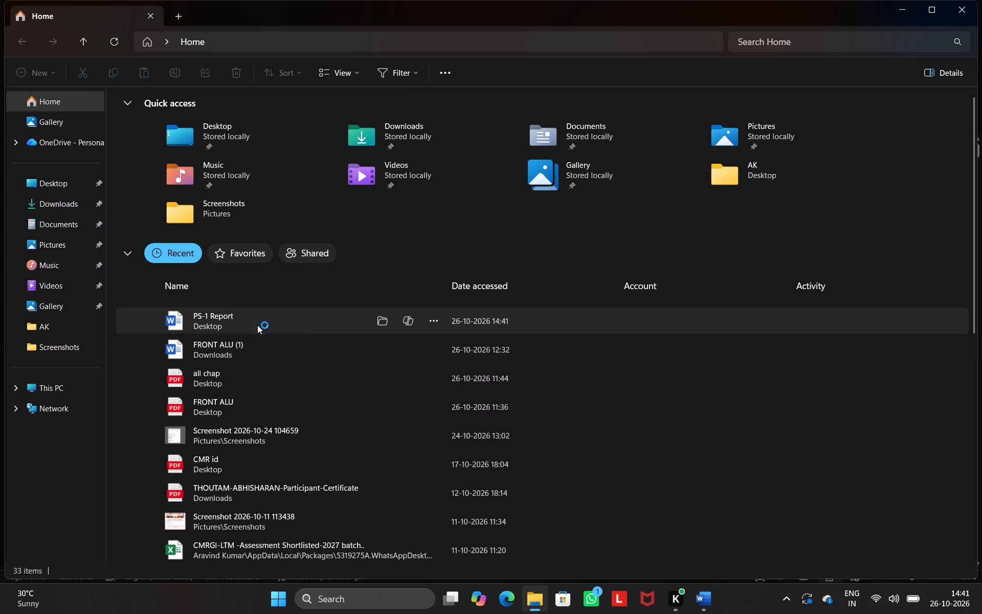
{"action": "scroll", "coordinate": [261, 344], "scroll_direction": "down", "scroll_amount": 1}
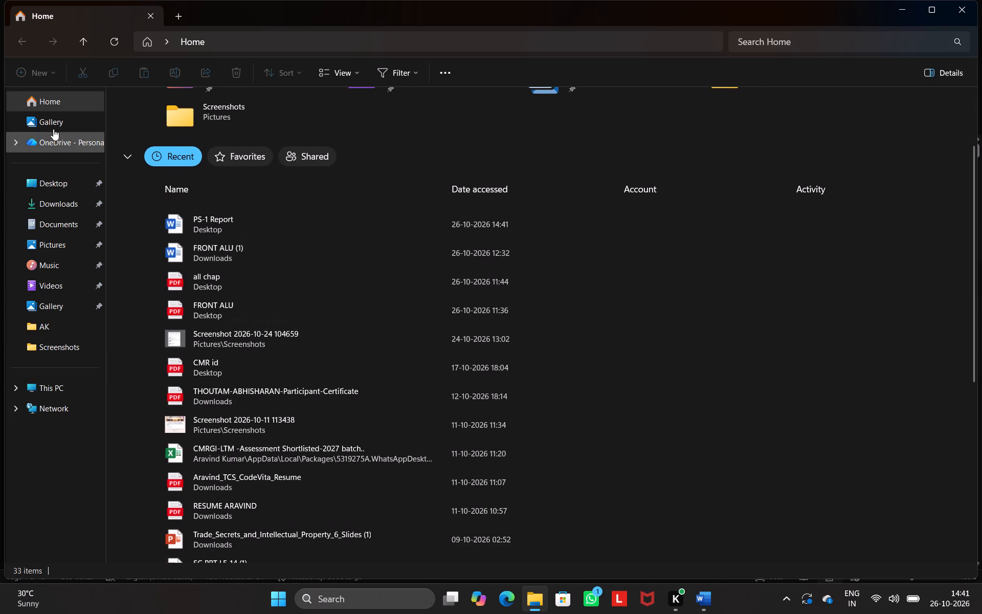
{"action": "double_click", "coordinate": [227, 245]}
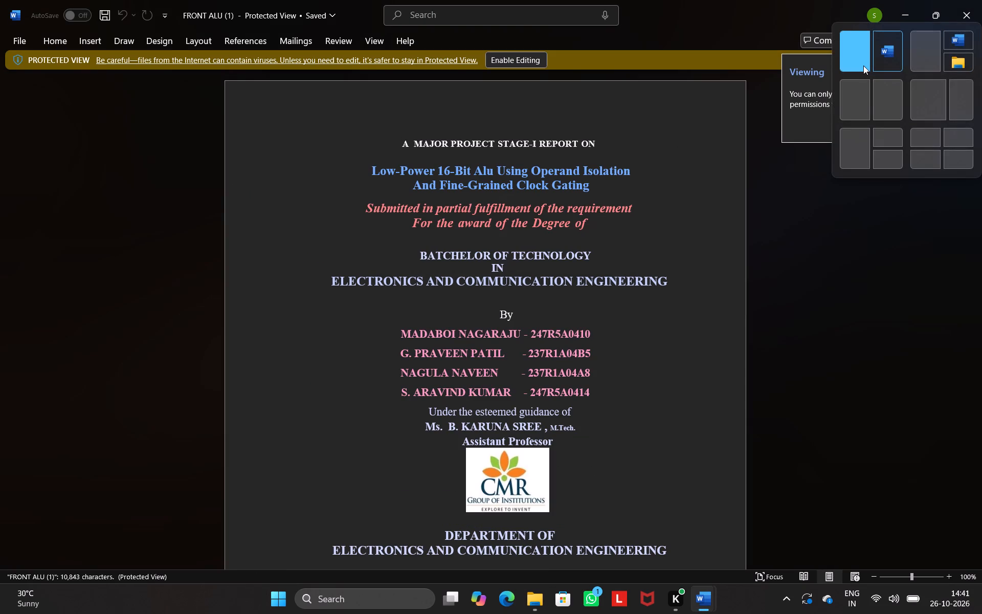
Arrange the two documents side by side, with PS-1 Report on the left half and FRONT ALU (1) on the right half.
{"action": "left_click", "coordinate": [863, 65]}
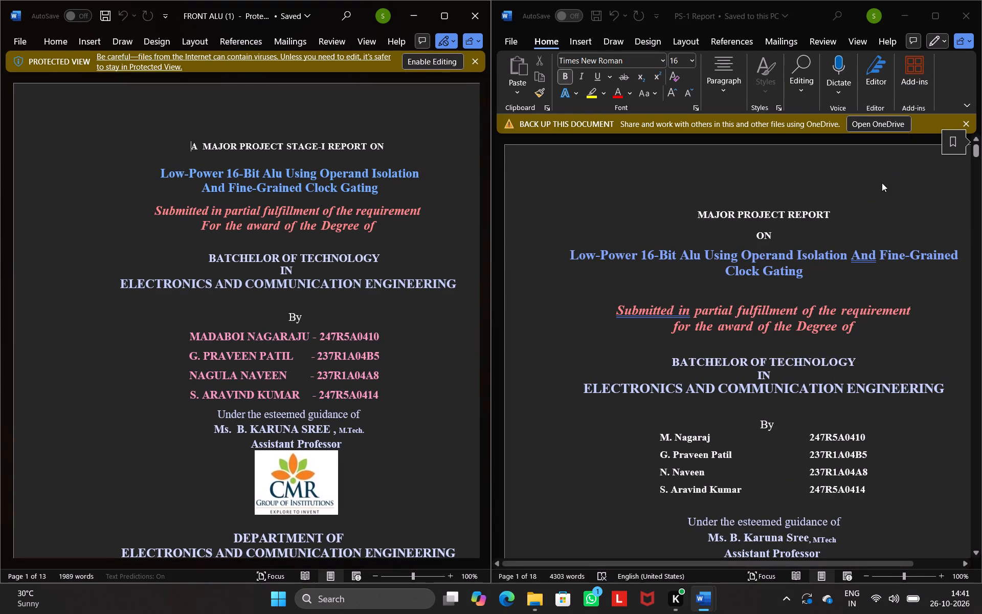
{"action": "scroll", "coordinate": [762, 279], "scroll_direction": "up", "scroll_amount": 1}
{"action": "scroll", "coordinate": [762, 279], "scroll_direction": "down", "scroll_amount": 1}
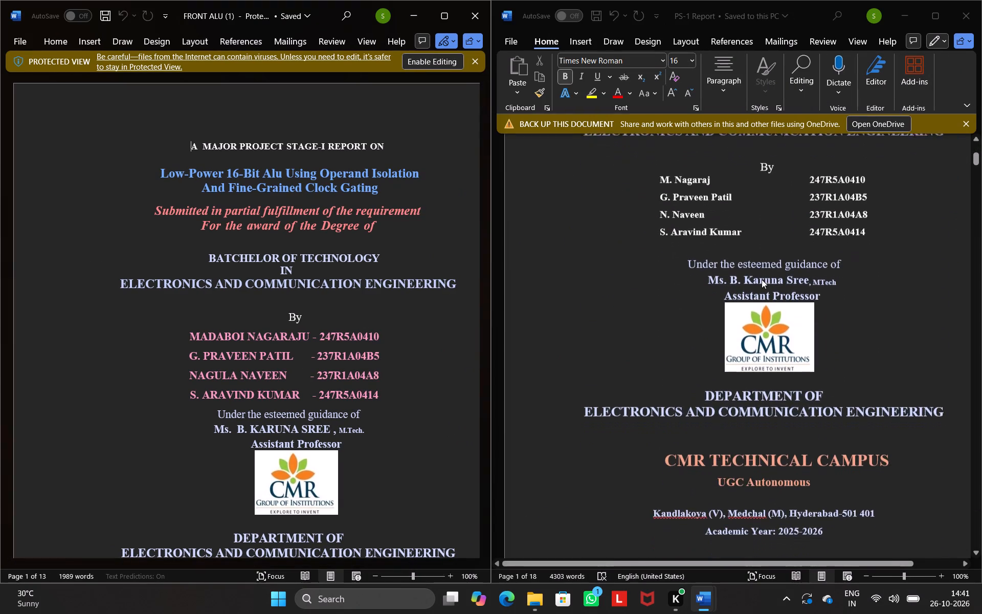
{"action": "scroll", "coordinate": [762, 279], "scroll_direction": "down", "scroll_amount": 1}
{"action": "left_click", "coordinate": [740, 423]}
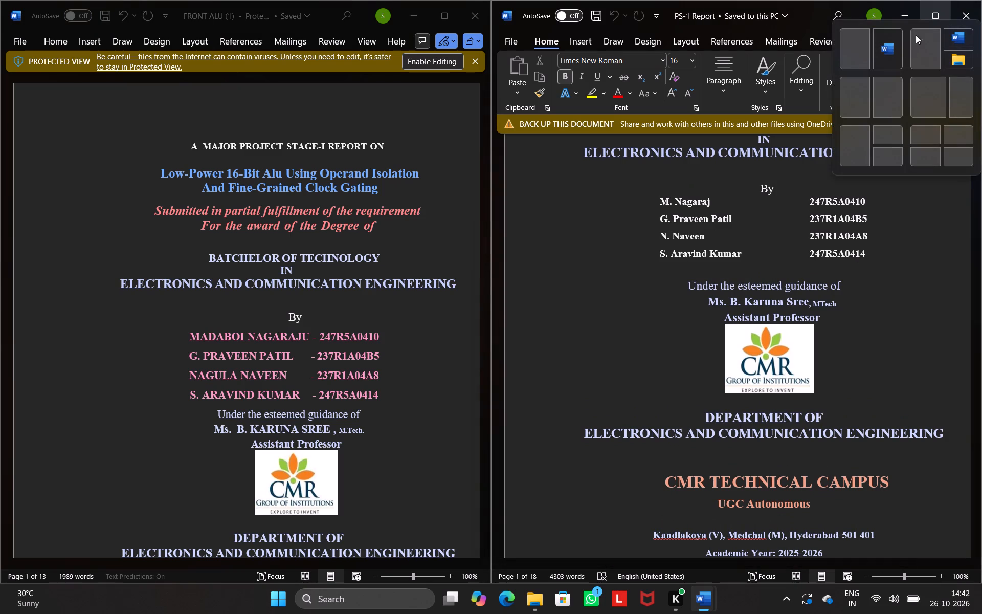
{"action": "left_click", "coordinate": [876, 50]}
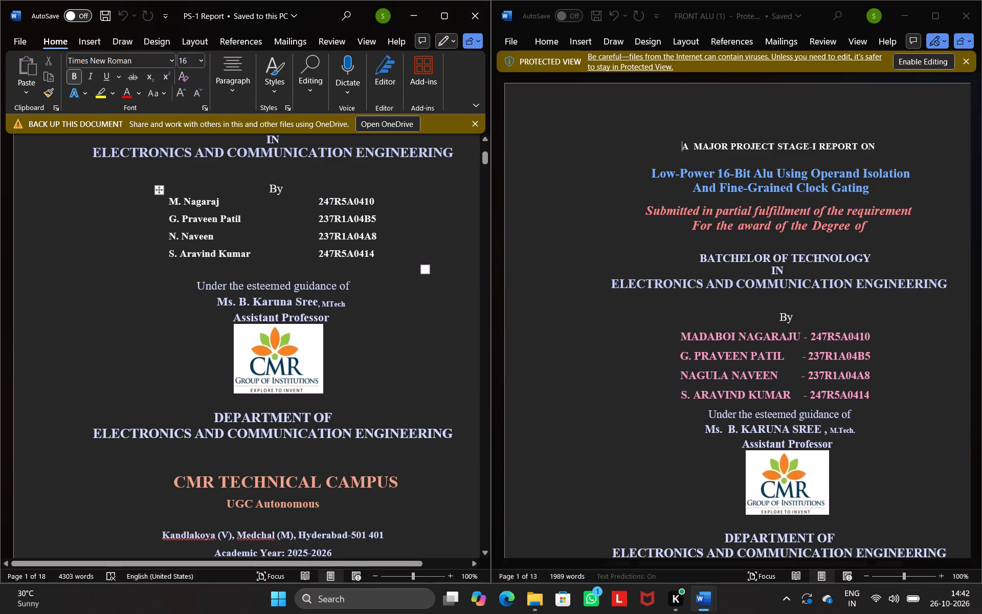
Compare the title and certificate pages of PS-1 Report with the front pages of FRONT ALU (1).
{"action": "scroll", "coordinate": [343, 282], "scroll_direction": "up", "scroll_amount": 12}
{"action": "left_click", "coordinate": [291, 246]}
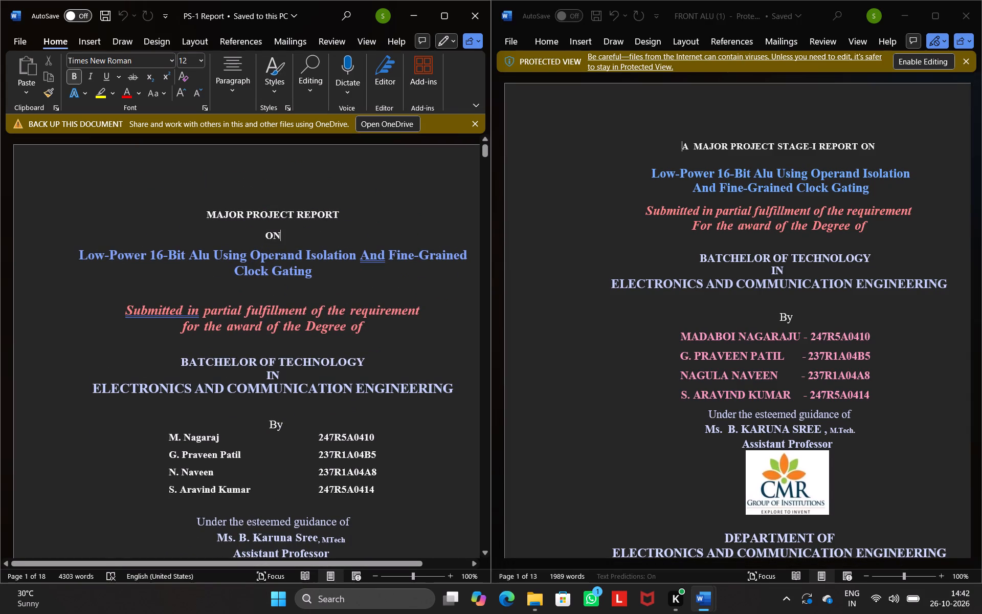
{"action": "left_click", "coordinate": [303, 271]}
{"action": "scroll", "coordinate": [303, 271], "scroll_direction": "down", "scroll_amount": 2}
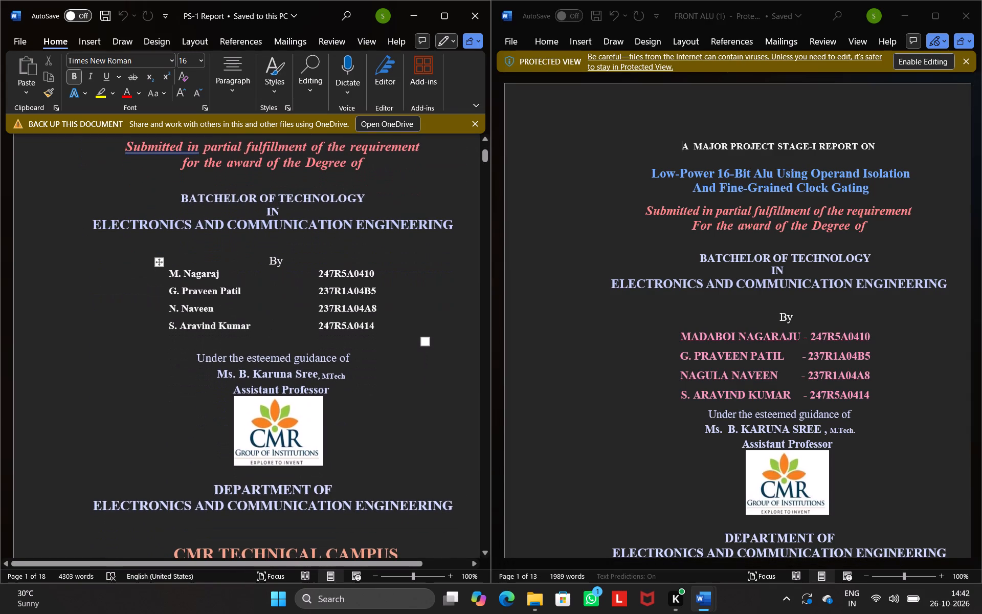
{"action": "scroll", "coordinate": [619, 257], "scroll_direction": "down", "scroll_amount": 1}
{"action": "scroll", "coordinate": [619, 257], "scroll_direction": "up", "scroll_amount": 1}
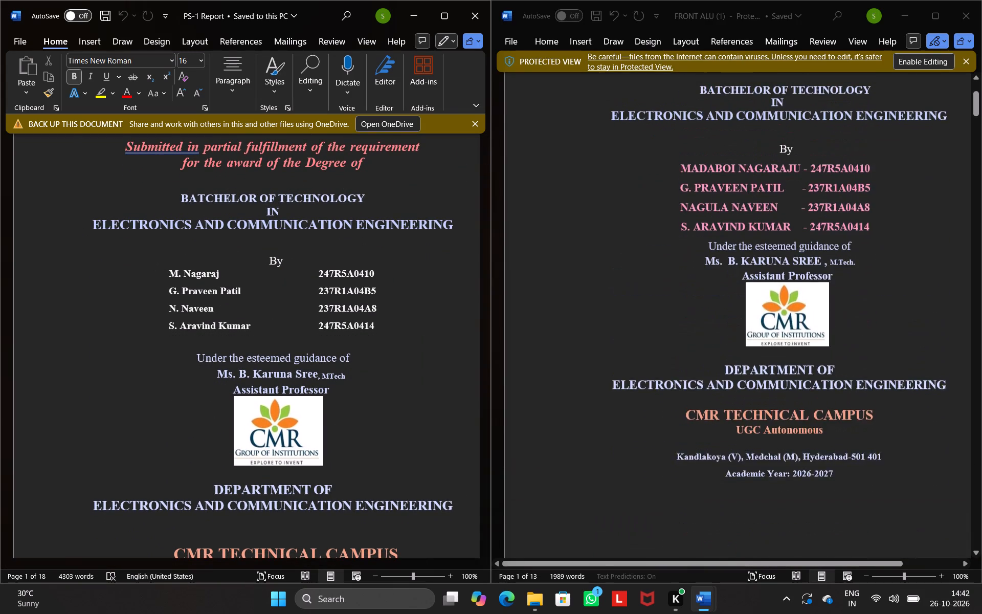
{"action": "scroll", "coordinate": [619, 257], "scroll_direction": "up", "scroll_amount": 1}
{"action": "scroll", "coordinate": [619, 257], "scroll_direction": "down", "scroll_amount": 1}
{"action": "scroll", "coordinate": [337, 343], "scroll_direction": "down", "scroll_amount": 1}
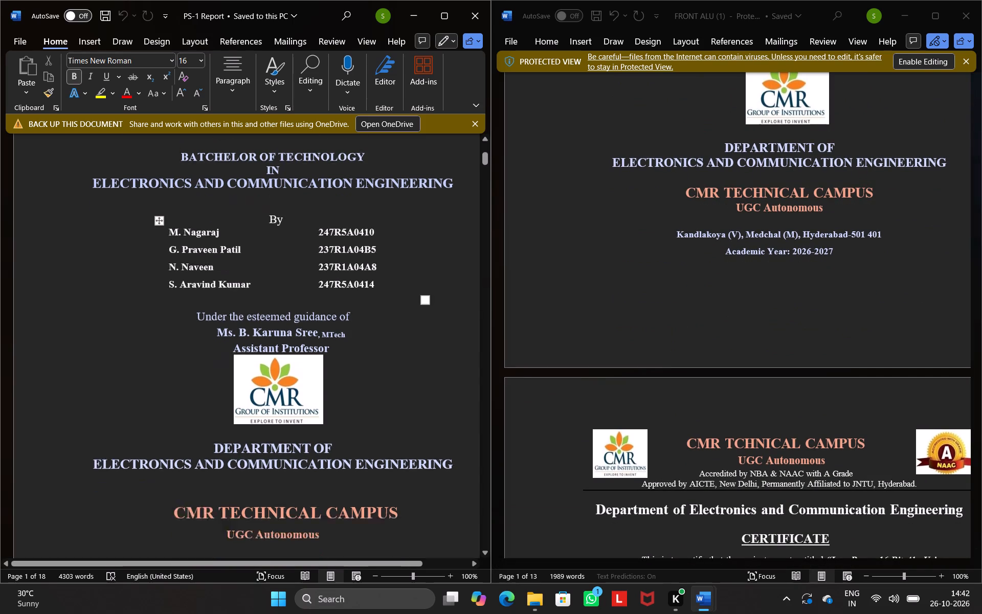
{"action": "scroll", "coordinate": [337, 343], "scroll_direction": "down", "scroll_amount": 3}
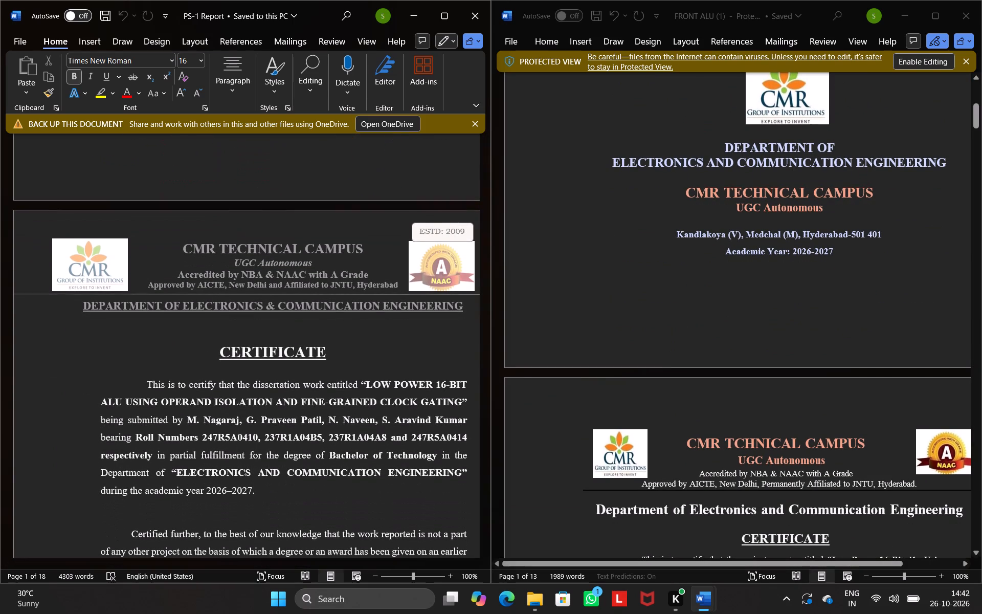
{"action": "scroll", "coordinate": [429, 368], "scroll_direction": "down", "scroll_amount": 1}
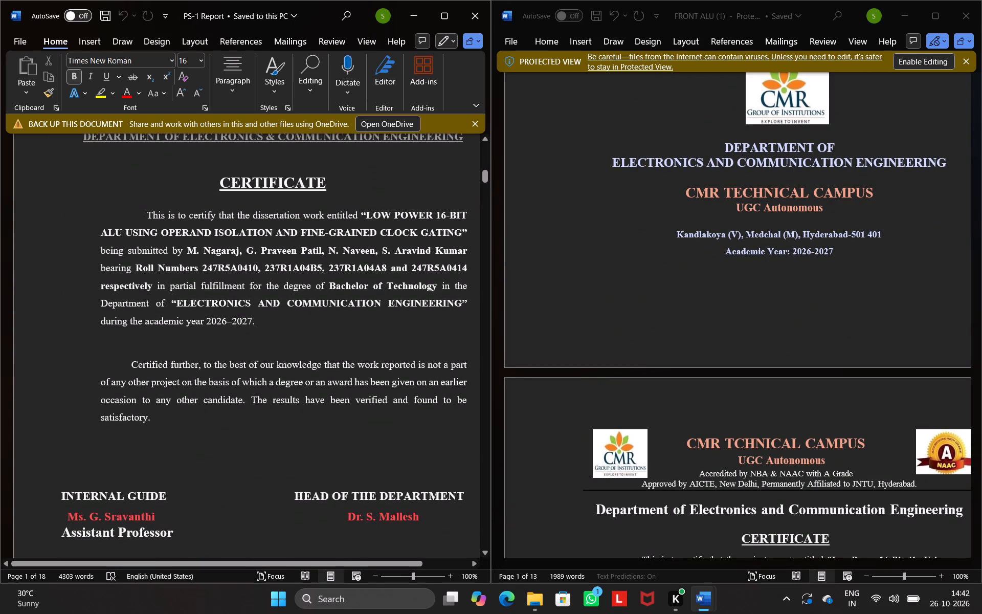
{"action": "scroll", "coordinate": [374, 323], "scroll_direction": "up", "scroll_amount": 2}
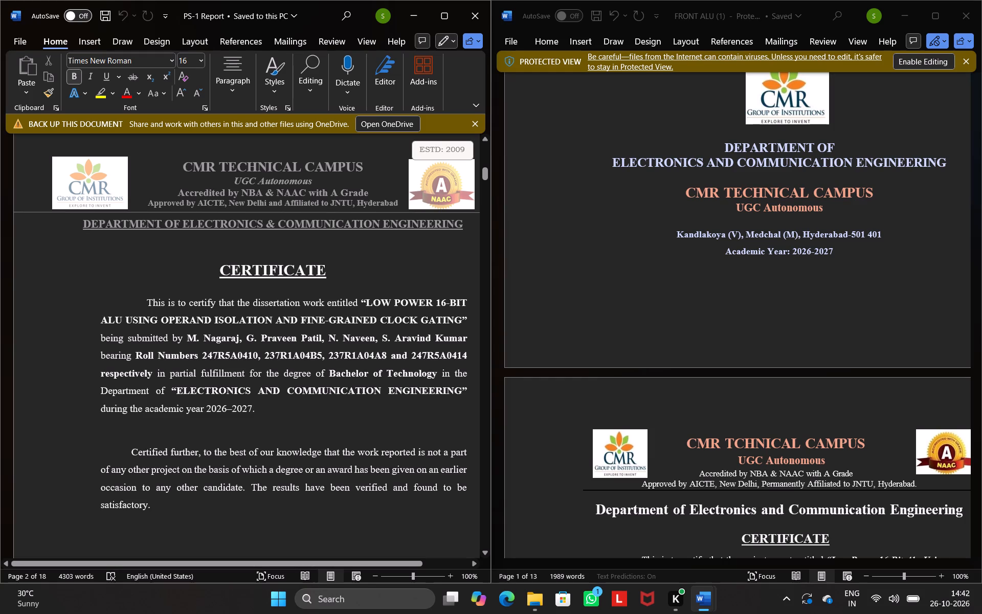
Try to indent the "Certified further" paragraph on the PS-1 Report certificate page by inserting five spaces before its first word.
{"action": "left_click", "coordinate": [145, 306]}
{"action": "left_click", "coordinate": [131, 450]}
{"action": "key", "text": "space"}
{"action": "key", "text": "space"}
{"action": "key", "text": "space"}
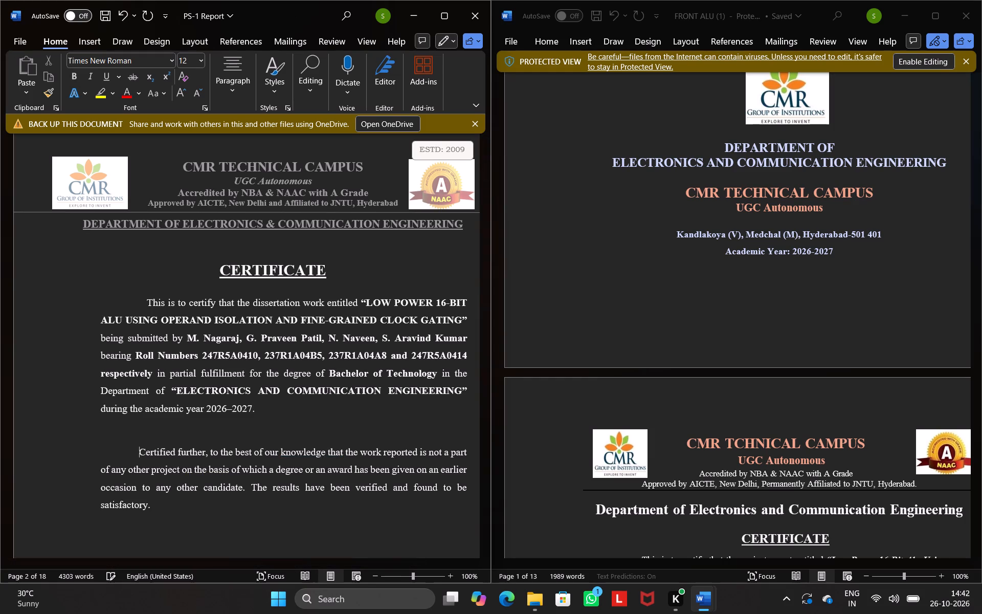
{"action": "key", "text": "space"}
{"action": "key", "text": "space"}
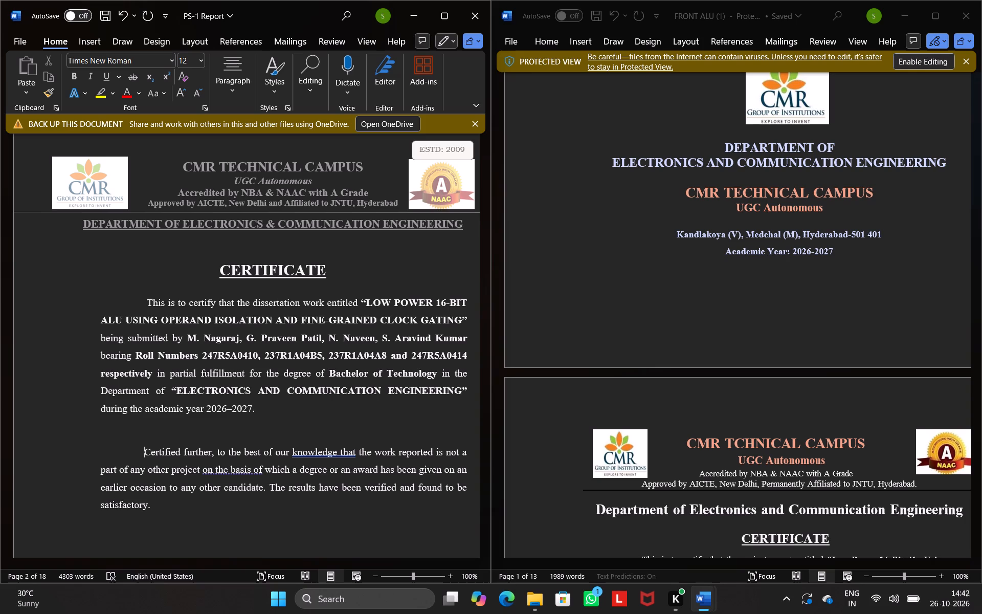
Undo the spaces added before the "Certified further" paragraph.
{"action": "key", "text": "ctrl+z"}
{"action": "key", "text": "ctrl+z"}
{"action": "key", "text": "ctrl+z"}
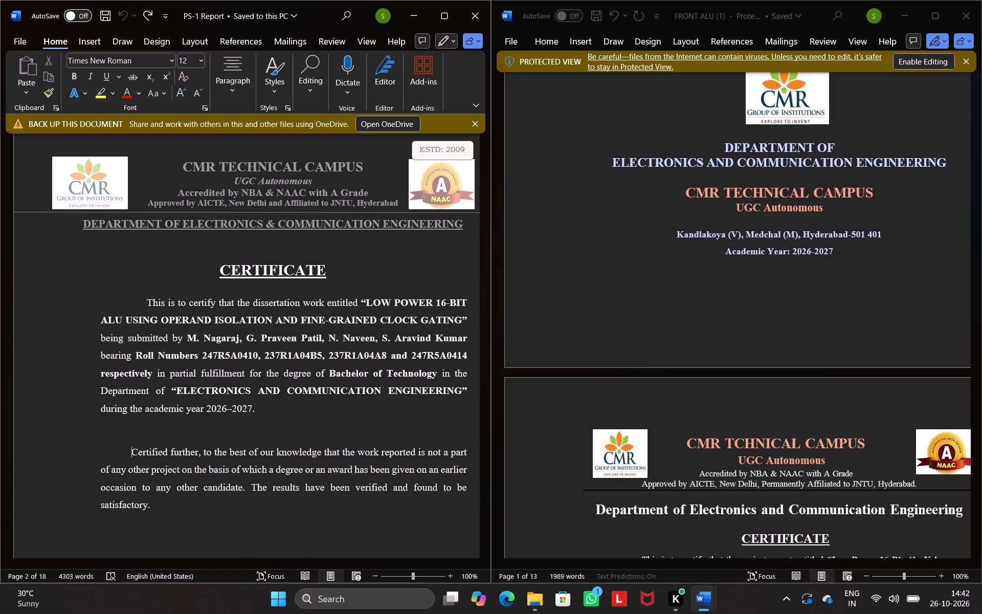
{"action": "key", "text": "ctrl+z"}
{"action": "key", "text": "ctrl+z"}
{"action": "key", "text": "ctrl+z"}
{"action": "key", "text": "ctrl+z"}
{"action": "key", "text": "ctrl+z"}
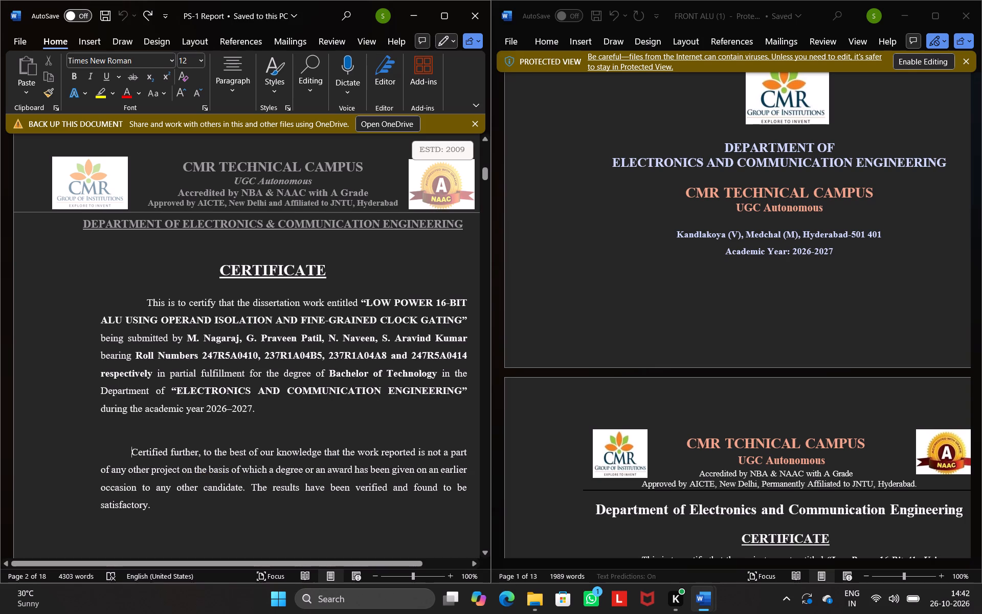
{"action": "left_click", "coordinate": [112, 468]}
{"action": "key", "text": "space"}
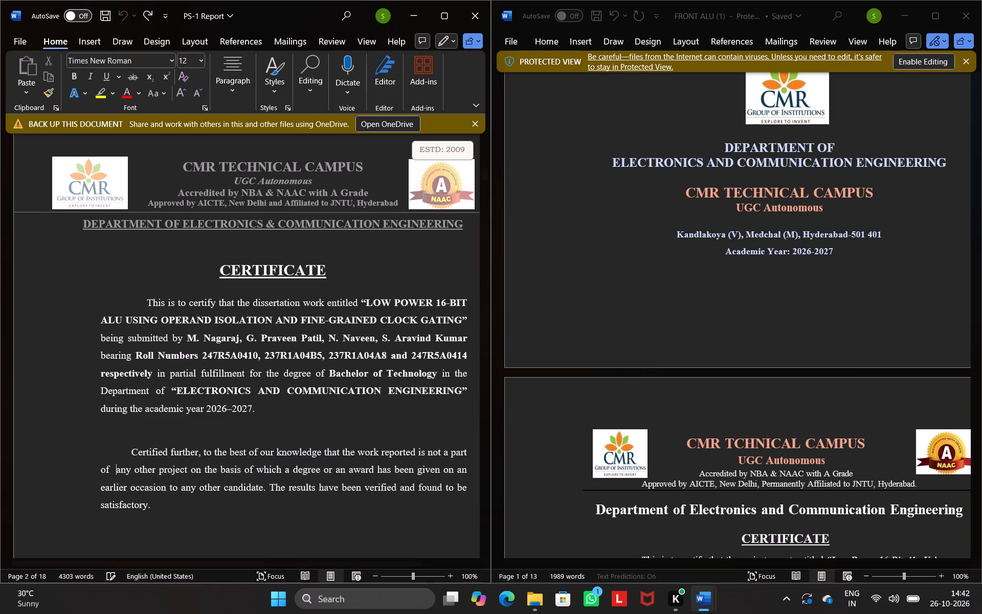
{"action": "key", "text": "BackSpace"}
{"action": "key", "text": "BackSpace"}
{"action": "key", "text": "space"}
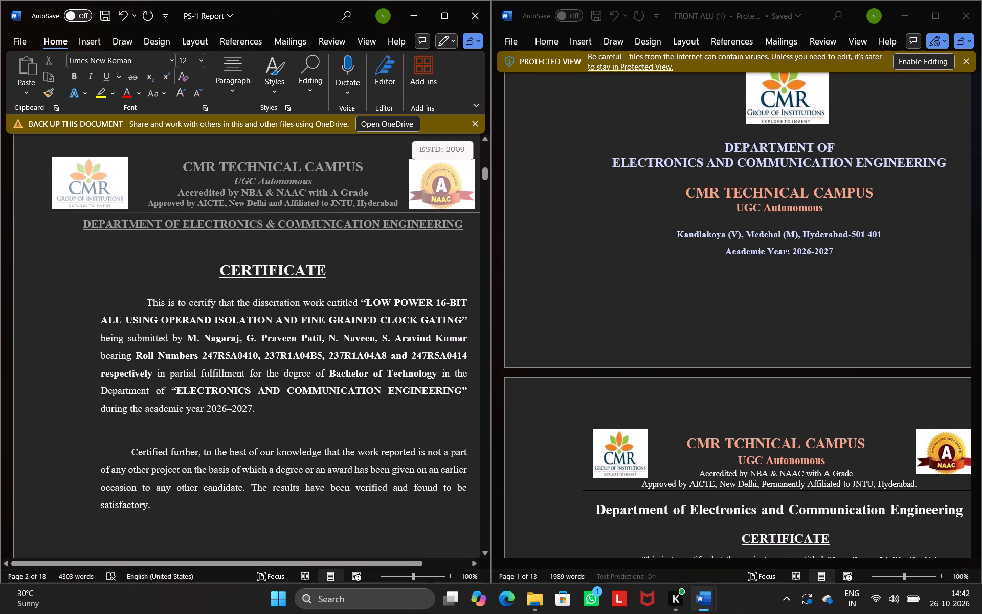
Maximize the PS-1 Report window.
{"action": "left_click", "coordinate": [451, 11]}
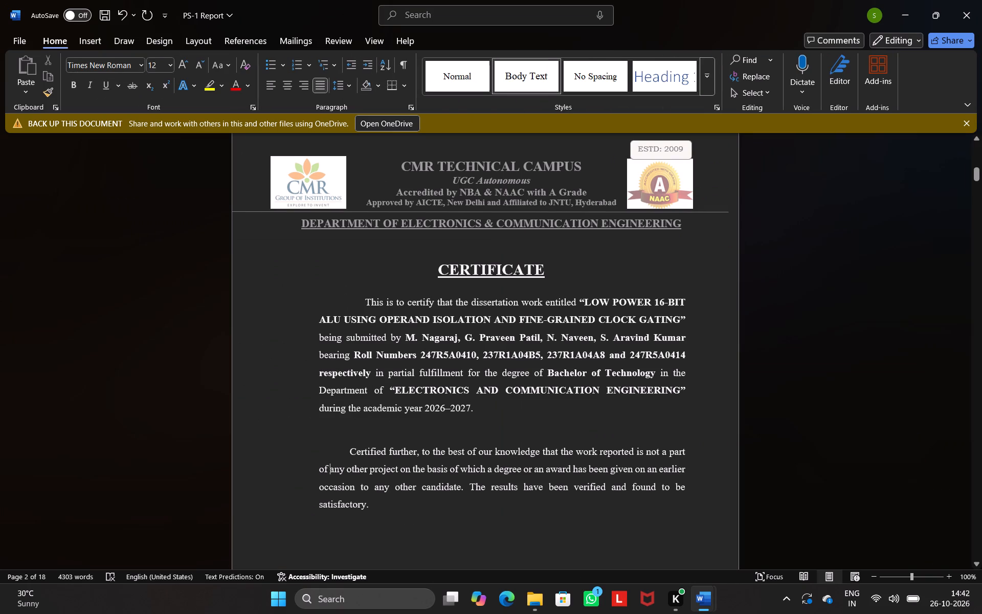
Highlight the two body paragraphs on the certificate page to examine their indentation and text formatting.
{"action": "left_click_drag", "start_coordinate": [351, 449], "coordinate": [402, 513]}
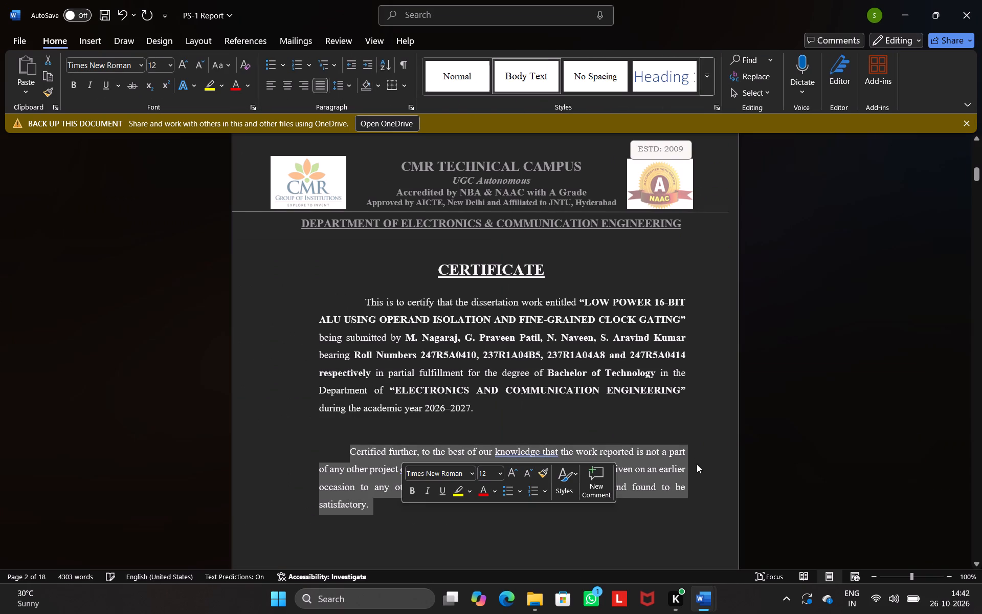
{"action": "left_click", "coordinate": [538, 341]}
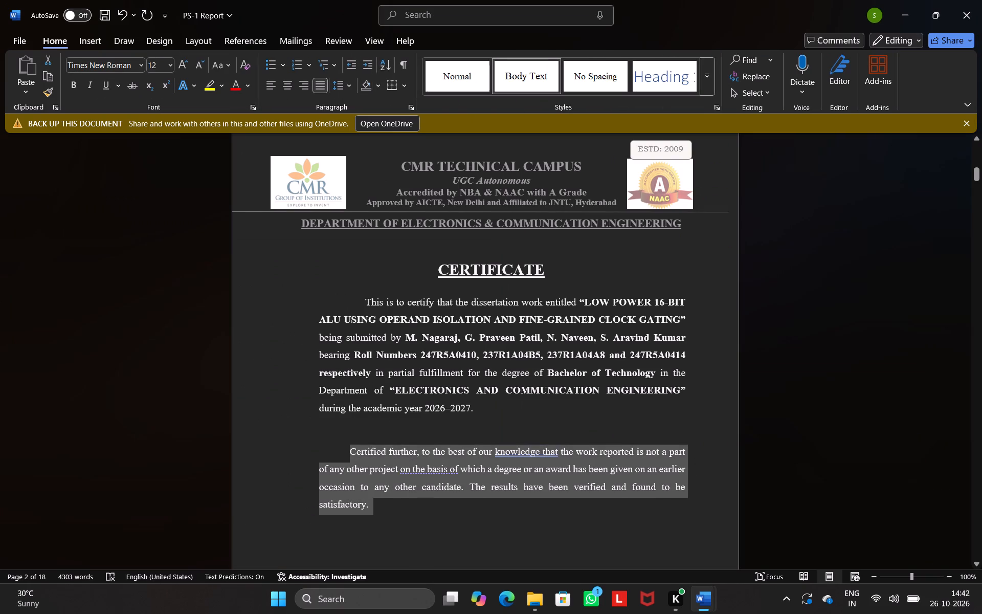
{"action": "left_click", "coordinate": [521, 370]}
{"action": "left_click", "coordinate": [509, 477]}
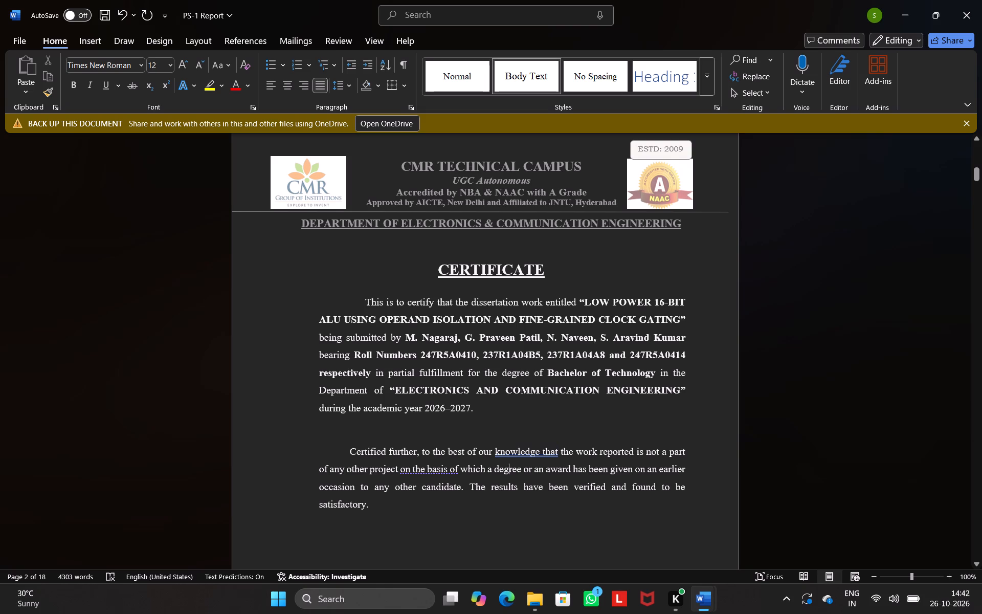
{"action": "left_click_drag", "start_coordinate": [369, 509], "coordinate": [349, 449]}
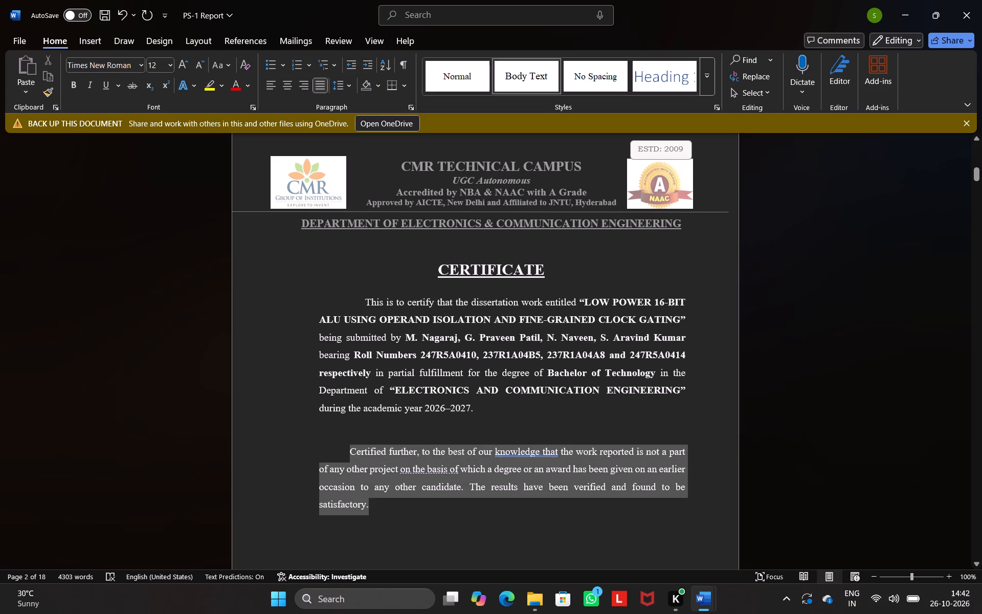
{"action": "left_click_drag", "start_coordinate": [349, 449], "coordinate": [346, 449]}
{"action": "left_click", "coordinate": [473, 381]}
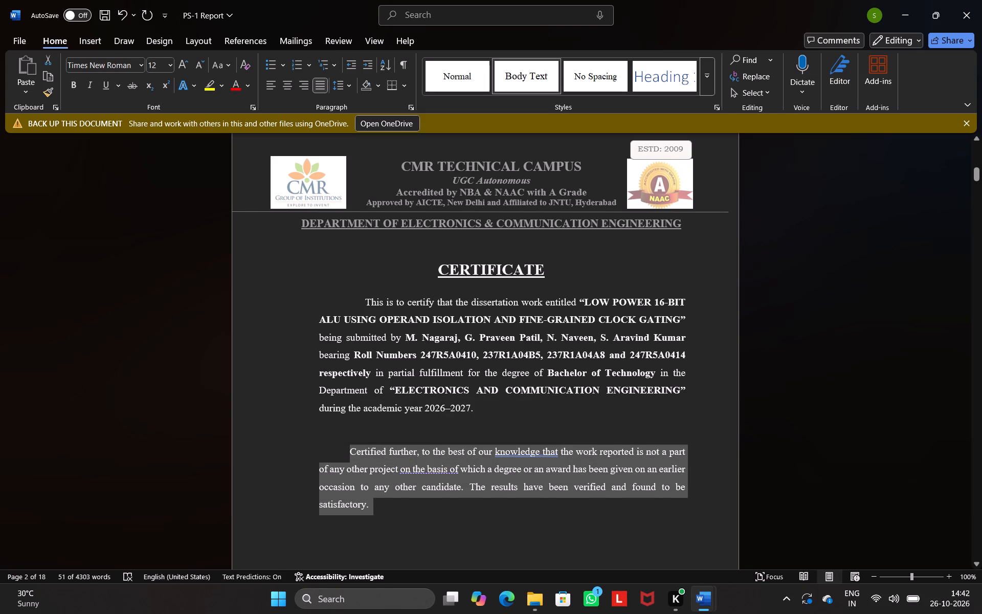
{"action": "left_click_drag", "start_coordinate": [362, 301], "coordinate": [466, 455]}
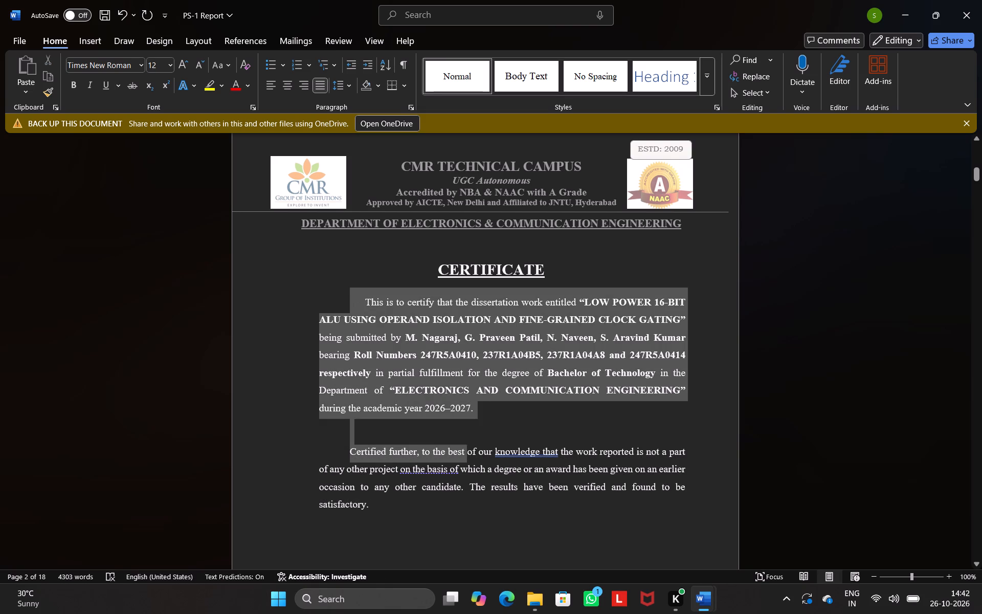
{"action": "left_click_drag", "start_coordinate": [466, 455], "coordinate": [468, 474]}
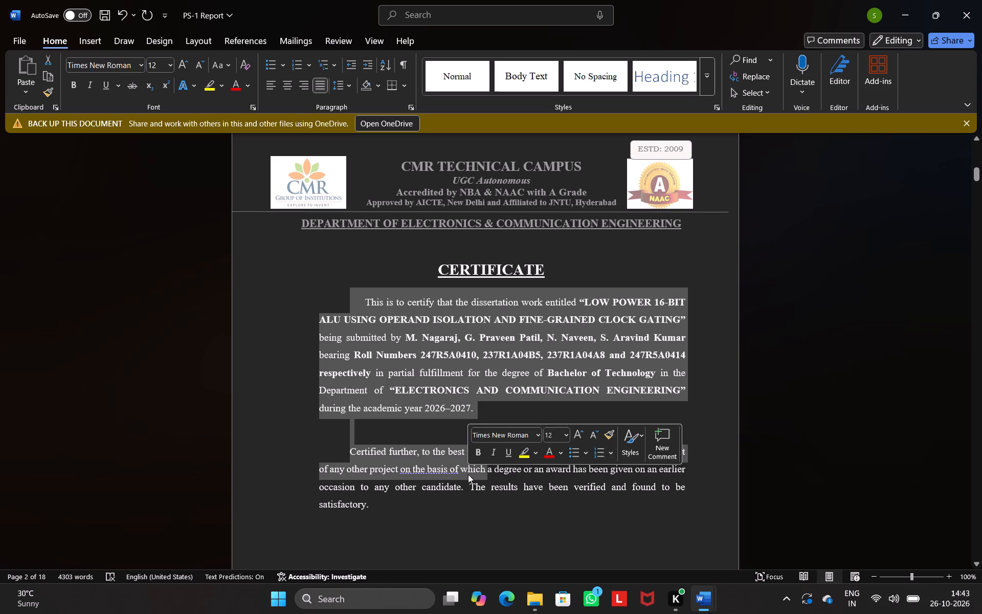
{"action": "left_click", "coordinate": [368, 296]}
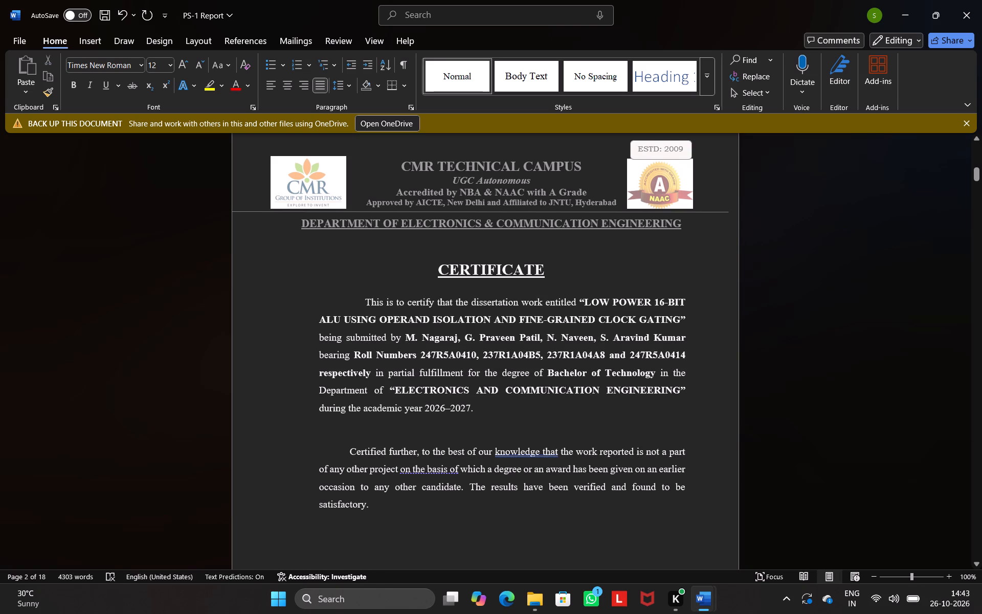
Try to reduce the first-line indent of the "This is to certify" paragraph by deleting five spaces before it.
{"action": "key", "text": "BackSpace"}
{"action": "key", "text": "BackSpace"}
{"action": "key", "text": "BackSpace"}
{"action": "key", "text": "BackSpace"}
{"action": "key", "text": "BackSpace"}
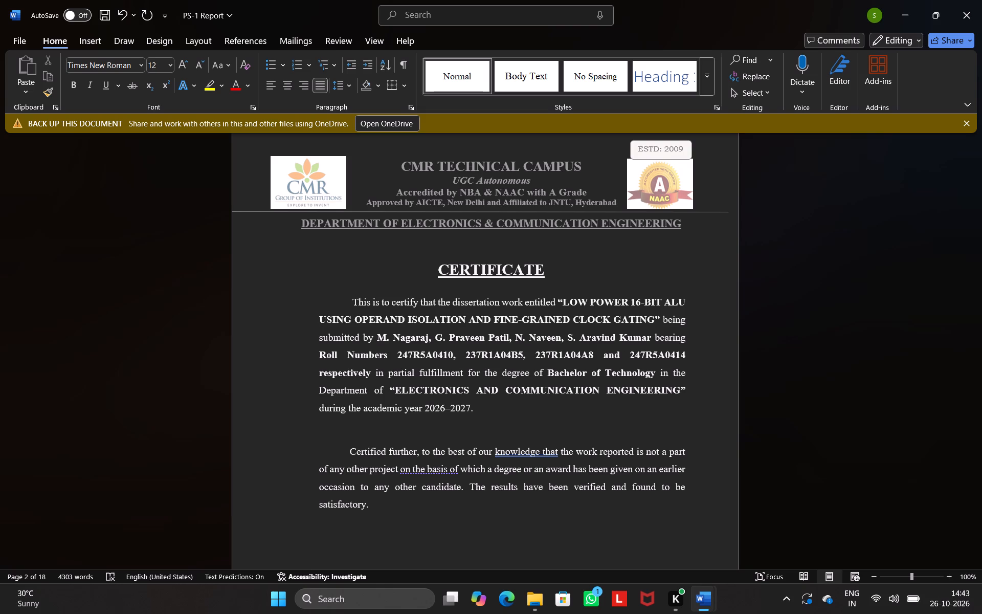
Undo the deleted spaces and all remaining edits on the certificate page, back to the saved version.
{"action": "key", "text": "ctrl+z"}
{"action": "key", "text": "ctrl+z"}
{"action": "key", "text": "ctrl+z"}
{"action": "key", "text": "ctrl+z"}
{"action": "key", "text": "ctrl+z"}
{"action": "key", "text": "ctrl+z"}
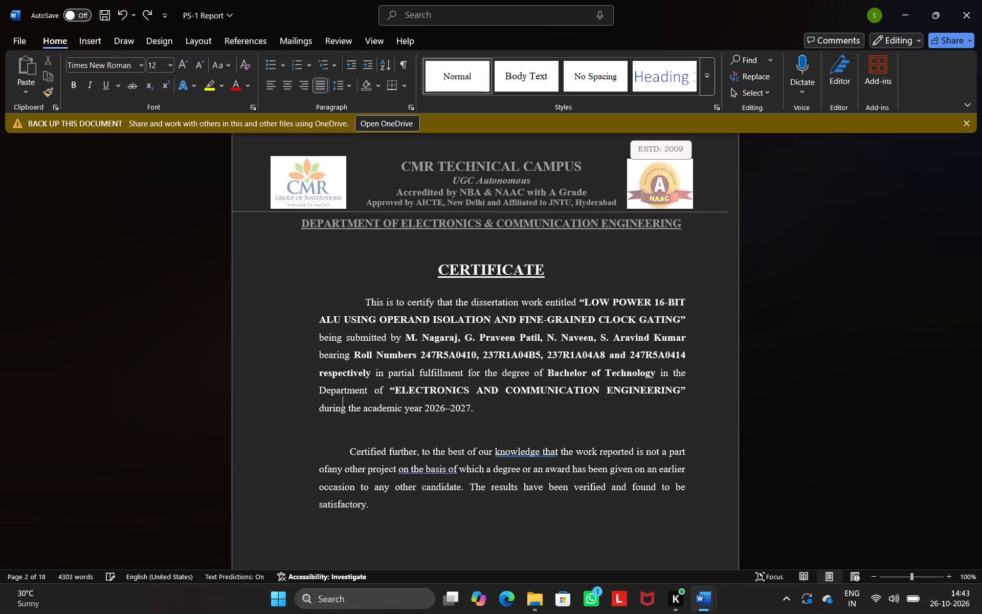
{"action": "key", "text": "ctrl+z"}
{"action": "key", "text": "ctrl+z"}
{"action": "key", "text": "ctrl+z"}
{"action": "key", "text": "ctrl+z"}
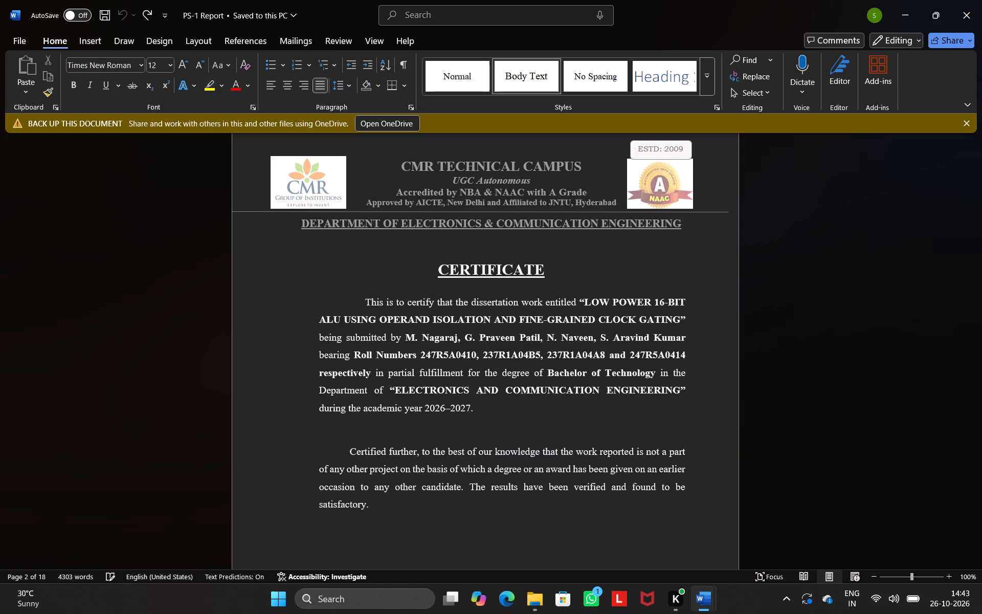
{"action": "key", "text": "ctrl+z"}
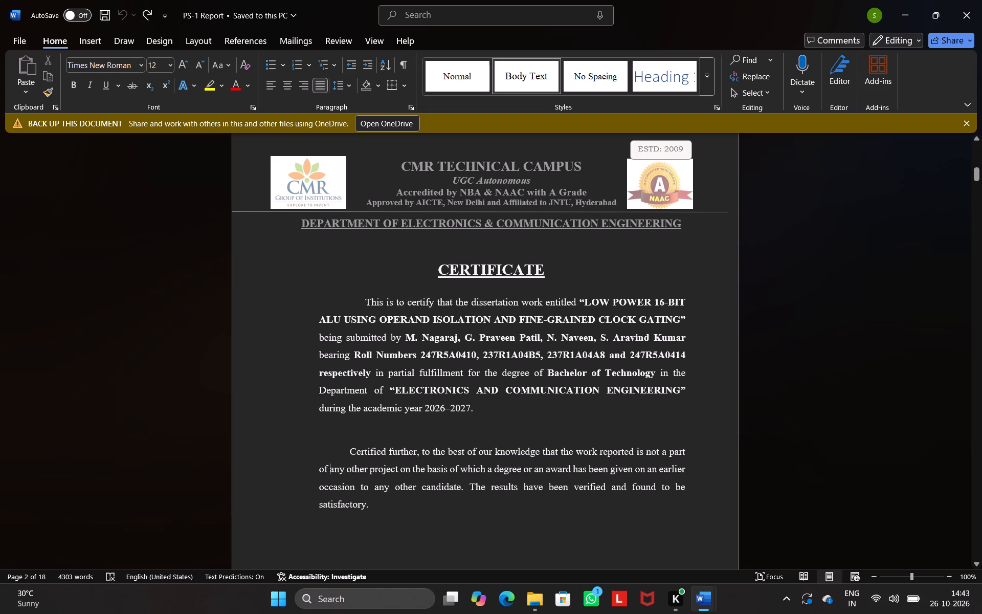
Insert five spaces before "Certified further" to indent the second certificate paragraph.
{"action": "left_click", "coordinate": [349, 448]}
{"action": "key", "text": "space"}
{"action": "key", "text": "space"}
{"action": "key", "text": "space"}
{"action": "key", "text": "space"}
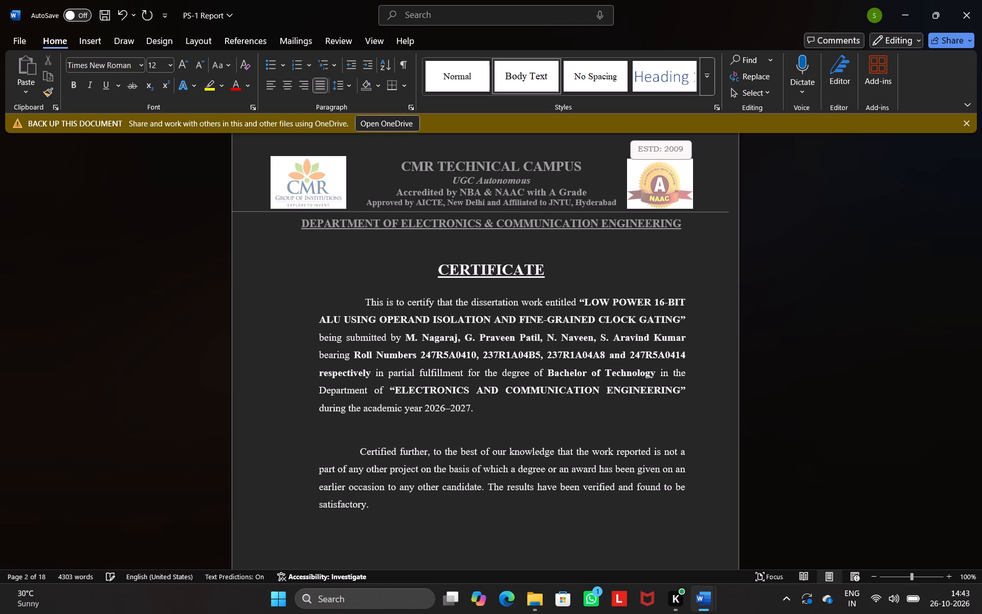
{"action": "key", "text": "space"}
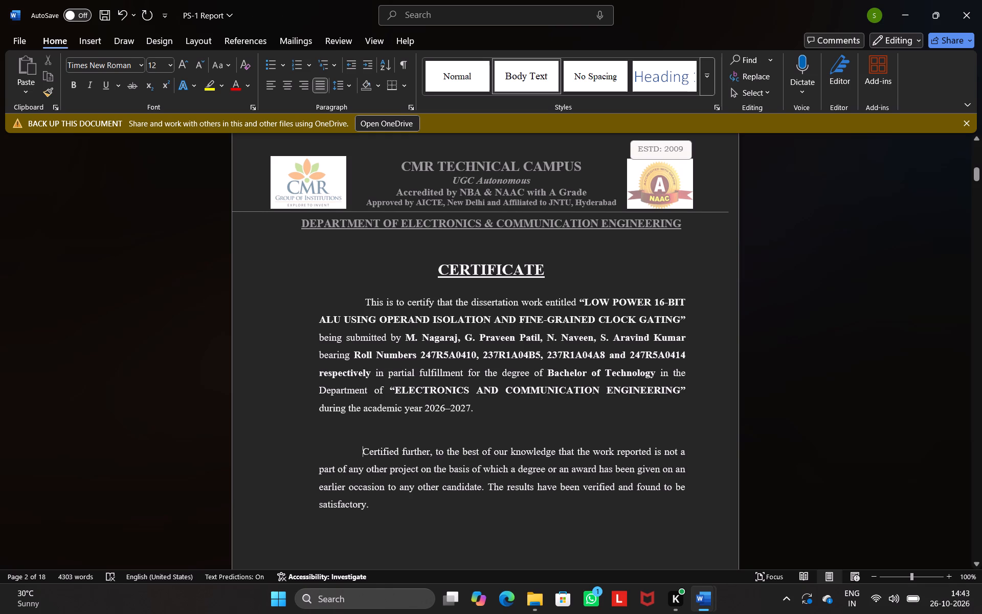
Check the "Certified further" indent against the first certificate paragraph and remove one space before it.
{"action": "left_click_drag", "start_coordinate": [365, 300], "coordinate": [497, 478]}
{"action": "left_click", "coordinate": [442, 425]}
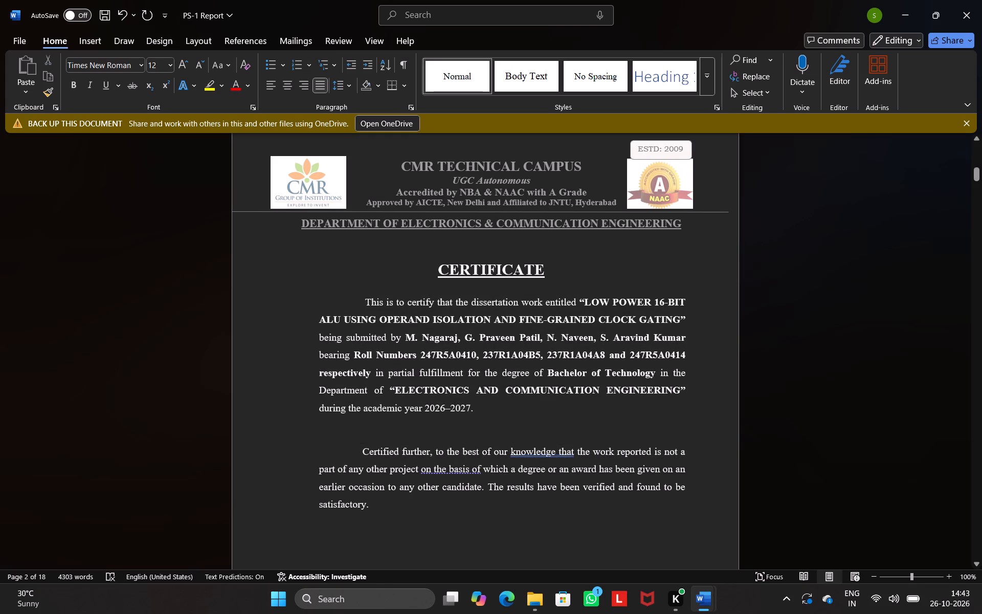
{"action": "left_click", "coordinate": [368, 303]}
{"action": "left_click", "coordinate": [363, 302]}
{"action": "key", "text": "Right"}
{"action": "key", "text": "Down"}
{"action": "key", "text": "Left"}
{"action": "key", "text": "Down"}
{"action": "key", "text": "Down"}
{"action": "key", "text": "Down"}
{"action": "key", "text": "Down"}
{"action": "key", "text": "Down"}
{"action": "key", "text": "Down"}
{"action": "key", "text": "Down"}
{"action": "key", "text": "Right"}
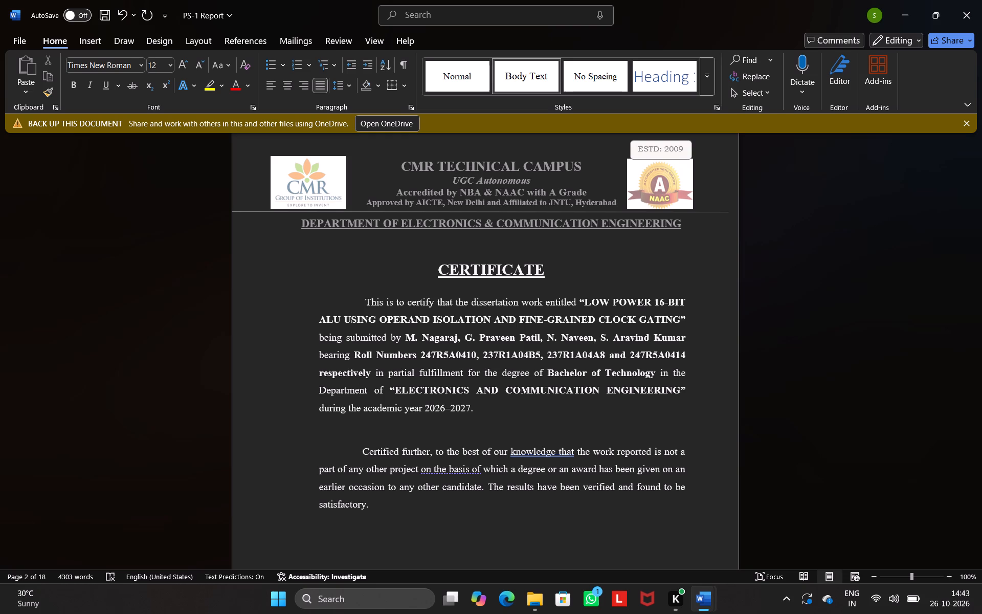
{"action": "key", "text": "BackSpace"}
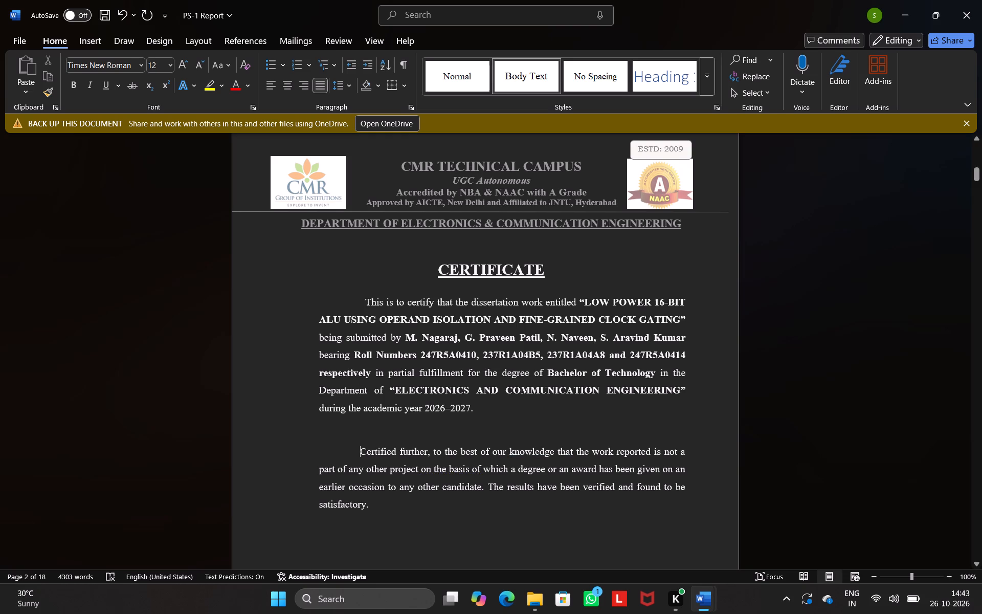
{"action": "left_click", "coordinate": [536, 493]}
Delete the internal guide's name after the initial "G." in the certificate's signature block.
{"action": "scroll", "coordinate": [596, 448], "scroll_direction": "down", "scroll_amount": 1}
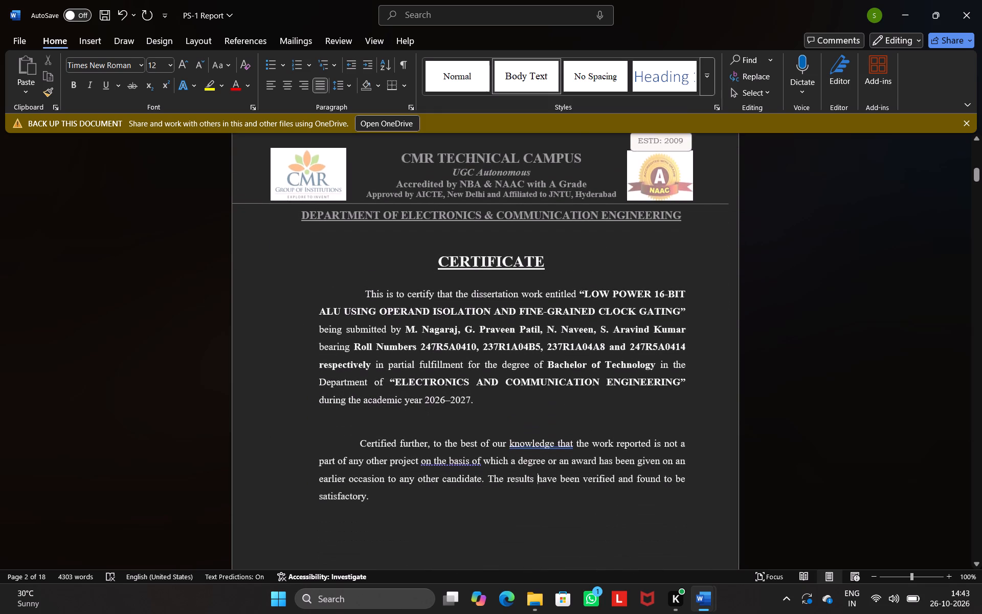
{"action": "scroll", "coordinate": [564, 401], "scroll_direction": "down", "scroll_amount": 1}
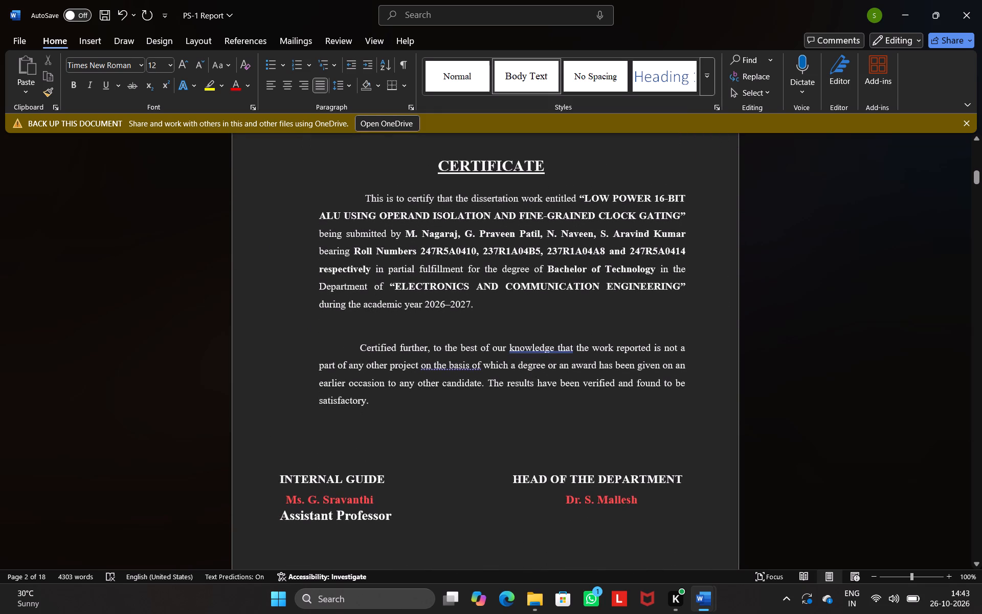
{"action": "scroll", "coordinate": [564, 401], "scroll_direction": "down", "scroll_amount": 2}
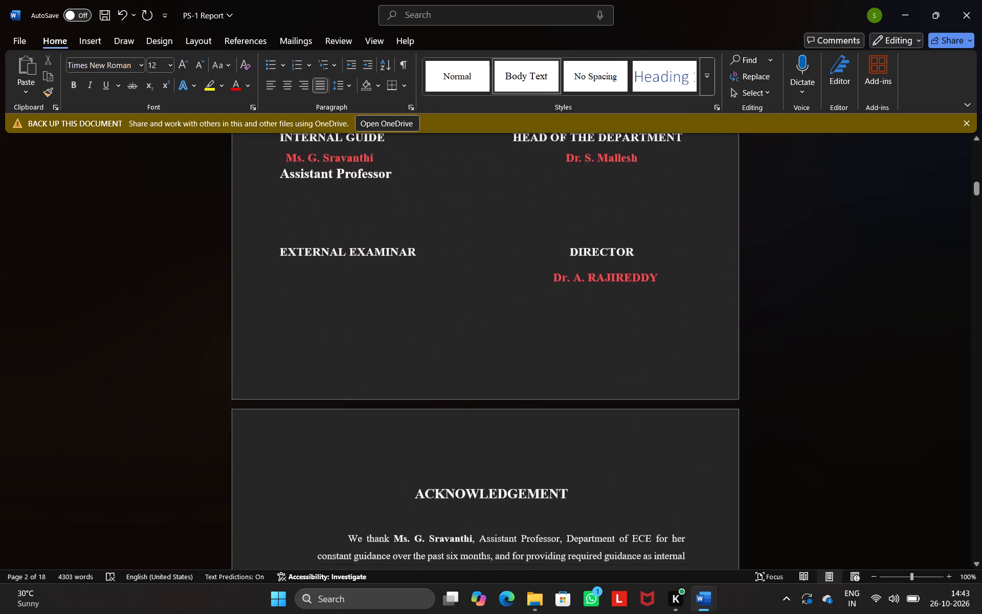
{"action": "scroll", "coordinate": [564, 401], "scroll_direction": "up", "scroll_amount": 1}
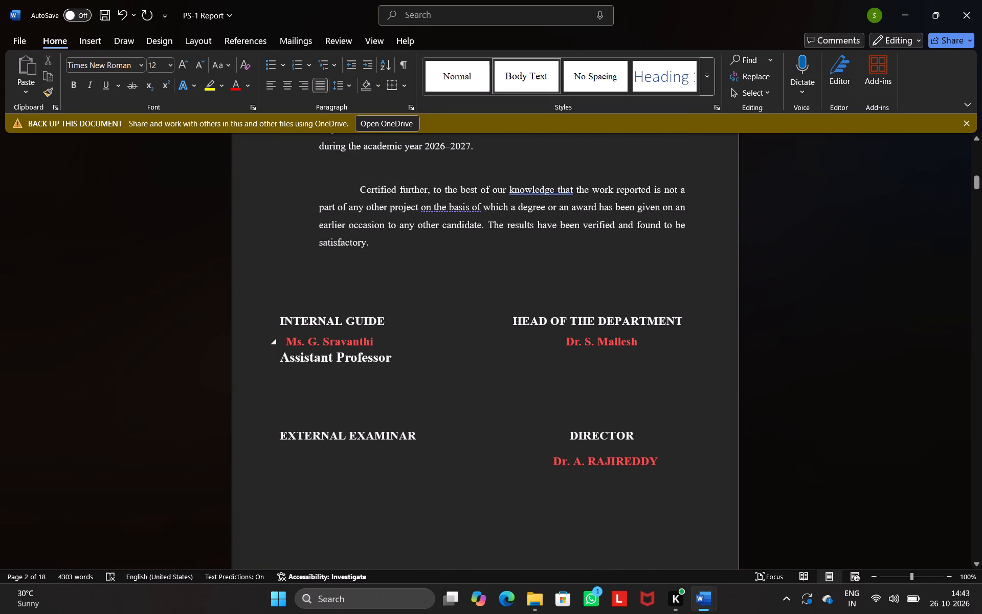
{"action": "left_click", "coordinate": [372, 339]}
{"action": "key", "text": "BackSpace"}
{"action": "key", "text": "BackSpace"}
{"action": "key", "text": "BackSpace"}
{"action": "key", "text": "BackSpace"}
{"action": "key", "text": "BackSpace"}
{"action": "key", "text": "BackSpace"}
{"action": "key", "text": "BackSpace"}
{"action": "key", "text": "BackSpace"}
{"action": "key", "text": "BackSpace"}
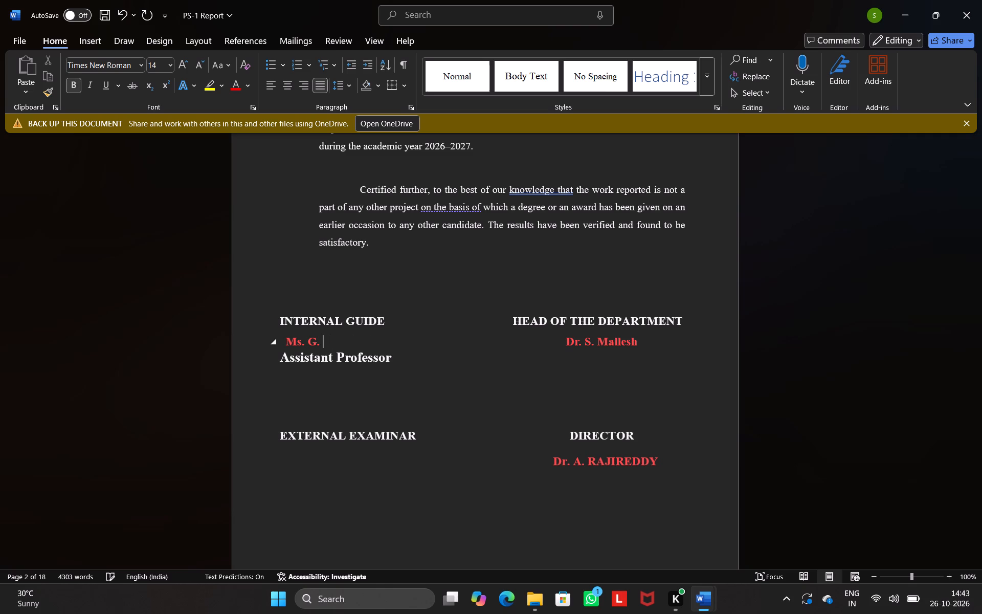
{"action": "key", "text": "BackSpace"}
{"action": "key", "text": "BackSpace"}
{"action": "key", "text": "ctrl+z"}
{"action": "key", "text": "ctrl+z"}
Change the internal guide's initial to "B" and place the cursor after it for the rest of the name.
{"action": "key", "text": "Left"}
{"action": "key", "text": "Left"}
{"action": "key", "text": "BackSpace"}
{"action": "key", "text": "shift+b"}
{"action": "key", "text": "Up"}
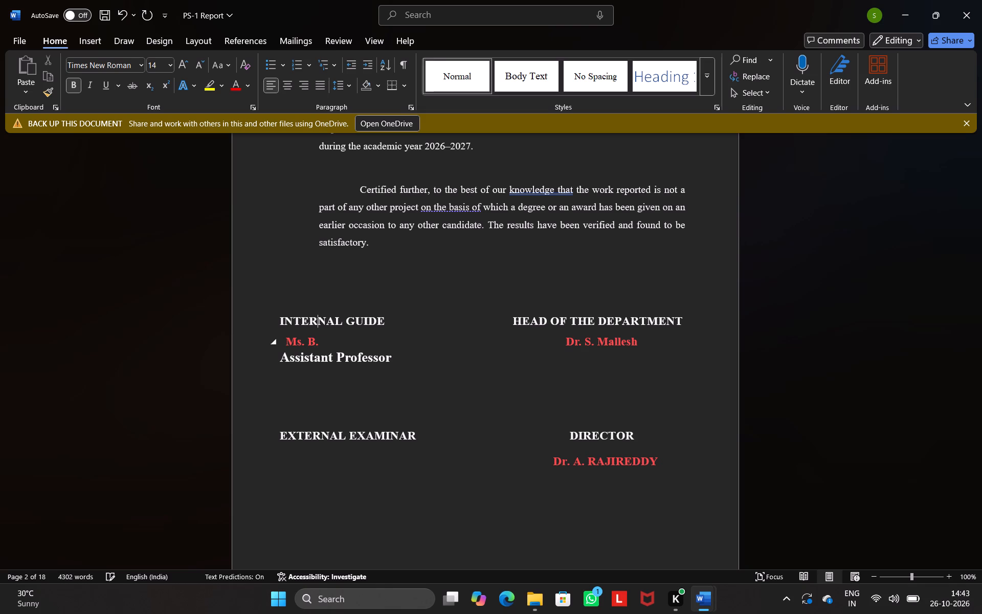
{"action": "key", "text": "Right"}
{"action": "key", "text": "Right"}
{"action": "key", "text": "Down"}
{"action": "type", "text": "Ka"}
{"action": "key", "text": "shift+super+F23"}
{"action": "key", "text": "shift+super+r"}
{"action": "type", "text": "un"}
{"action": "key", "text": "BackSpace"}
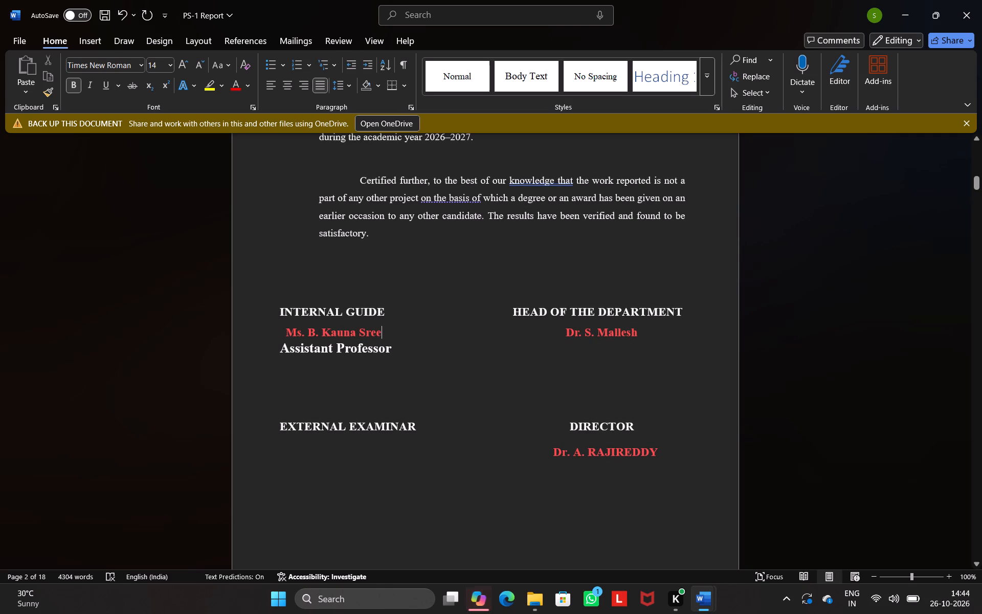
Go to the Acknowledgement page and arrange PS-1 Report side by side with FRONT ALU (1).
{"action": "scroll", "coordinate": [606, 441], "scroll_direction": "down", "scroll_amount": 1}
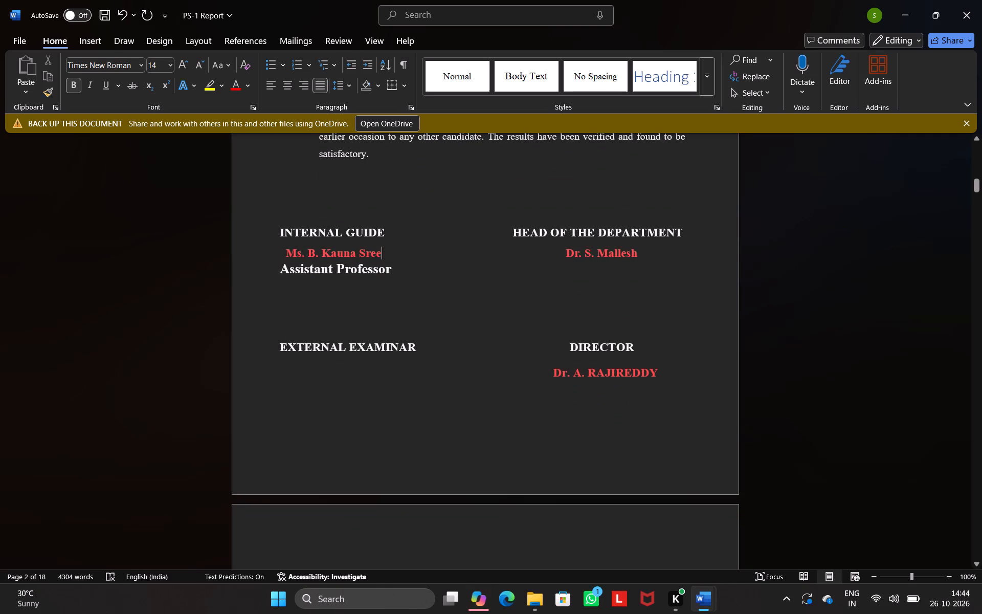
{"action": "scroll", "coordinate": [606, 444], "scroll_direction": "down", "scroll_amount": 2}
{"action": "scroll", "coordinate": [606, 444], "scroll_direction": "up", "scroll_amount": 1}
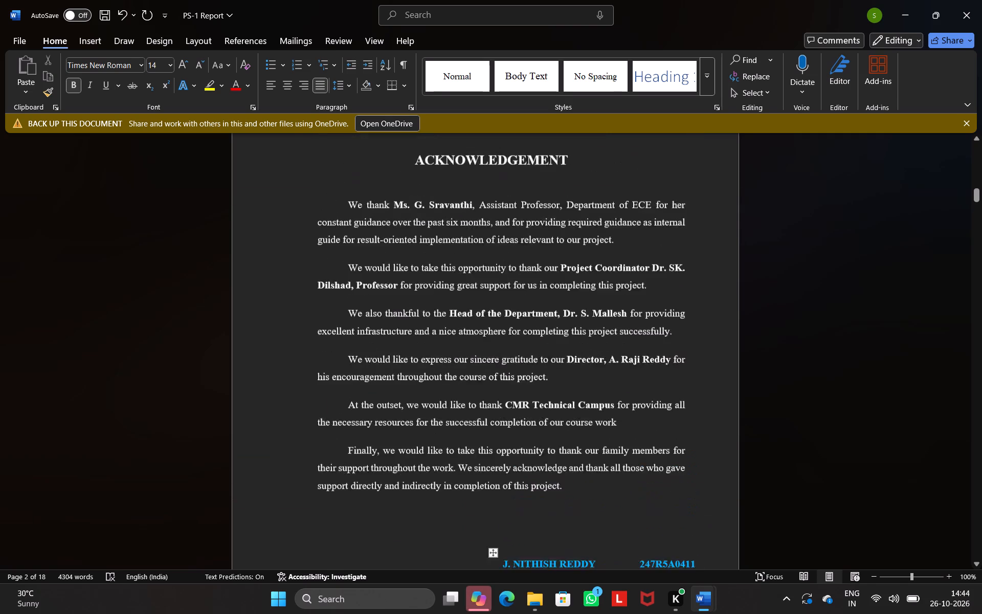
{"action": "scroll", "coordinate": [606, 444], "scroll_direction": "up", "scroll_amount": 1}
{"action": "scroll", "coordinate": [606, 444], "scroll_direction": "down", "scroll_amount": 1}
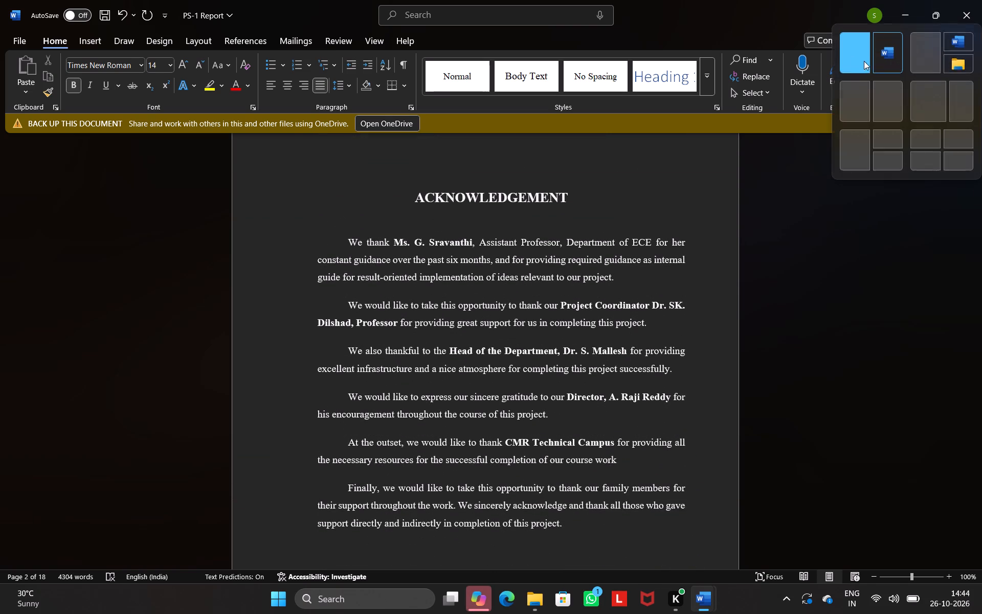
{"action": "left_click", "coordinate": [855, 69]}
Compare the Acknowledgement page of PS-1 Report with the Acknowledgement page of FRONT ALU (1), checking how the guide is named.
{"action": "scroll", "coordinate": [774, 303], "scroll_direction": "down", "scroll_amount": 1}
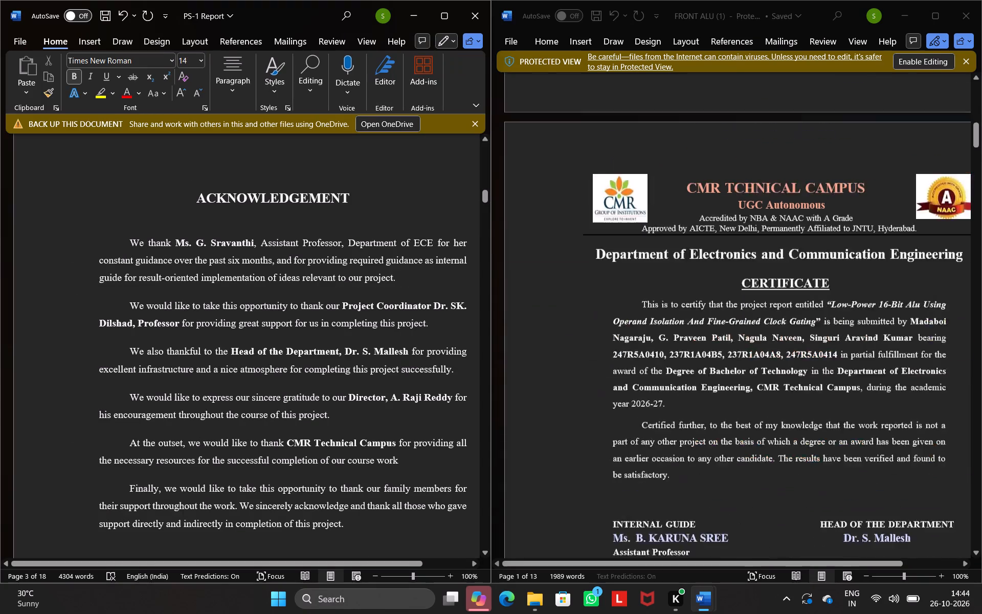
{"action": "scroll", "coordinate": [774, 303], "scroll_direction": "down", "scroll_amount": 4}
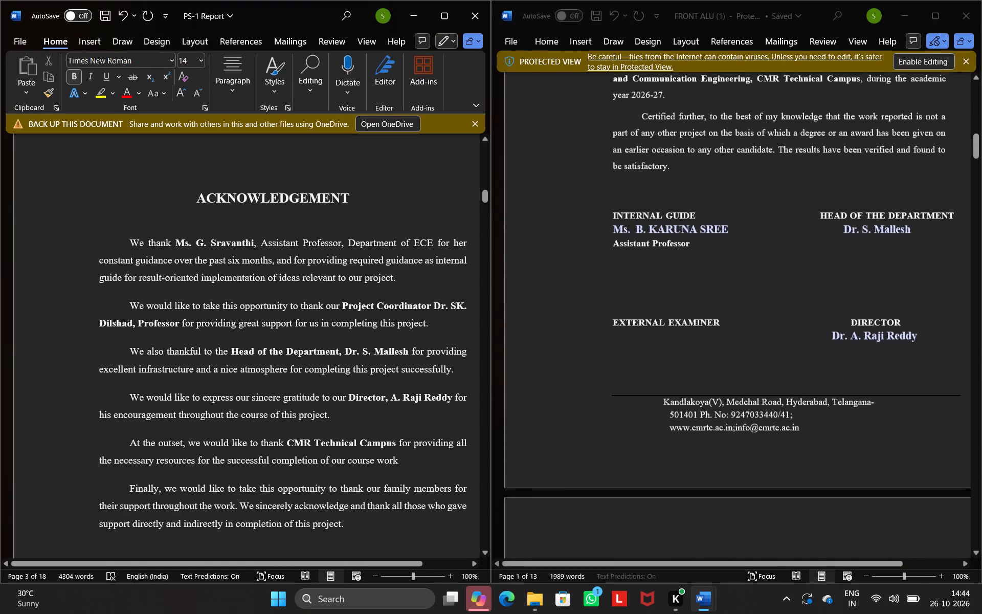
{"action": "scroll", "coordinate": [774, 303], "scroll_direction": "down", "scroll_amount": 3}
{"action": "scroll", "coordinate": [485, 353], "scroll_direction": "up", "scroll_amount": 1}
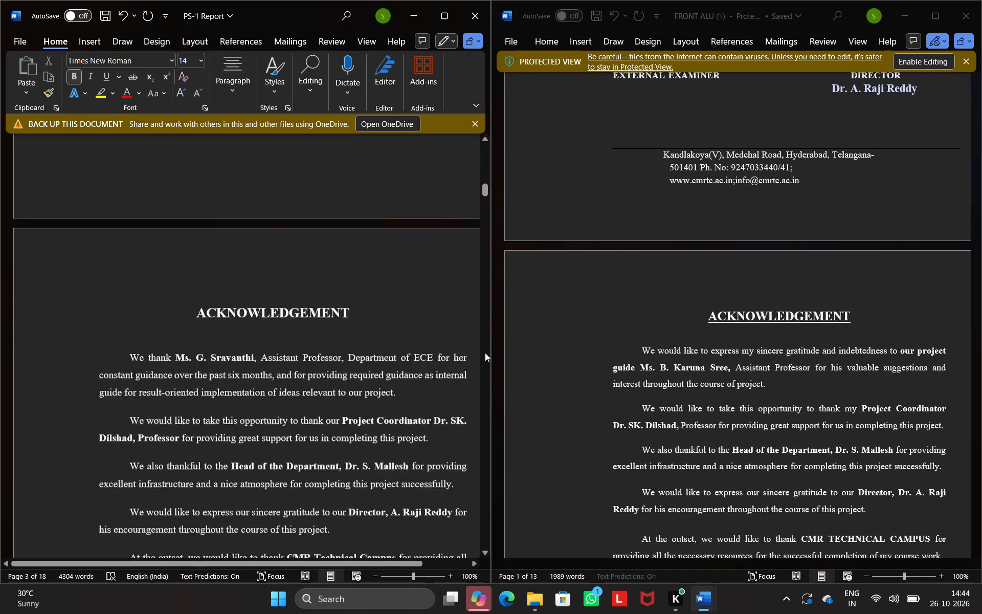
{"action": "scroll", "coordinate": [485, 353], "scroll_direction": "up", "scroll_amount": 1}
{"action": "scroll", "coordinate": [656, 317], "scroll_direction": "down", "scroll_amount": 1}
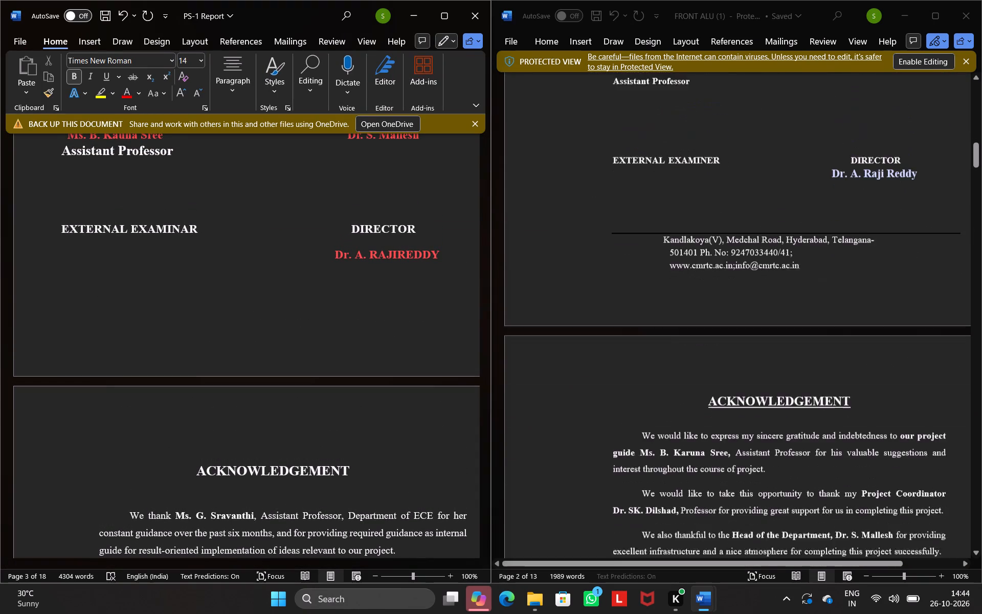
{"action": "scroll", "coordinate": [656, 317], "scroll_direction": "down", "scroll_amount": 1}
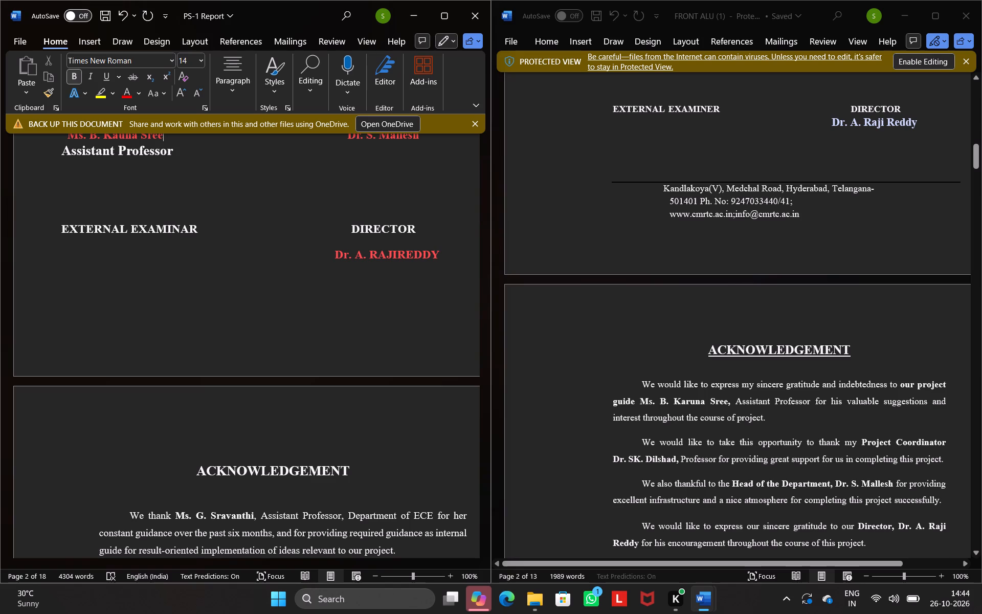
{"action": "left_click_drag", "start_coordinate": [665, 184], "coordinate": [755, 234]}
{"action": "left_click", "coordinate": [755, 234]}
{"action": "scroll", "coordinate": [755, 234], "scroll_direction": "down", "scroll_amount": 1}
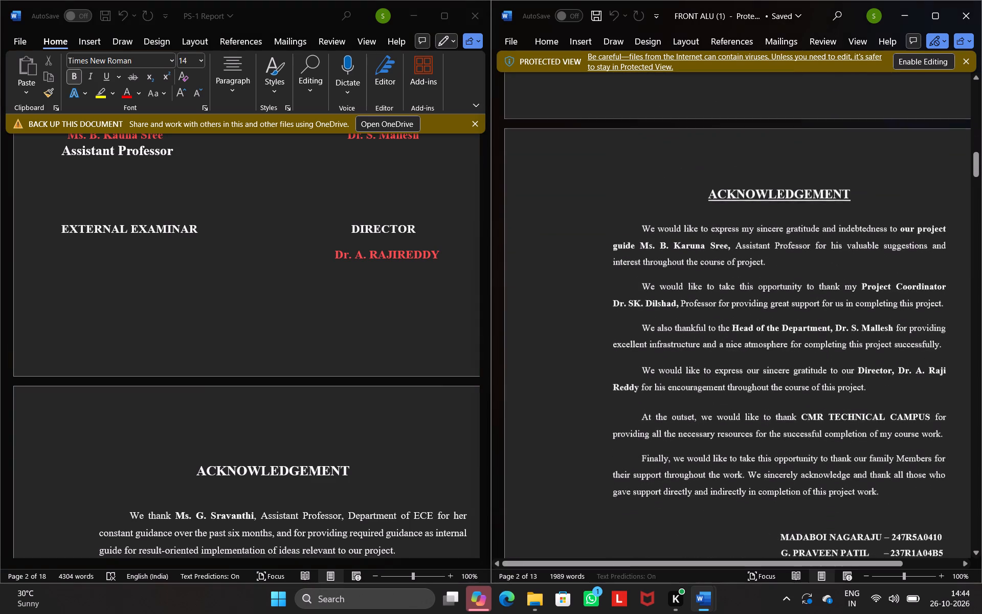
{"action": "scroll", "coordinate": [410, 306], "scroll_direction": "down", "scroll_amount": 1}
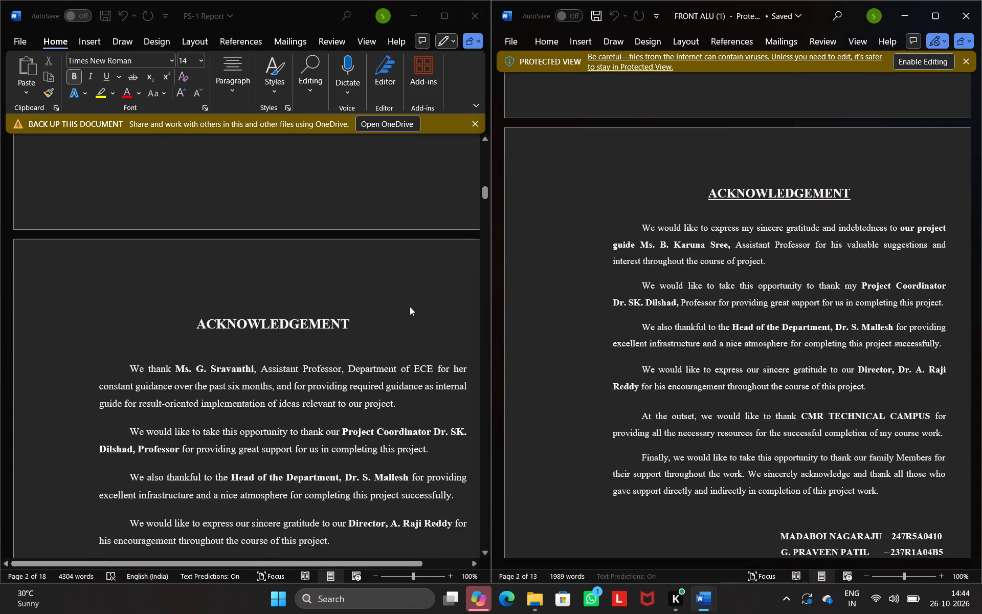
{"action": "scroll", "coordinate": [410, 306], "scroll_direction": "down", "scroll_amount": 1}
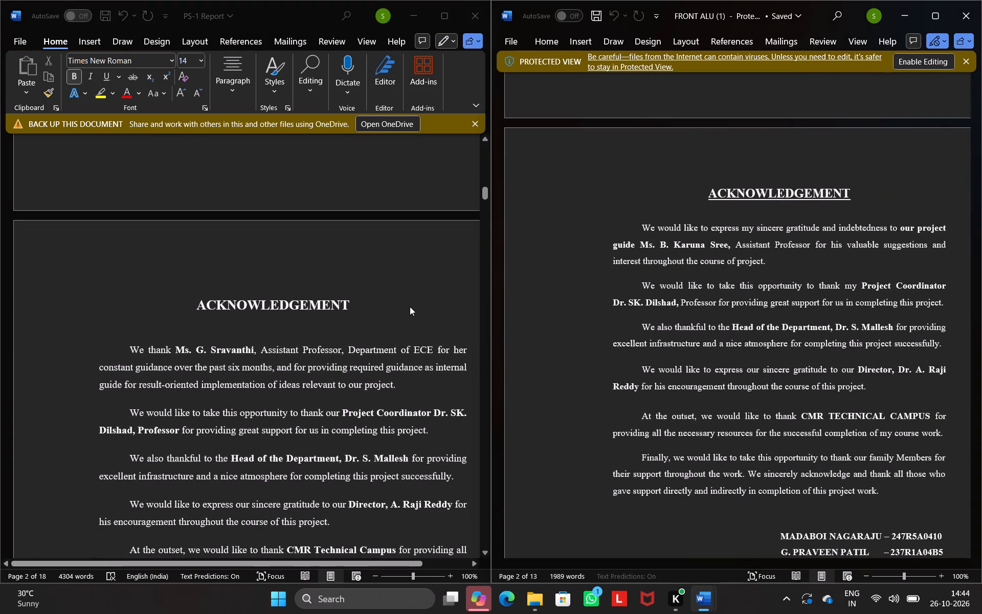
{"action": "scroll", "coordinate": [405, 310], "scroll_direction": "left", "scroll_amount": 1}
{"action": "scroll", "coordinate": [263, 350], "scroll_direction": "down", "scroll_amount": 1}
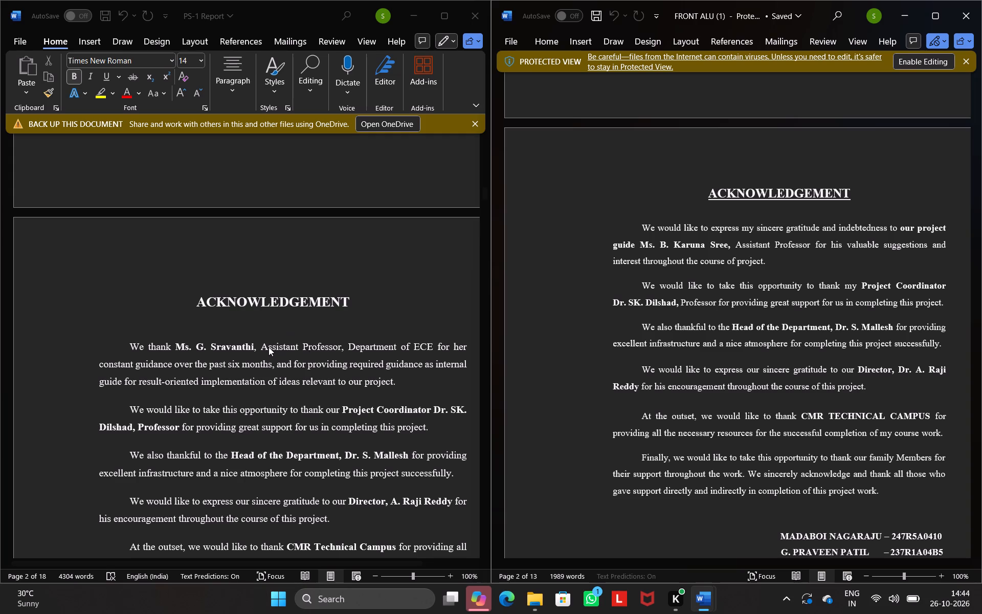
Delete the internal guide's name after the initial "G." in the first paragraph of the PS-1 Report Acknowledgement.
{"action": "left_click", "coordinate": [255, 345]}
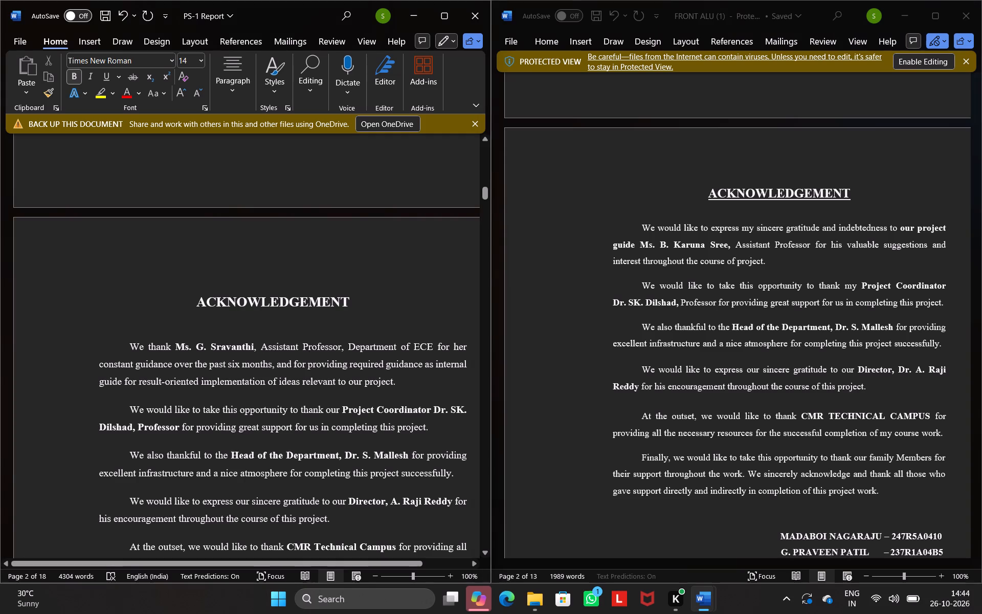
{"action": "left_click", "coordinate": [251, 345]}
{"action": "key", "text": "Right"}
{"action": "key", "text": "BackSpace"}
{"action": "key", "text": "BackSpace"}
{"action": "key", "text": "BackSpace"}
{"action": "key", "text": "BackSpace"}
{"action": "key", "text": "BackSpace"}
{"action": "key", "text": "BackSpace"}
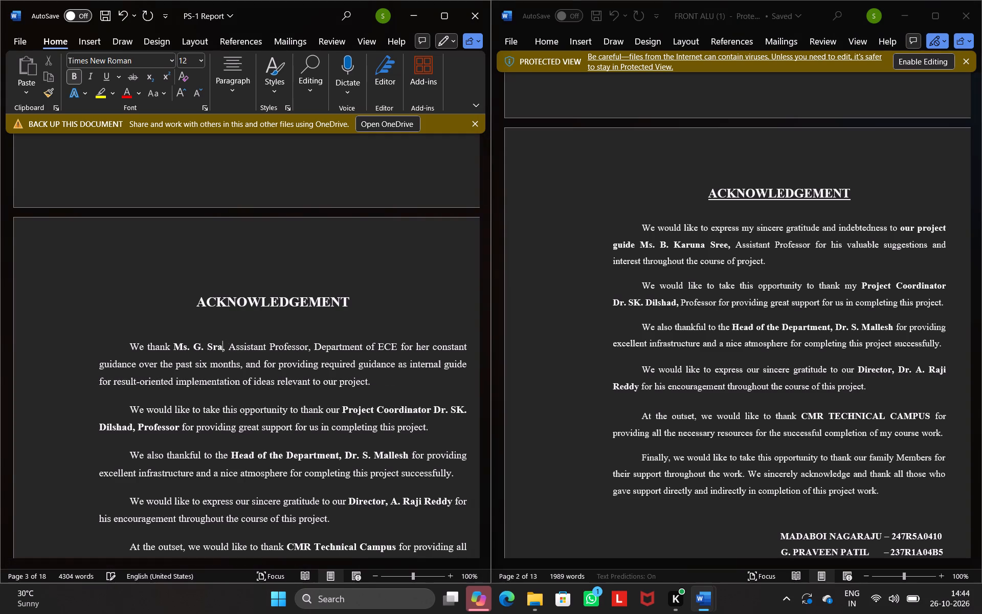
{"action": "key", "text": "BackSpace"}
{"action": "key", "text": "BackSpace"}
{"action": "key", "text": "BackSpace"}
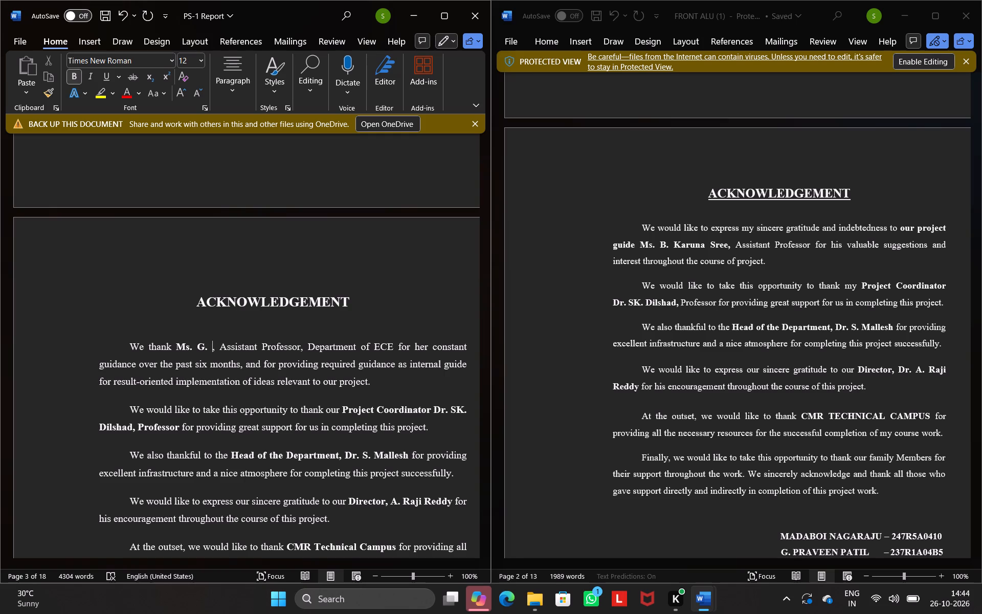
Change the guide's initial to "B" in the first Acknowledgement paragraph and enter the new guide's name after it, as in FRONT ALU (1).
{"action": "key", "text": "Left"}
{"action": "key", "text": "Left"}
{"action": "key", "text": "BackSpace"}
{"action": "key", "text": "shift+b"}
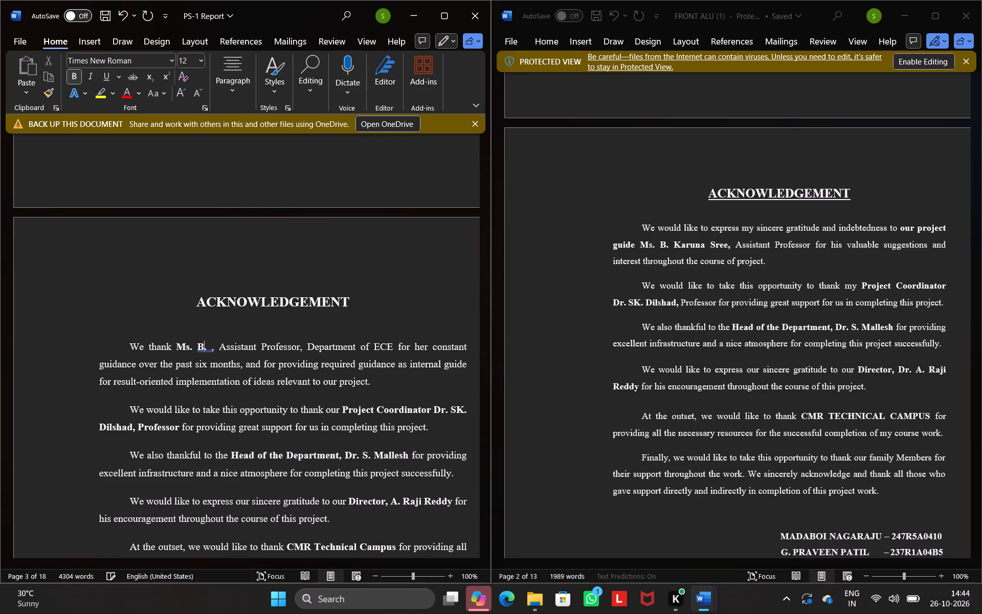
{"action": "key", "text": "Right"}
{"action": "key", "text": "Right"}
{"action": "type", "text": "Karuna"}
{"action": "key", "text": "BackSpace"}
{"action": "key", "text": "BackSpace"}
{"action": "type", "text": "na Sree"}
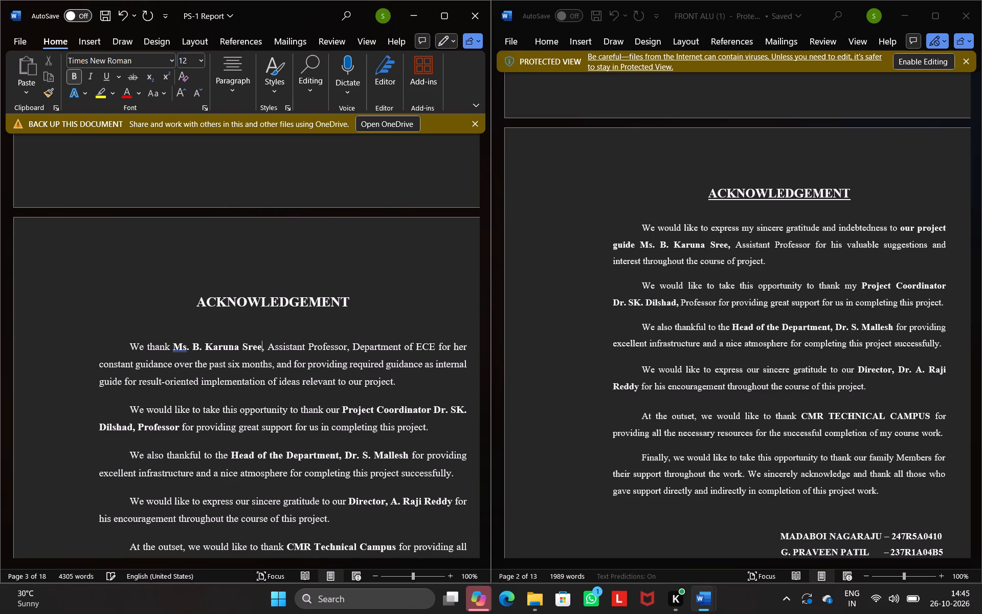
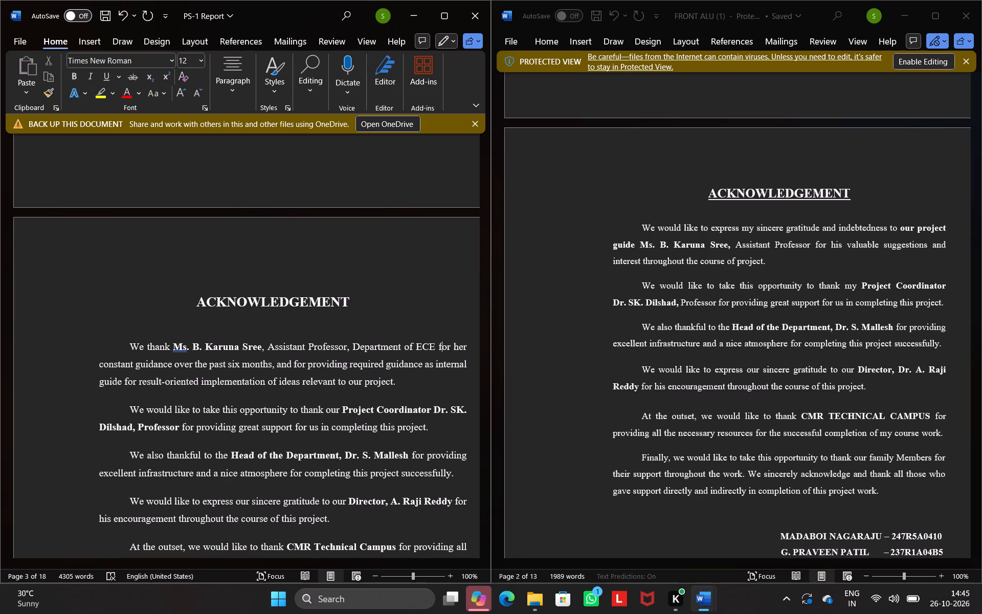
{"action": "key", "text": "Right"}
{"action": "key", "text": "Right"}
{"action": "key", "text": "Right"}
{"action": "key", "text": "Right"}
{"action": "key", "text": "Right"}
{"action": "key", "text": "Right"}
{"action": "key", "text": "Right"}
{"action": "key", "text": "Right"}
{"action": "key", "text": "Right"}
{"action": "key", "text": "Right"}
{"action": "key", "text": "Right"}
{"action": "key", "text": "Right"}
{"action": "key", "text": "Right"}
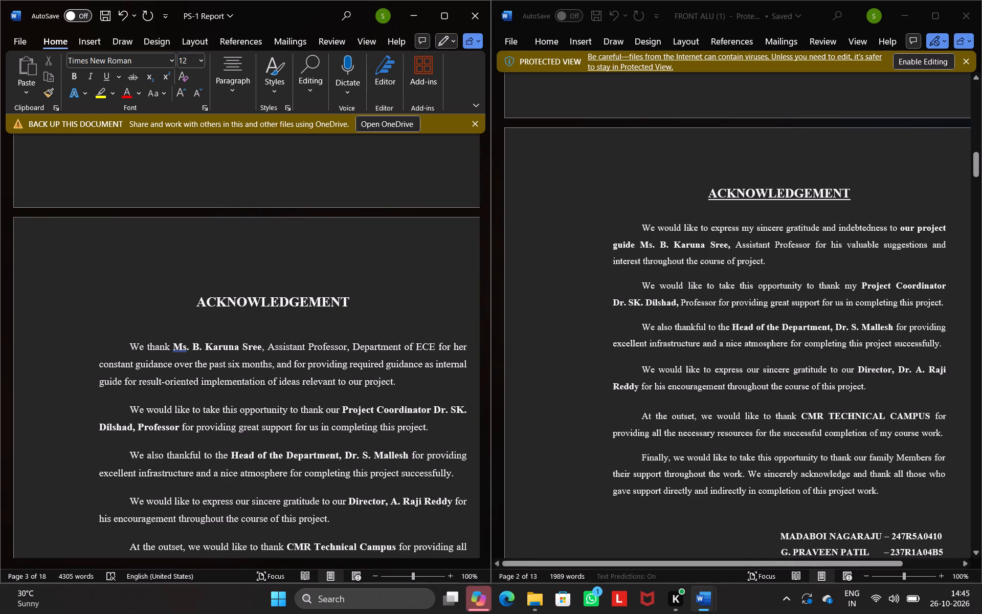
Copy the first Acknowledgement paragraph of FRONT ALU (1), from "We would like" to "course of project", without the full stop.
{"action": "left_click_drag", "start_coordinate": [764, 264], "coordinate": [658, 231]}
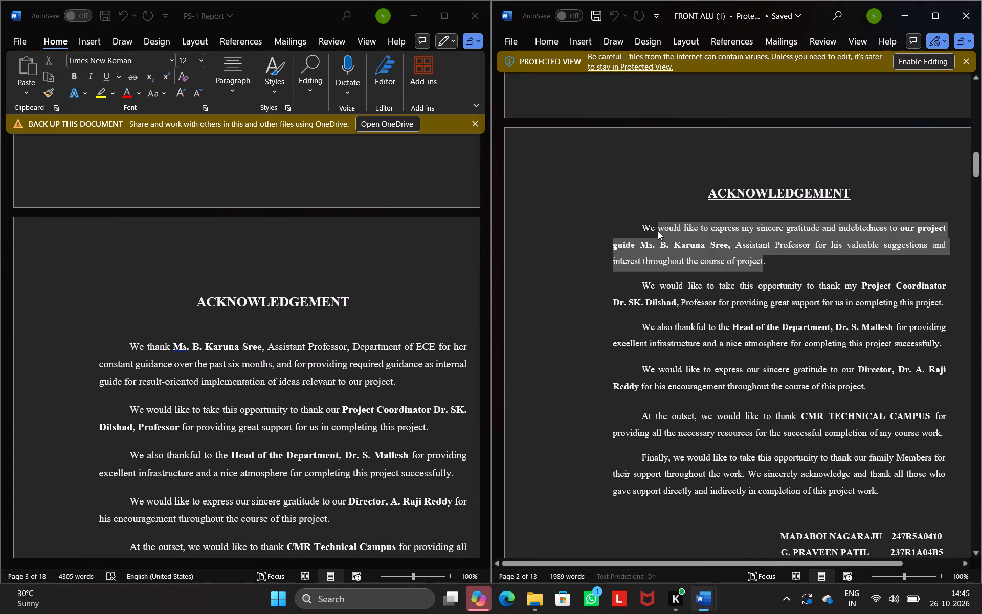
{"action": "left_click_drag", "start_coordinate": [658, 231], "coordinate": [649, 229]}
{"action": "key", "text": "ctrl+c"}
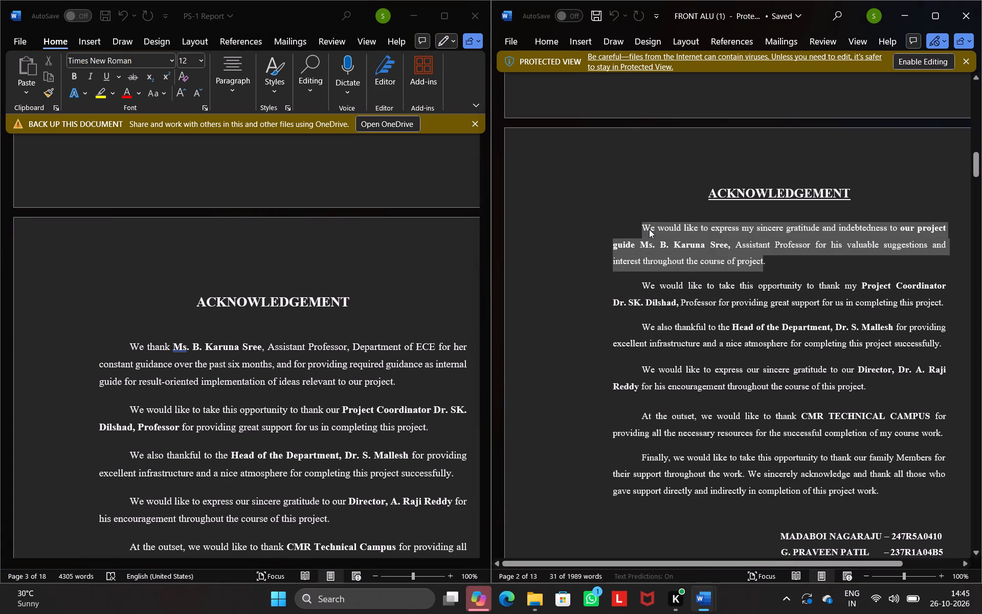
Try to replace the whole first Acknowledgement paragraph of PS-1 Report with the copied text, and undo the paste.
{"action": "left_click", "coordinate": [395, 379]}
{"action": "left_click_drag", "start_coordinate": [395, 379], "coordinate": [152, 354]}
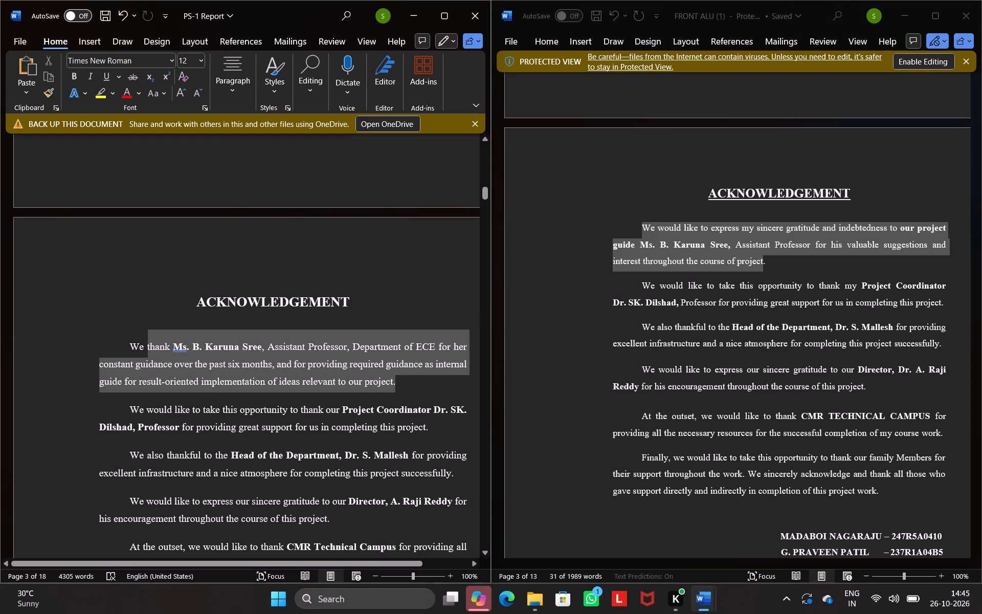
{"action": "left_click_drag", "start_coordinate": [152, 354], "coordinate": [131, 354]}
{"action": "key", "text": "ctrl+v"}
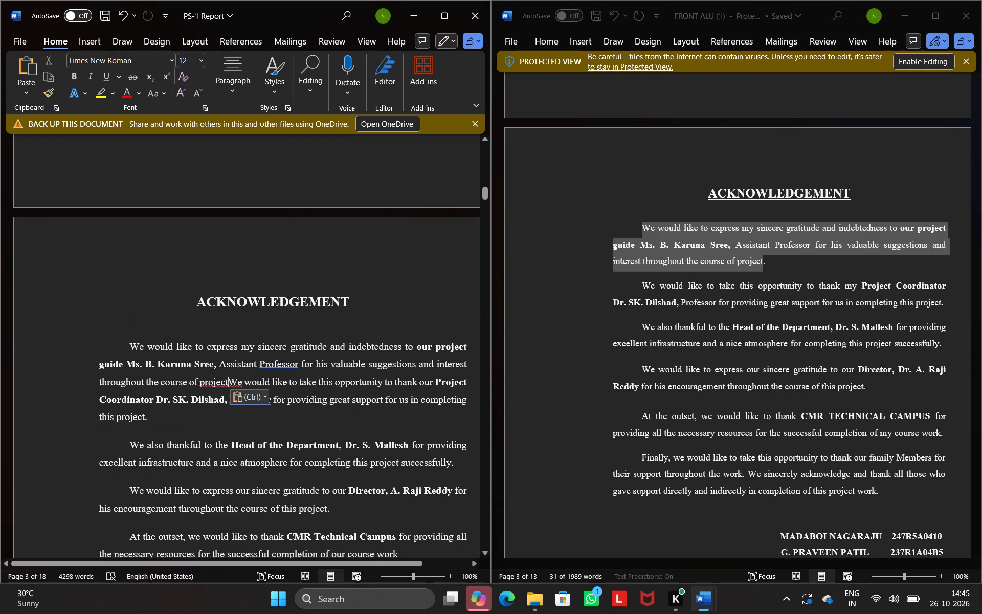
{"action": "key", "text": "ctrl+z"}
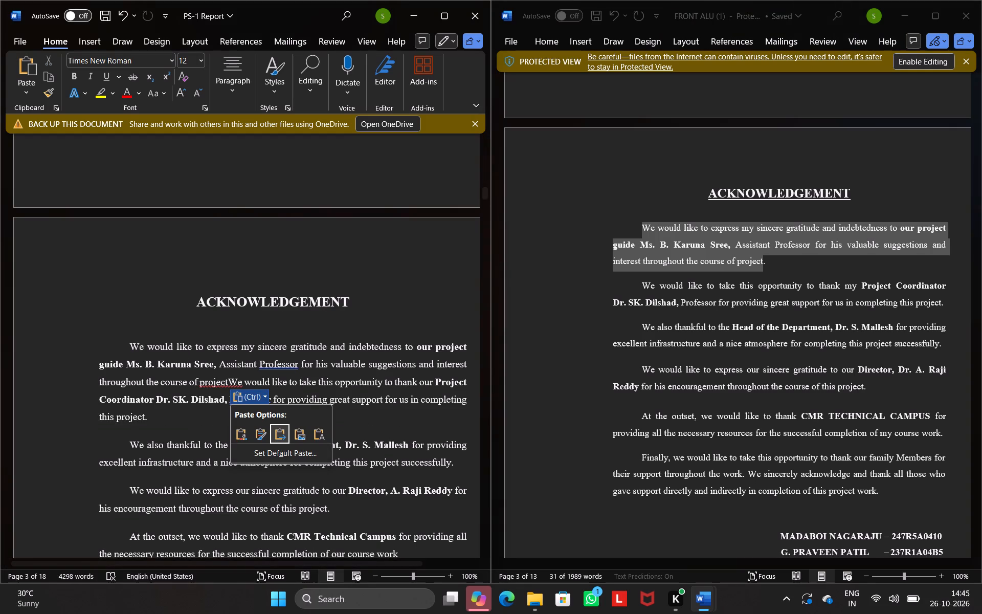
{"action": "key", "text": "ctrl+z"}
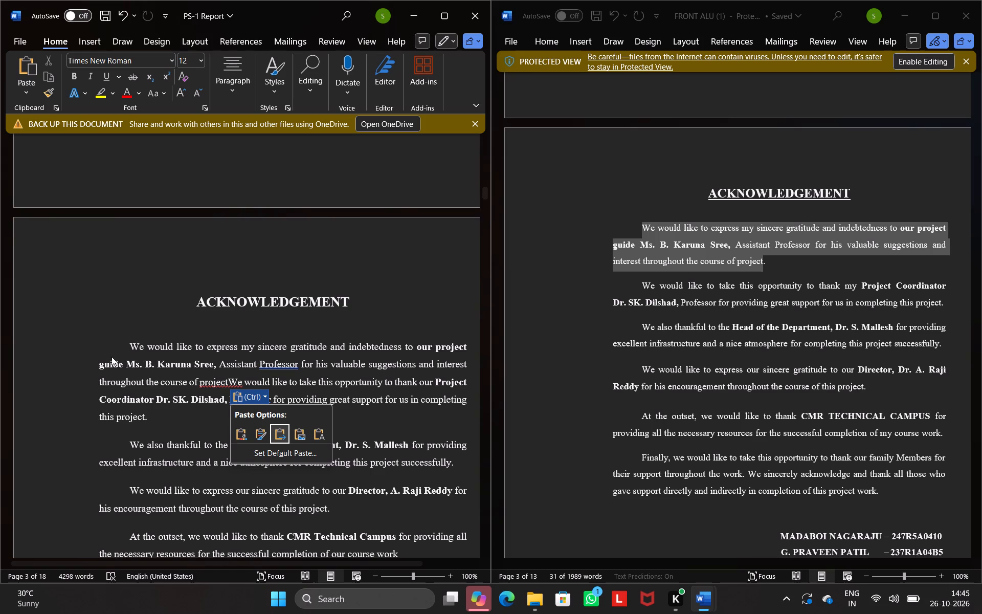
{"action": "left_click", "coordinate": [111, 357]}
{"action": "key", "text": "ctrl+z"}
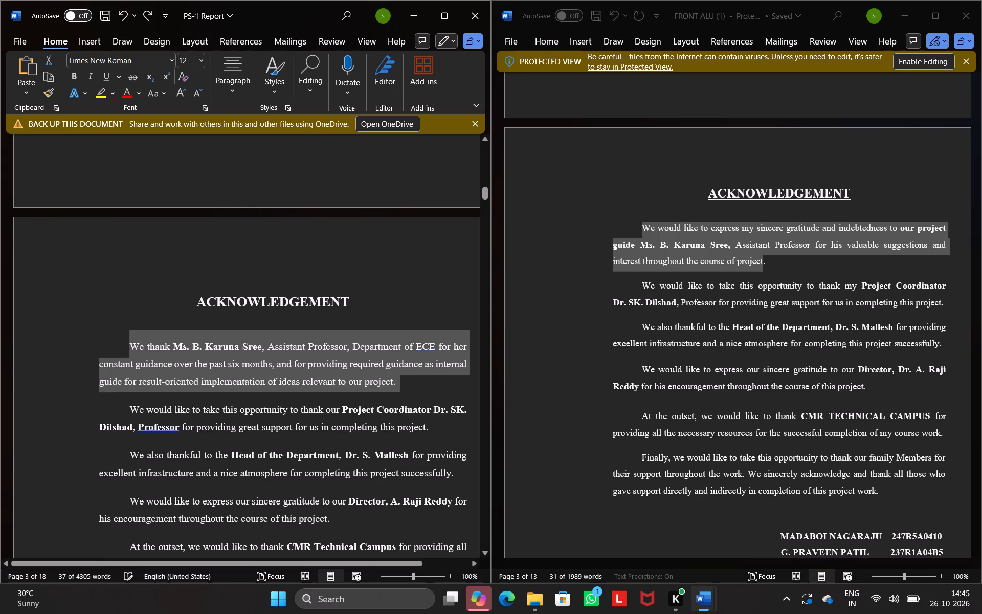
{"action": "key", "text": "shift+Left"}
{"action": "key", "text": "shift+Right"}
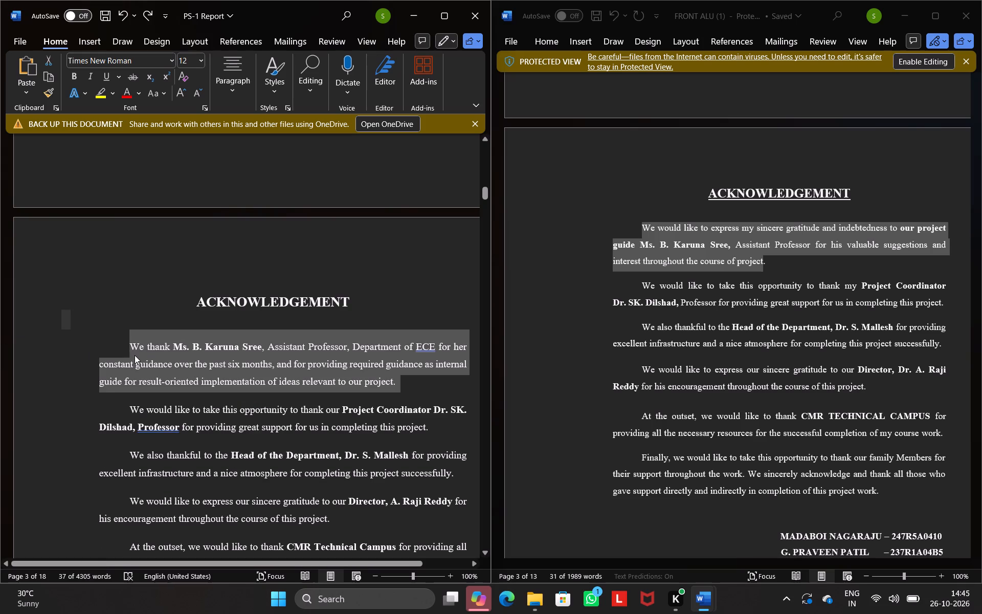
Replace the first Acknowledgement paragraph of PS-1 Report with the copied text, keeping its paragraph break.
{"action": "left_click", "coordinate": [135, 355]}
{"action": "left_click_drag", "start_coordinate": [129, 340], "coordinate": [351, 362]}
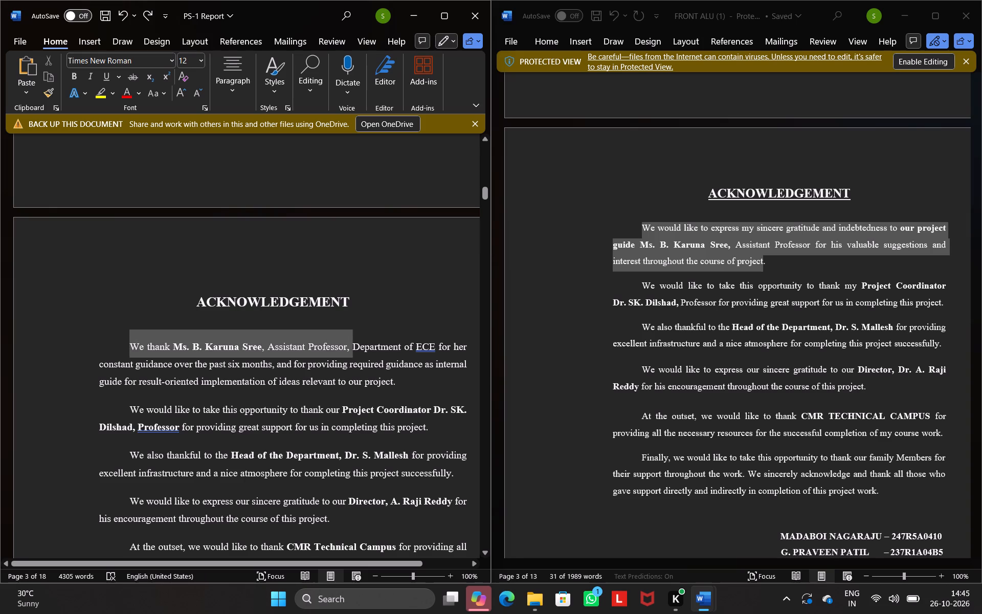
{"action": "left_click_drag", "start_coordinate": [351, 362], "coordinate": [368, 381]}
{"action": "key", "text": "BackSpace"}
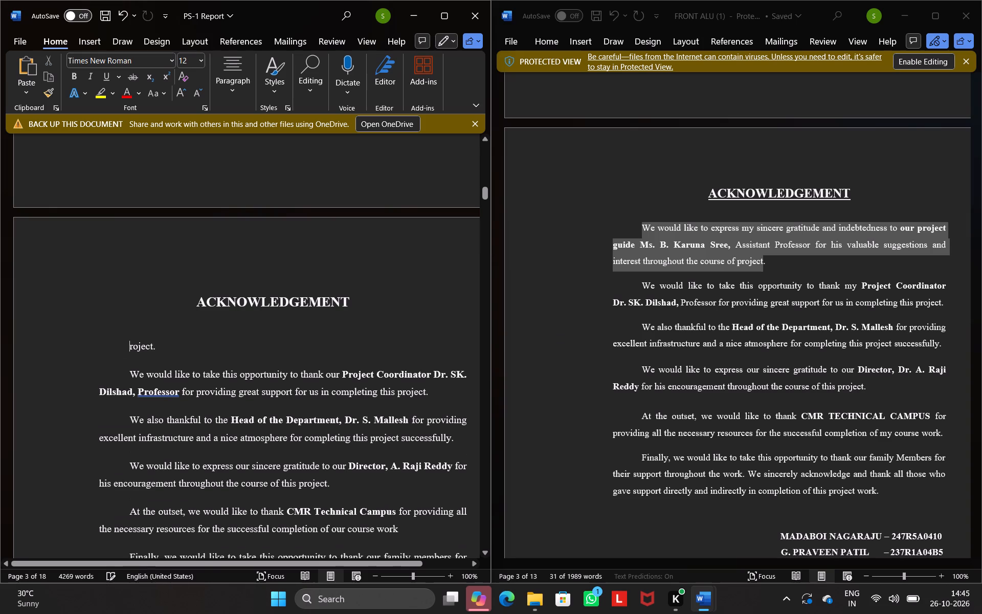
{"action": "key", "text": "ctrl+v"}
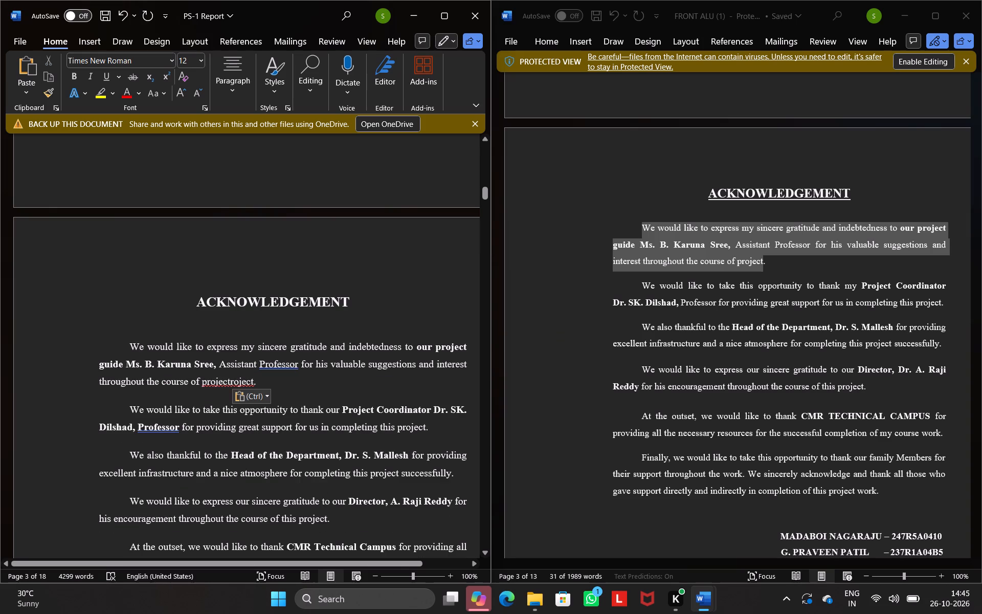
Remove the leftover letters after "course of project" in the first Acknowledgement paragraph and end the sentence with a full stop.
{"action": "key", "text": "Right"}
{"action": "key", "text": "Right"}
{"action": "key", "text": "Right"}
{"action": "key", "text": "Right"}
{"action": "key", "text": "Right"}
{"action": "key", "text": "Right"}
{"action": "key", "text": "Right"}
{"action": "key", "text": "BackSpace"}
{"action": "key", "text": "BackSpace"}
{"action": "key", "text": "BackSpace"}
{"action": "key", "text": "BackSpace"}
{"action": "key", "text": "BackSpace"}
{"action": "key", "text": "BackSpace"}
{"action": "key", "text": "BackSpace"}
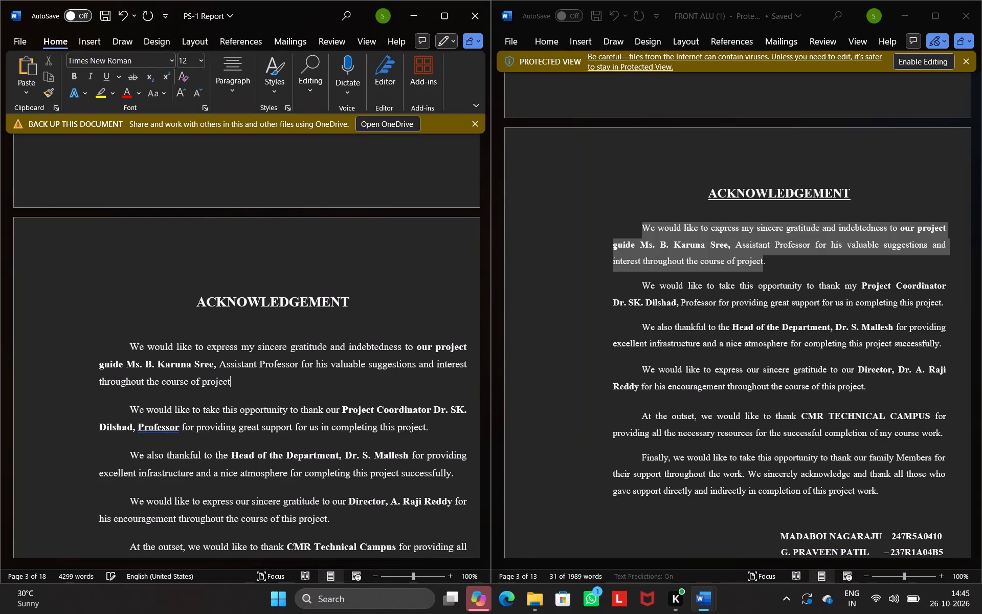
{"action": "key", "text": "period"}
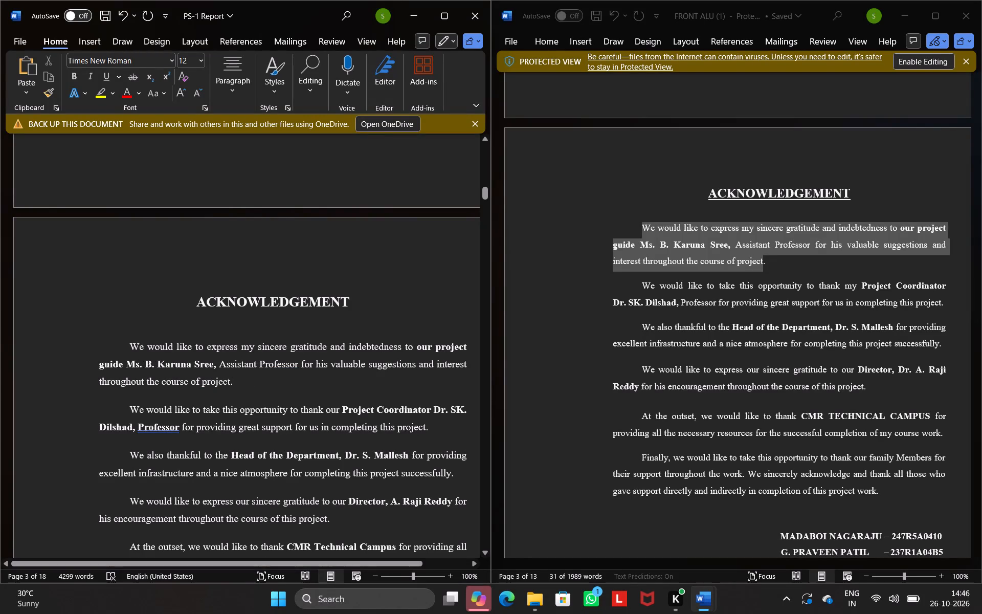
Compare the remaining Acknowledgement paragraphs and the student list of PS-1 Report with those in FRONT ALU (1).
{"action": "left_click", "coordinate": [351, 366]}
{"action": "scroll", "coordinate": [420, 403], "scroll_direction": "down", "scroll_amount": 1}
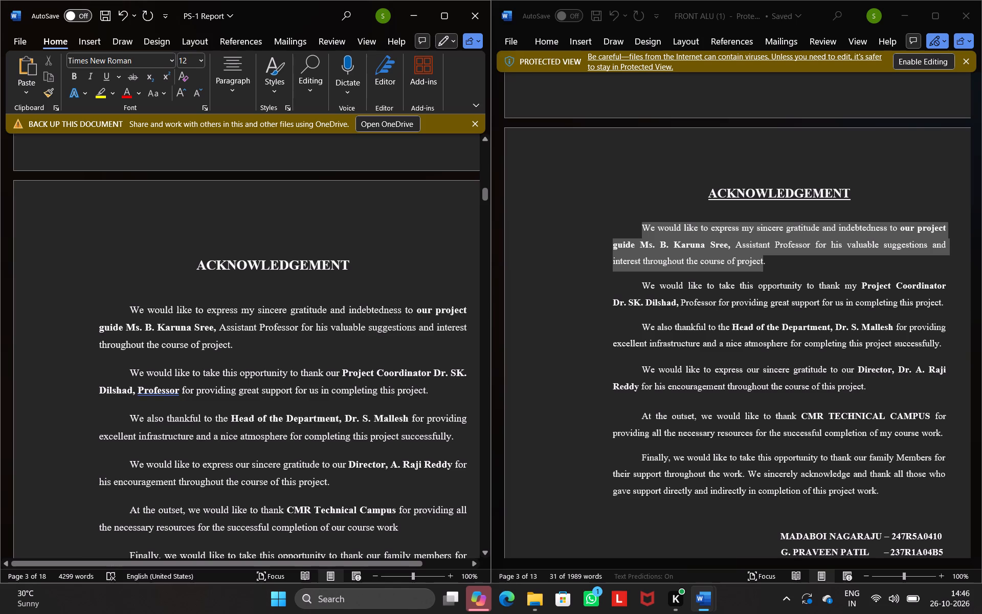
{"action": "scroll", "coordinate": [263, 404], "scroll_direction": "down", "scroll_amount": 1}
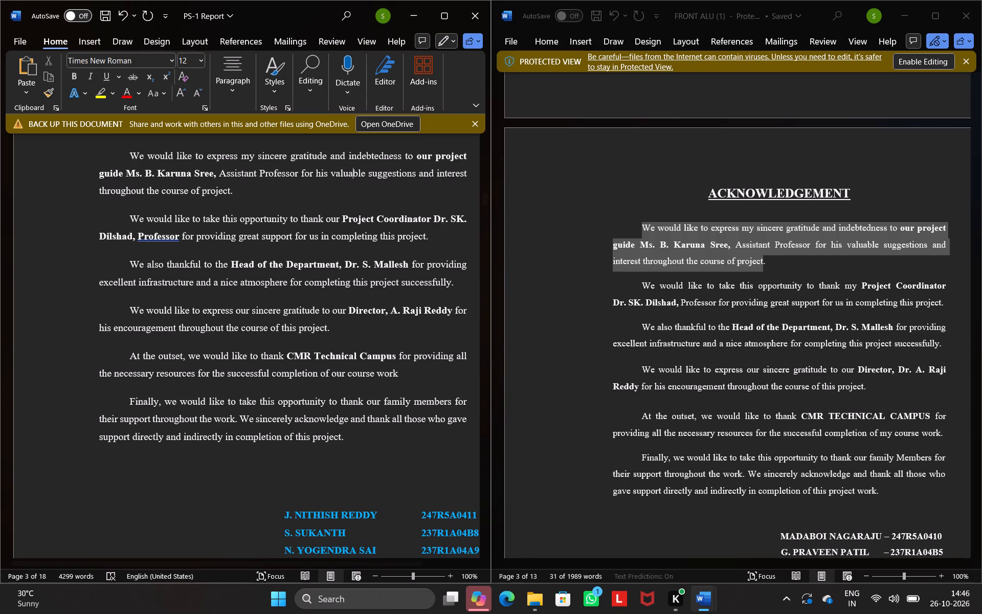
{"action": "left_click_drag", "start_coordinate": [128, 151], "coordinate": [178, 274]}
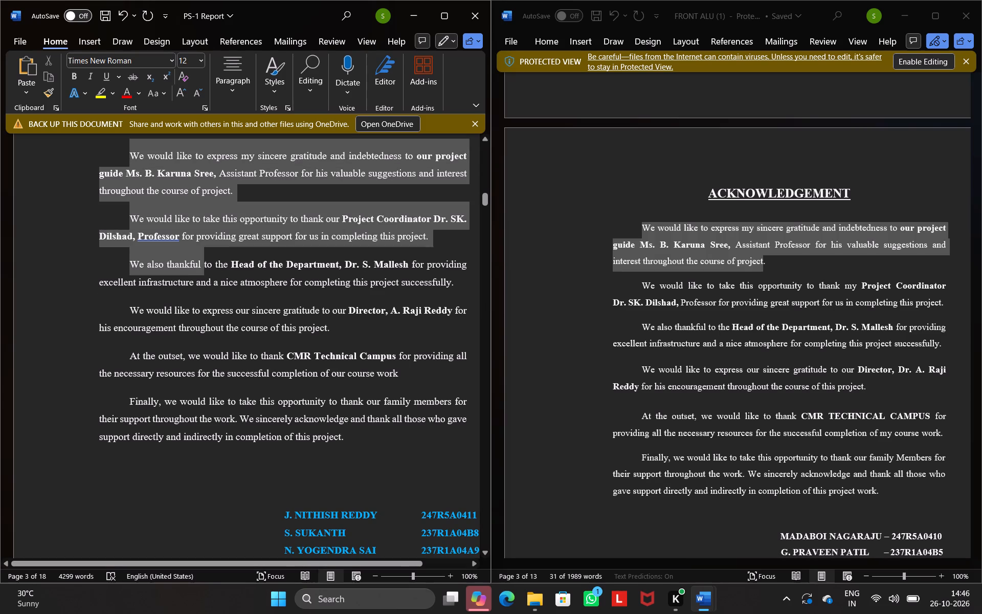
{"action": "left_click_drag", "start_coordinate": [178, 274], "coordinate": [179, 216]}
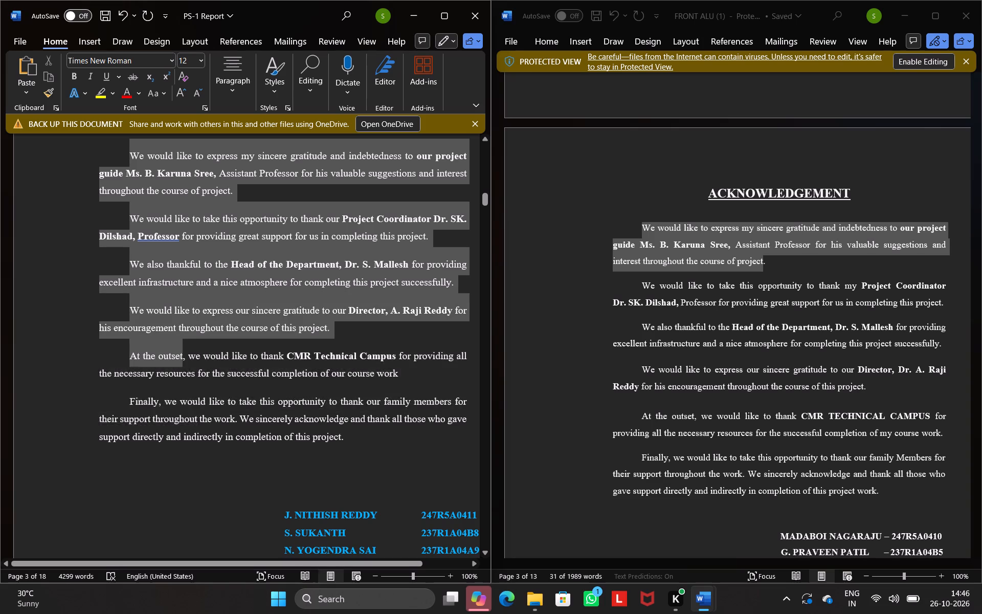
{"action": "left_click_drag", "start_coordinate": [179, 216], "coordinate": [184, 42]}
{"action": "left_click", "coordinate": [239, 387]}
{"action": "scroll", "coordinate": [239, 387], "scroll_direction": "down", "scroll_amount": 1}
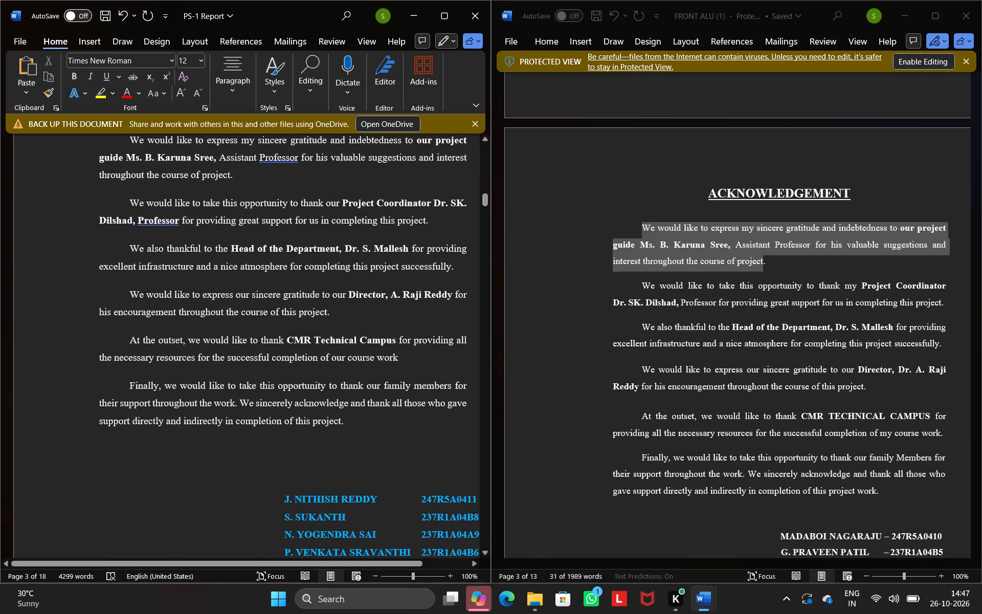
{"action": "scroll", "coordinate": [679, 365], "scroll_direction": "down", "scroll_amount": 1}
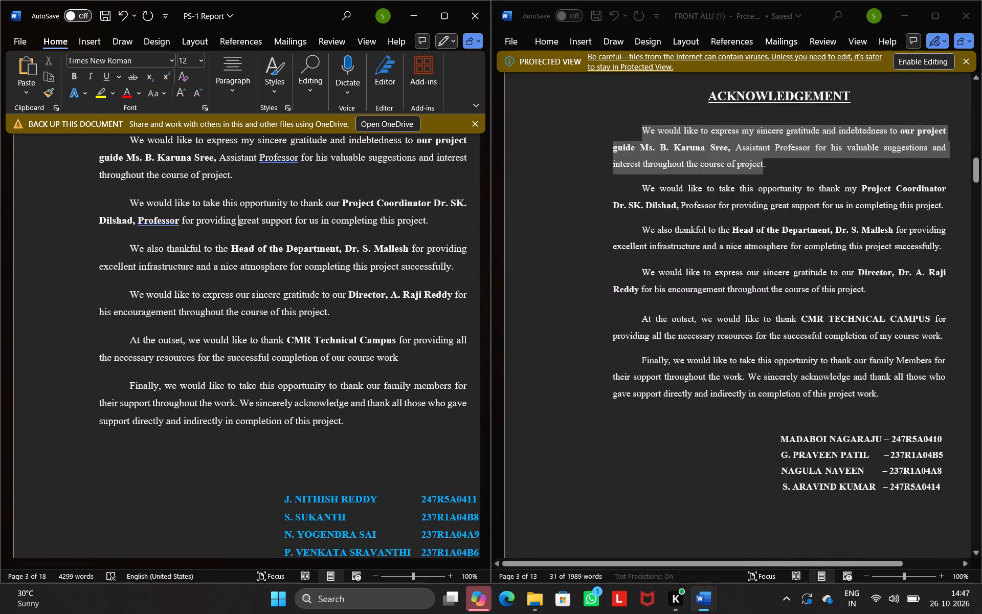
{"action": "scroll", "coordinate": [679, 365], "scroll_direction": "down", "scroll_amount": 1}
{"action": "scroll", "coordinate": [679, 365], "scroll_direction": "up", "scroll_amount": 1}
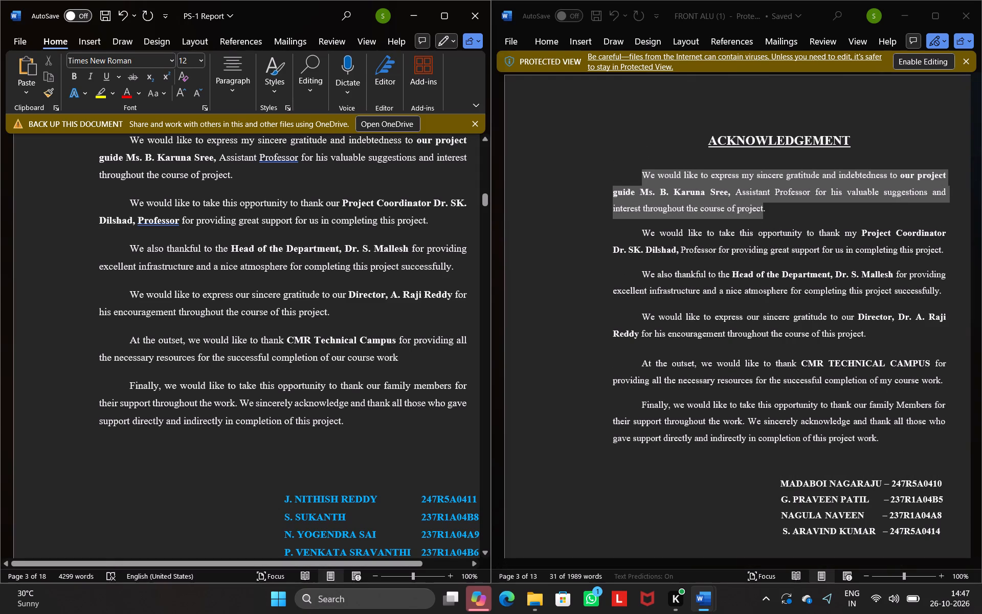
Replace the given name and surname after the initial "J." in the PS-1 Report Acknowledgement list with the first FRONT ALU (1) student's given name.
{"action": "scroll", "coordinate": [412, 394], "scroll_direction": "down", "scroll_amount": 2}
{"action": "scroll", "coordinate": [318, 370], "scroll_direction": "left", "scroll_amount": 1}
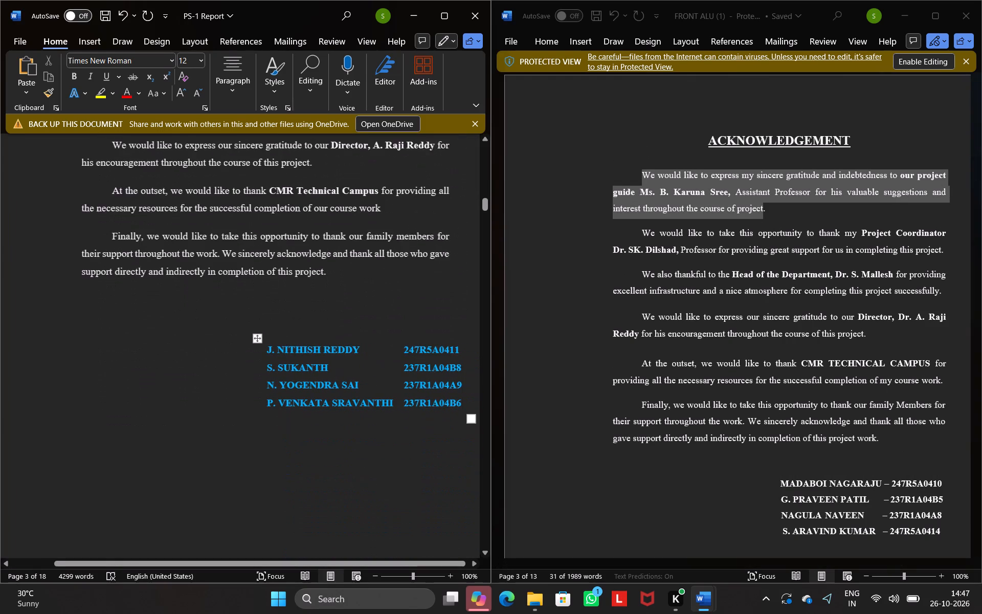
{"action": "scroll", "coordinate": [318, 370], "scroll_direction": "left", "scroll_amount": 1}
{"action": "left_click", "coordinate": [322, 348]}
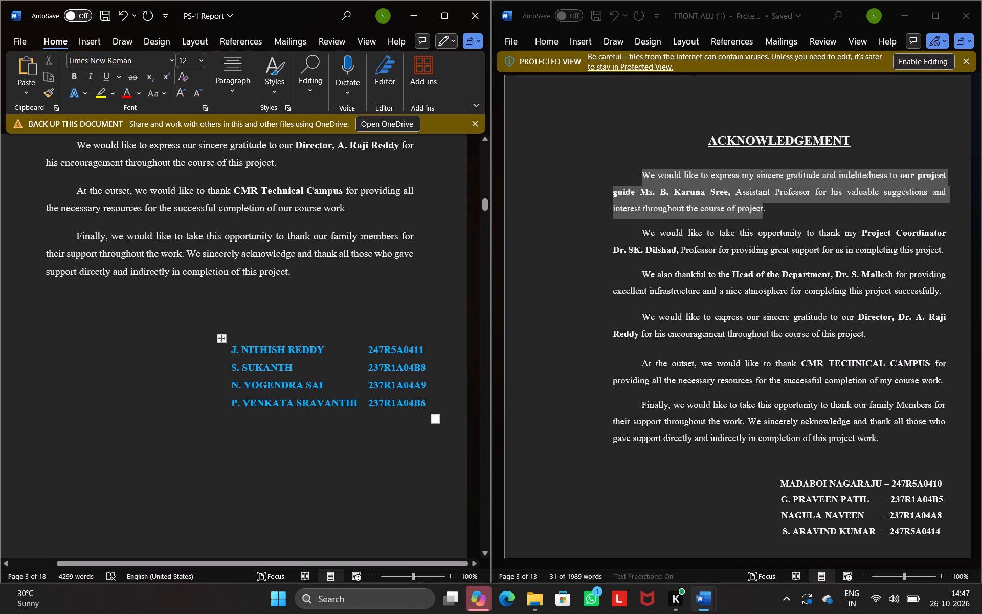
{"action": "key", "text": "BackSpace"}
{"action": "key", "text": "BackSpace"}
{"action": "key", "text": "BackSpace"}
{"action": "key", "text": "BackSpace"}
{"action": "key", "text": "BackSpace"}
{"action": "key", "text": "BackSpace"}
{"action": "key", "text": "BackSpace"}
{"action": "key", "text": "BackSpace"}
{"action": "key", "text": "BackSpace"}
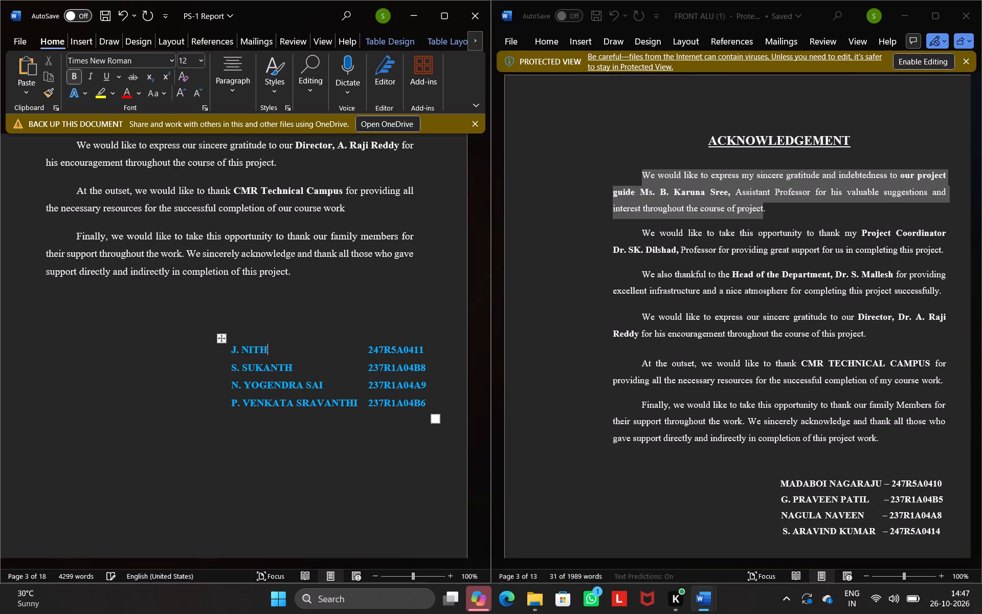
{"action": "key", "text": "BackSpace"}
{"action": "key", "text": "BackSpace"}
{"action": "key", "text": "BackSpace"}
{"action": "key", "text": "BackSpace"}
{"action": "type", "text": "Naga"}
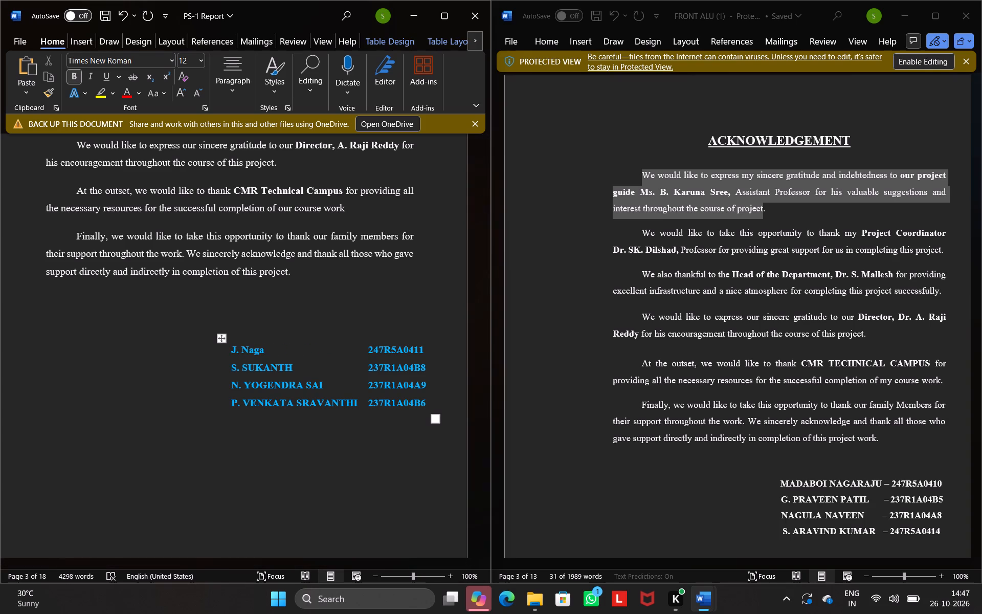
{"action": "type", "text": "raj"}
Change the first student's initial to "M" in the PS-1 Report Acknowledgement list.
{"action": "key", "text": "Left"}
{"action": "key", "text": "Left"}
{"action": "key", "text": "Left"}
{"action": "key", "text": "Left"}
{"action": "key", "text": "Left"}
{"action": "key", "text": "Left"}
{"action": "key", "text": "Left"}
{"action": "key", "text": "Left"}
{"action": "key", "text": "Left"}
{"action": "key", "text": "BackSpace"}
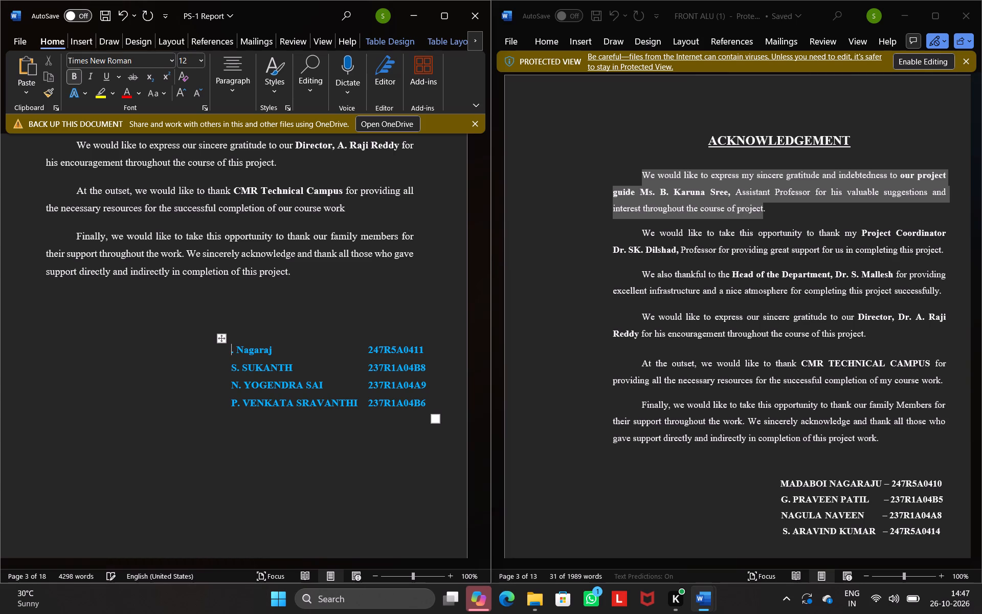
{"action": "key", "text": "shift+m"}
Change the last digit of the first student's roll number to 0, matching the first student in FRONT ALU (1).
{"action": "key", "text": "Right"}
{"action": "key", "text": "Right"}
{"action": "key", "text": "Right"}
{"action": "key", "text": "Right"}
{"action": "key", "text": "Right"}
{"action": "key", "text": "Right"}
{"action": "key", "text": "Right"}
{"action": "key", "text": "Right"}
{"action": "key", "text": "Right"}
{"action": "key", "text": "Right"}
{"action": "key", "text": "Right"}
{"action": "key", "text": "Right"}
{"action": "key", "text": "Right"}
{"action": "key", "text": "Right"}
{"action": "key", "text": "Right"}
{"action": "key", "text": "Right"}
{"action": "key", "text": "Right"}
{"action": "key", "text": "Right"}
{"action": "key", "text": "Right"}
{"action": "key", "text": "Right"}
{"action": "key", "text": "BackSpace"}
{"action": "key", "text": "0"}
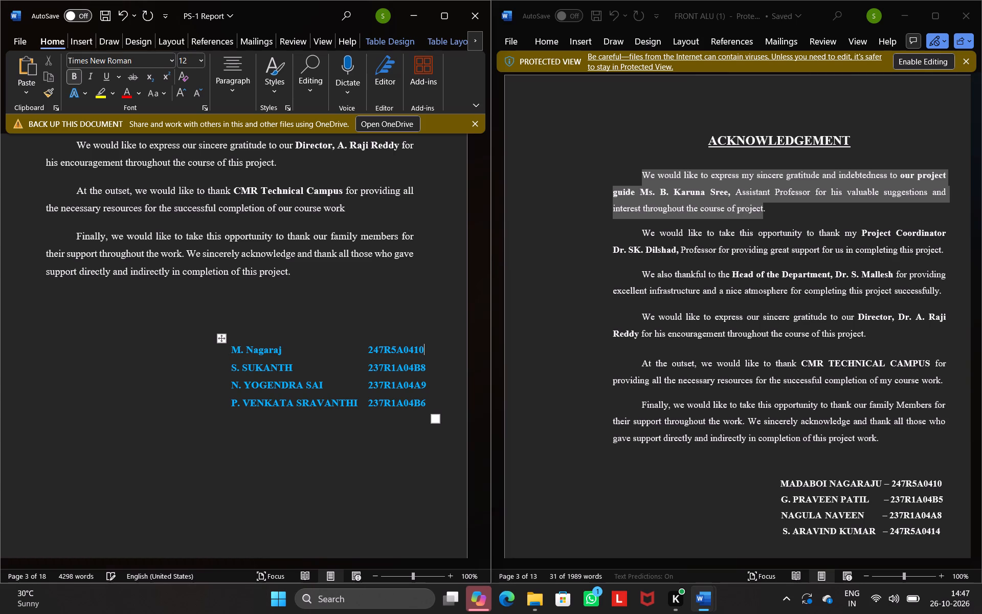
Change the second student's initial to "G" in the PS-1 Report Acknowledgement list.
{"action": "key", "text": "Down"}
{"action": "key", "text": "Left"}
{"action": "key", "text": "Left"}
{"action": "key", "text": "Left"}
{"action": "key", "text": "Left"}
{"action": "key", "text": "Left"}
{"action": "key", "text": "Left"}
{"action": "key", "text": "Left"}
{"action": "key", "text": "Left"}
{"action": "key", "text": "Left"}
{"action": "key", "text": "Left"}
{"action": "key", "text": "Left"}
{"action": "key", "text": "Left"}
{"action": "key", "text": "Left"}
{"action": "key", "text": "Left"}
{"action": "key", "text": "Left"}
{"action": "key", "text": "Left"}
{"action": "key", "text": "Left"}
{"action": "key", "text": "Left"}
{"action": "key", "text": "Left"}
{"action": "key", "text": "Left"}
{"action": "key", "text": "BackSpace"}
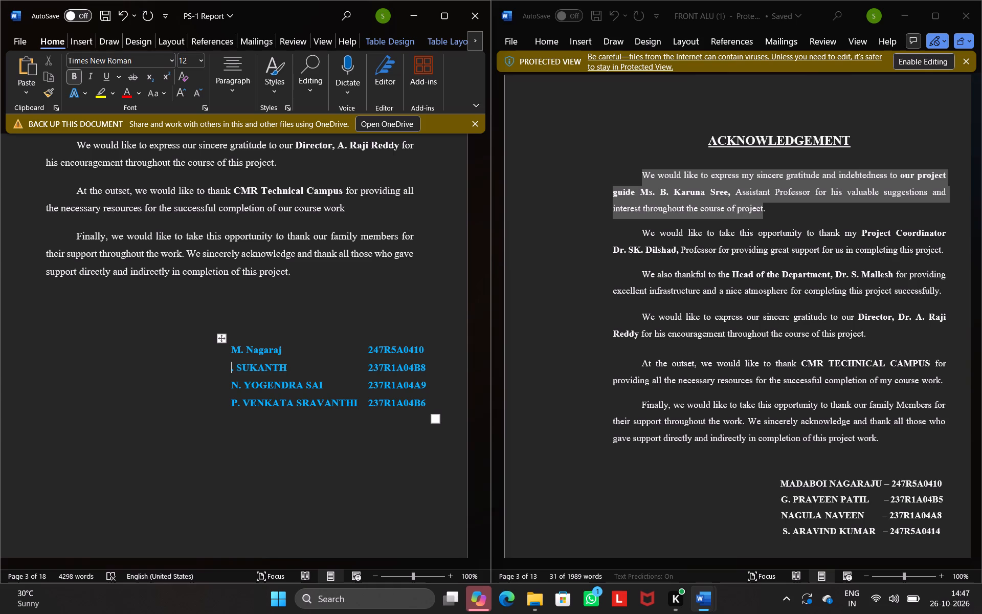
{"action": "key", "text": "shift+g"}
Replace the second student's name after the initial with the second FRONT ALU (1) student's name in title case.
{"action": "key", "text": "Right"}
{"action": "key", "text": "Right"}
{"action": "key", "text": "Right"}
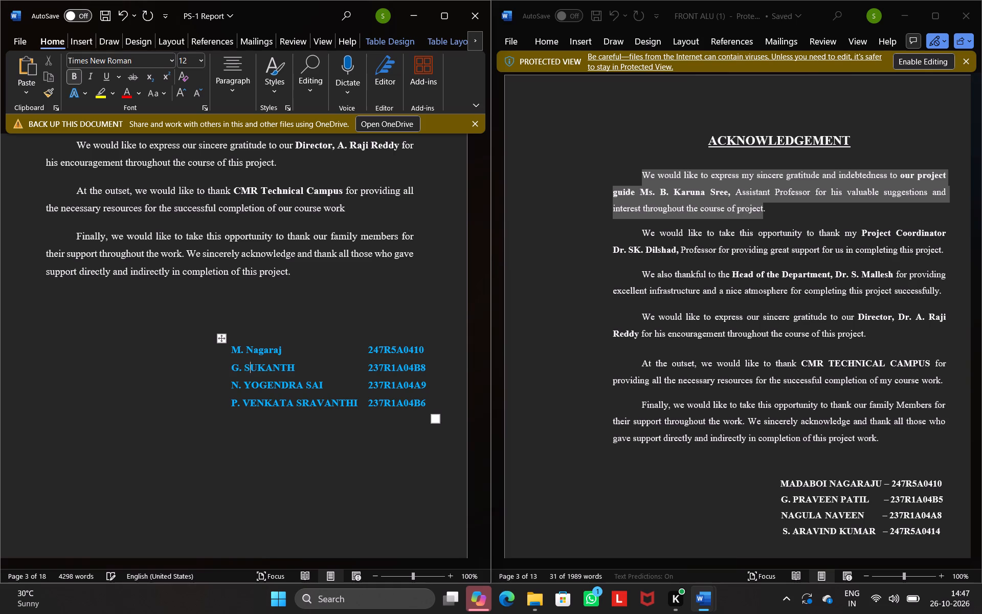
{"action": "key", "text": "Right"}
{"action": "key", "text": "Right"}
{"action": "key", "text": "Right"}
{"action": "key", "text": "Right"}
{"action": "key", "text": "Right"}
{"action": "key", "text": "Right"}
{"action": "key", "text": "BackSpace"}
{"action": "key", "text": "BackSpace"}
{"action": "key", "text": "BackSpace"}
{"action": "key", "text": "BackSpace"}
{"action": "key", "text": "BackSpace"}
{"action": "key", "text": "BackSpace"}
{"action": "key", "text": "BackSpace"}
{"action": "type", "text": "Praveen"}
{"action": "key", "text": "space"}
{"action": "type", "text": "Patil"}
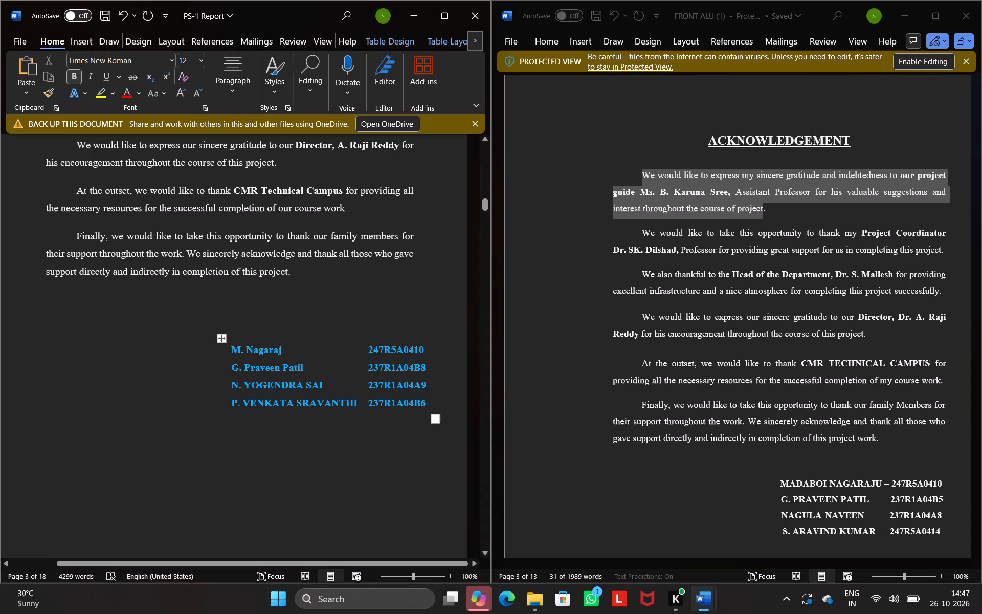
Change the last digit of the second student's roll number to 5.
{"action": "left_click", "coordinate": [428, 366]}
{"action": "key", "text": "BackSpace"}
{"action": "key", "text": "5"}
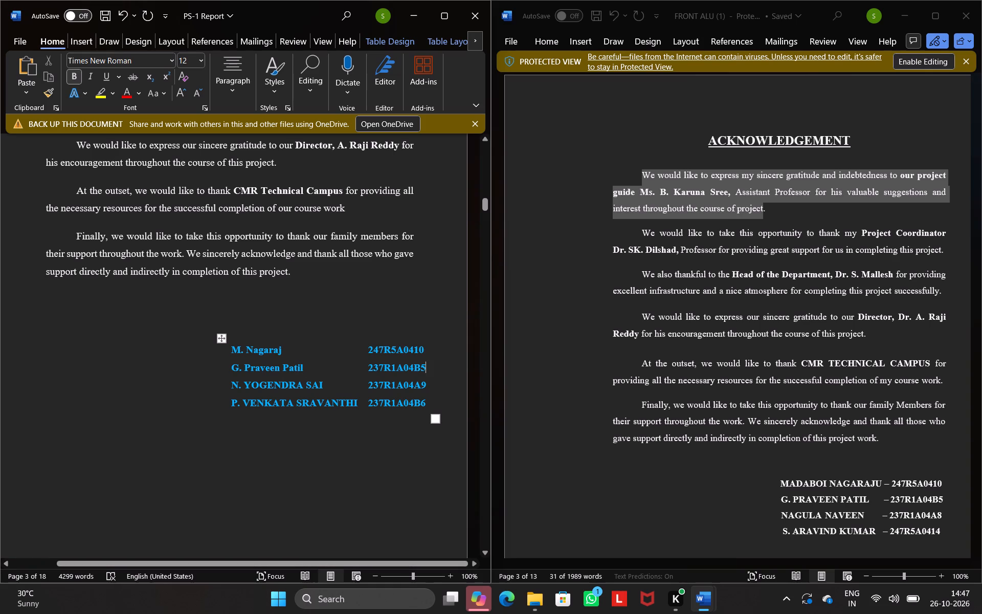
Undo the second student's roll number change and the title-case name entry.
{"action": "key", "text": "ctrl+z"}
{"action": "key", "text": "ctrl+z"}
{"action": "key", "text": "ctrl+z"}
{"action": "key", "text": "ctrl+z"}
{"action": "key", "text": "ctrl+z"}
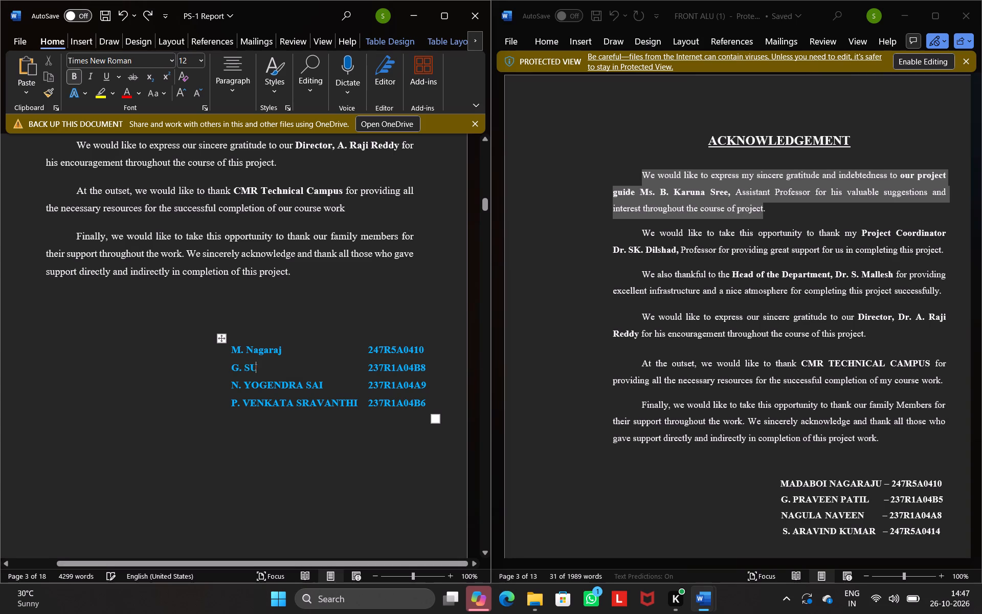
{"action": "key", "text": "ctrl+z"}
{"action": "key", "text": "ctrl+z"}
Replace the rest of the second student's old name with the second FRONT ALU (1) student's name in capitals.
{"action": "key", "text": "BackSpace"}
{"action": "key", "text": "BackSpace"}
{"action": "key", "text": "BackSpace"}
{"action": "key", "text": "BackSpace"}
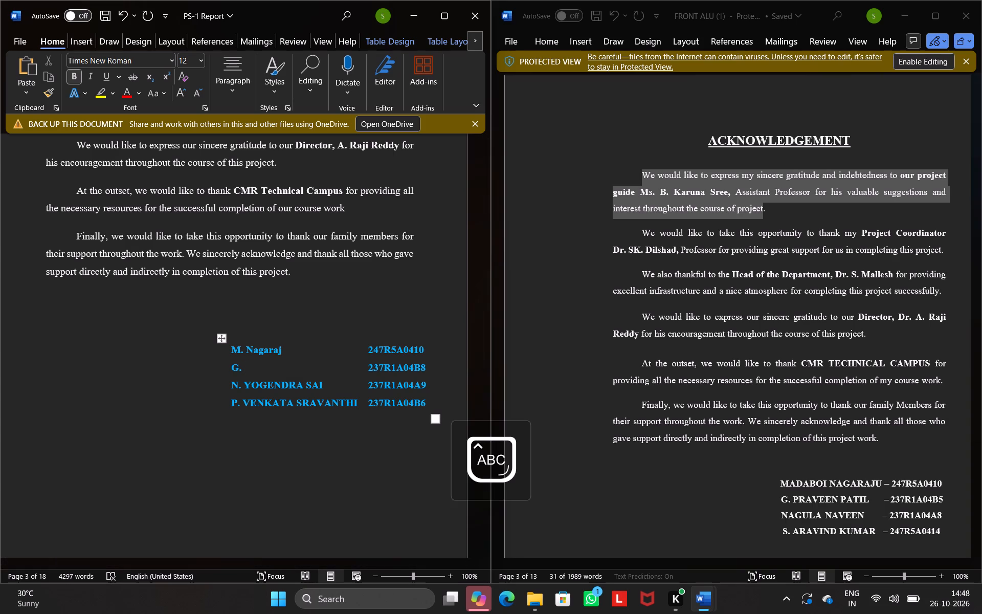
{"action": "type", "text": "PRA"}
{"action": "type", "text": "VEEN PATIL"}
Rewrite the first student's given name in capitals as "NAGARJ" in the PS-1 Report Acknowledgement list.
{"action": "left_click", "coordinate": [279, 354]}
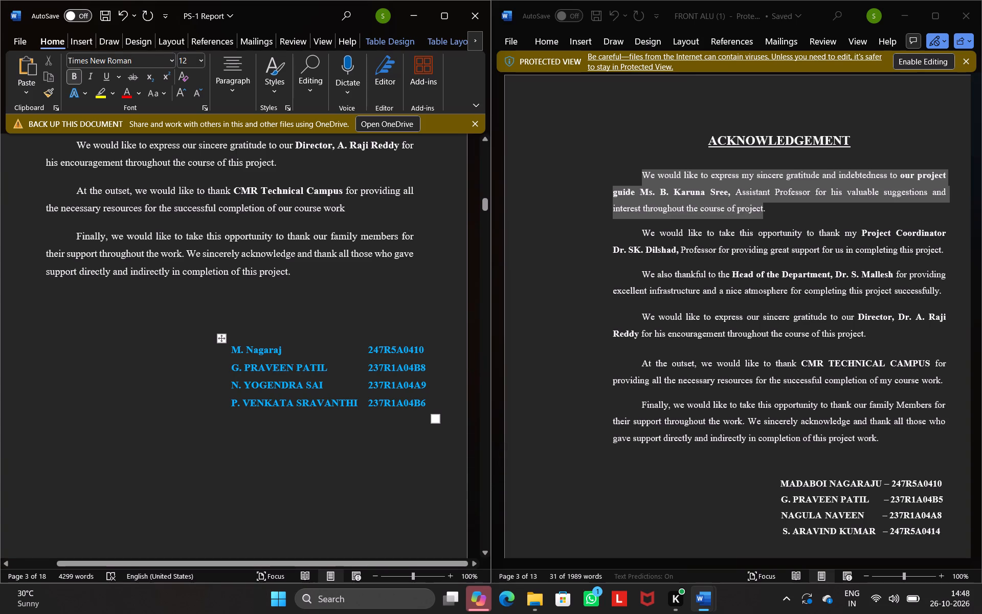
{"action": "key", "text": "Right"}
{"action": "key", "text": "BackSpace"}
{"action": "key", "text": "BackSpace"}
{"action": "key", "text": "BackSpace"}
{"action": "key", "text": "BackSpace"}
{"action": "key", "text": "BackSpace"}
{"action": "key", "text": "BackSpace"}
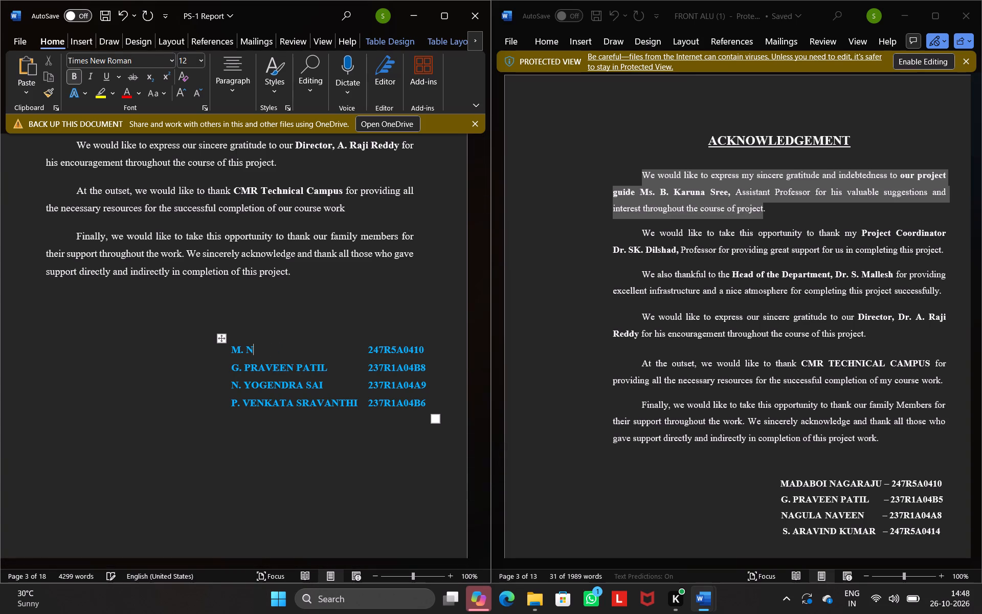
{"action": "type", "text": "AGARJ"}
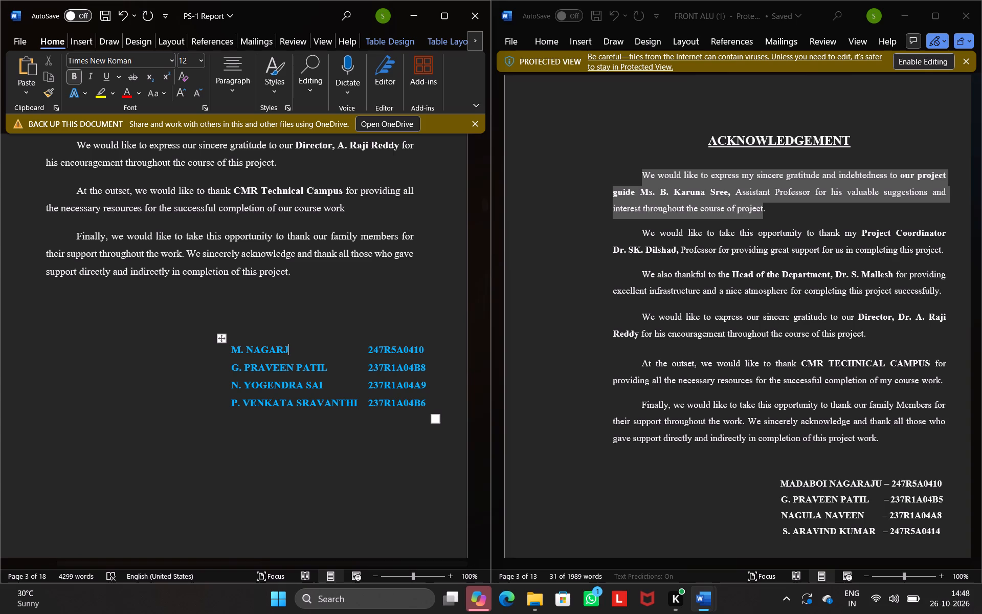
{"action": "left_click", "coordinate": [323, 382]}
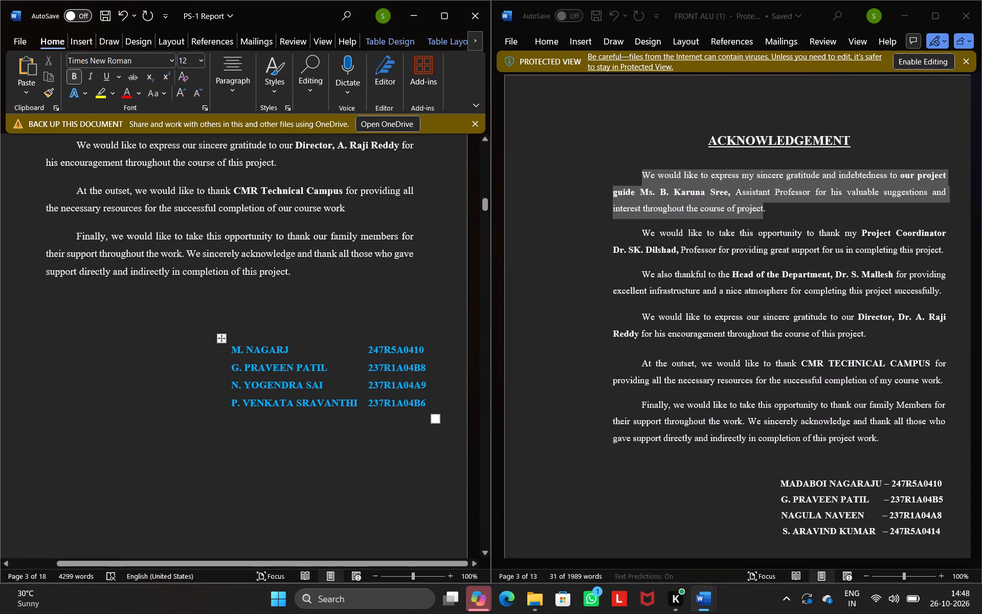
{"action": "key", "text": "BackSpace"}
{"action": "key", "text": "BackSpace"}
{"action": "key", "text": "BackSpace"}
{"action": "key", "text": "BackSpace"}
{"action": "key", "text": "BackSpace"}
{"action": "key", "text": "BackSpace"}
{"action": "key", "text": "BackSpace"}
{"action": "key", "text": "BackSpace"}
{"action": "key", "text": "BackSpace"}
{"action": "key", "text": "BackSpace"}
{"action": "key", "text": "BackSpace"}
{"action": "key", "text": "BackSpace"}
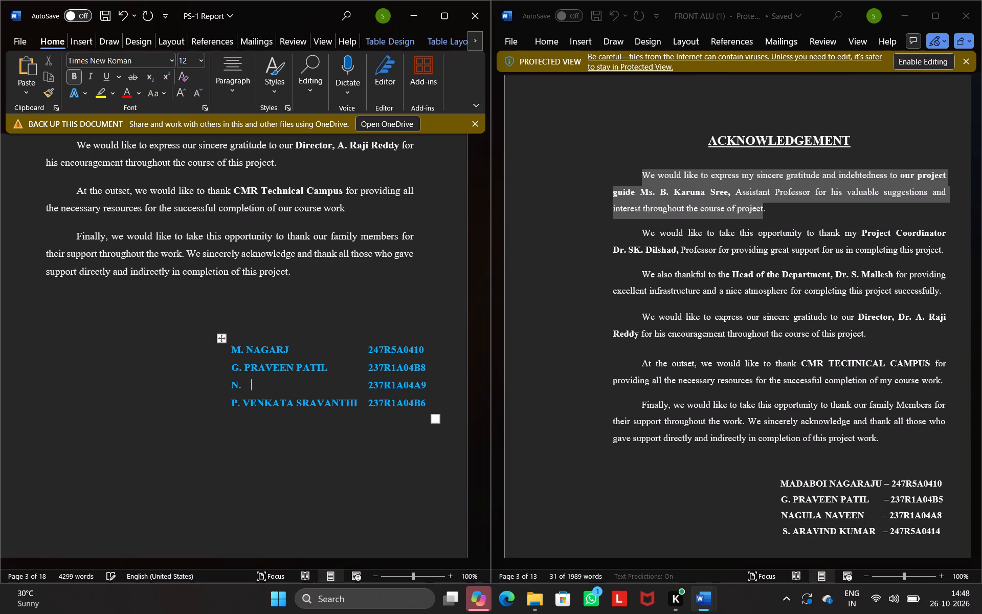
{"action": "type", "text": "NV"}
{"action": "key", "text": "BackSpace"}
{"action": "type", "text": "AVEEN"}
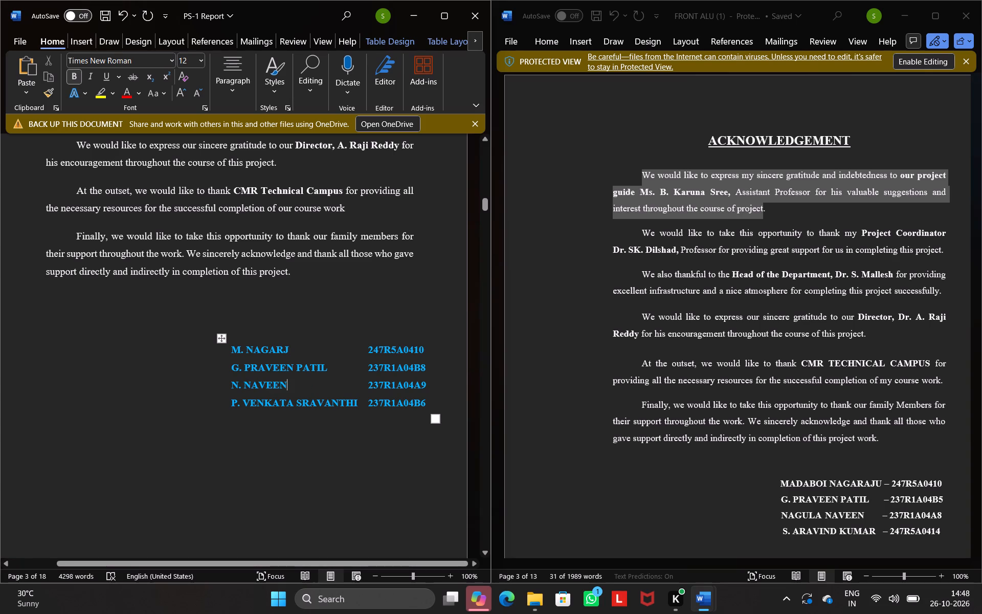
Replace the fourth student's initial with "S" and the name after it with the fourth FRONT ALU (1) student's name in capitals.
{"action": "left_click", "coordinate": [358, 402]}
{"action": "key", "text": "BackSpace"}
{"action": "key", "text": "BackSpace"}
{"action": "key", "text": "BackSpace"}
{"action": "key", "text": "BackSpace"}
{"action": "key", "text": "BackSpace"}
{"action": "key", "text": "BackSpace"}
{"action": "key", "text": "BackSpace"}
{"action": "key", "text": "BackSpace"}
{"action": "key", "text": "BackSpace"}
{"action": "key", "text": "BackSpace"}
{"action": "key", "text": "BackSpace"}
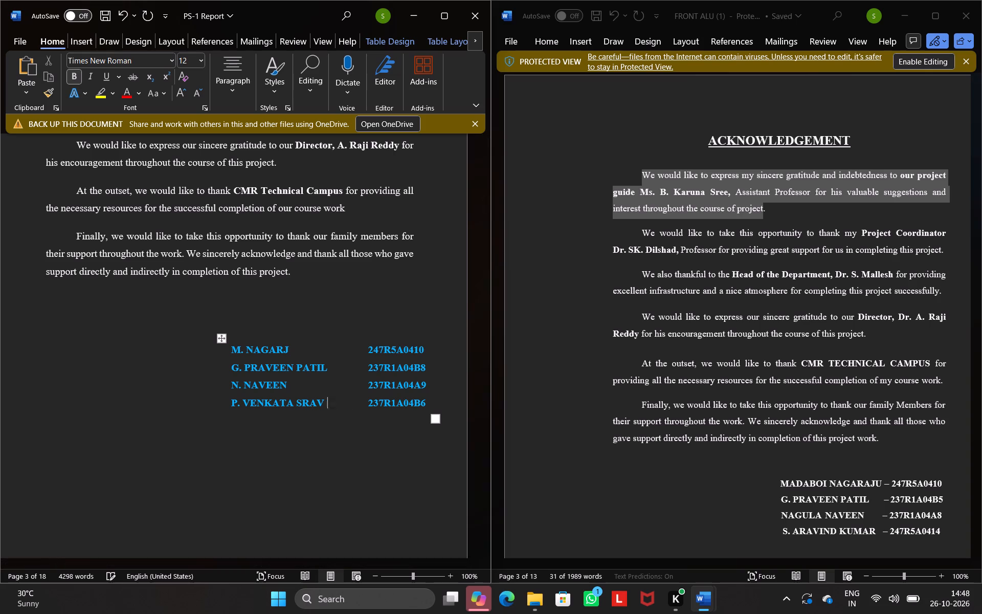
{"action": "key", "text": "BackSpace"}
{"action": "key", "text": "BackSpace"}
{"action": "key", "text": "BackSpace"}
{"action": "key", "text": "BackSpace"}
{"action": "key", "text": "BackSpace"}
{"action": "key", "text": "BackSpace"}
{"action": "key", "text": "Left"}
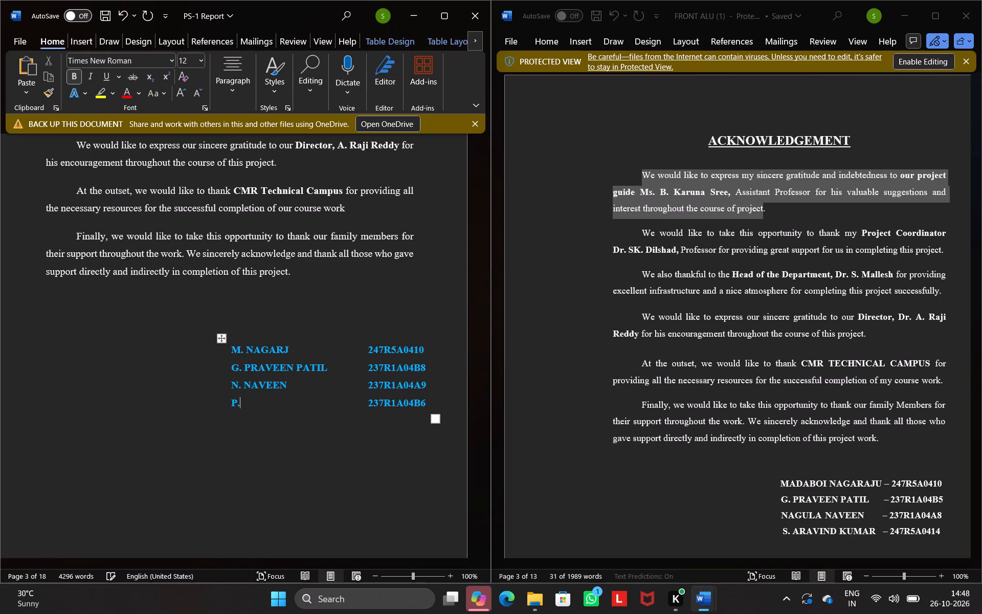
{"action": "key", "text": "Left"}
{"action": "key", "text": "BackSpace"}
{"action": "key", "text": "BackSpace"}
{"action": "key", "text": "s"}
{"action": "key", "text": "Right"}
{"action": "key", "text": "Right"}
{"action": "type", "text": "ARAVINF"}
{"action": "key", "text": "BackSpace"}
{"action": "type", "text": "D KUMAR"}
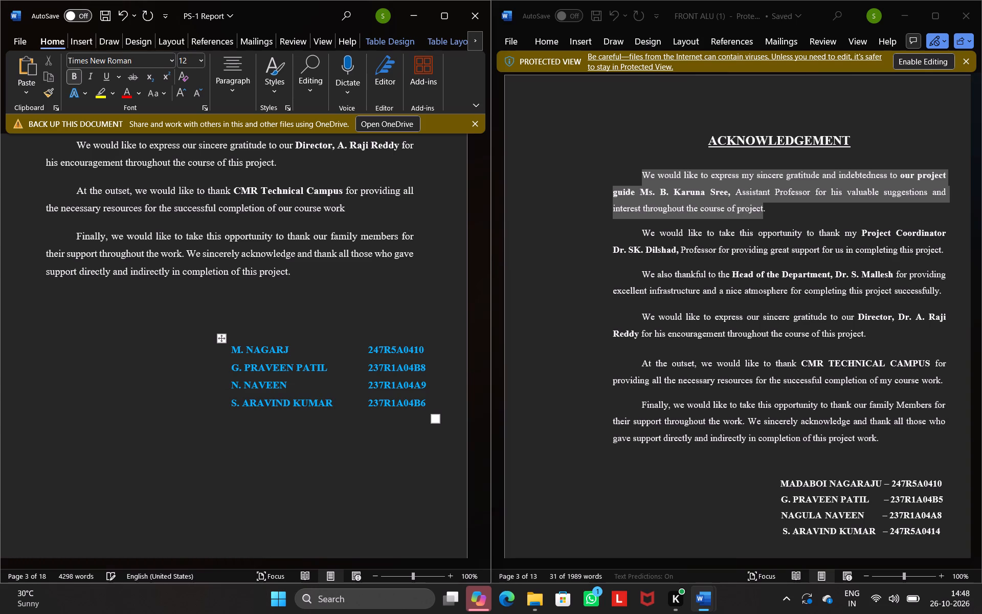
Replace the fourth student's roll number with the fourth student's roll number from FRONT ALU (1).
{"action": "left_click", "coordinate": [423, 402]}
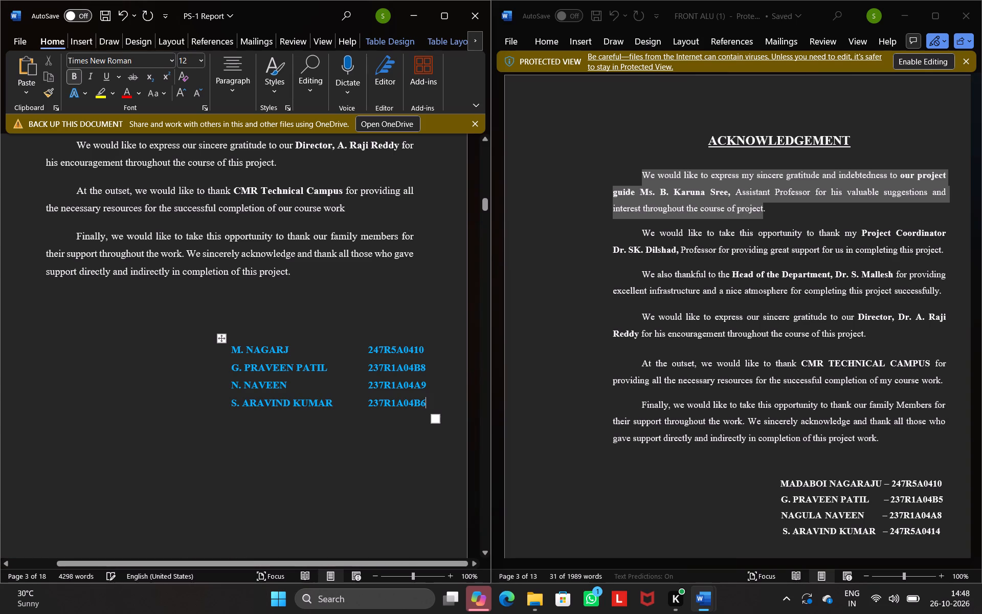
{"action": "key", "text": "BackSpace"}
{"action": "key", "text": "BackSpace"}
{"action": "key", "text": "BackSpace"}
{"action": "key", "text": "BackSpace"}
{"action": "key", "text": "BackSpace"}
{"action": "key", "text": "BackSpace"}
{"action": "key", "text": "BackSpace"}
{"action": "key", "text": "BackSpace"}
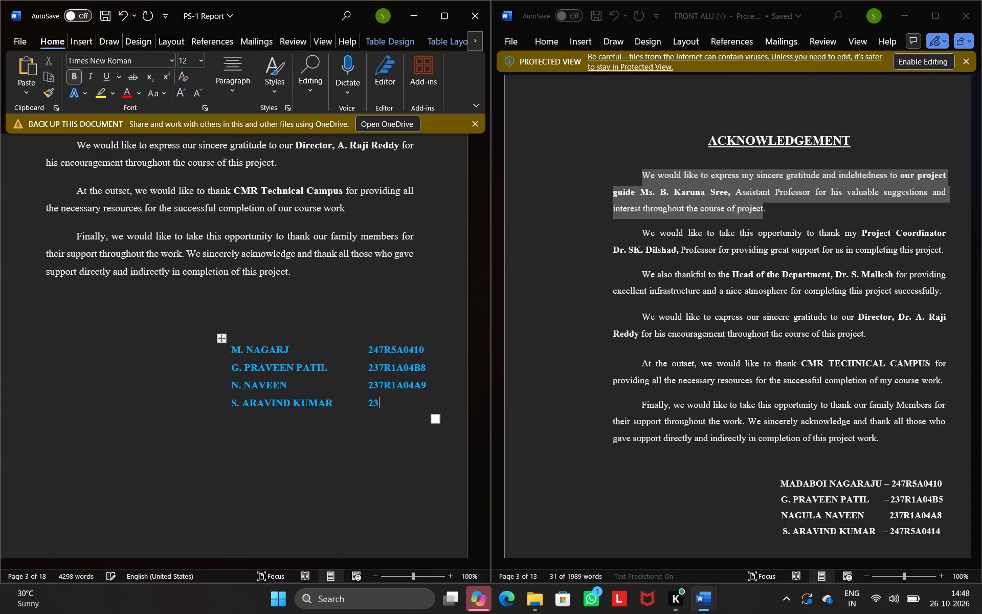
{"action": "key", "text": "BackSpace"}
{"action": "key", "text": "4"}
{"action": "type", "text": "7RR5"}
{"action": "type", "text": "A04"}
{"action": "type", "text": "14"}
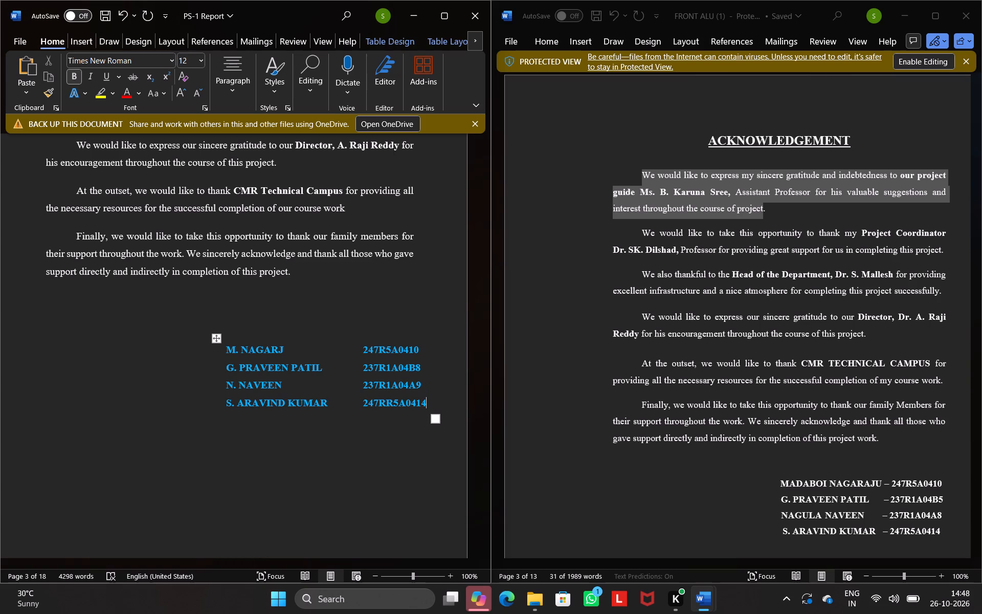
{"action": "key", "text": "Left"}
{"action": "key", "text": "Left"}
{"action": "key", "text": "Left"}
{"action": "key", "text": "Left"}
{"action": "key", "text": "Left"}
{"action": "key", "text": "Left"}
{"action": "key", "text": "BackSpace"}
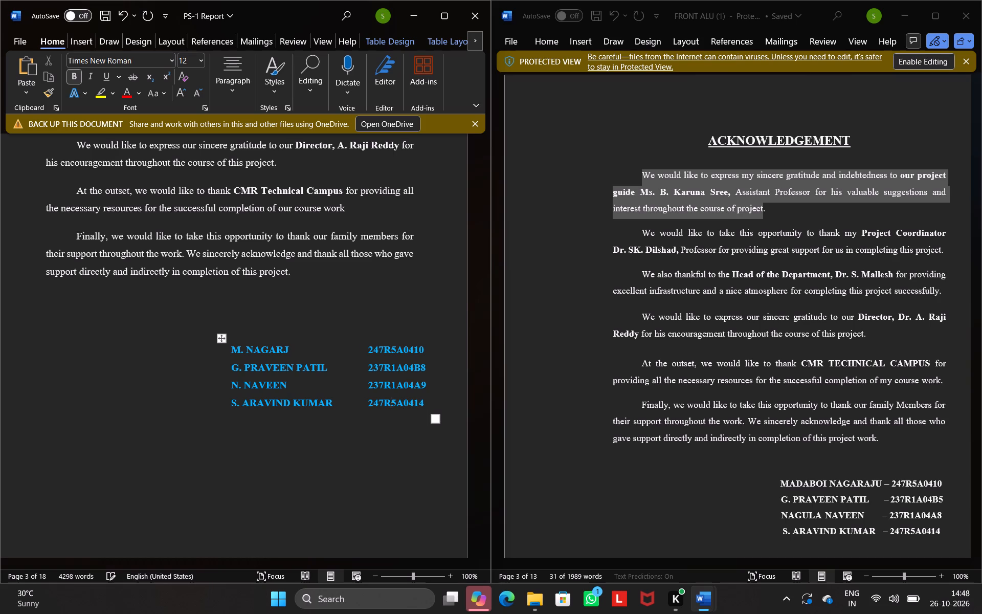
Change the last digit of the third student's roll number to 8, matching the third student in FRONT ALU (1).
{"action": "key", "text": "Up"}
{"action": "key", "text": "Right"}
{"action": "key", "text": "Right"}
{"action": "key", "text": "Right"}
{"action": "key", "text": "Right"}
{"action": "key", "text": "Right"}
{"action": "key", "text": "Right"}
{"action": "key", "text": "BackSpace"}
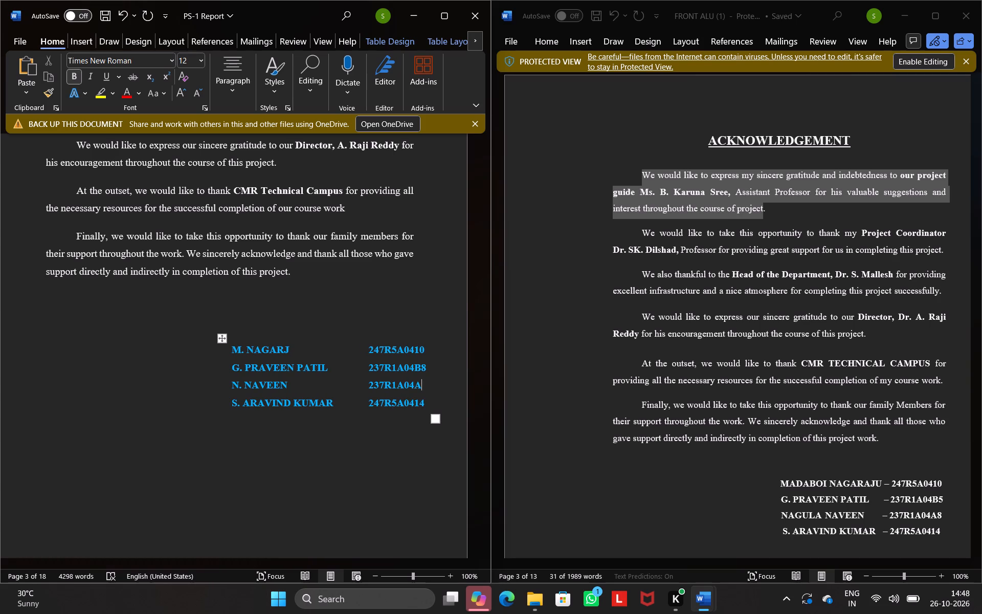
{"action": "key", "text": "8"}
Change the ending of the second student's roll number to "B5", matching the second student in FRONT ALU (1).
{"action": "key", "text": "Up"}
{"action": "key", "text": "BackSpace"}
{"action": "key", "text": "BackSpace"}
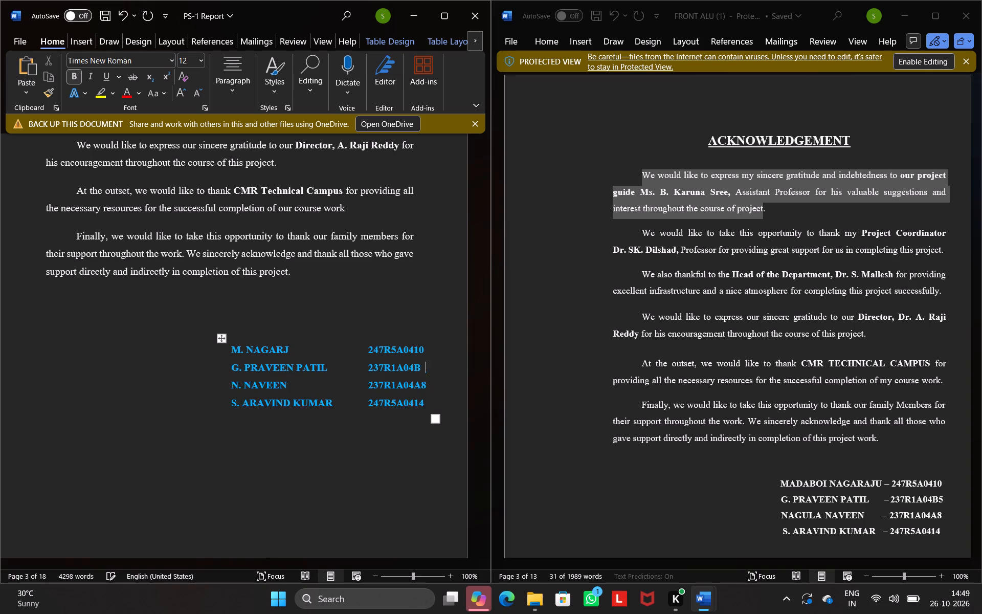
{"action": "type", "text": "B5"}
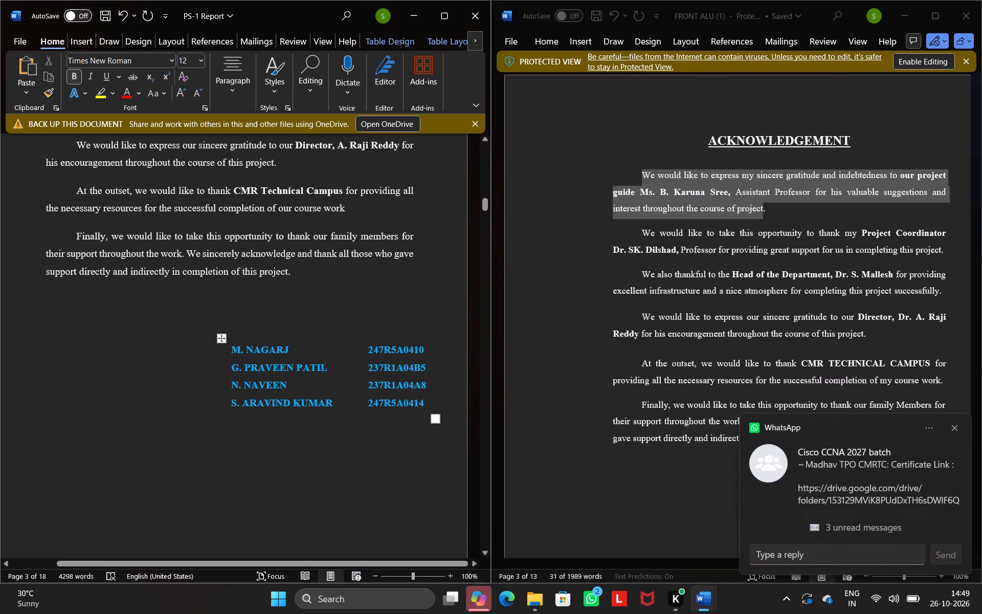
Compare the Abstract page and keywords of PS-1 Report with the Abstract page in FRONT ALU (1).
{"action": "scroll", "coordinate": [436, 395], "scroll_direction": "down", "scroll_amount": 2}
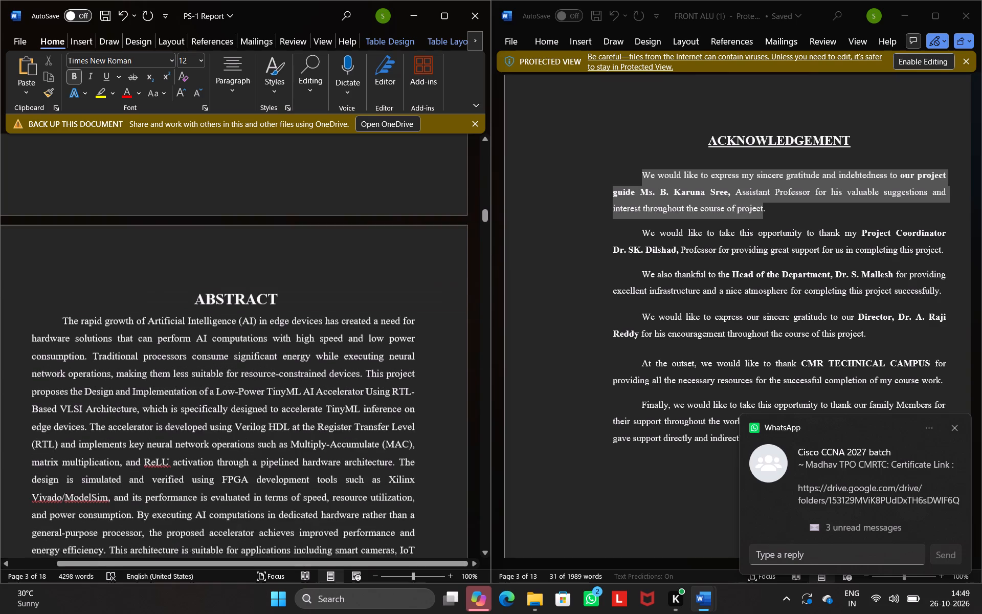
{"action": "scroll", "coordinate": [436, 395], "scroll_direction": "down", "scroll_amount": 1}
{"action": "scroll", "coordinate": [740, 315], "scroll_direction": "down", "scroll_amount": 4}
{"action": "scroll", "coordinate": [740, 315], "scroll_direction": "up", "scroll_amount": 1}
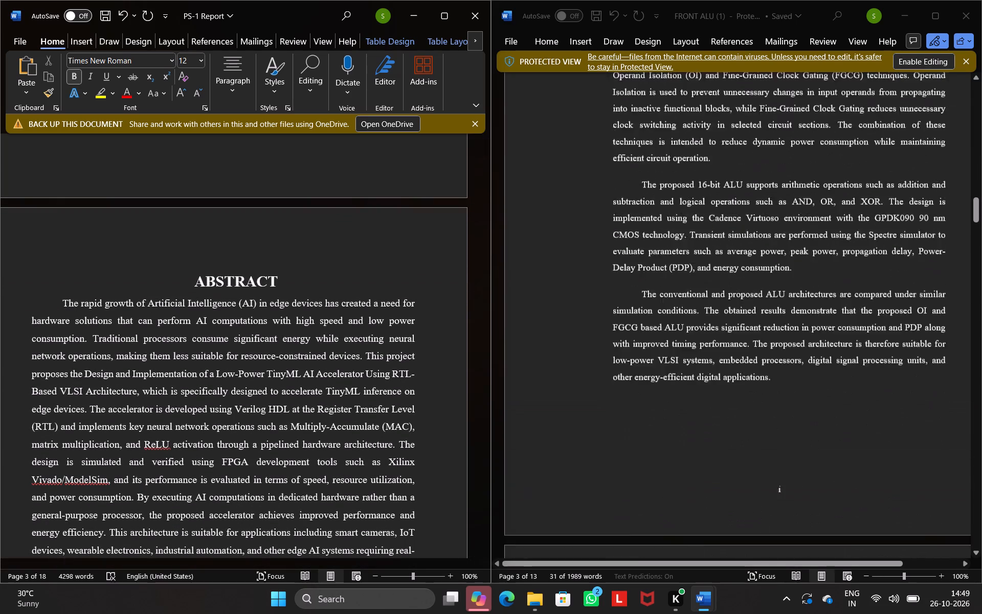
{"action": "scroll", "coordinate": [740, 315], "scroll_direction": "up", "scroll_amount": 1}
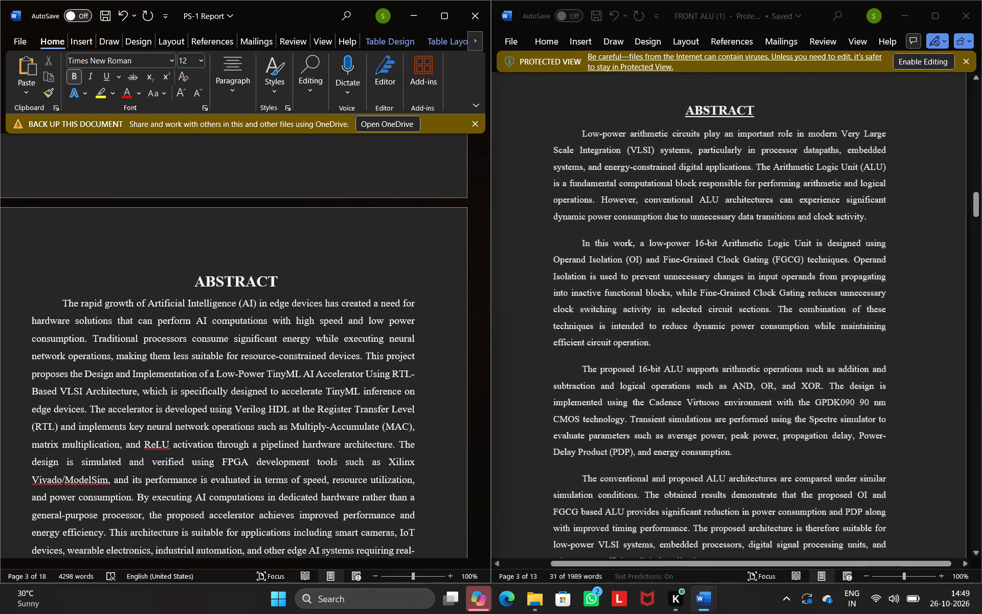
{"action": "scroll", "coordinate": [740, 315], "scroll_direction": "up", "scroll_amount": 1}
{"action": "scroll", "coordinate": [284, 343], "scroll_direction": "down", "scroll_amount": 1}
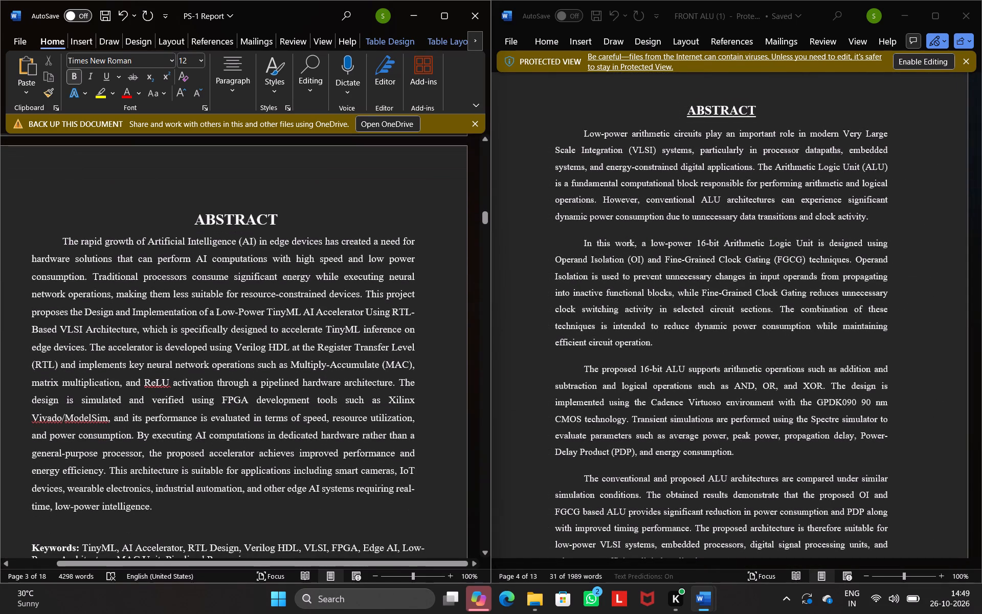
{"action": "scroll", "coordinate": [297, 328], "scroll_direction": "down", "scroll_amount": 1}
{"action": "scroll", "coordinate": [297, 328], "scroll_direction": "up", "scroll_amount": 1}
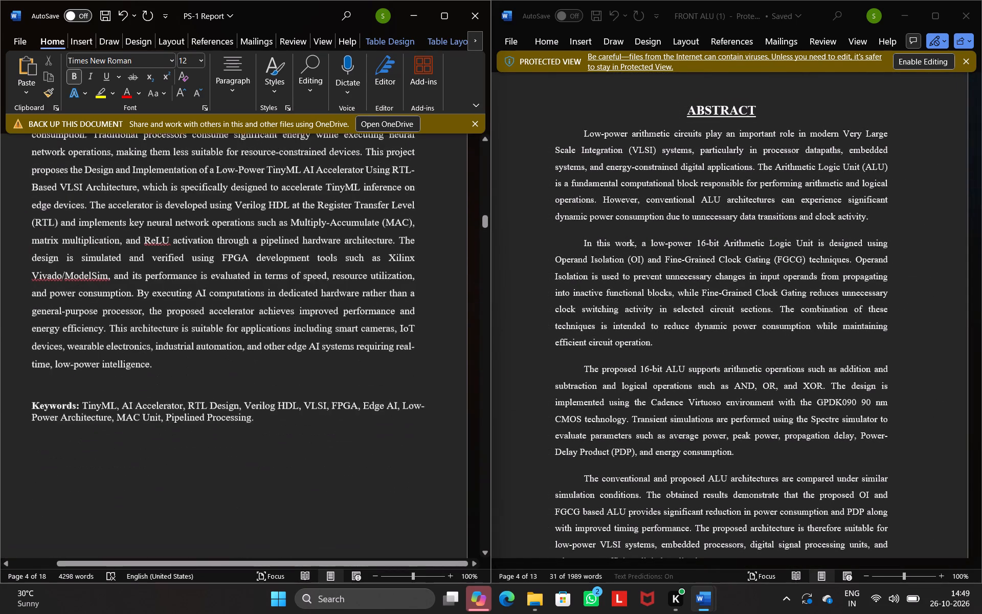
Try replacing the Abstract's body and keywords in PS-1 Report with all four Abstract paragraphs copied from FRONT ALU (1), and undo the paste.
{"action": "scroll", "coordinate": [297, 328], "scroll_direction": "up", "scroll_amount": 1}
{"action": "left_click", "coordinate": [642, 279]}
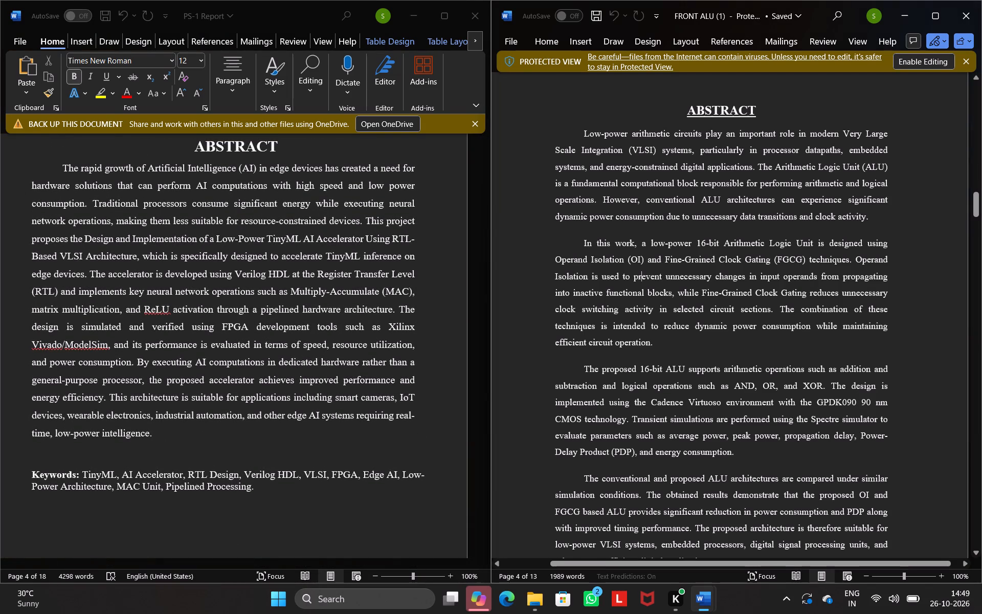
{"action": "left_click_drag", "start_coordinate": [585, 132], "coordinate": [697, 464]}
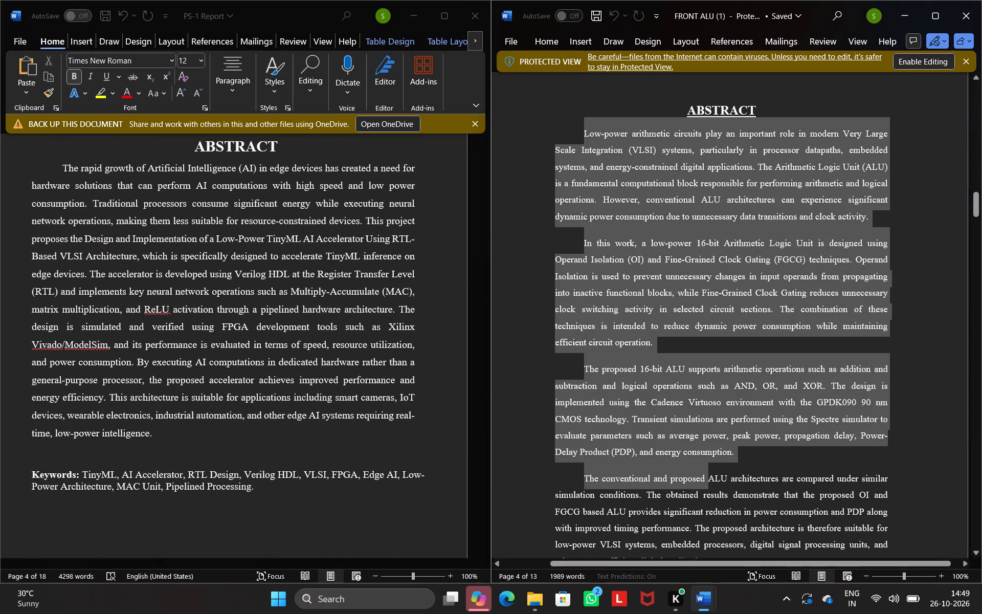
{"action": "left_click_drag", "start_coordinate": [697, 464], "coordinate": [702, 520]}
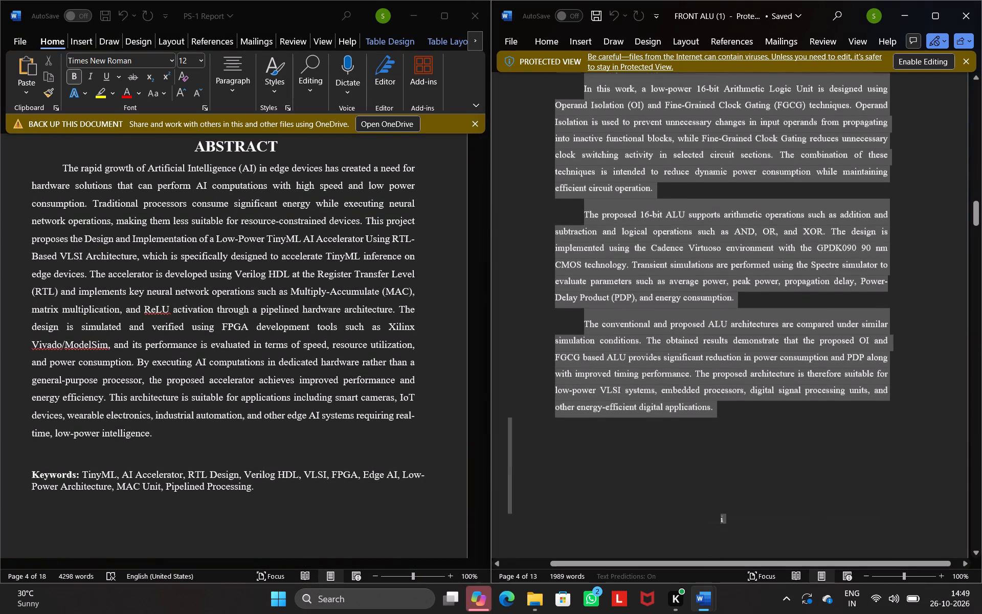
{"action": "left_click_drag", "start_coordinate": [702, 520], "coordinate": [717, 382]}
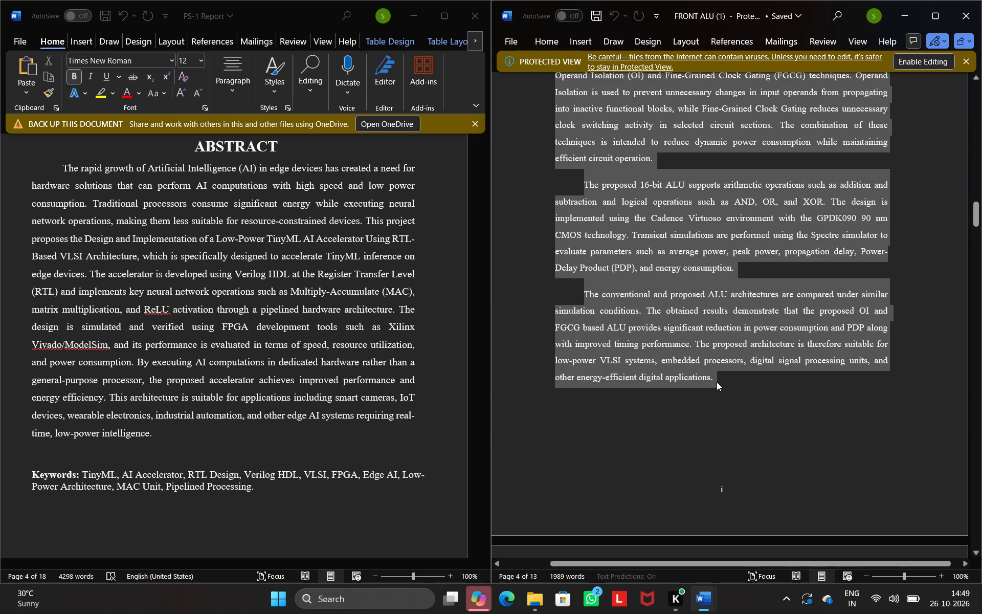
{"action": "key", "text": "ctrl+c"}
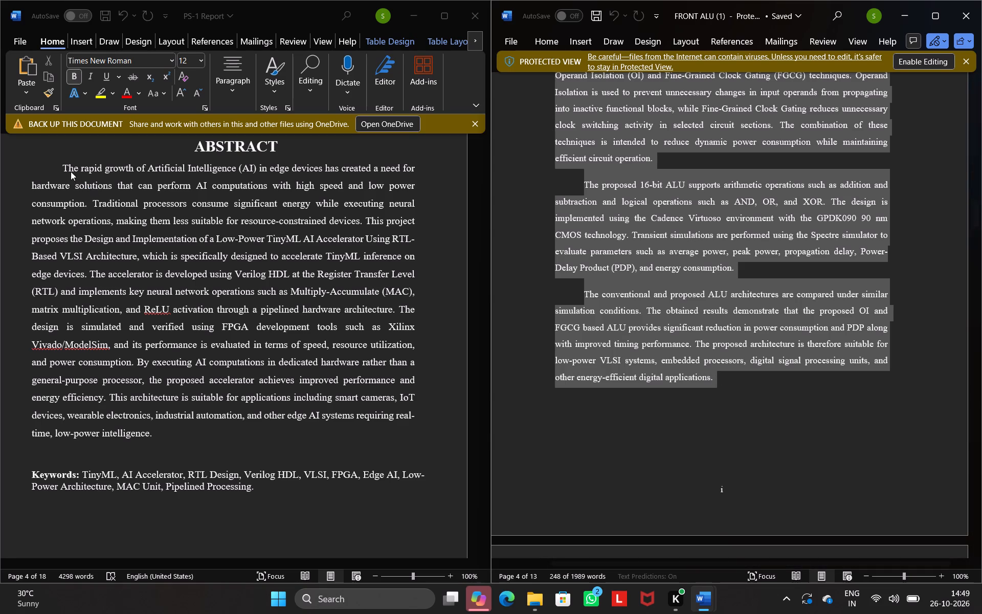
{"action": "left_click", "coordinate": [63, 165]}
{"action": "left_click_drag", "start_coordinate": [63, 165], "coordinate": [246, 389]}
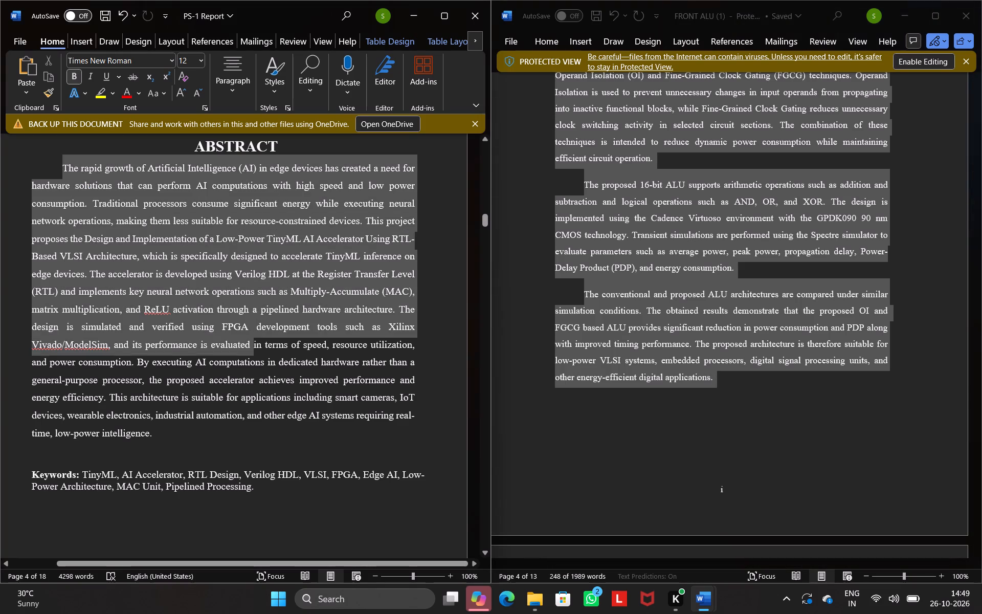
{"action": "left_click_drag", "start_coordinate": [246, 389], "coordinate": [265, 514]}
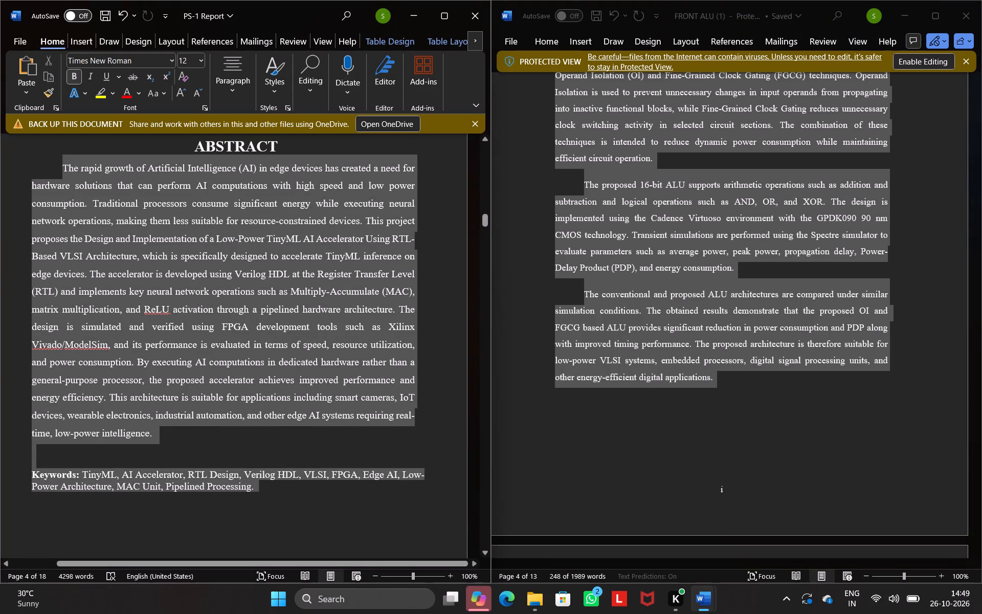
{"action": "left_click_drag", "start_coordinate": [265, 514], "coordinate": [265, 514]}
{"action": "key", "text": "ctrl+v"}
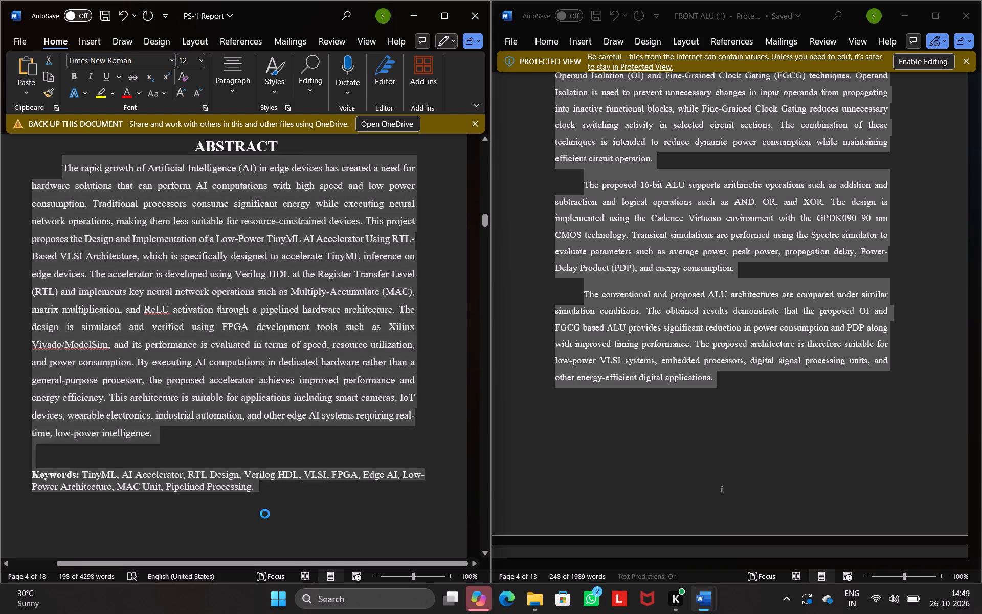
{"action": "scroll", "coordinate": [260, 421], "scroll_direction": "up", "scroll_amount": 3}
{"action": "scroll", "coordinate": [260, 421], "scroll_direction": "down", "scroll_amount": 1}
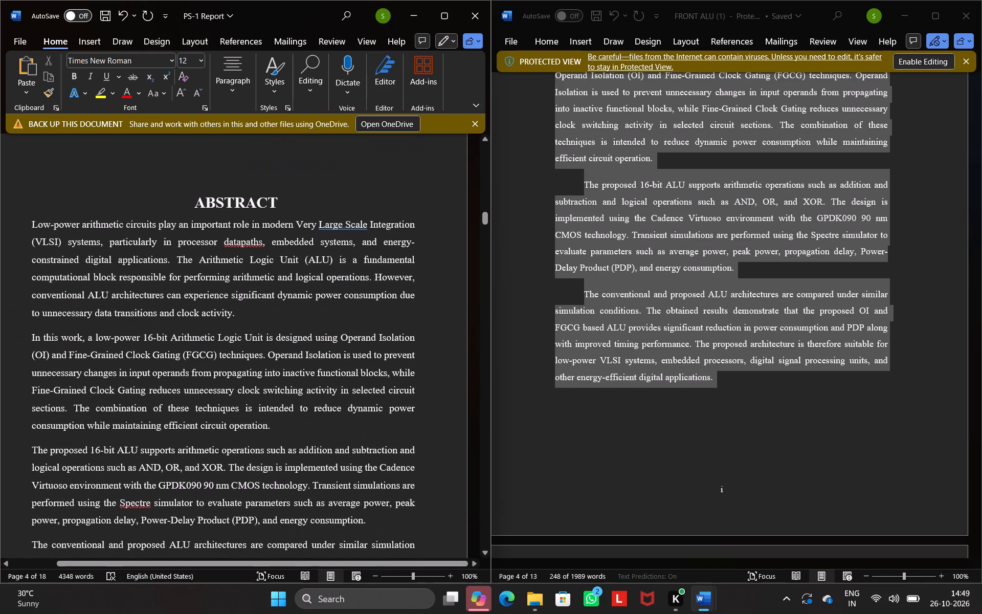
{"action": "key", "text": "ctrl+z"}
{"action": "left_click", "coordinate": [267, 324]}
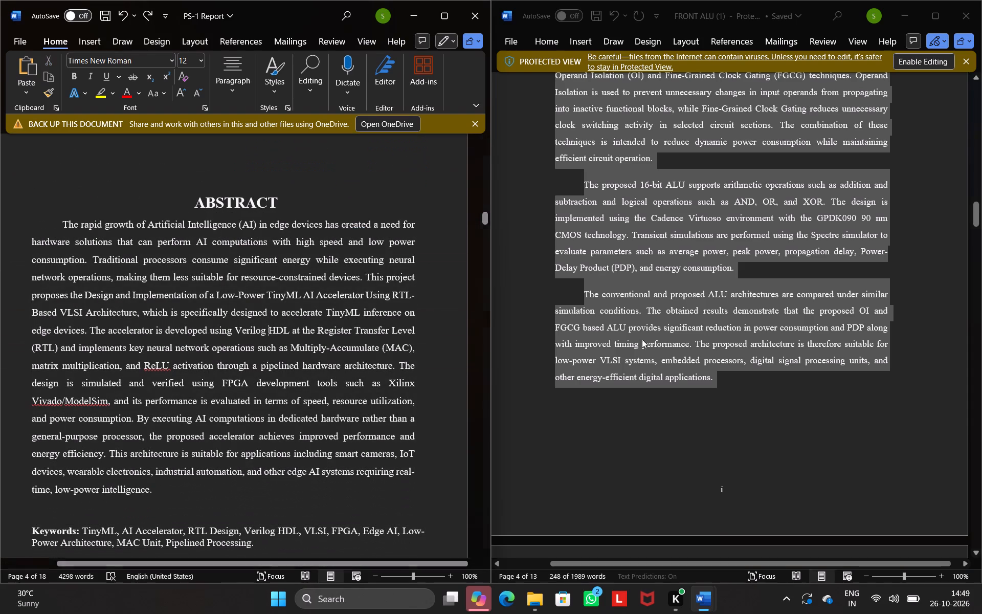
Replace the Abstract text in PS-1 Report up to "pipelined hardware architecture. The" with the first two Abstract paragraphs from FRONT ALU (1).
{"action": "scroll", "coordinate": [687, 344], "scroll_direction": "up", "scroll_amount": 3}
{"action": "scroll", "coordinate": [687, 344], "scroll_direction": "down", "scroll_amount": 1}
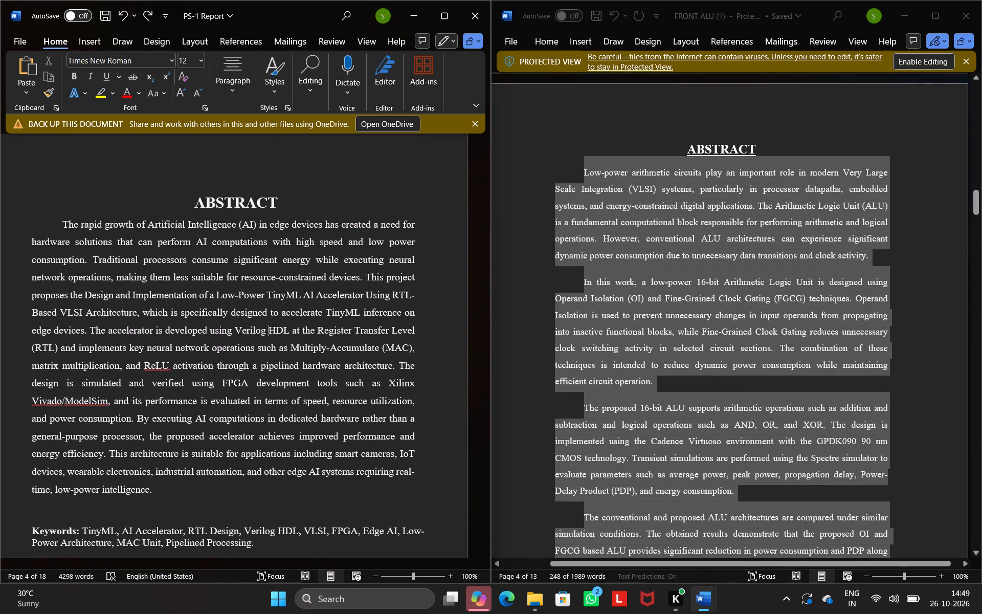
{"action": "left_click", "coordinate": [585, 172]}
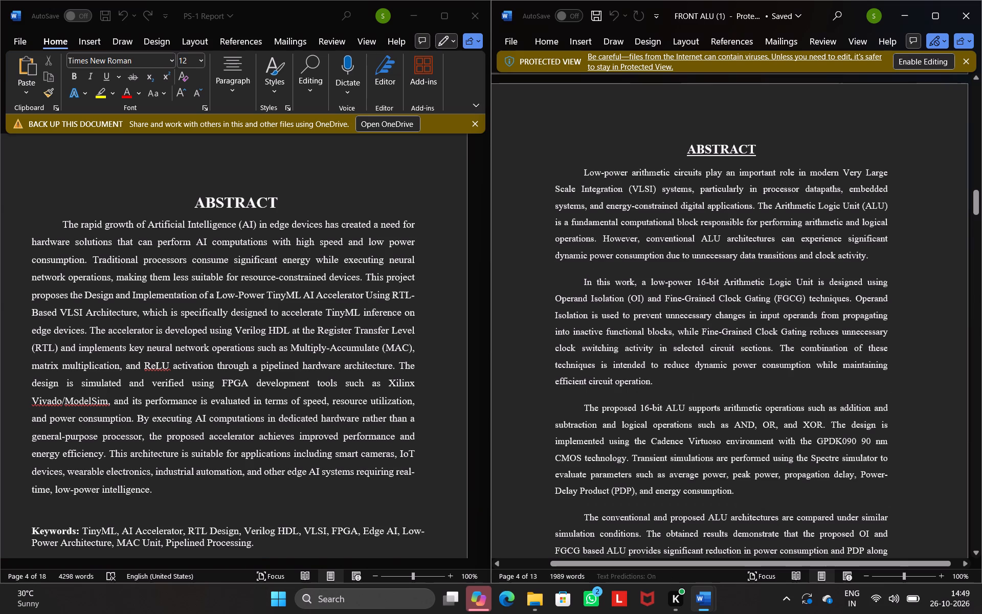
{"action": "left_click_drag", "start_coordinate": [584, 170], "coordinate": [852, 258]}
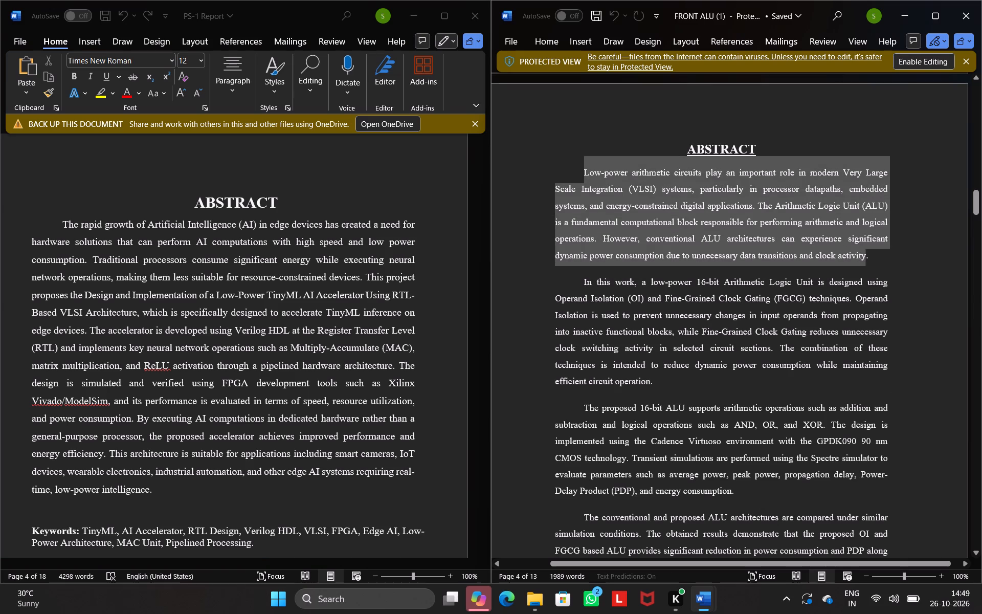
{"action": "left_click_drag", "start_coordinate": [852, 258], "coordinate": [789, 328]}
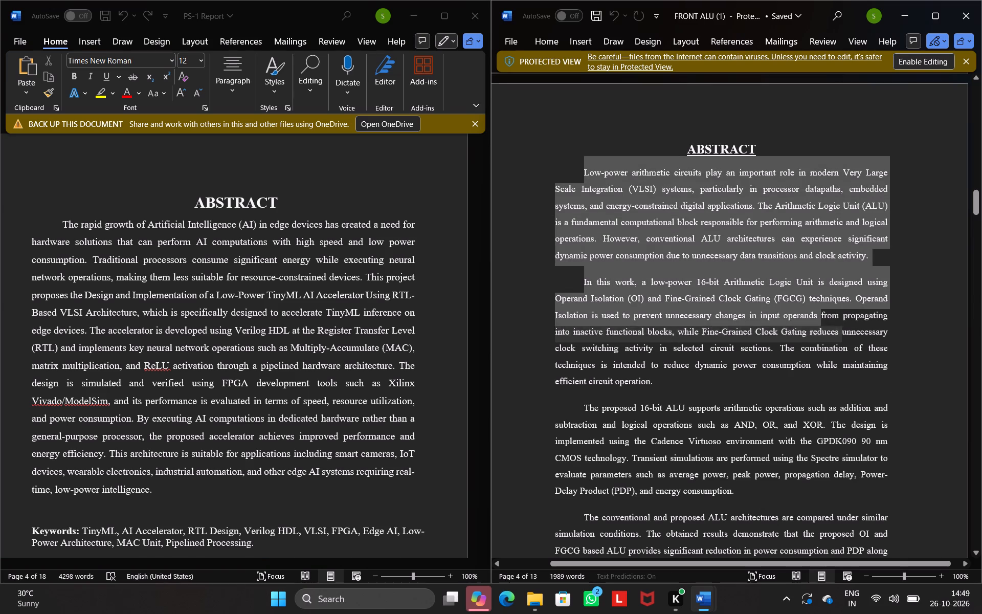
{"action": "left_click_drag", "start_coordinate": [789, 328], "coordinate": [683, 381]}
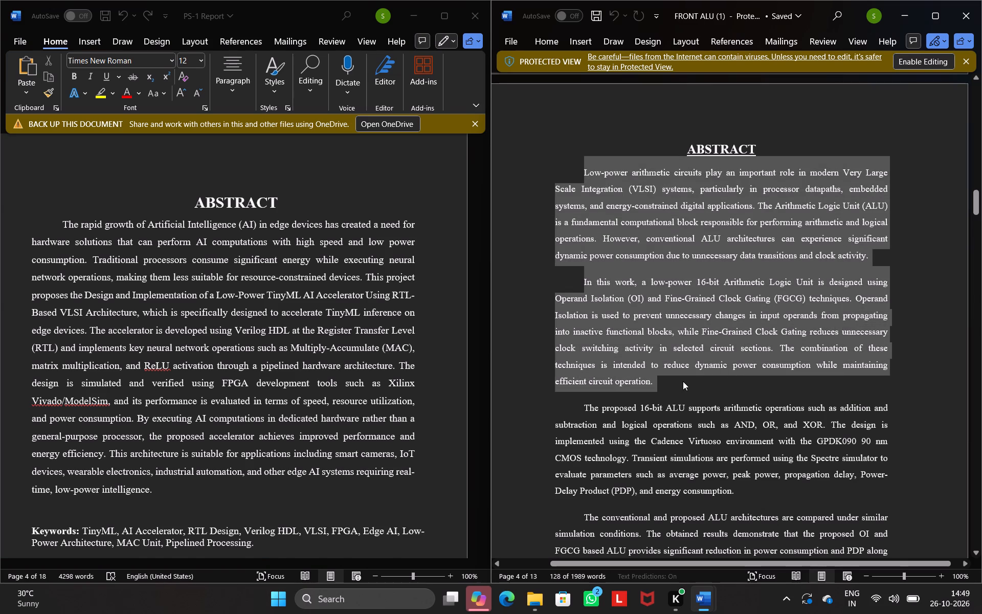
{"action": "key", "text": "ctrl+c"}
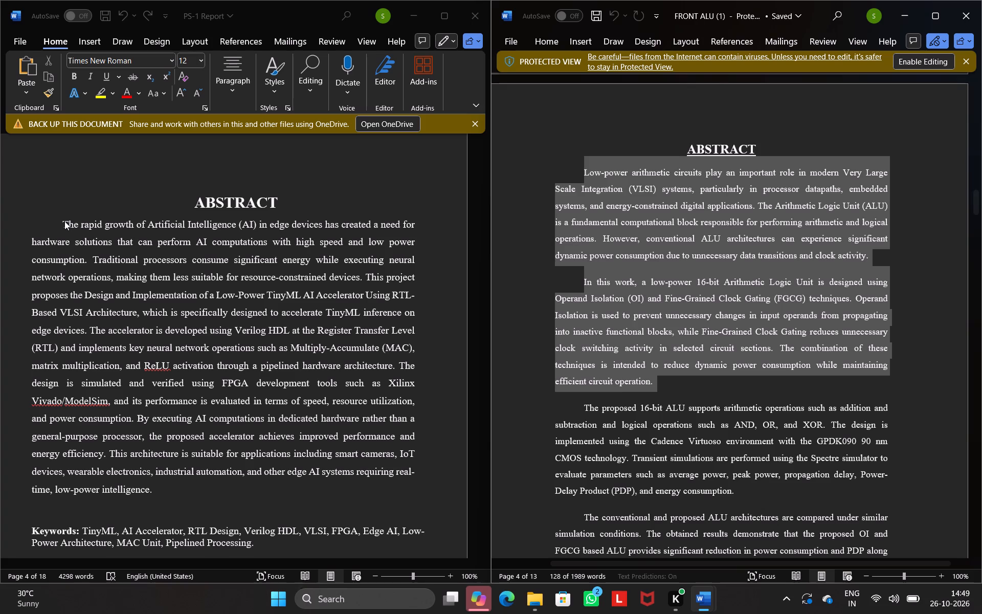
{"action": "left_click", "coordinate": [64, 221]}
{"action": "left_click_drag", "start_coordinate": [63, 222], "coordinate": [197, 287]}
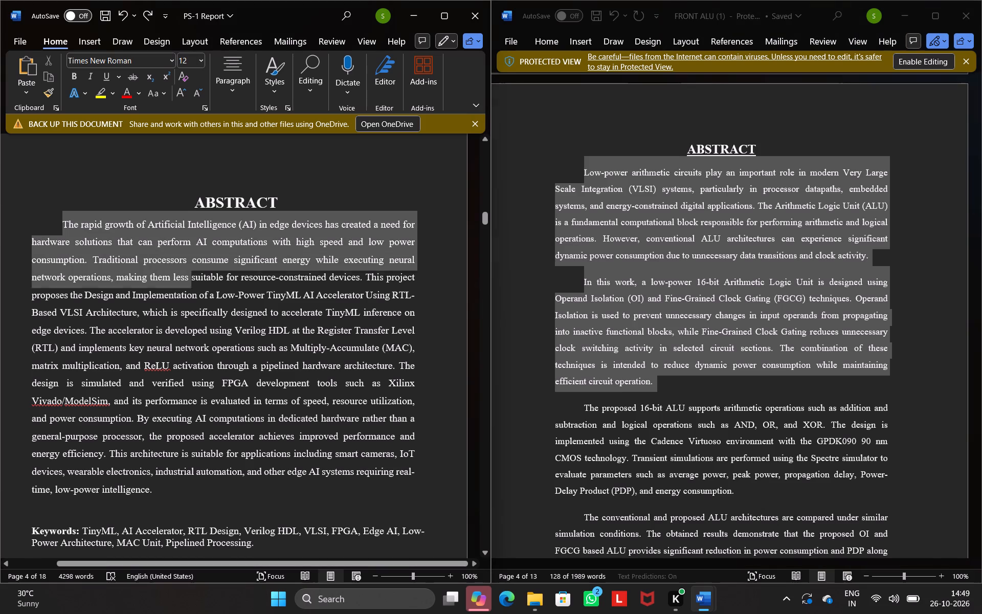
{"action": "left_click_drag", "start_coordinate": [197, 287], "coordinate": [311, 365]}
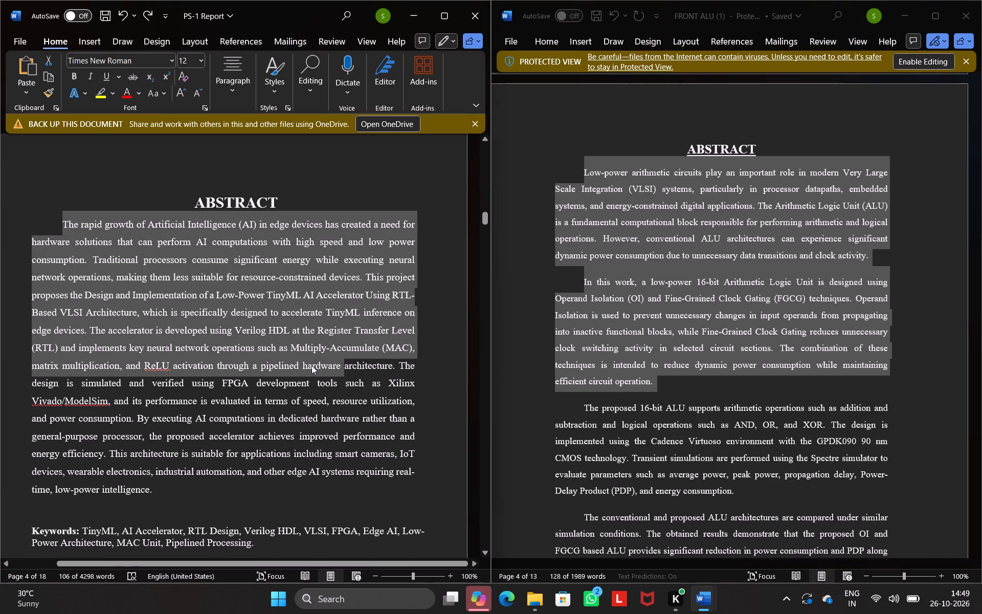
{"action": "key", "text": "shift+Right"}
{"action": "key", "text": "shift+Right"}
{"action": "key", "text": "shift+Right"}
{"action": "key", "text": "shift+Right"}
{"action": "key", "text": "shift+Right"}
{"action": "key", "text": "shift+Right"}
{"action": "key", "text": "shift+Right"}
{"action": "key", "text": "shift+Right"}
{"action": "key", "text": "shift+Right"}
{"action": "key", "text": "shift+Right"}
{"action": "key", "text": "shift+Right"}
{"action": "key", "text": "shift+Right"}
{"action": "key", "text": "shift+Right"}
{"action": "key", "text": "shift+Right"}
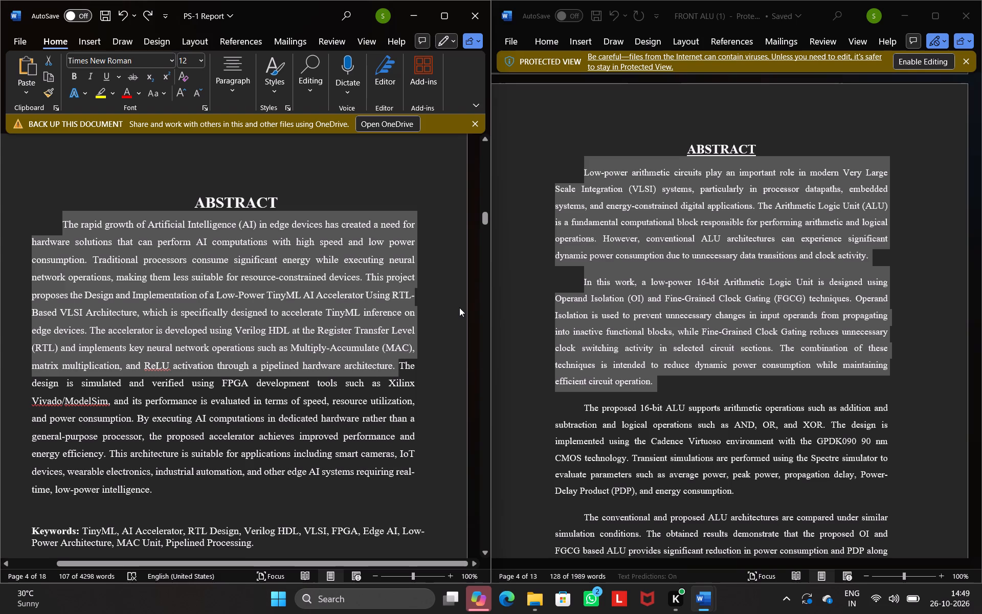
{"action": "key", "text": "shift+Right"}
{"action": "key", "text": "shift+Right"}
{"action": "key", "text": "shift+Right"}
{"action": "key", "text": "ctrl+v"}
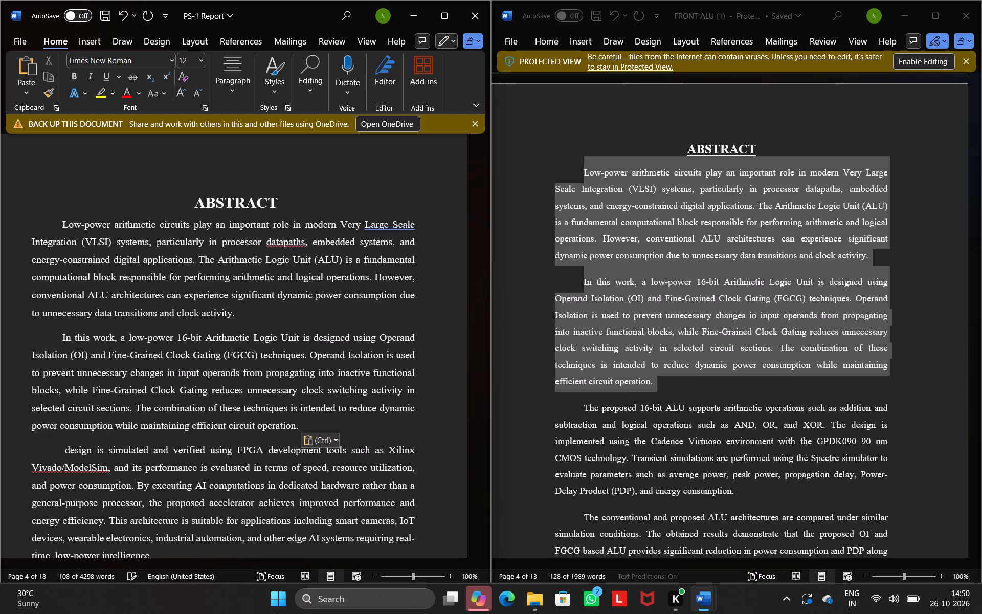
Replace the remaining old Abstract text above the keywords, from "design is simulated", with the last two Abstract paragraphs from FRONT ALU (1).
{"action": "scroll", "coordinate": [287, 383], "scroll_direction": "down", "scroll_amount": 1}
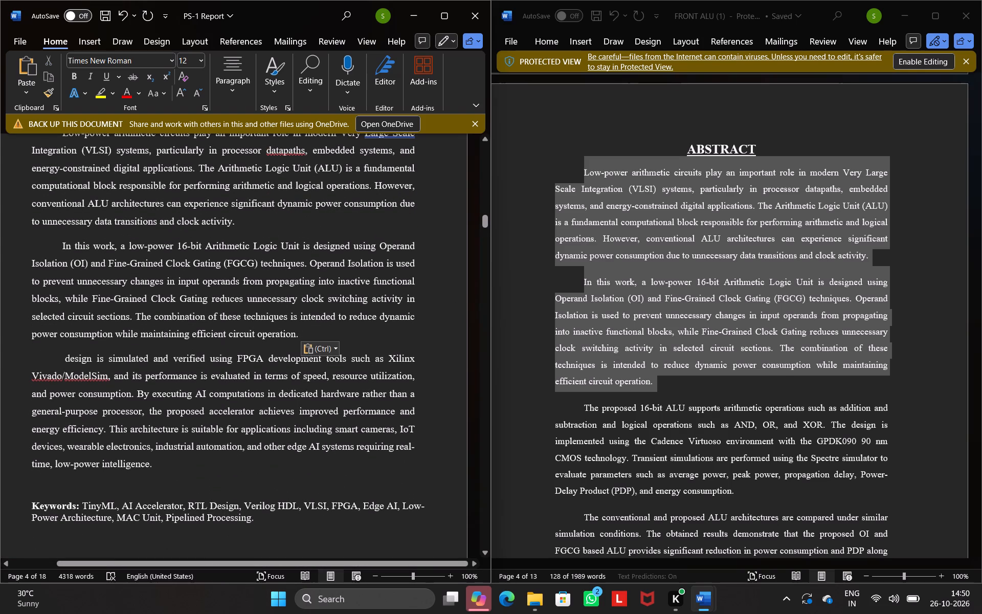
{"action": "scroll", "coordinate": [623, 334], "scroll_direction": "down", "scroll_amount": 1}
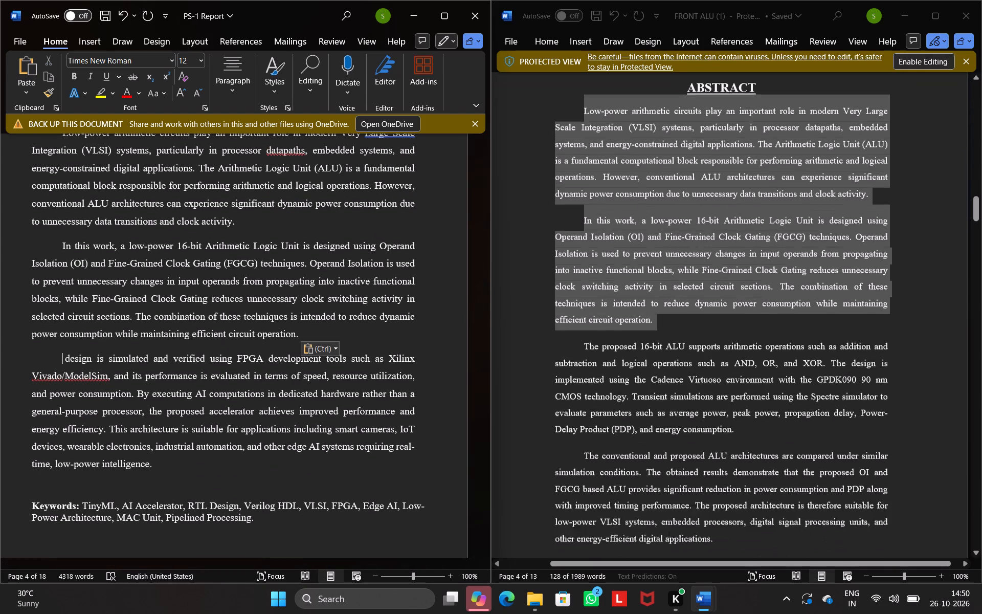
{"action": "scroll", "coordinate": [623, 334], "scroll_direction": "down", "scroll_amount": 1}
{"action": "left_click_drag", "start_coordinate": [584, 277], "coordinate": [721, 400]}
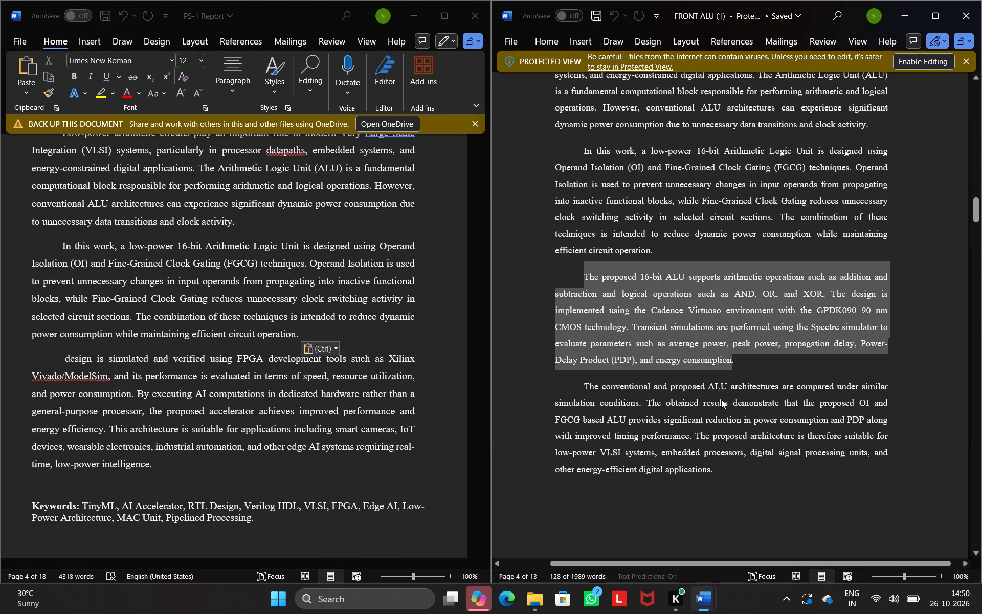
{"action": "left_click_drag", "start_coordinate": [721, 400], "coordinate": [719, 474]}
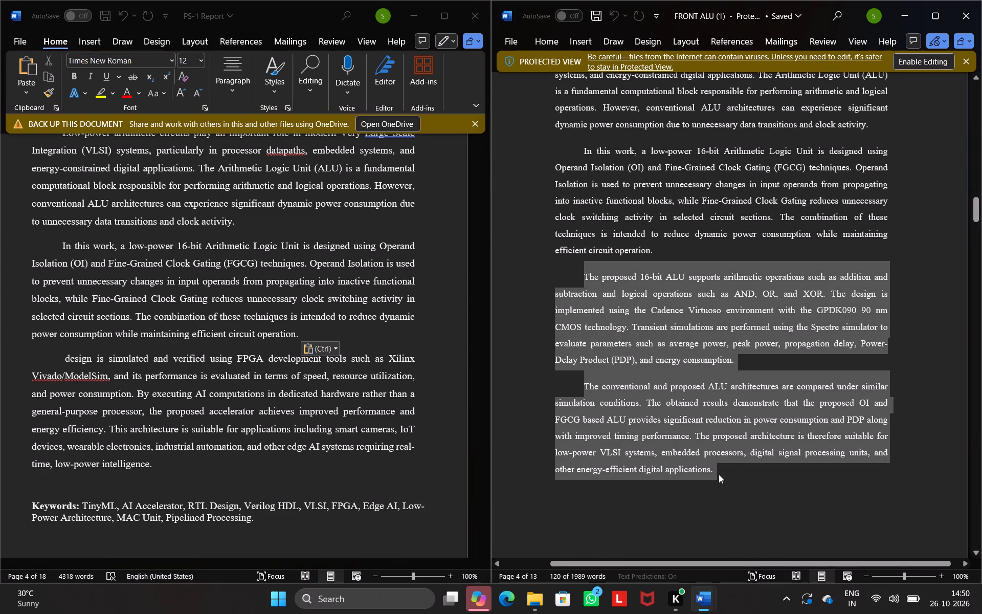
{"action": "key", "text": "ctrl+c"}
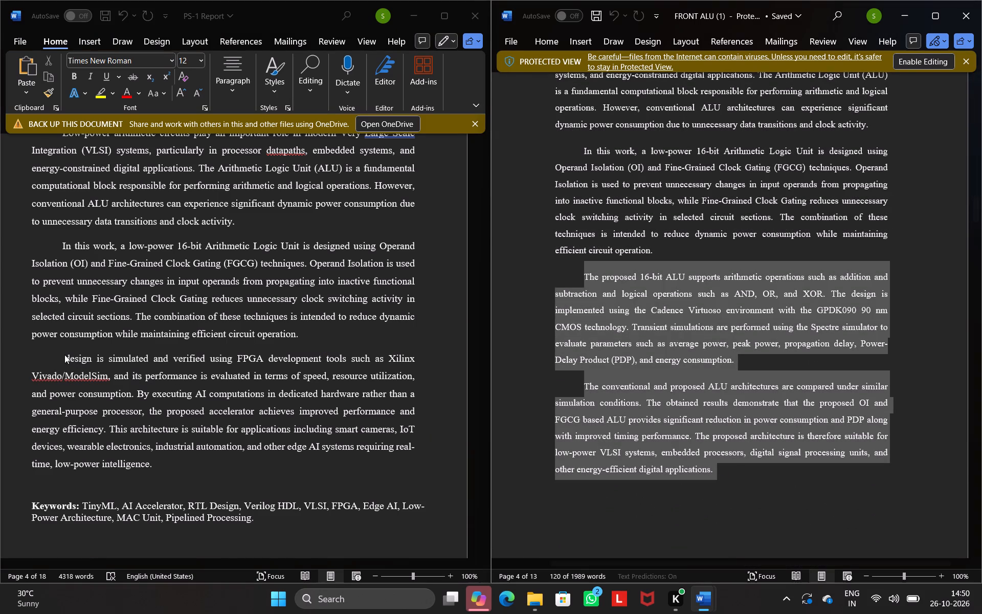
{"action": "left_click", "coordinate": [64, 355]}
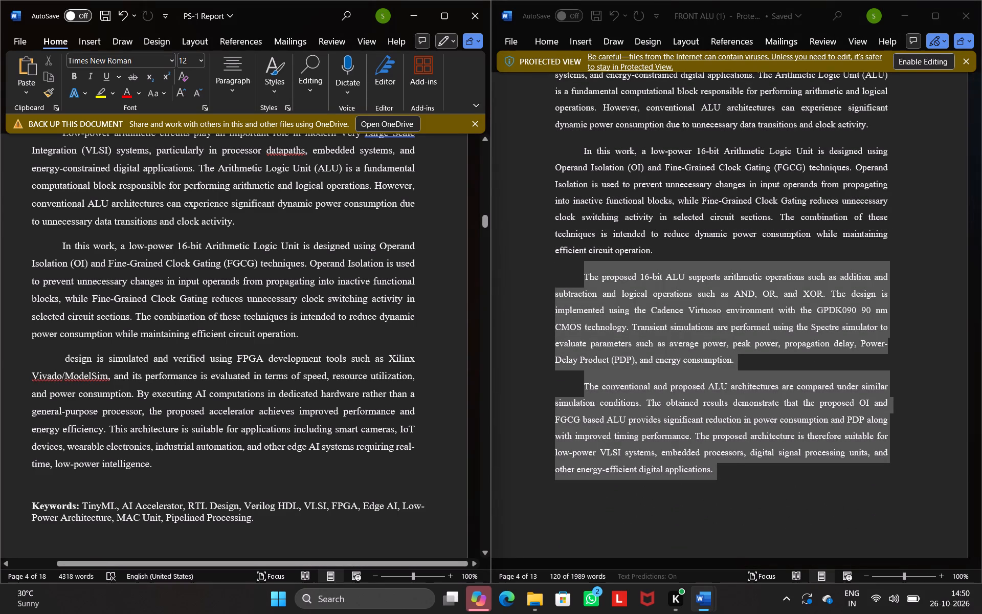
{"action": "left_click_drag", "start_coordinate": [62, 357], "coordinate": [153, 468]}
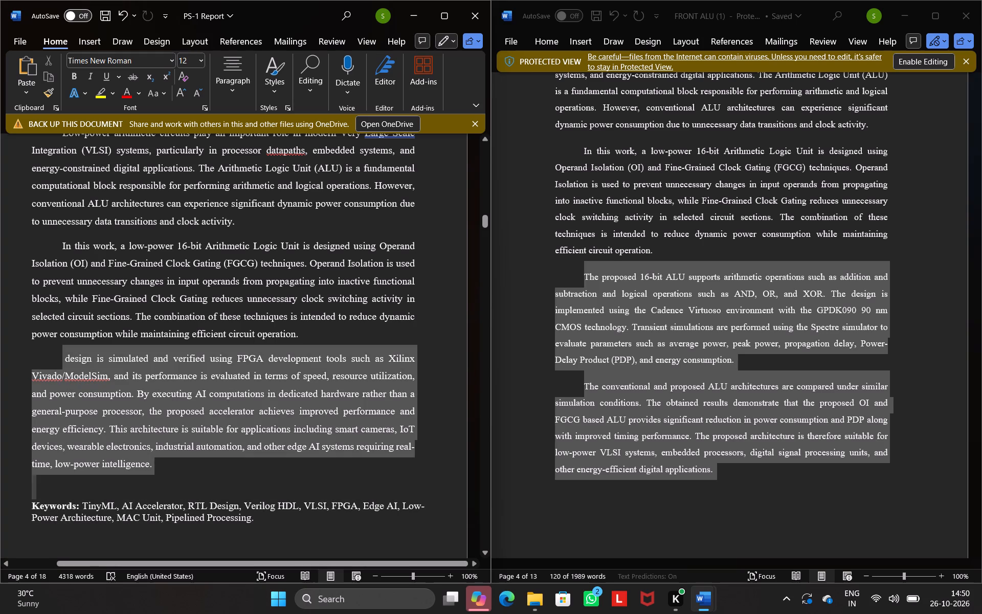
{"action": "left_click_drag", "start_coordinate": [153, 468], "coordinate": [152, 468]}
{"action": "key", "text": "ctrl+v"}
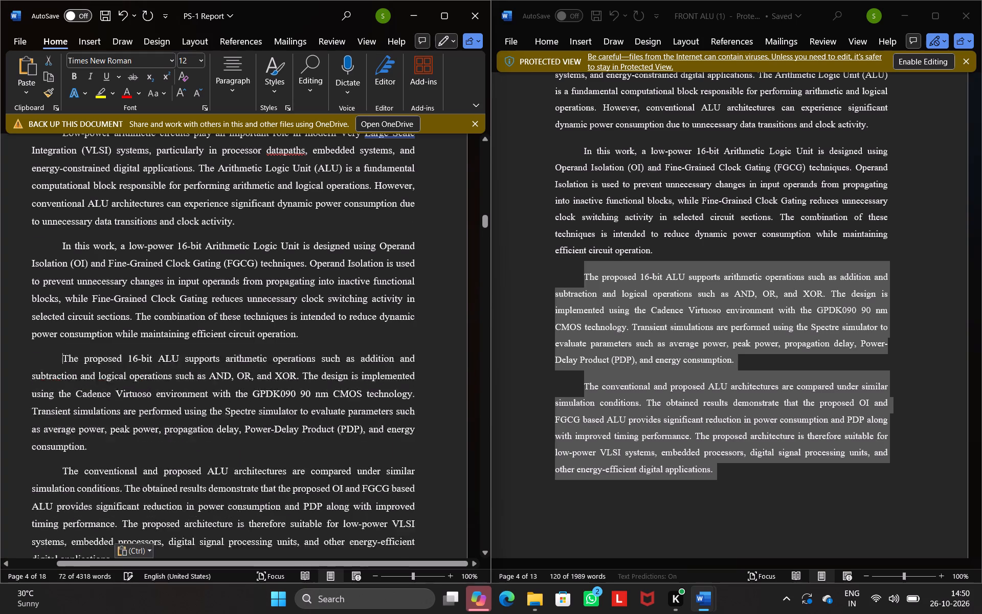
Select the keyword list after "Keywords:" below the Abstract in PS-1 Report.
{"action": "scroll", "coordinate": [119, 353], "scroll_direction": "down", "scroll_amount": 2}
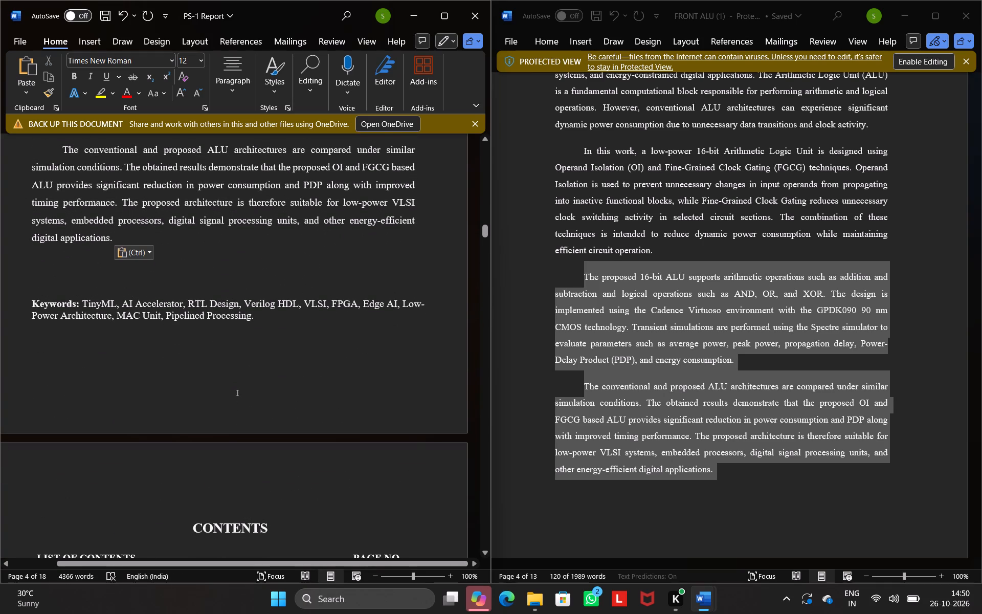
{"action": "left_click_drag", "start_coordinate": [256, 317], "coordinate": [85, 303]}
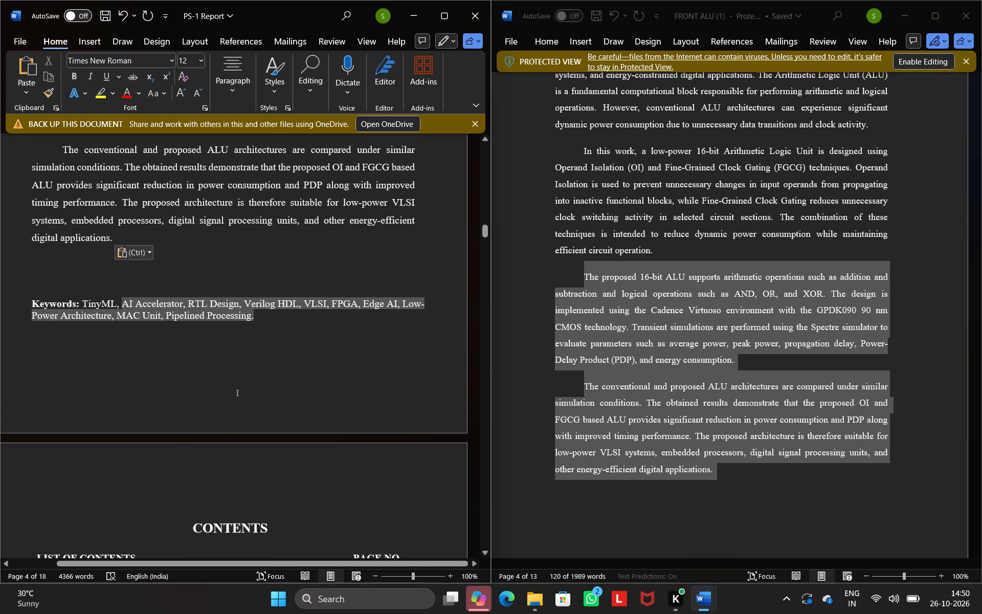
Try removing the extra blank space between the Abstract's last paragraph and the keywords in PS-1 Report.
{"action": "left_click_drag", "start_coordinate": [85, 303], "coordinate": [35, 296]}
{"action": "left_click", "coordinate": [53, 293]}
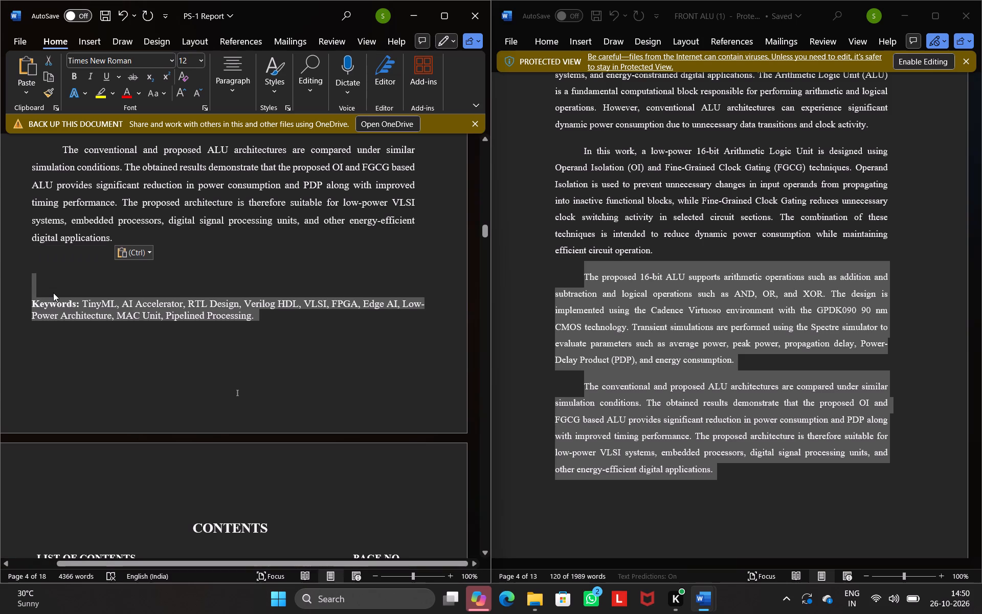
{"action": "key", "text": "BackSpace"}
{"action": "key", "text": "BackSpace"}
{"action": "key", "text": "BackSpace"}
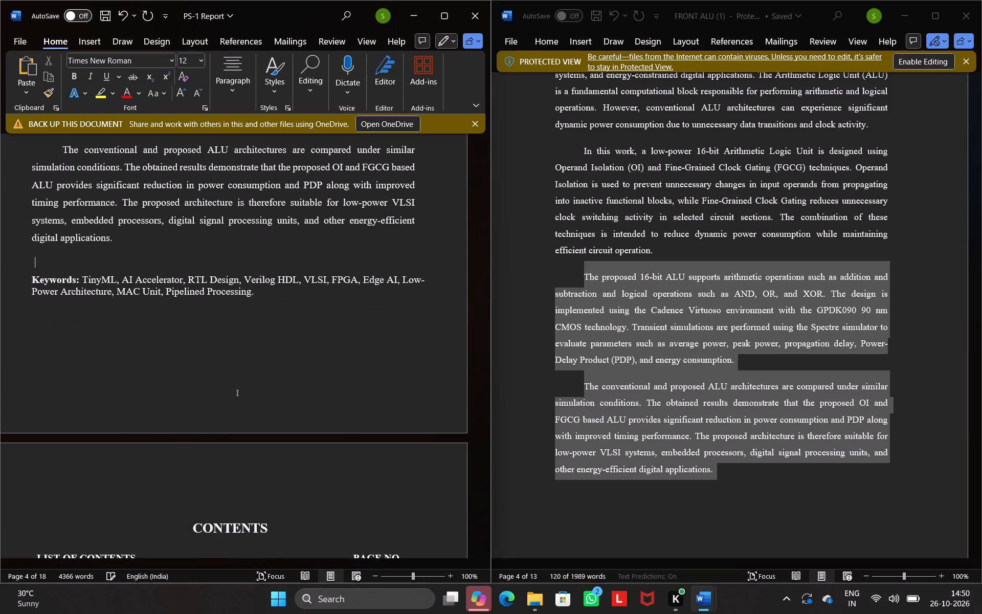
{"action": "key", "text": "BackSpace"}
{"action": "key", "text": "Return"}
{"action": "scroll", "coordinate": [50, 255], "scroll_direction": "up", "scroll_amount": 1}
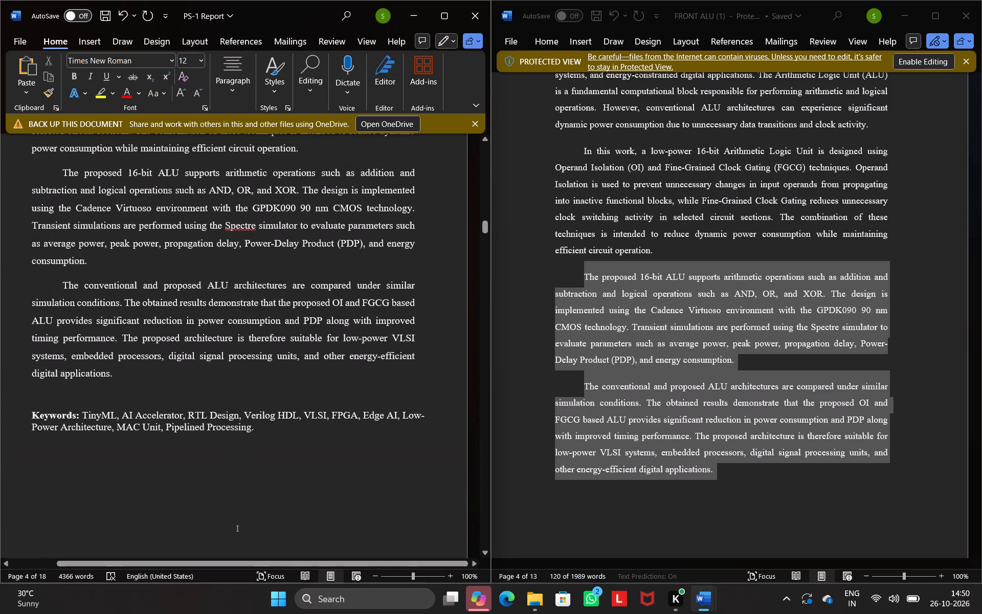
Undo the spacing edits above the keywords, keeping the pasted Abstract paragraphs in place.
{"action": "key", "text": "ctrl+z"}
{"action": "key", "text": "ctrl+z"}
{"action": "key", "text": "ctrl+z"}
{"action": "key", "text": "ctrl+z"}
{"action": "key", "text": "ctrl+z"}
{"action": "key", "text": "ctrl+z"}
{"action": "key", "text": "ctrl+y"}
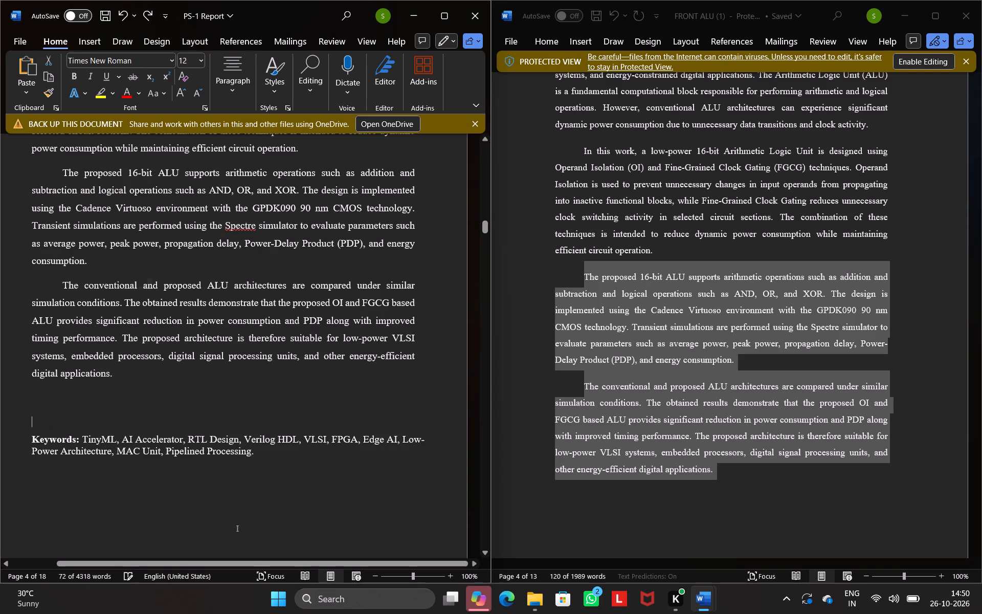
Review the replaced Abstract in PS-1 Report from its heading down to the keywords.
{"action": "scroll", "coordinate": [94, 305], "scroll_direction": "up", "scroll_amount": 6}
{"action": "scroll", "coordinate": [94, 305], "scroll_direction": "down", "scroll_amount": 1}
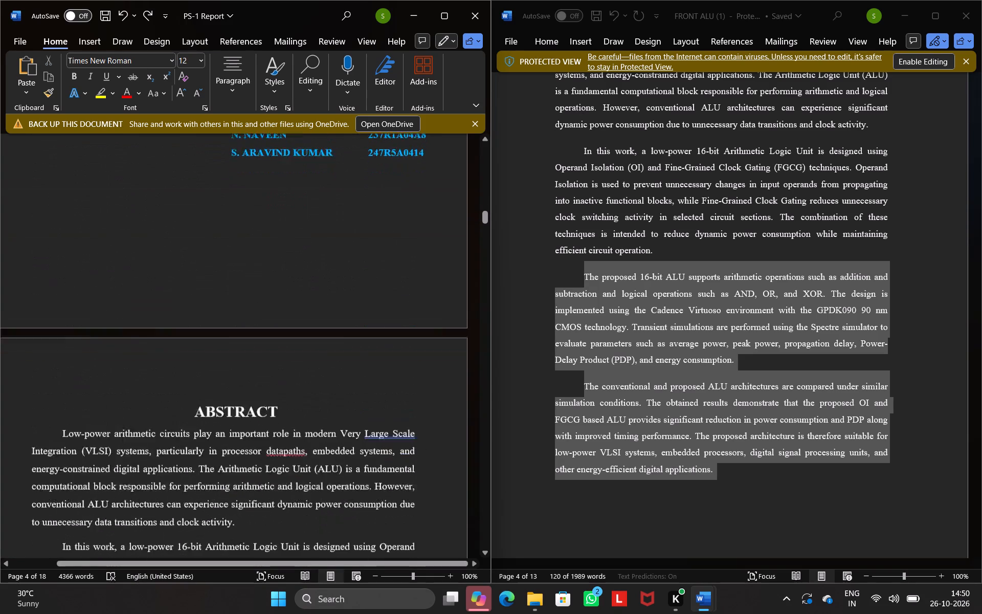
{"action": "scroll", "coordinate": [94, 305], "scroll_direction": "down", "scroll_amount": 1}
{"action": "scroll", "coordinate": [94, 305], "scroll_direction": "up", "scroll_amount": 1}
{"action": "scroll", "coordinate": [94, 305], "scroll_direction": "down", "scroll_amount": 2}
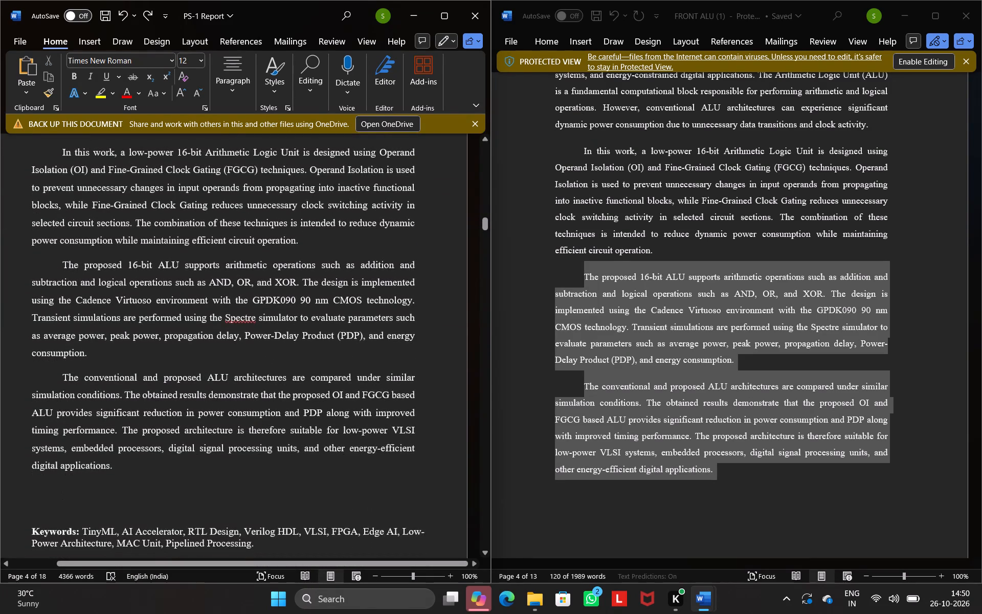
{"action": "scroll", "coordinate": [94, 305], "scroll_direction": "up", "scroll_amount": 1}
{"action": "scroll", "coordinate": [94, 305], "scroll_direction": "down", "scroll_amount": 1}
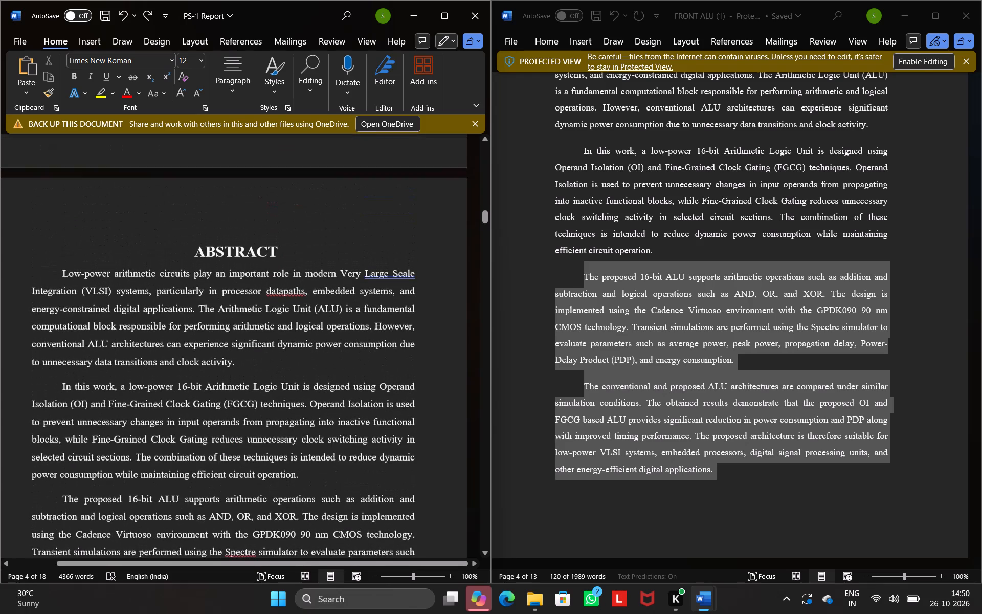
{"action": "scroll", "coordinate": [94, 305], "scroll_direction": "down", "scroll_amount": 1}
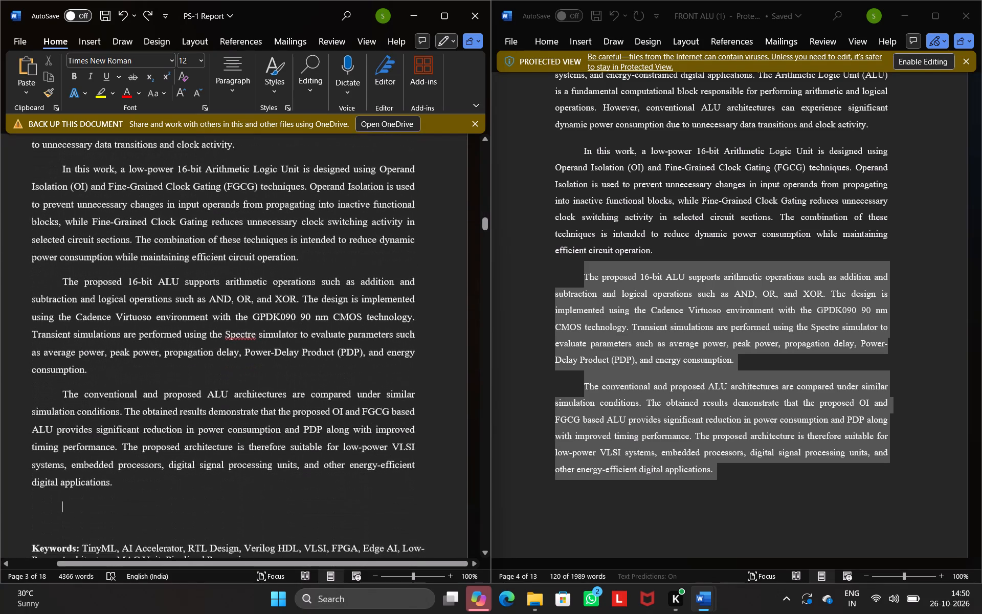
Delete the extra indented blank line after the Abstract's last paragraph, above the keywords in PS-1 Report.
{"action": "scroll", "coordinate": [94, 305], "scroll_direction": "down", "scroll_amount": 1}
{"action": "key", "text": "BackSpace"}
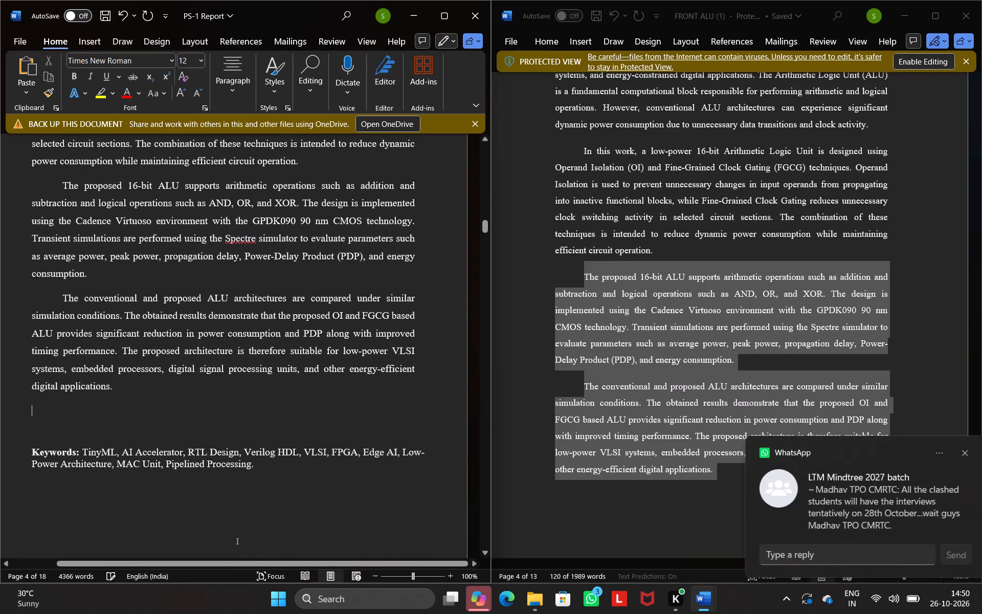
{"action": "key", "text": "BackSpace"}
{"action": "scroll", "coordinate": [49, 289], "scroll_direction": "up", "scroll_amount": 1}
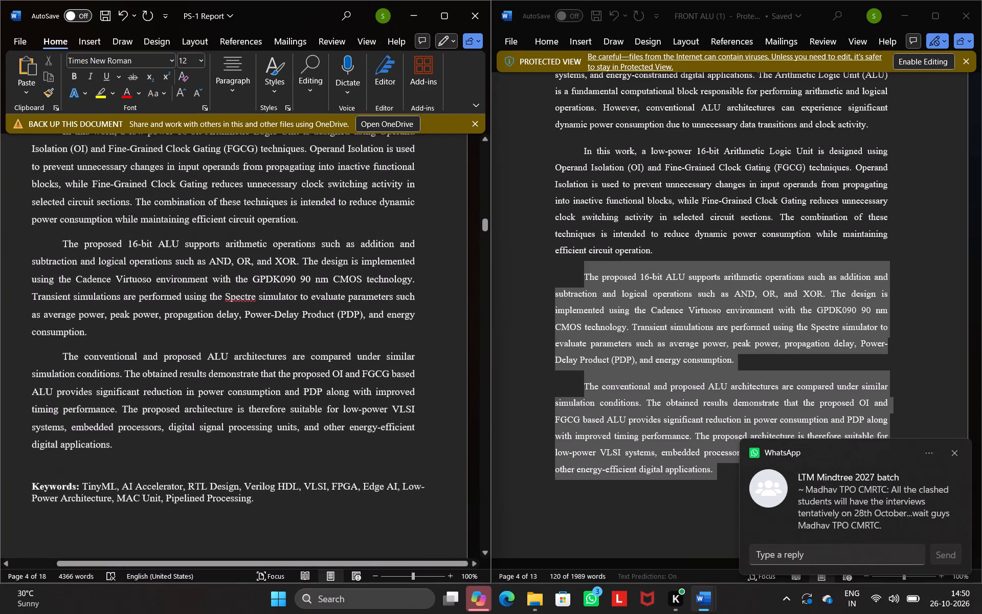
{"action": "scroll", "coordinate": [49, 289], "scroll_direction": "up", "scroll_amount": 1}
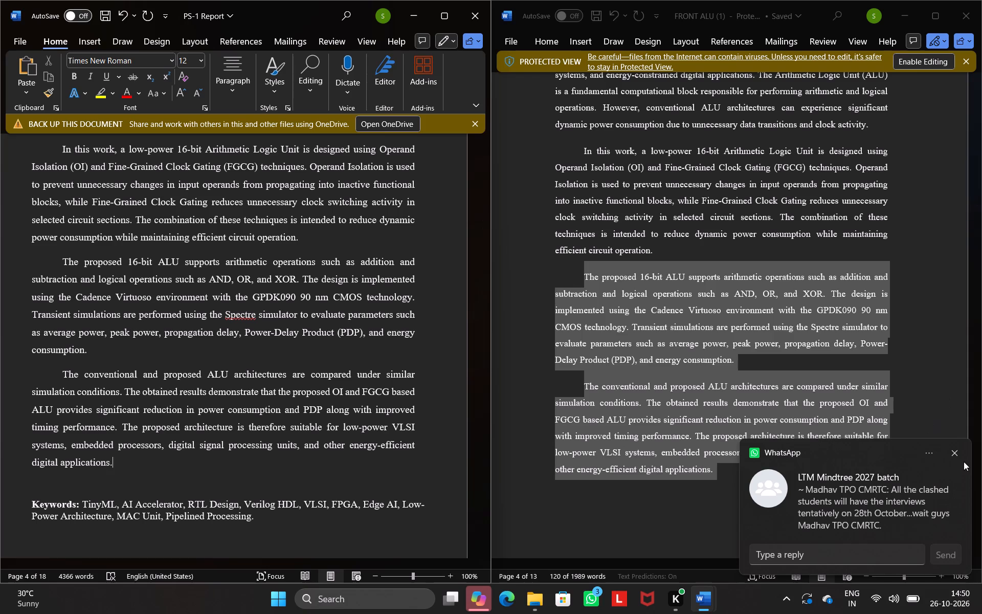
Dismiss the WhatsApp notification covering the FRONT ALU (1) document.
{"action": "left_click", "coordinate": [955, 450]}
Examine the Contents pages of PS-1 Report and FRONT ALU (1) to compare their chapter and section listings.
{"action": "scroll", "coordinate": [342, 424], "scroll_direction": "down", "scroll_amount": 1}
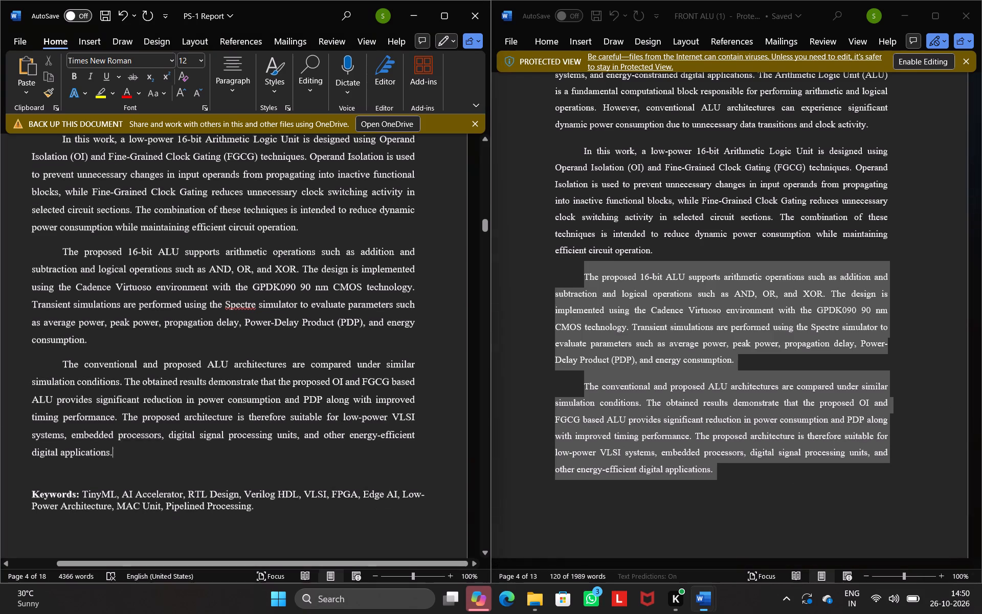
{"action": "scroll", "coordinate": [342, 424], "scroll_direction": "down", "scroll_amount": 1}
{"action": "scroll", "coordinate": [567, 456], "scroll_direction": "down", "scroll_amount": 2}
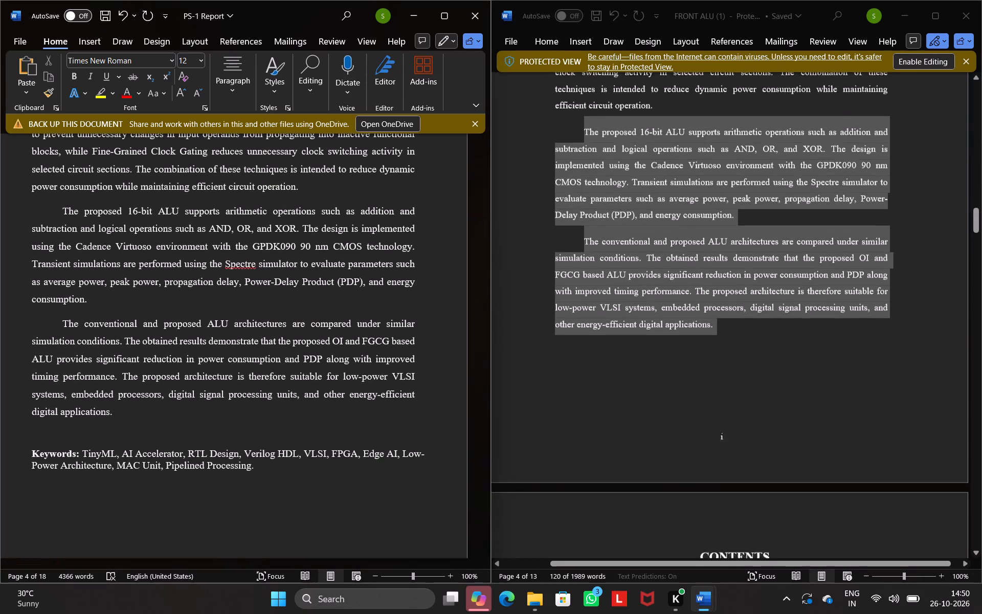
{"action": "scroll", "coordinate": [567, 456], "scroll_direction": "down", "scroll_amount": 3}
{"action": "scroll", "coordinate": [227, 410], "scroll_direction": "down", "scroll_amount": 3}
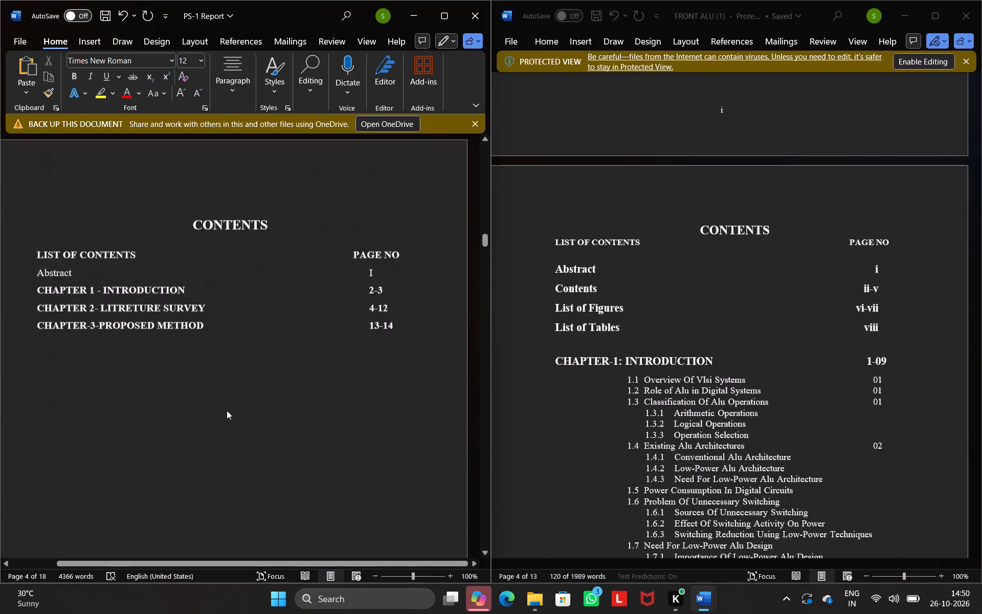
{"action": "scroll", "coordinate": [227, 410], "scroll_direction": "down", "scroll_amount": 1}
{"action": "scroll", "coordinate": [780, 375], "scroll_direction": "down", "scroll_amount": 3}
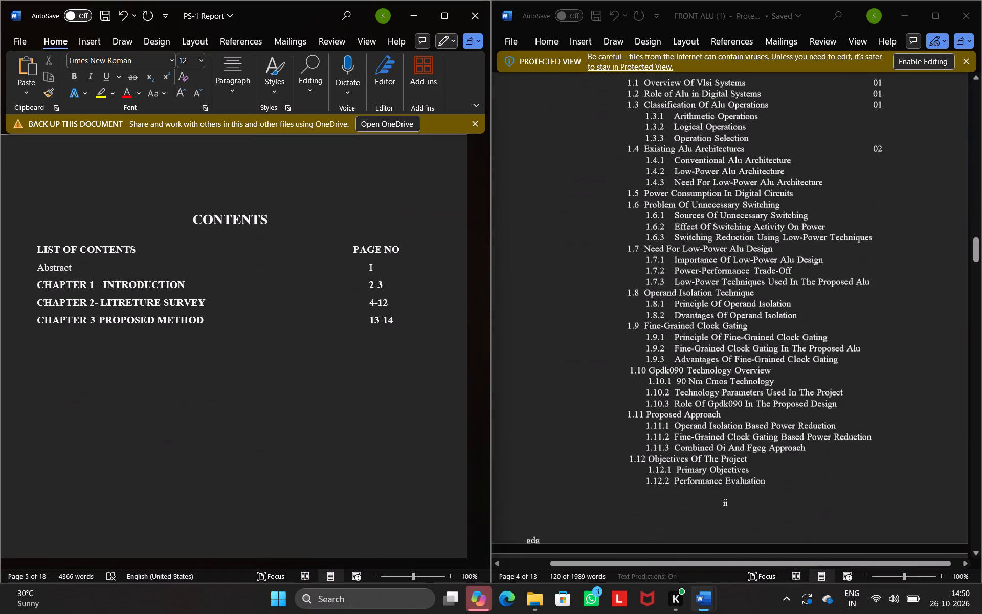
{"action": "scroll", "coordinate": [780, 375], "scroll_direction": "down", "scroll_amount": 4}
{"action": "scroll", "coordinate": [780, 375], "scroll_direction": "up", "scroll_amount": 1}
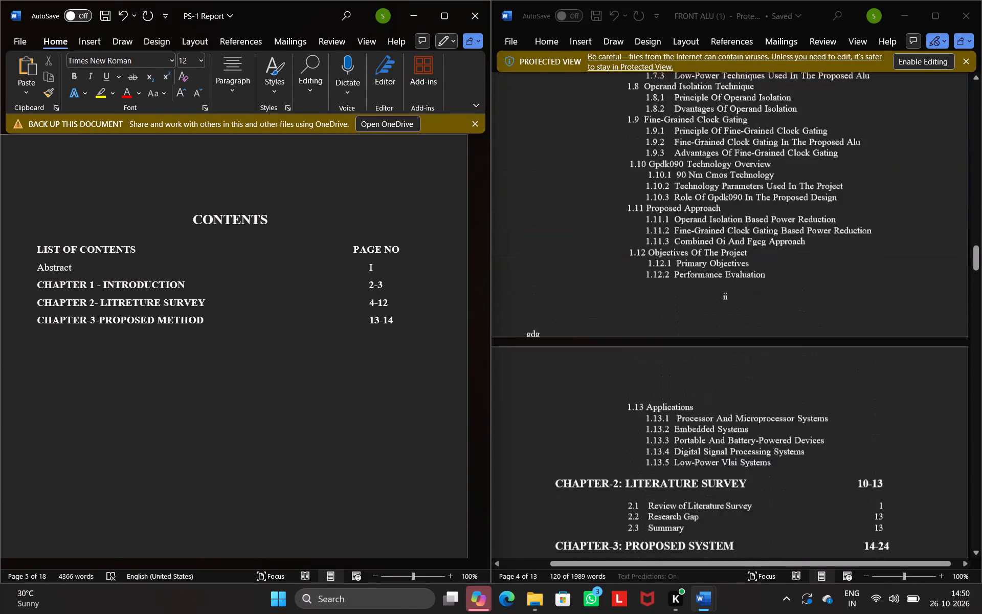
Review the Contents chapter entries and the List of Figures in FRONT ALU (1) through to the document's end.
{"action": "scroll", "coordinate": [780, 375], "scroll_direction": "up", "scroll_amount": 1}
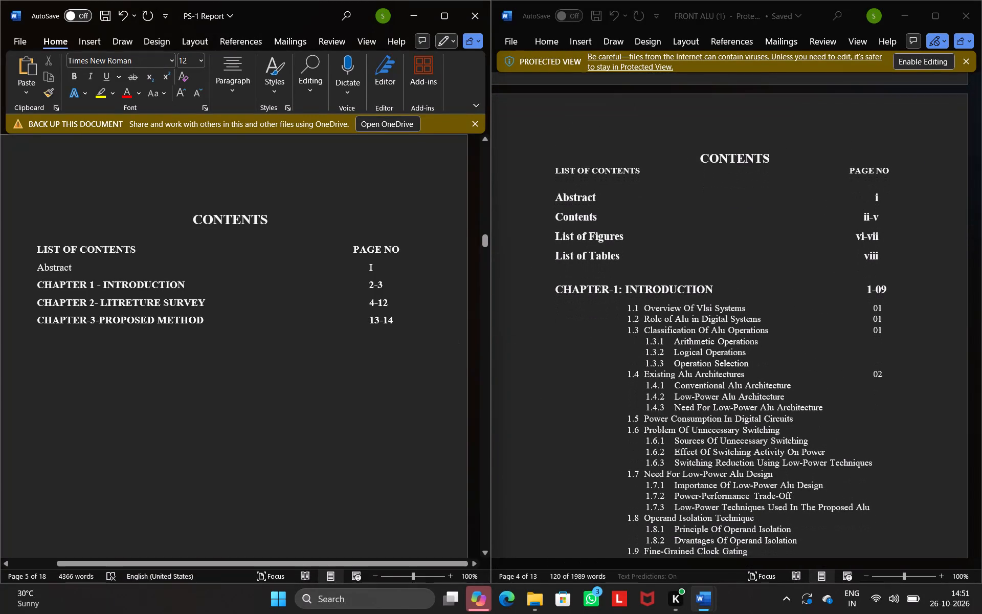
{"action": "scroll", "coordinate": [668, 392], "scroll_direction": "down", "scroll_amount": 2}
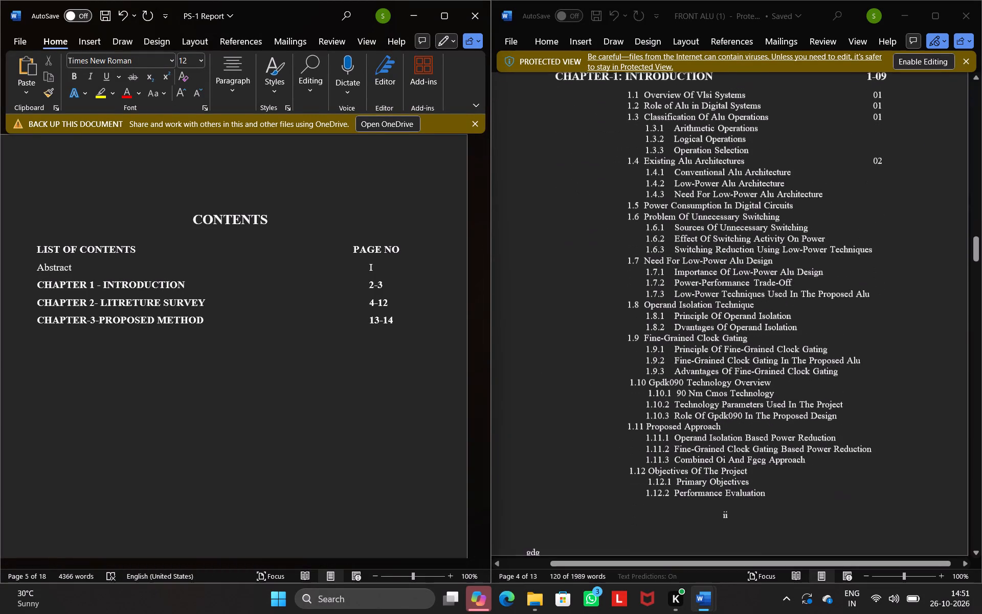
{"action": "scroll", "coordinate": [383, 406], "scroll_direction": "down", "scroll_amount": 2}
{"action": "scroll", "coordinate": [888, 474], "scroll_direction": "down", "scroll_amount": 4}
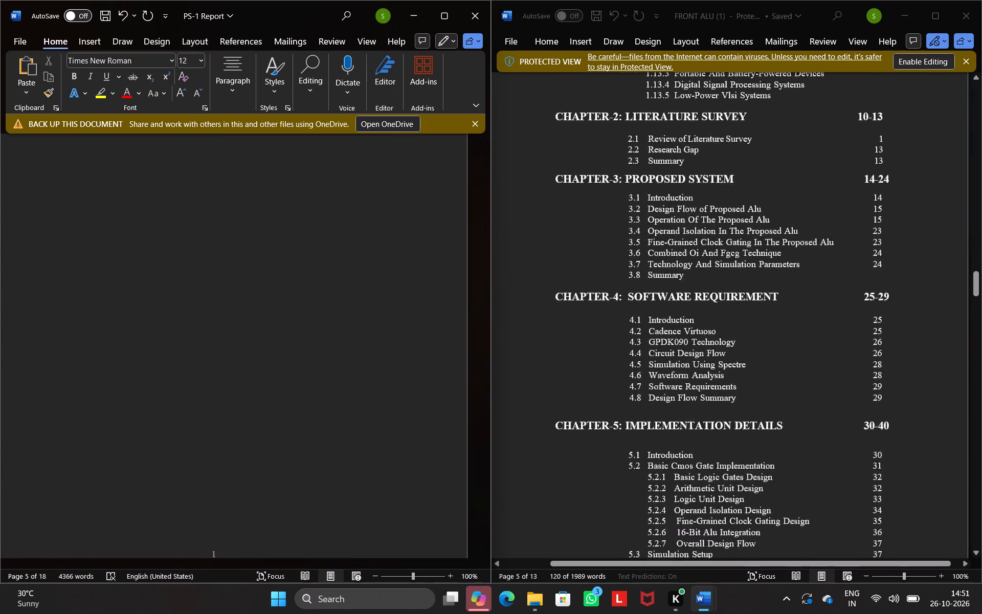
{"action": "scroll", "coordinate": [888, 474], "scroll_direction": "down", "scroll_amount": 11}
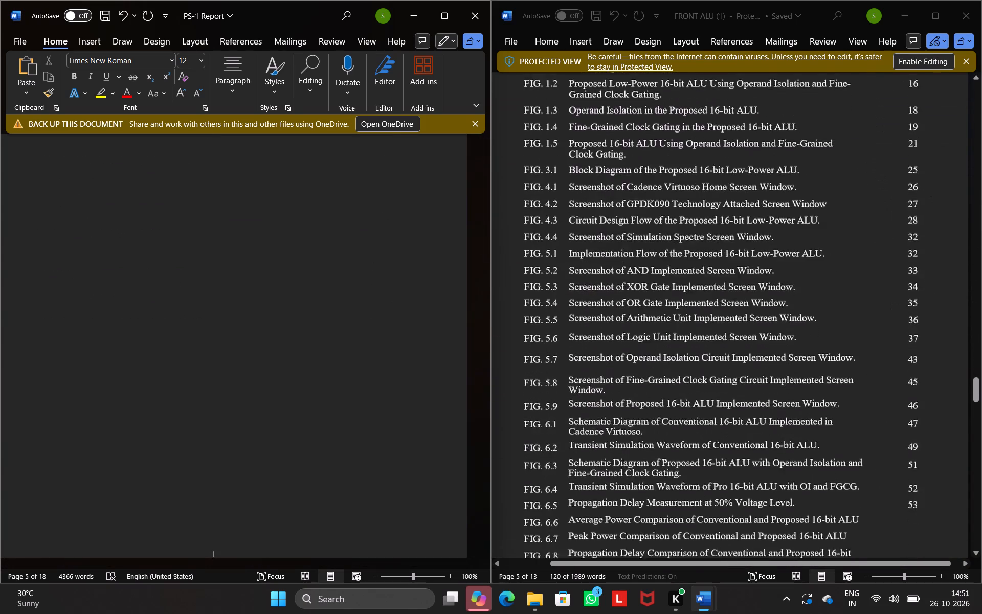
{"action": "scroll", "coordinate": [888, 474], "scroll_direction": "down", "scroll_amount": 14}
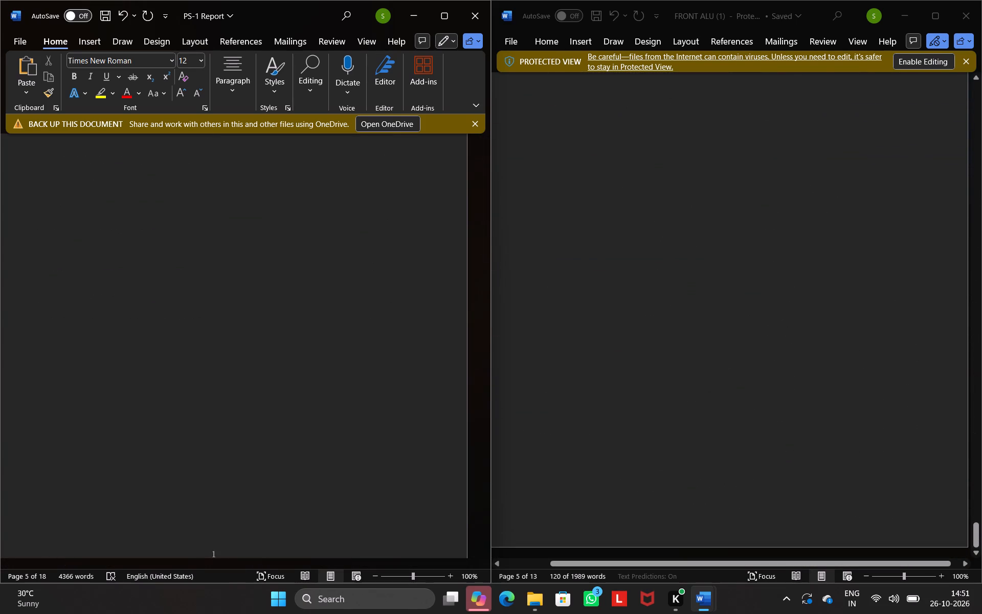
Close the FRONT ALU (1) document and the file browser window behind it.
{"action": "left_click", "coordinate": [902, 16]}
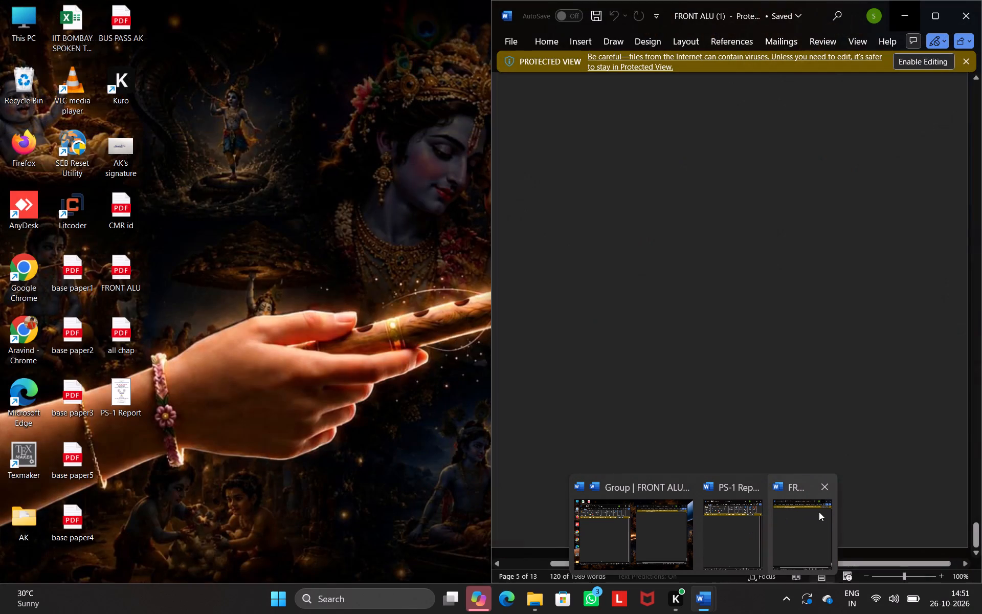
{"action": "left_click", "coordinate": [819, 513]}
{"action": "scroll", "coordinate": [746, 361], "scroll_direction": "up", "scroll_amount": 20}
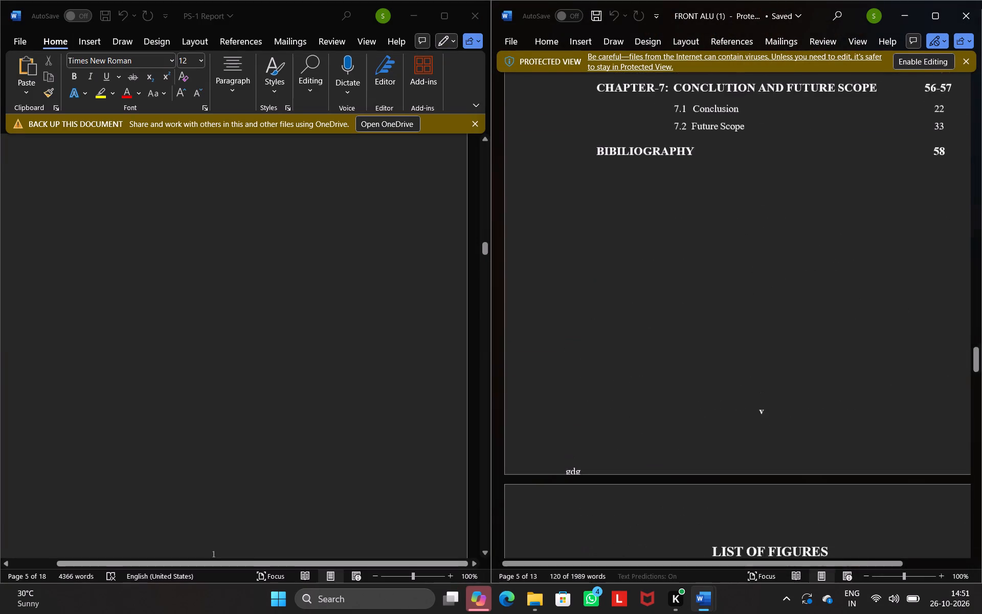
{"action": "left_click", "coordinate": [965, 25]}
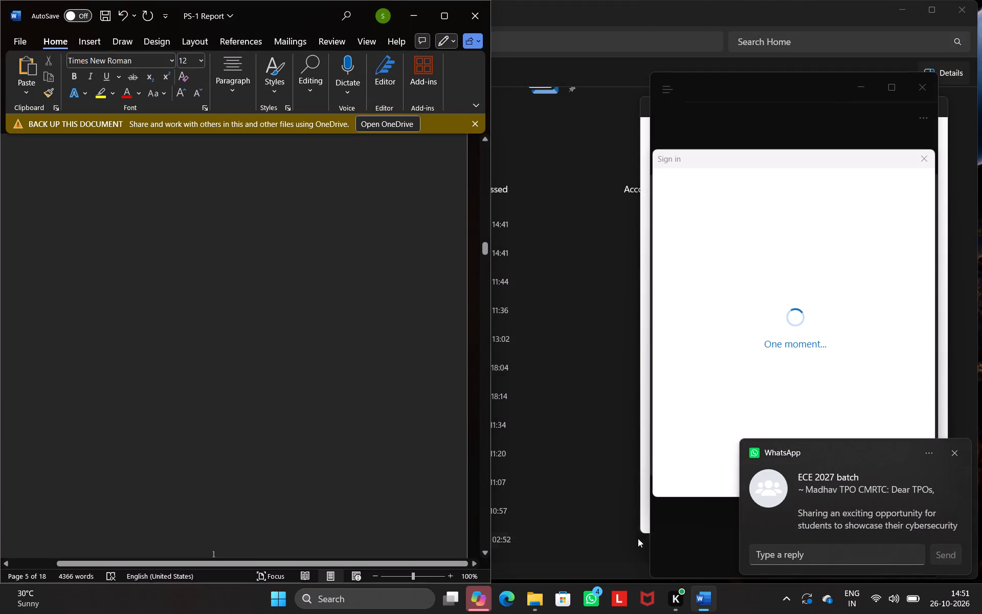
{"action": "scroll", "coordinate": [621, 346], "scroll_direction": "right", "scroll_amount": 1}
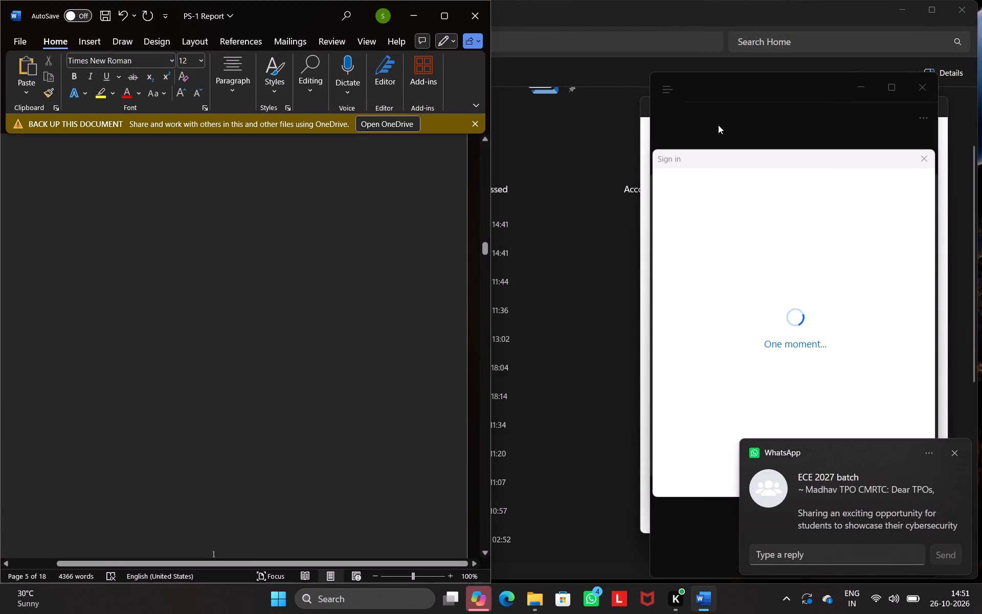
{"action": "left_click", "coordinate": [957, 11]}
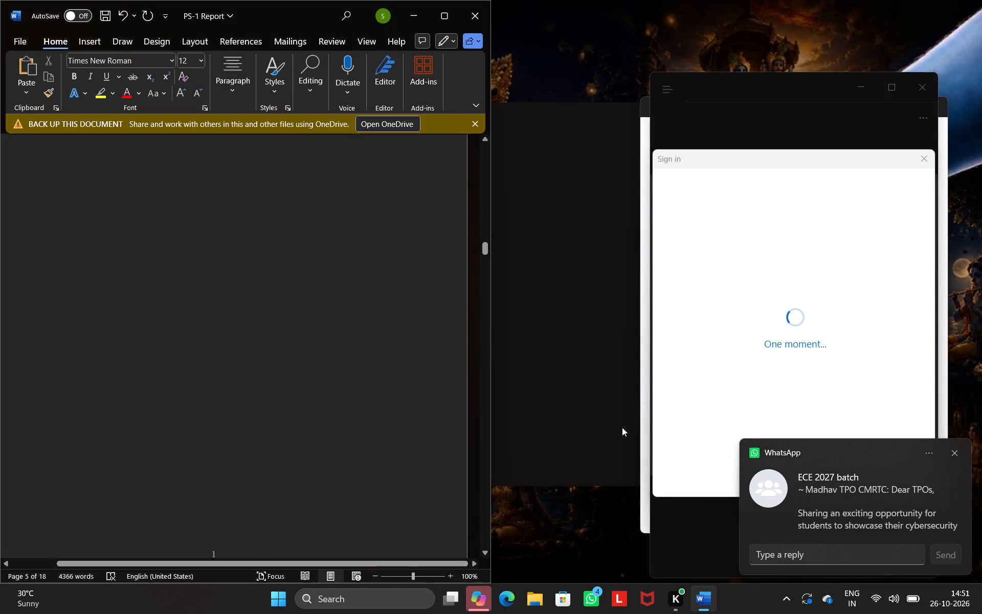
Switch to File Explorer and open the all chap document from the Downloads folder.
{"action": "left_click", "coordinate": [545, 601]}
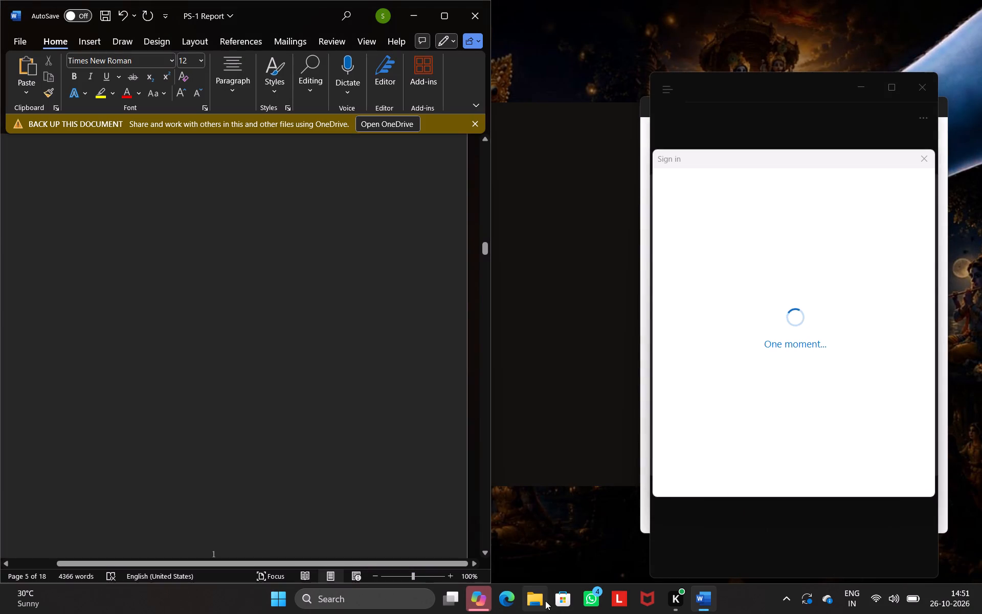
{"action": "left_click", "coordinate": [57, 204]}
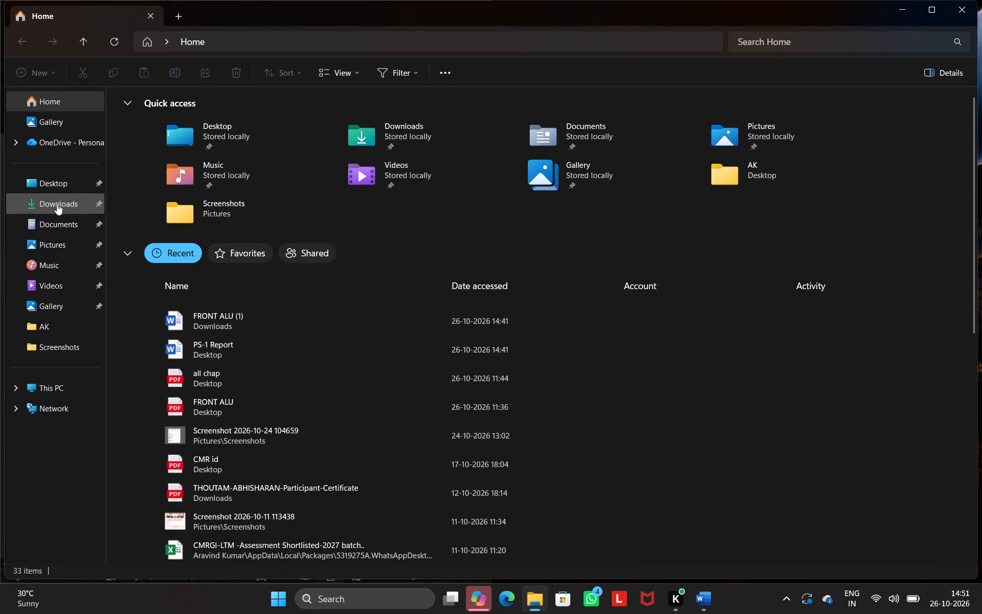
{"action": "double_click", "coordinate": [160, 132]}
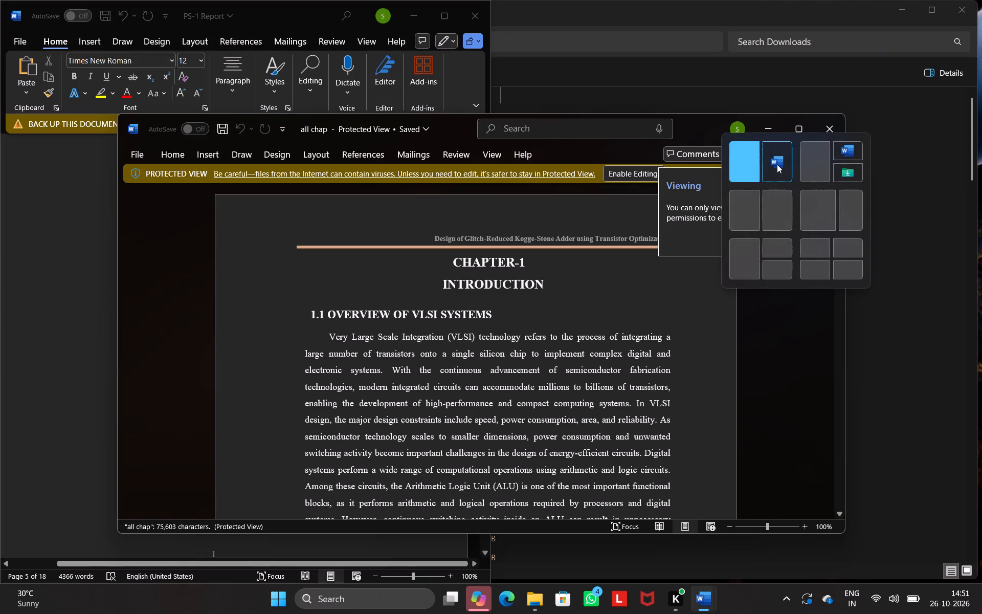
Arrange the two documents side by side, with PS-1 Report on the left half and all chap on the right half.
{"action": "left_click", "coordinate": [775, 165]}
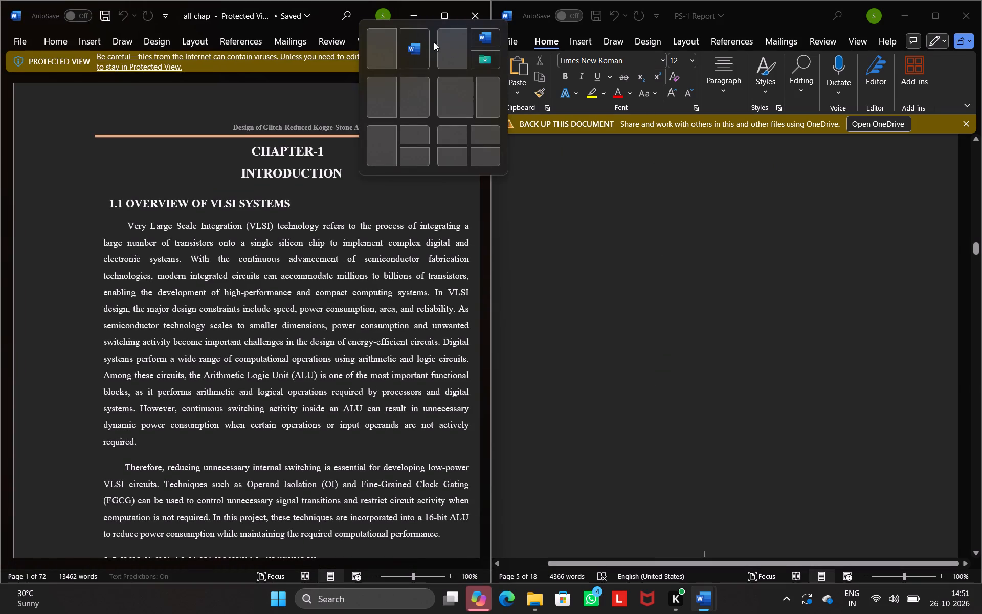
{"action": "left_click", "coordinate": [409, 51]}
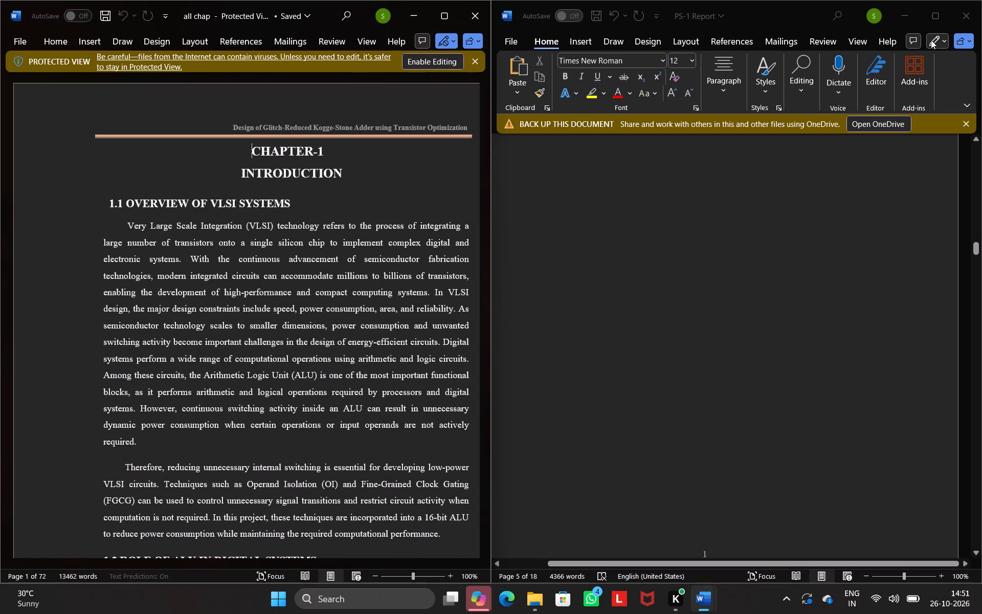
{"action": "left_click", "coordinate": [935, 20]}
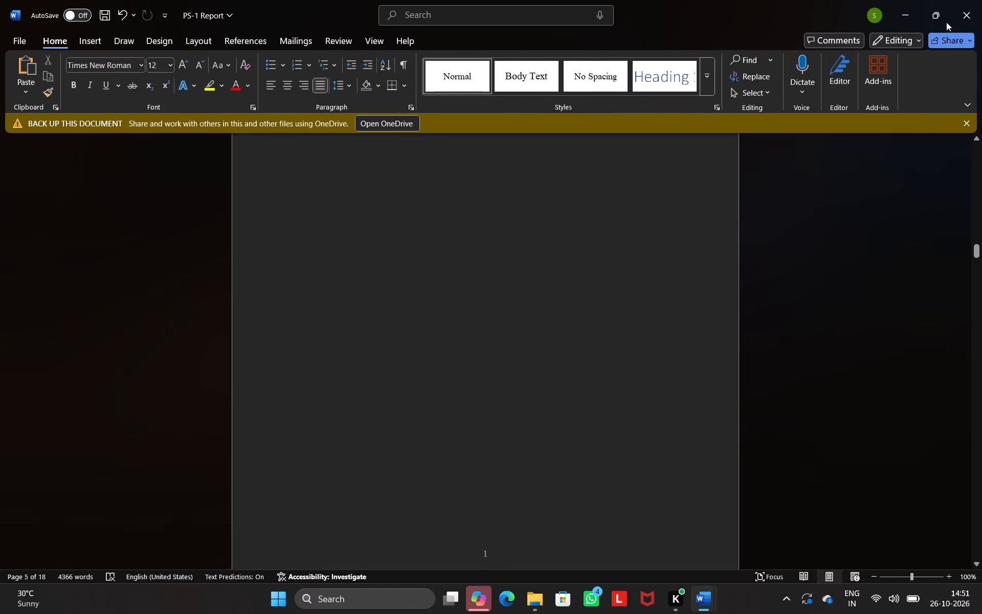
{"action": "left_click", "coordinate": [873, 48]}
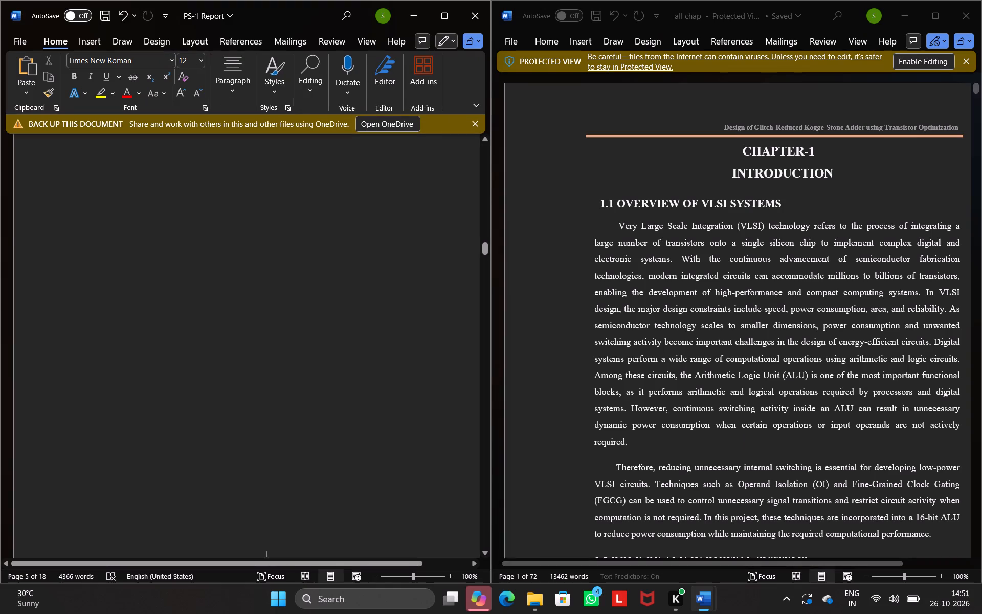
Compare sections 1.1 to 1.4 of Chapter 1 in all chap with the Chapter 1 Introduction in PS-1 Report.
{"action": "scroll", "coordinate": [308, 215], "scroll_direction": "up", "scroll_amount": 4}
{"action": "scroll", "coordinate": [308, 215], "scroll_direction": "down", "scroll_amount": 3}
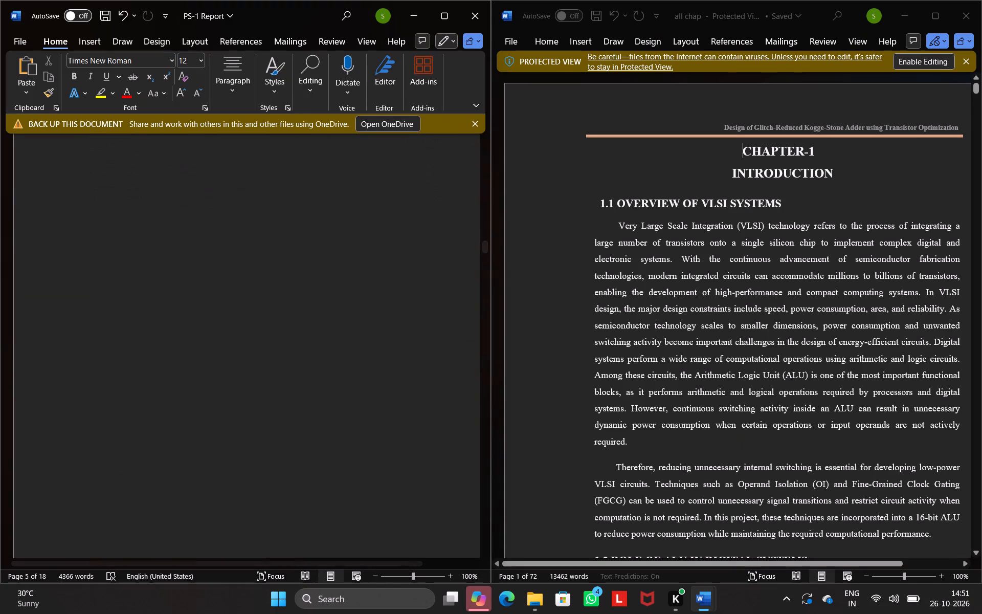
{"action": "scroll", "coordinate": [646, 342], "scroll_direction": "up", "scroll_amount": 1}
{"action": "scroll", "coordinate": [646, 342], "scroll_direction": "down", "scroll_amount": 3}
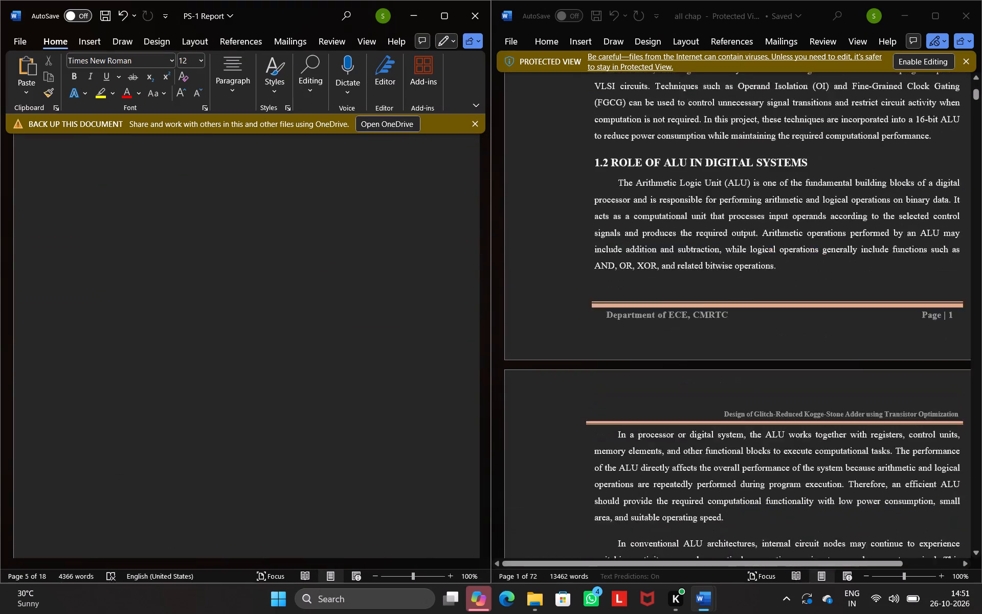
{"action": "scroll", "coordinate": [646, 342], "scroll_direction": "down", "scroll_amount": 7}
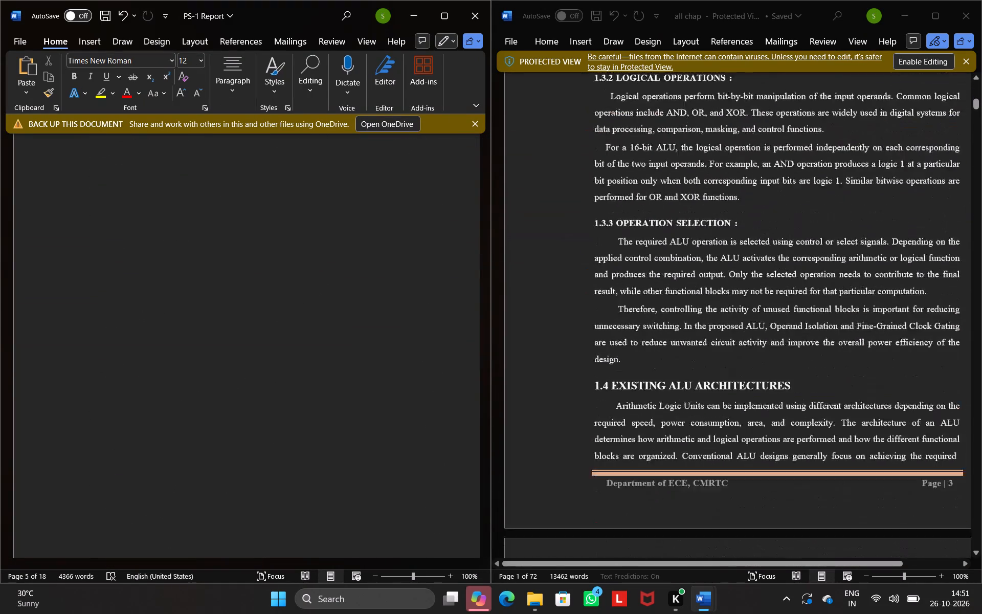
{"action": "scroll", "coordinate": [646, 342], "scroll_direction": "down", "scroll_amount": 3}
{"action": "scroll", "coordinate": [205, 253], "scroll_direction": "up", "scroll_amount": 6}
{"action": "scroll", "coordinate": [205, 253], "scroll_direction": "down", "scroll_amount": 2}
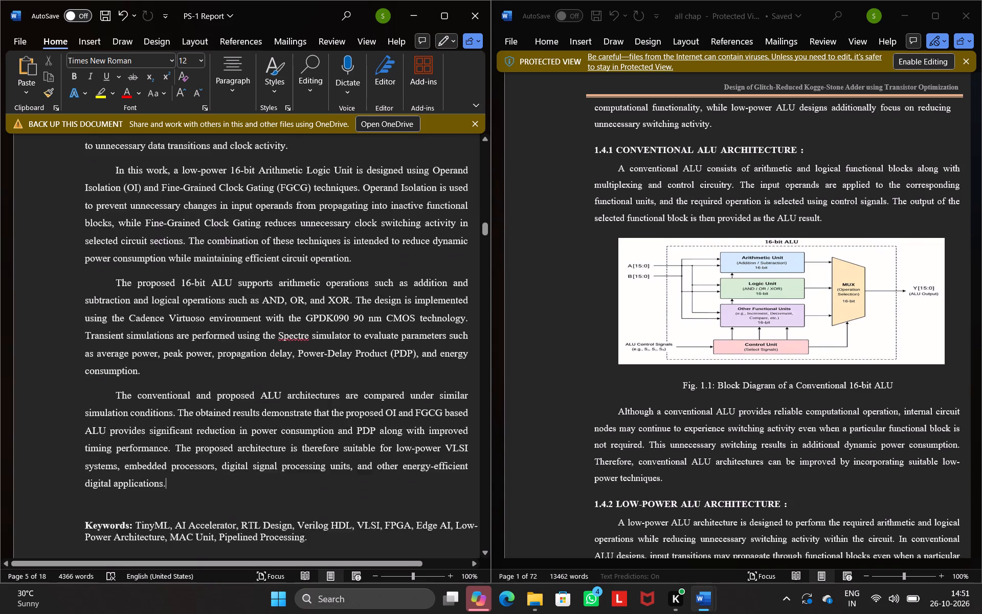
{"action": "scroll", "coordinate": [205, 253], "scroll_direction": "down", "scroll_amount": 12}
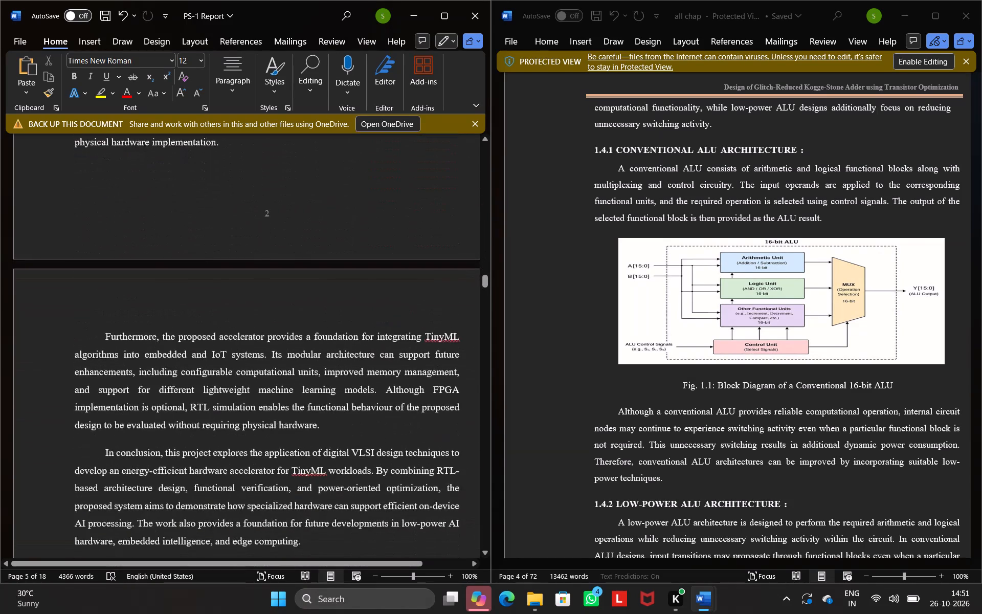
{"action": "scroll", "coordinate": [205, 253], "scroll_direction": "down", "scroll_amount": 6}
{"action": "scroll", "coordinate": [205, 253], "scroll_direction": "up", "scroll_amount": 8}
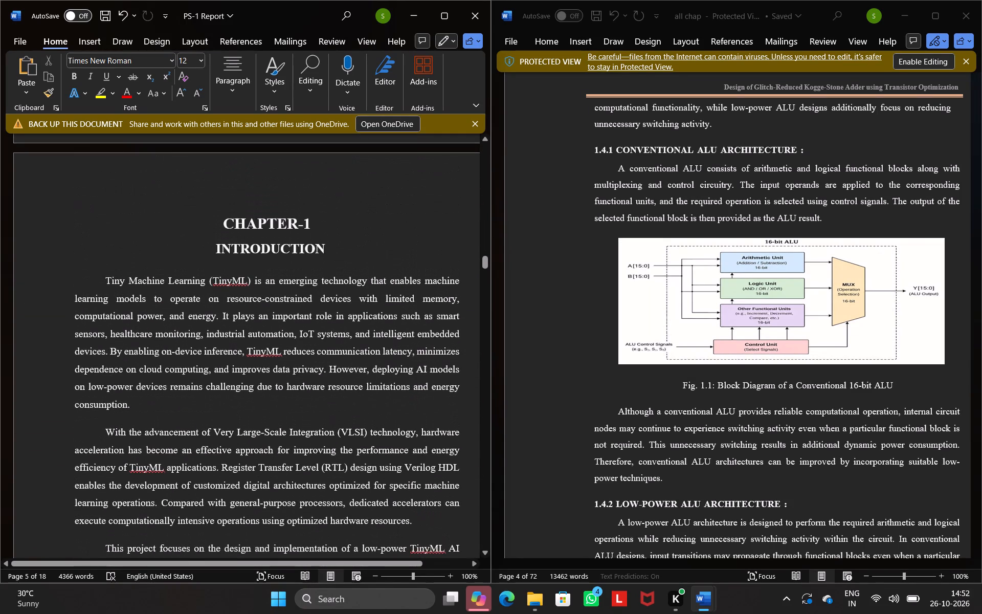
{"action": "scroll", "coordinate": [205, 253], "scroll_direction": "up", "scroll_amount": 1}
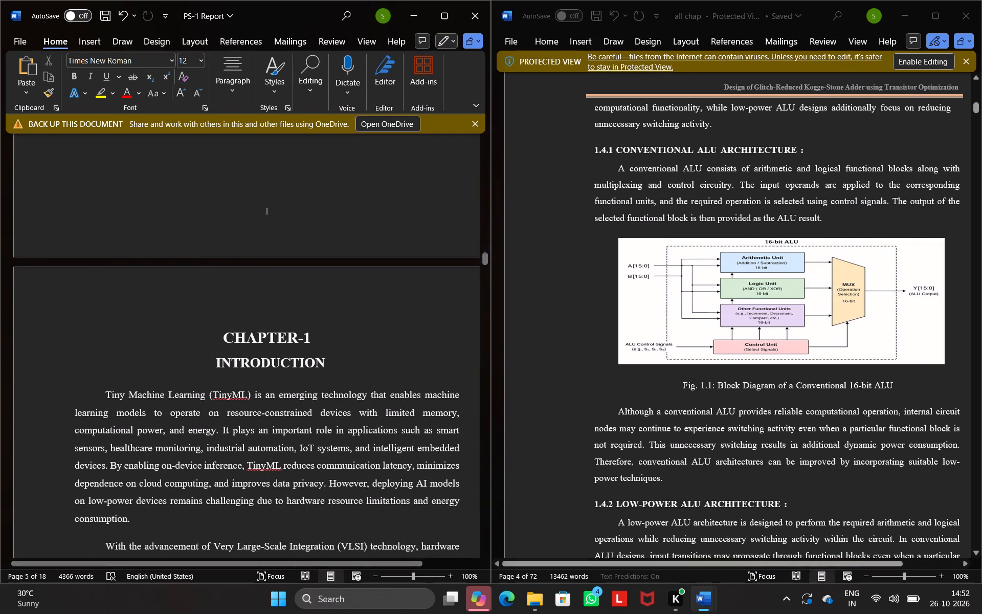
Examine the Chapter 1 Introduction sections in all chap, from the VLSI overview through the Operand Isolation Technique.
{"action": "scroll", "coordinate": [624, 204], "scroll_direction": "up", "scroll_amount": 7}
{"action": "scroll", "coordinate": [624, 204], "scroll_direction": "down", "scroll_amount": 2}
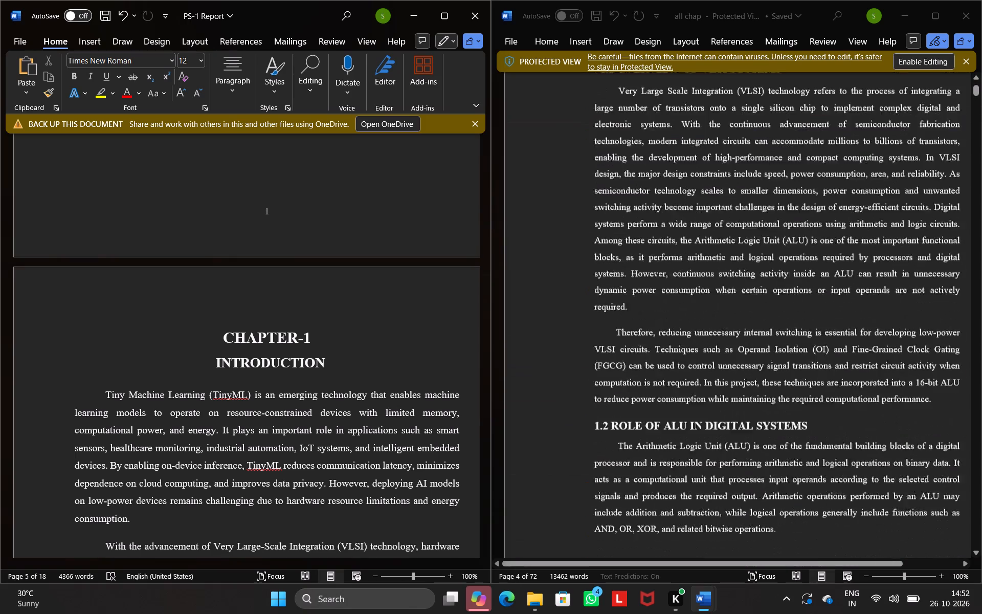
{"action": "scroll", "coordinate": [624, 204], "scroll_direction": "down", "scroll_amount": 7}
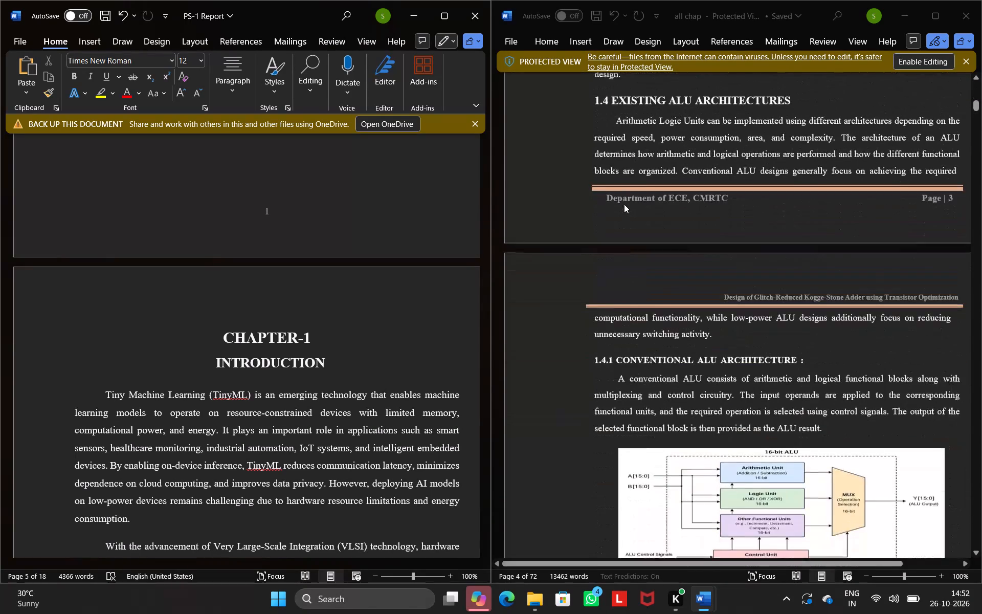
{"action": "scroll", "coordinate": [624, 204], "scroll_direction": "down", "scroll_amount": 9}
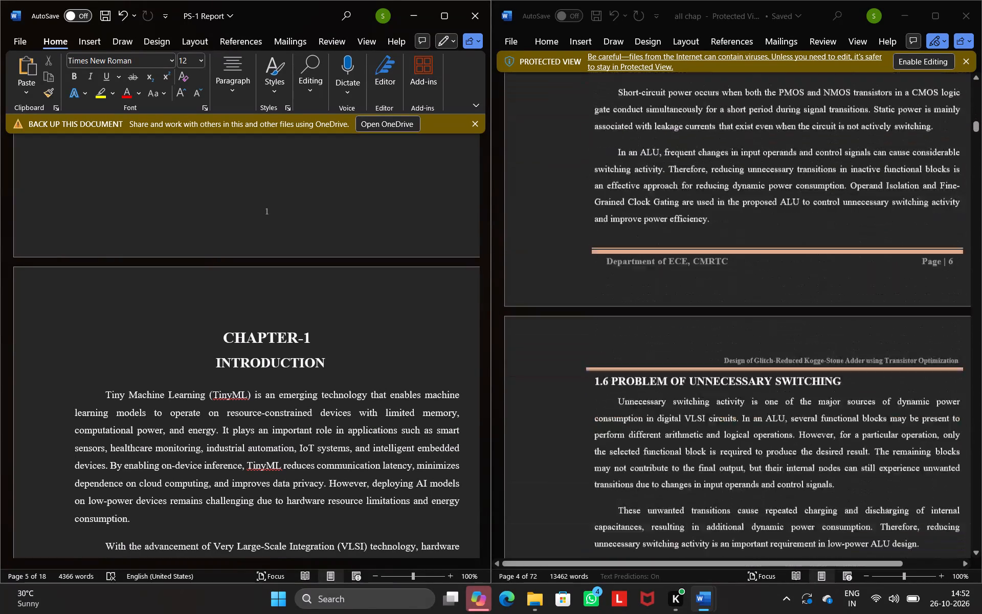
{"action": "scroll", "coordinate": [624, 204], "scroll_direction": "down", "scroll_amount": 4}
{"action": "scroll", "coordinate": [624, 204], "scroll_direction": "up", "scroll_amount": 4}
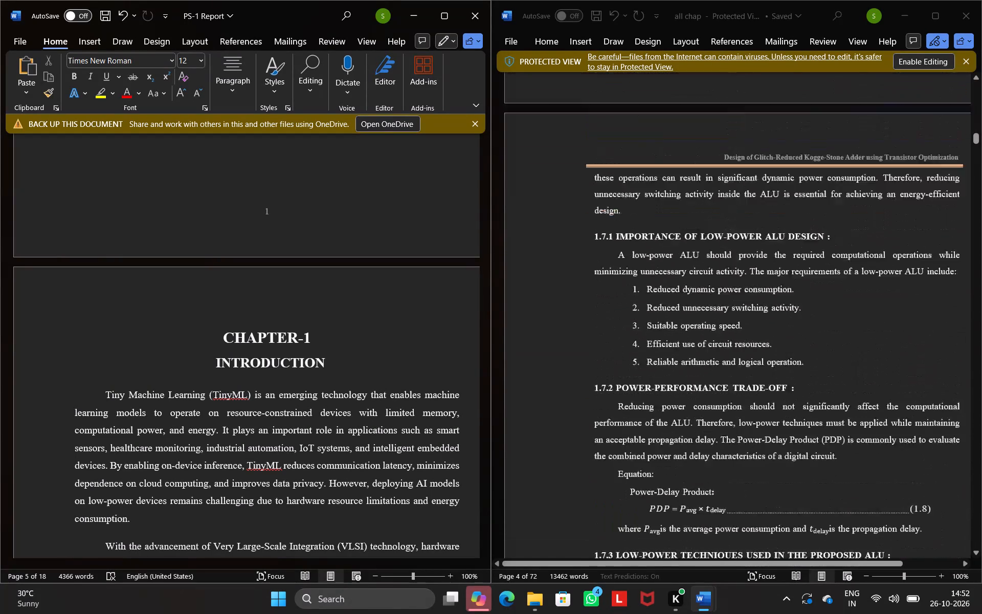
{"action": "scroll", "coordinate": [624, 204], "scroll_direction": "up", "scroll_amount": 7}
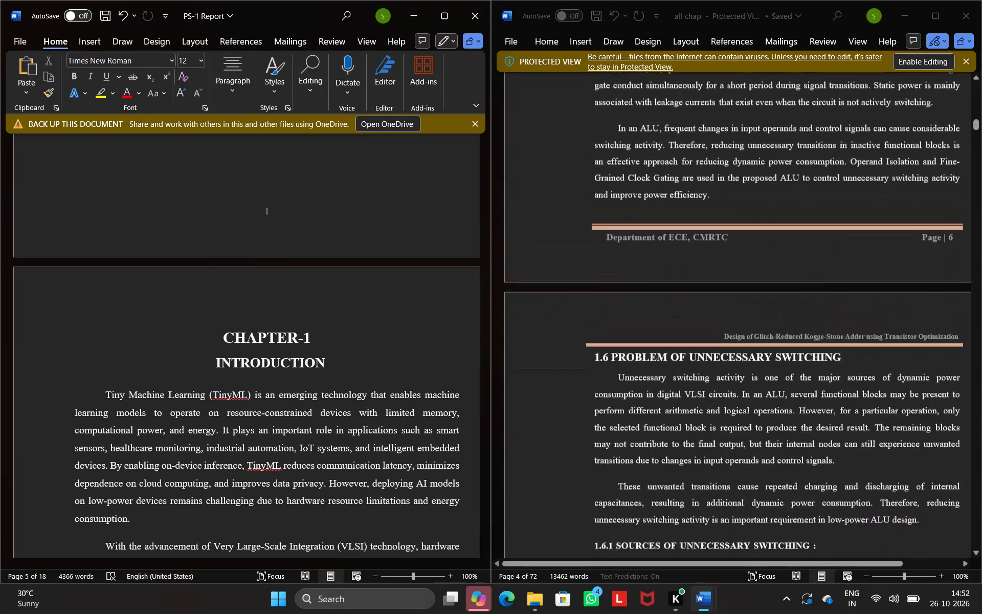
{"action": "scroll", "coordinate": [624, 204], "scroll_direction": "up", "scroll_amount": 2}
{"action": "scroll", "coordinate": [624, 204], "scroll_direction": "down", "scroll_amount": 3}
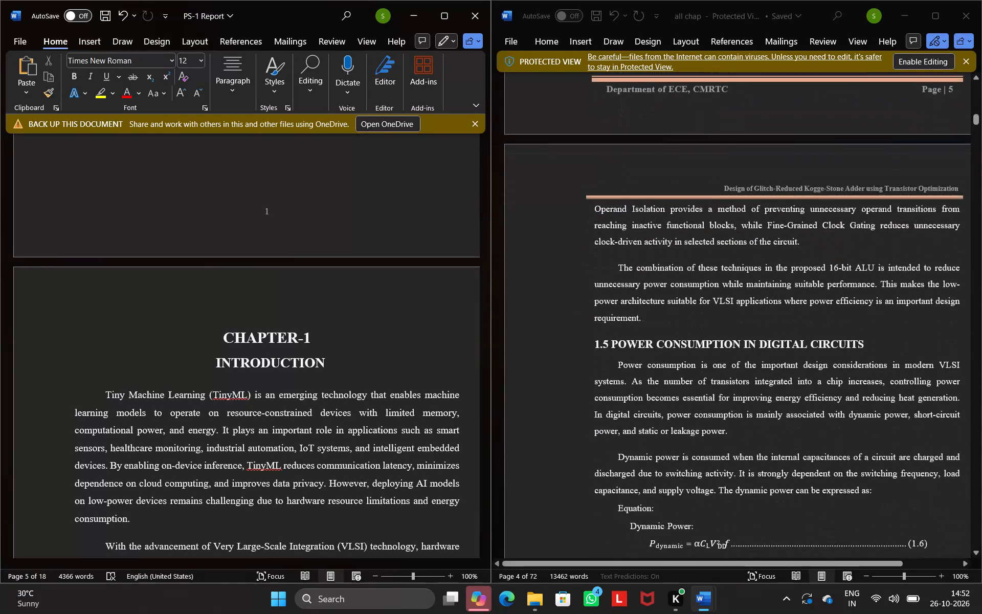
{"action": "scroll", "coordinate": [624, 204], "scroll_direction": "down", "scroll_amount": 10}
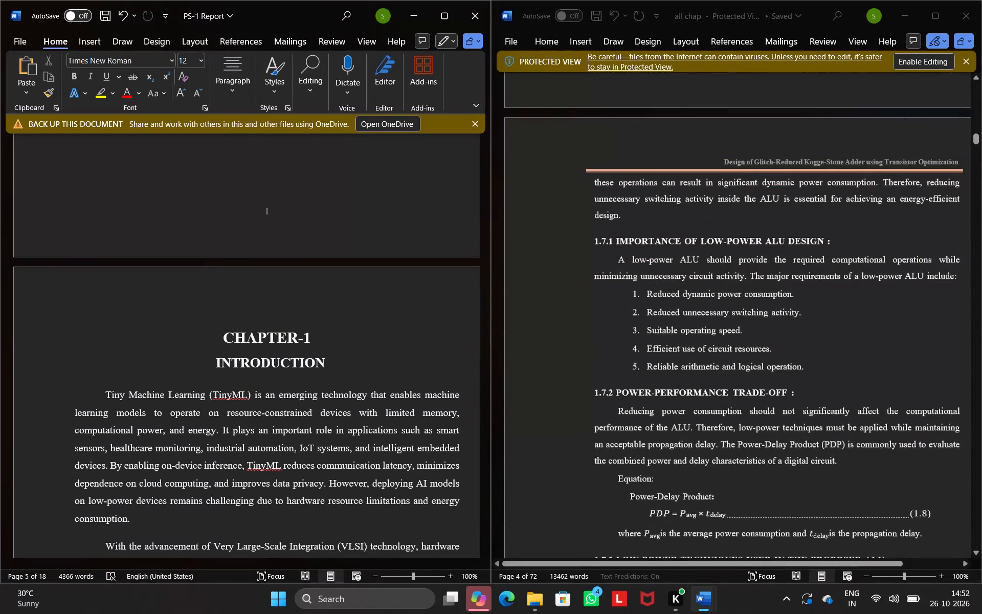
{"action": "scroll", "coordinate": [624, 204], "scroll_direction": "down", "scroll_amount": 5}
{"action": "scroll", "coordinate": [624, 204], "scroll_direction": "up", "scroll_amount": 1}
{"action": "scroll", "coordinate": [624, 204], "scroll_direction": "down", "scroll_amount": 1}
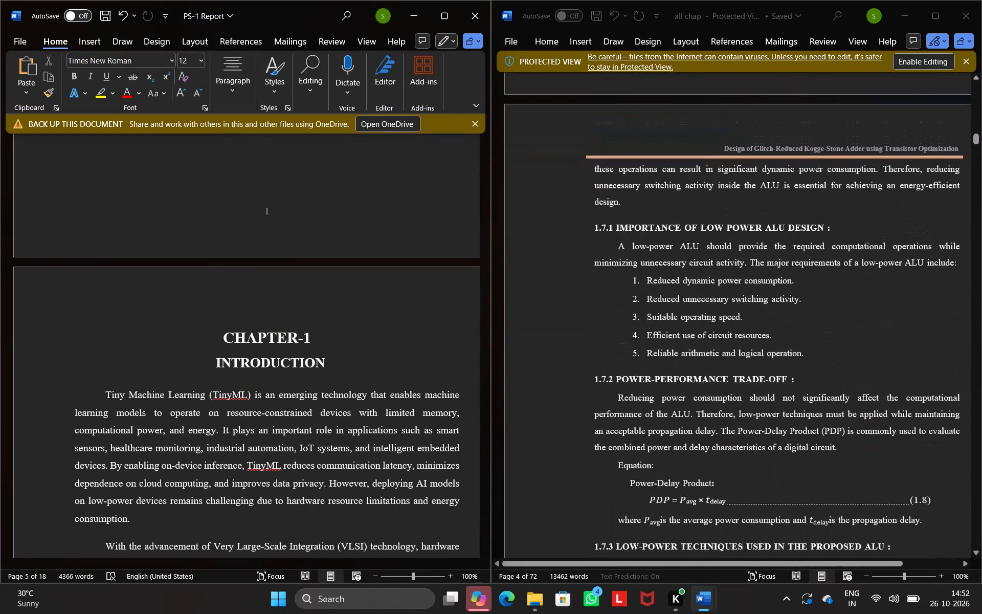
{"action": "scroll", "coordinate": [624, 204], "scroll_direction": "down", "scroll_amount": 3}
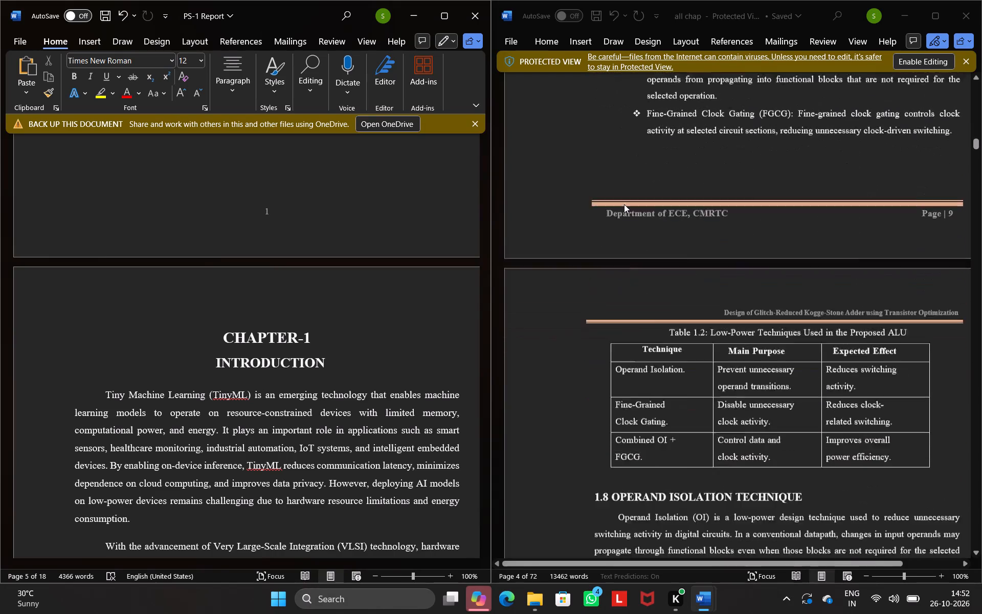
{"action": "scroll", "coordinate": [624, 204], "scroll_direction": "down", "scroll_amount": 1}
{"action": "scroll", "coordinate": [624, 204], "scroll_direction": "up", "scroll_amount": 20}
{"action": "scroll", "coordinate": [624, 204], "scroll_direction": "up", "scroll_amount": 20}
{"action": "scroll", "coordinate": [624, 204], "scroll_direction": "up", "scroll_amount": 20}
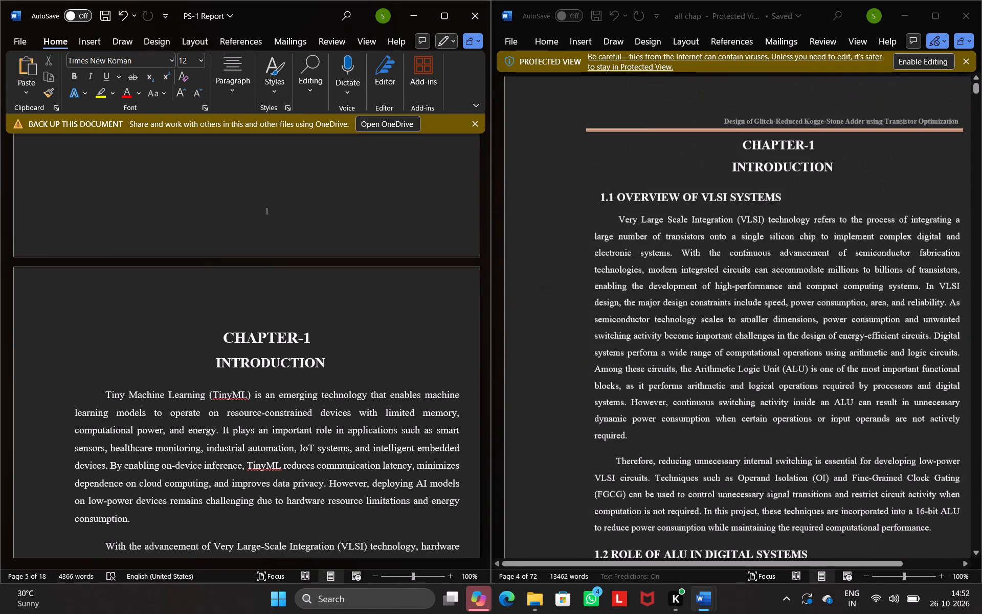
{"action": "scroll", "coordinate": [598, 193], "scroll_direction": "up", "scroll_amount": 8}
{"action": "scroll", "coordinate": [598, 193], "scroll_direction": "down", "scroll_amount": 16}
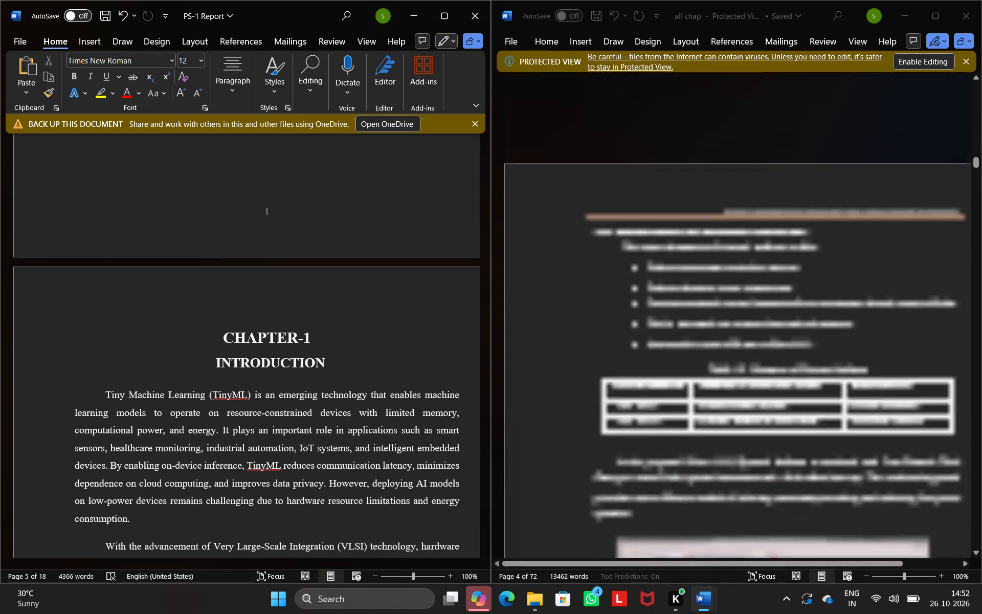
Examine the end of the literature survey and the start of Chapter 3 in all chap alongside PS-1 Report's Introduction.
{"action": "scroll", "coordinate": [598, 193], "scroll_direction": "down", "scroll_amount": 18}
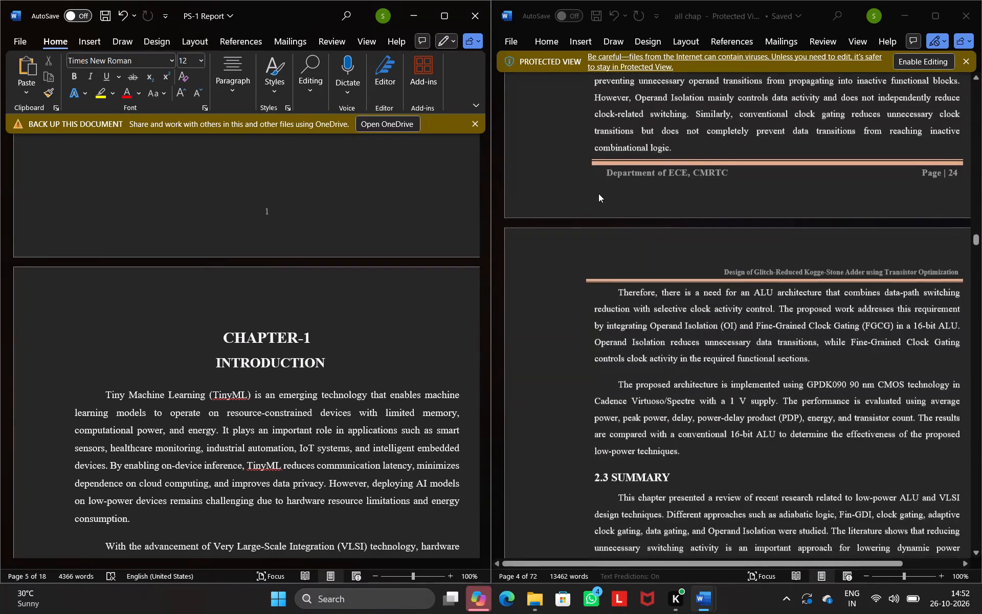
{"action": "scroll", "coordinate": [598, 193], "scroll_direction": "down", "scroll_amount": 4}
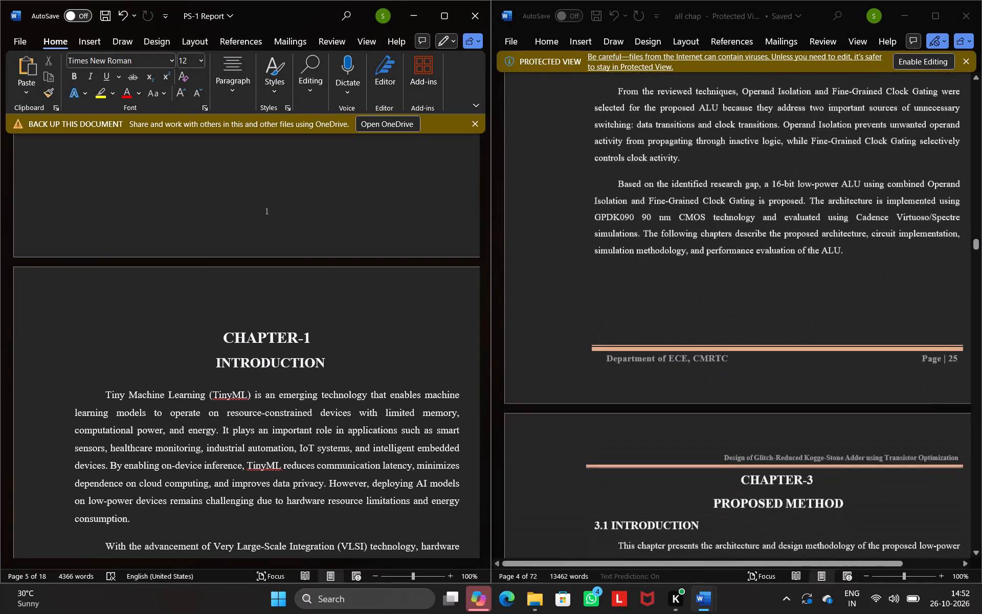
{"action": "scroll", "coordinate": [598, 193], "scroll_direction": "down", "scroll_amount": 1}
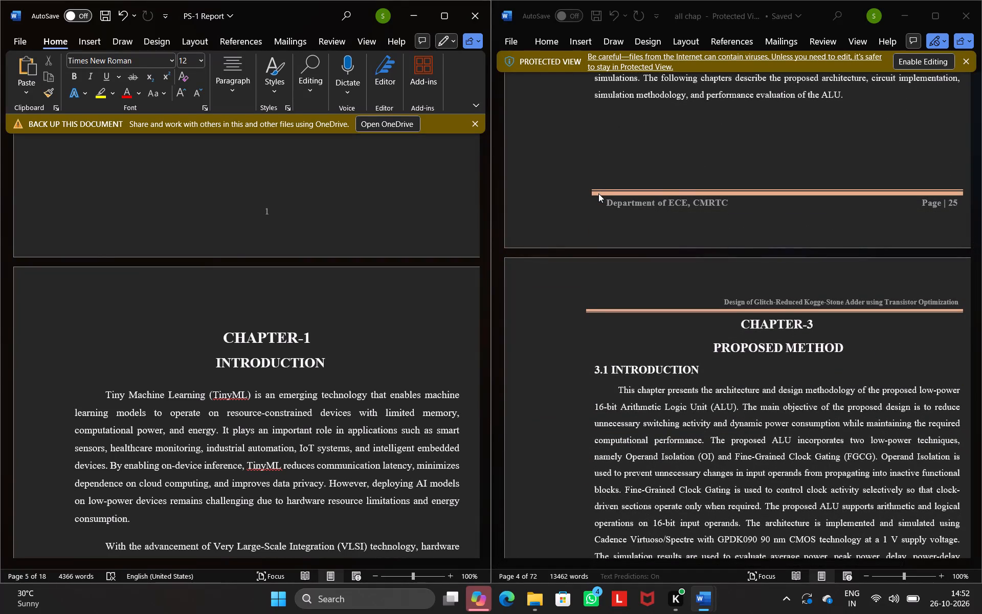
{"action": "scroll", "coordinate": [711, 243], "scroll_direction": "down", "scroll_amount": 1}
{"action": "scroll", "coordinate": [315, 313], "scroll_direction": "down", "scroll_amount": 2}
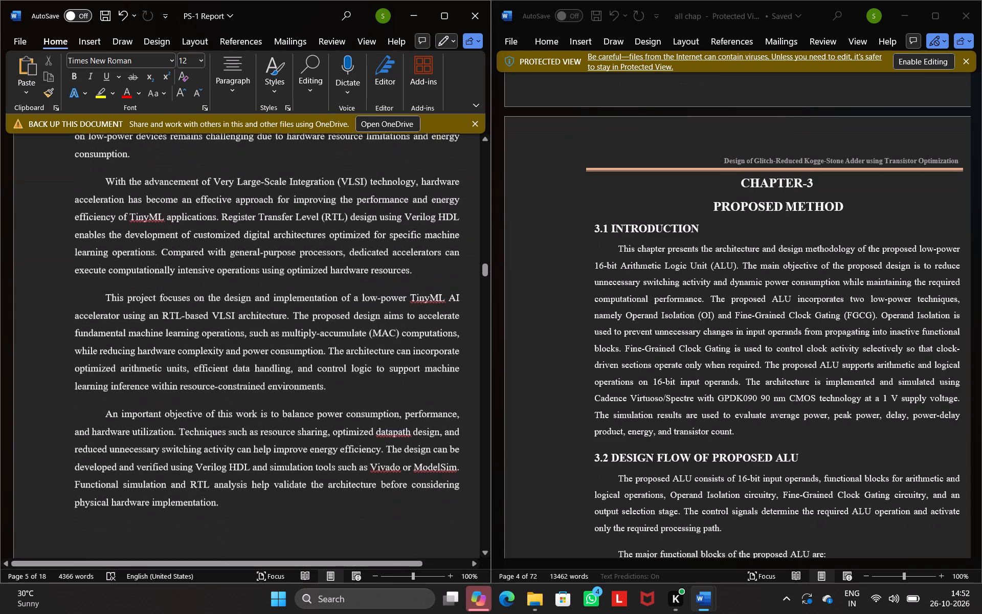
{"action": "scroll", "coordinate": [315, 313], "scroll_direction": "down", "scroll_amount": 4}
{"action": "scroll", "coordinate": [401, 311], "scroll_direction": "up", "scroll_amount": 3}
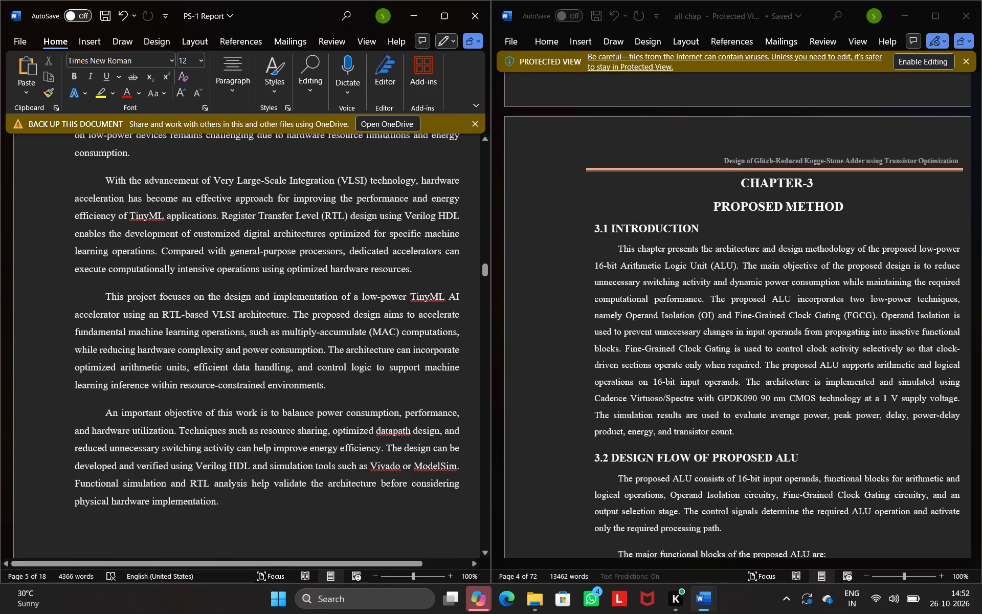
{"action": "scroll", "coordinate": [421, 346], "scroll_direction": "up", "scroll_amount": 2}
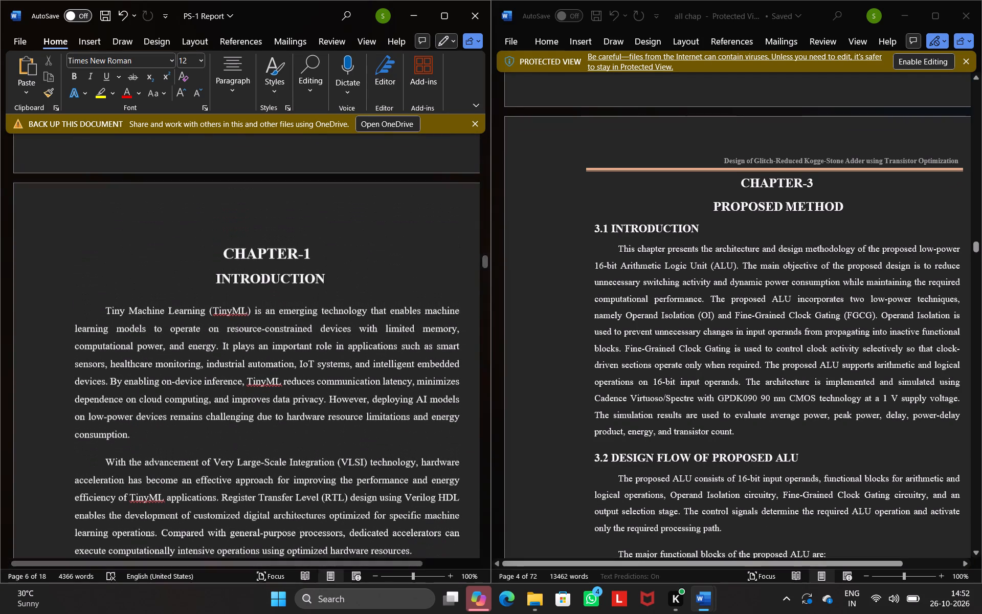
{"action": "scroll", "coordinate": [721, 322], "scroll_direction": "up", "scroll_amount": 20}
{"action": "scroll", "coordinate": [721, 322], "scroll_direction": "up", "scroll_amount": 15}
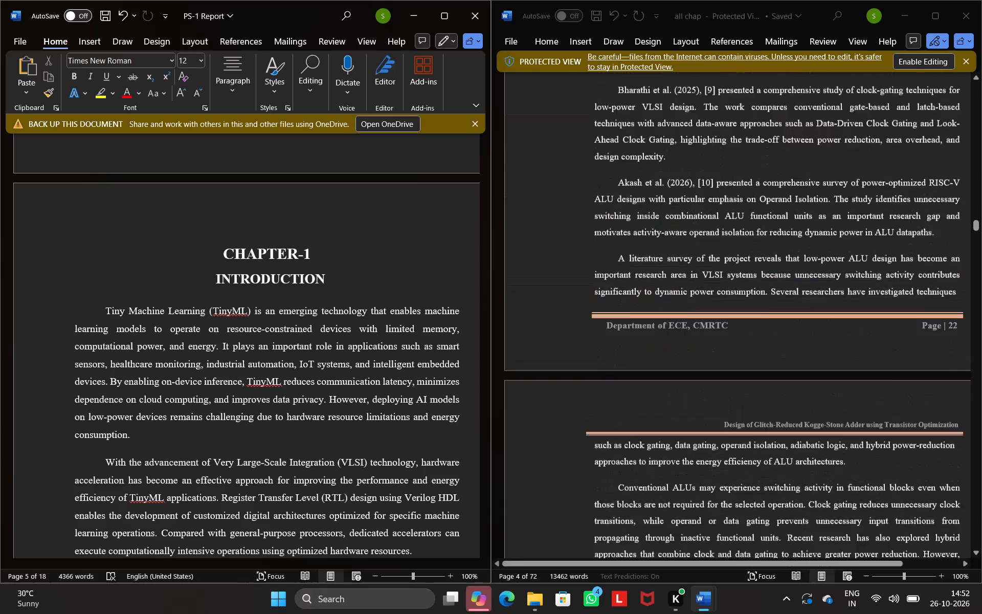
Examine Chapter 1 of all chap from the VLSI overview through the GPDK090 technology sections.
{"action": "scroll", "coordinate": [721, 322], "scroll_direction": "up", "scroll_amount": 20}
{"action": "scroll", "coordinate": [721, 322], "scroll_direction": "up", "scroll_amount": 5}
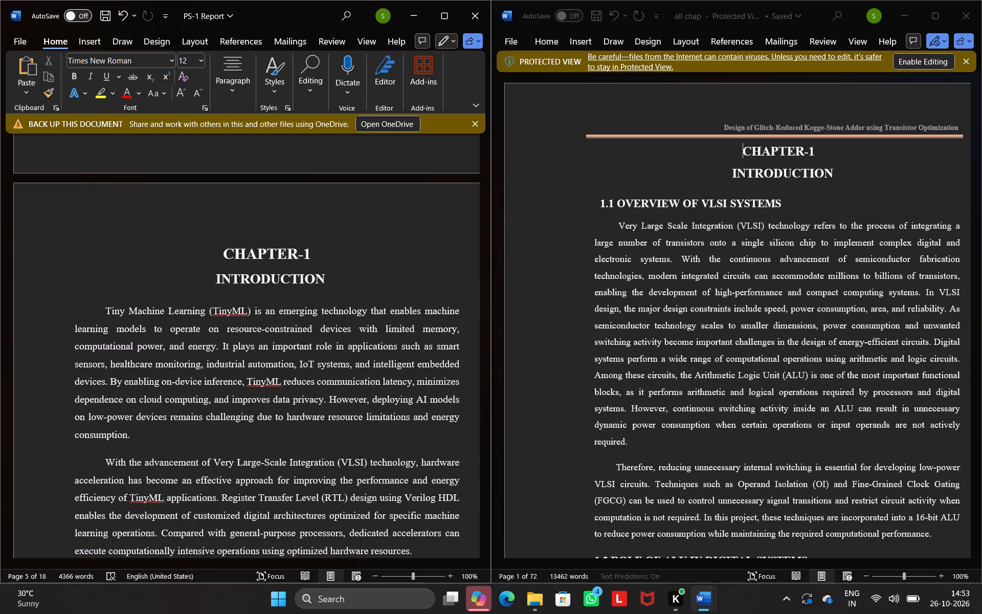
{"action": "scroll", "coordinate": [643, 332], "scroll_direction": "down", "scroll_amount": 5}
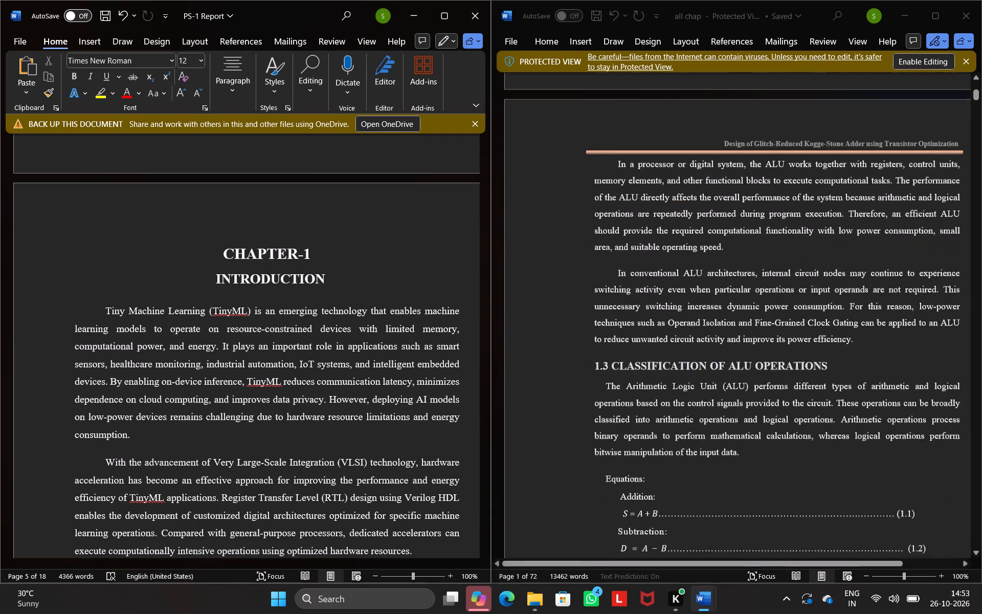
{"action": "scroll", "coordinate": [643, 332], "scroll_direction": "down", "scroll_amount": 1}
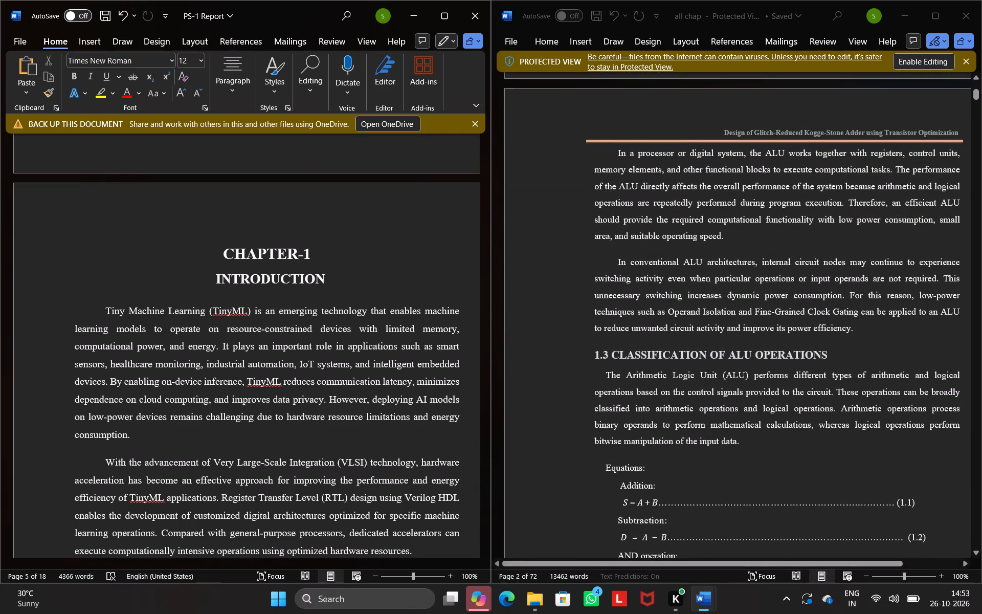
{"action": "scroll", "coordinate": [643, 332], "scroll_direction": "down", "scroll_amount": 6}
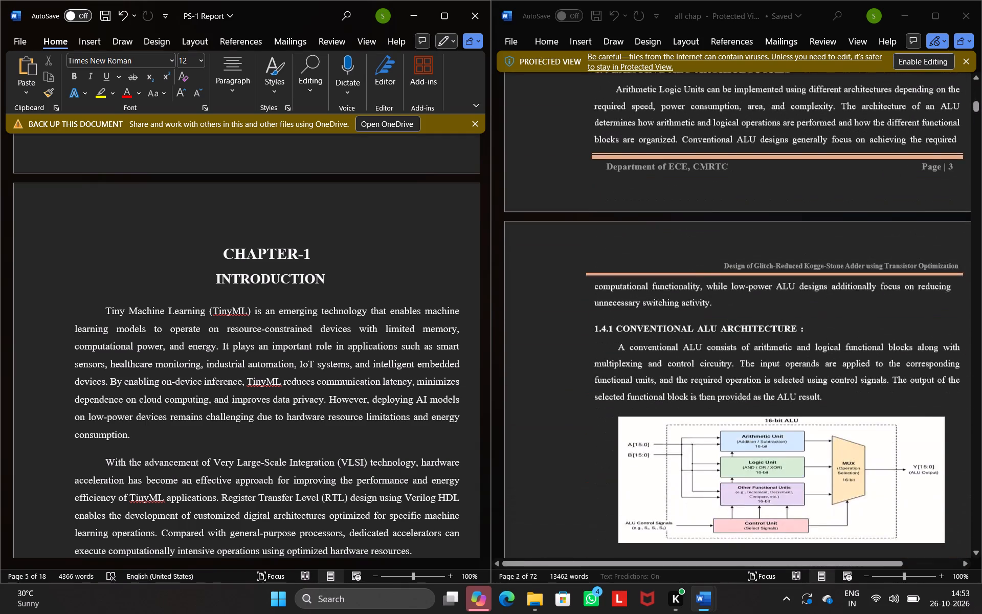
{"action": "scroll", "coordinate": [643, 335], "scroll_direction": "down", "scroll_amount": 7}
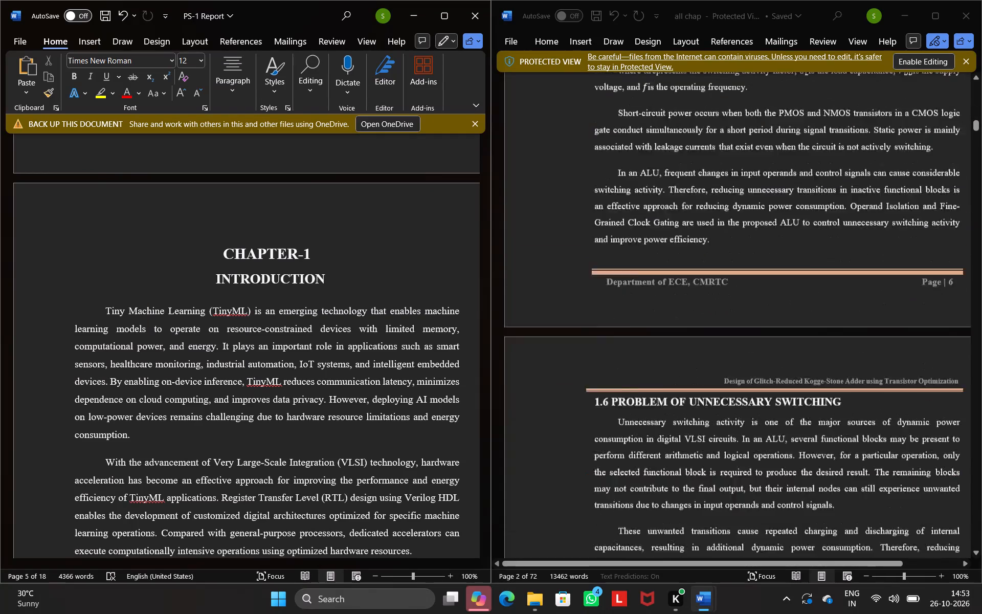
{"action": "scroll", "coordinate": [643, 335], "scroll_direction": "down", "scroll_amount": 7}
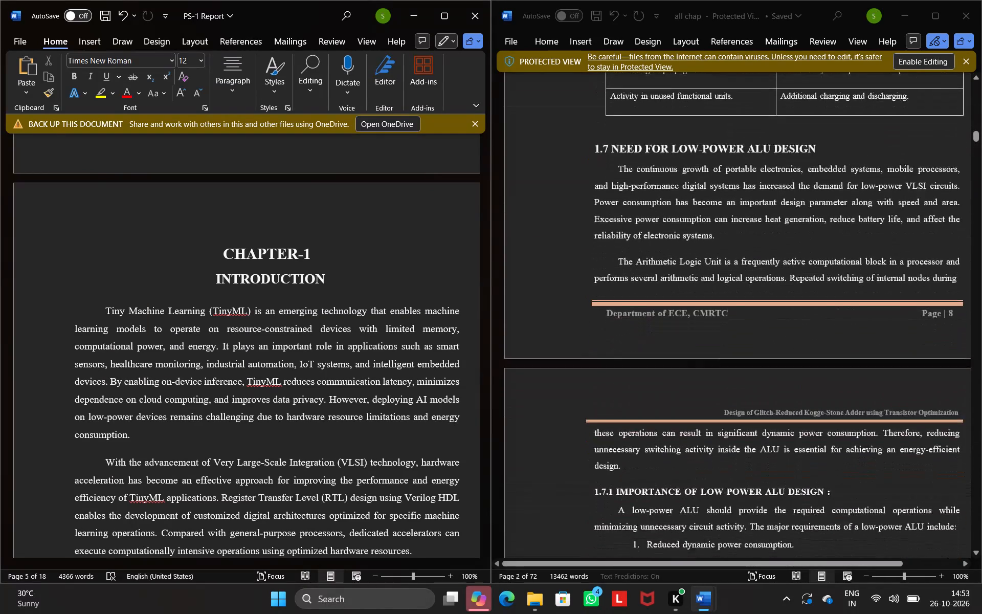
{"action": "scroll", "coordinate": [643, 335], "scroll_direction": "down", "scroll_amount": 7}
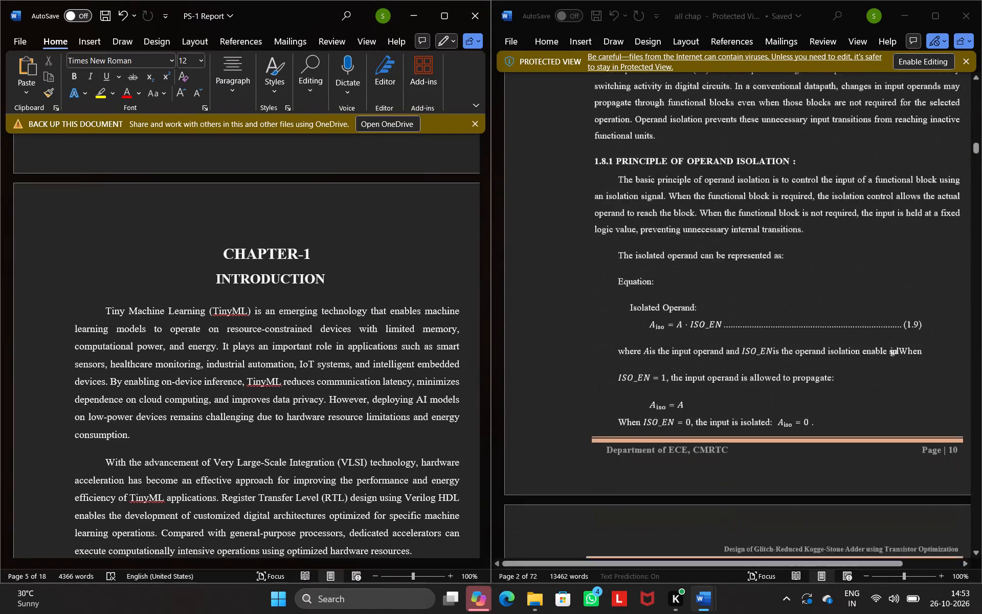
{"action": "scroll", "coordinate": [643, 335], "scroll_direction": "down", "scroll_amount": 7}
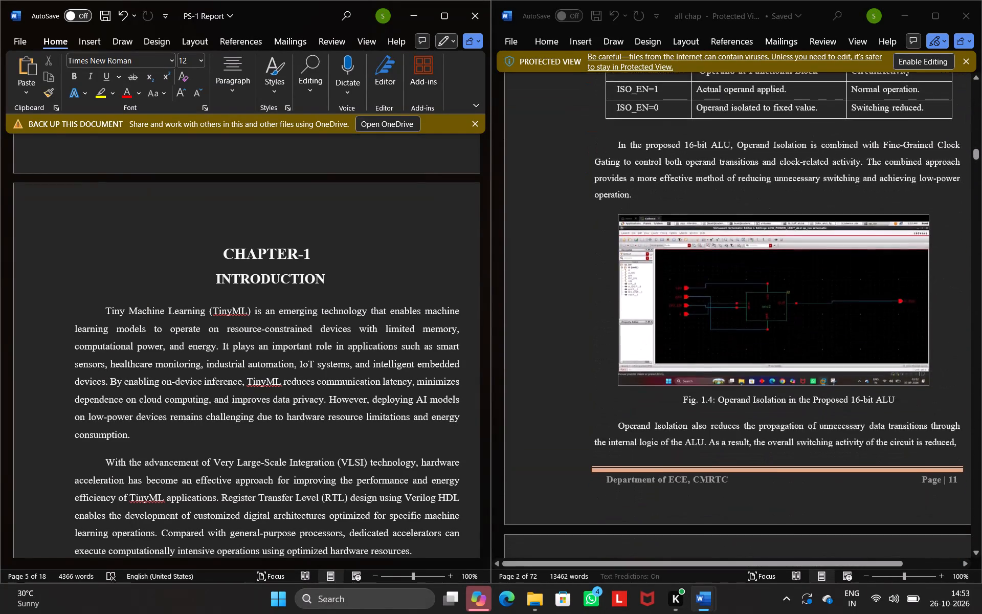
{"action": "scroll", "coordinate": [643, 335], "scroll_direction": "down", "scroll_amount": 7}
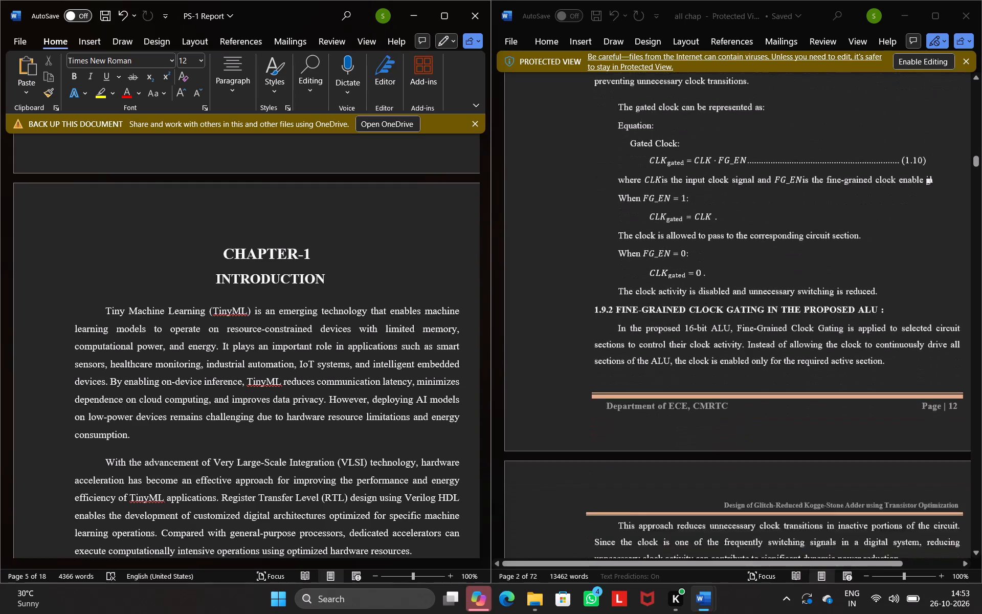
{"action": "scroll", "coordinate": [643, 335], "scroll_direction": "down", "scroll_amount": 7}
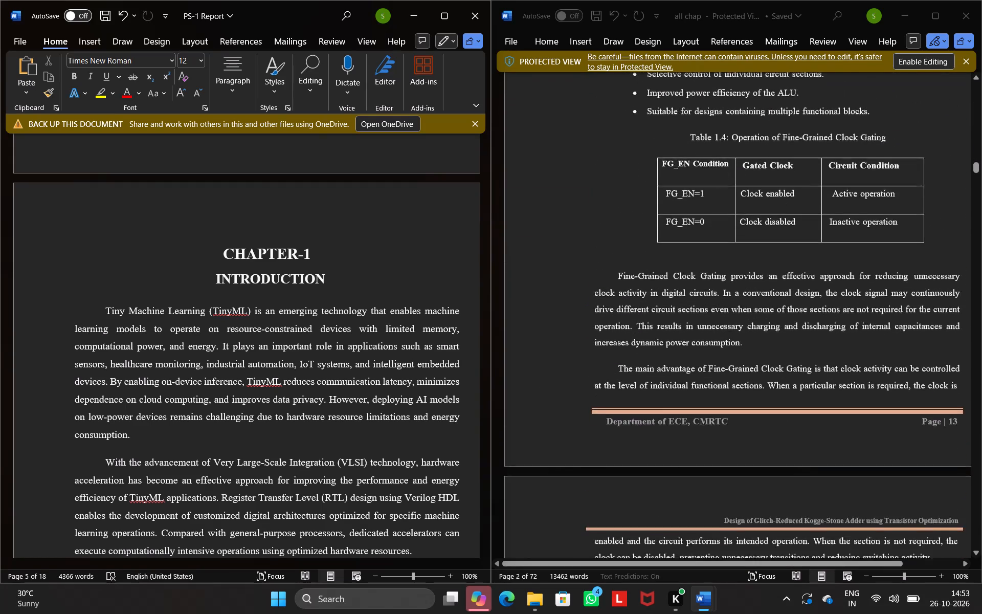
{"action": "scroll", "coordinate": [643, 335], "scroll_direction": "down", "scroll_amount": 5}
{"action": "scroll", "coordinate": [643, 335], "scroll_direction": "up", "scroll_amount": 1}
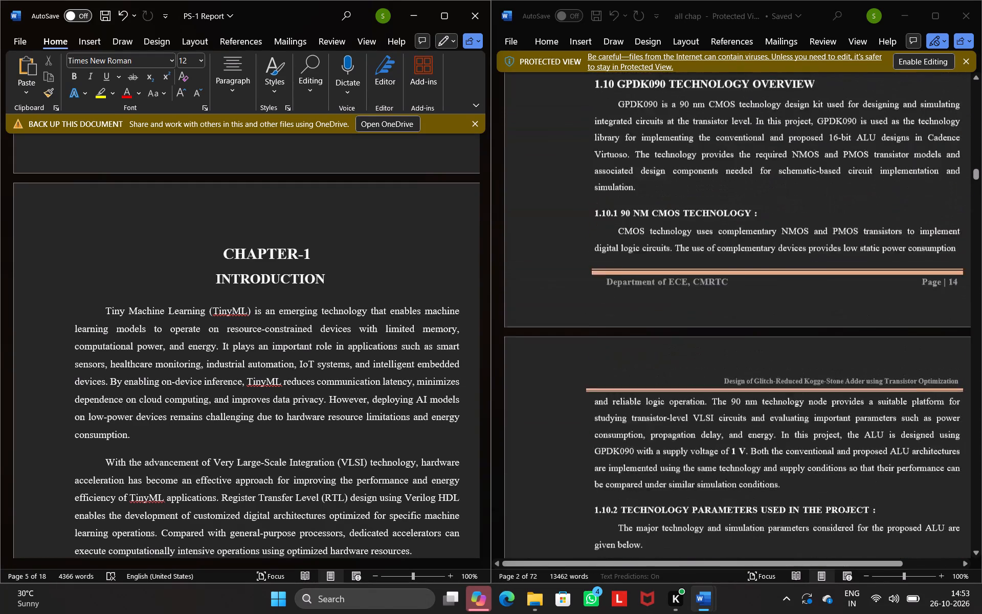
{"action": "scroll", "coordinate": [643, 335], "scroll_direction": "up", "scroll_amount": 1}
{"action": "scroll", "coordinate": [643, 335], "scroll_direction": "down", "scroll_amount": 3}
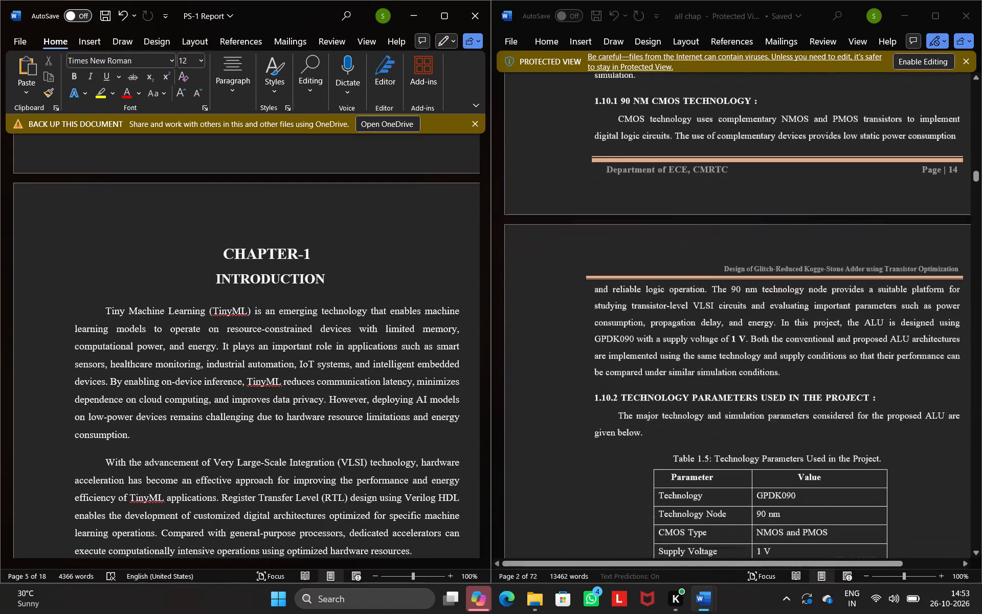
Examine the Proposed Approach, objectives, performance evaluation and Applications sections of Chapter 1 in all chap.
{"action": "scroll", "coordinate": [643, 335], "scroll_direction": "down", "scroll_amount": 4}
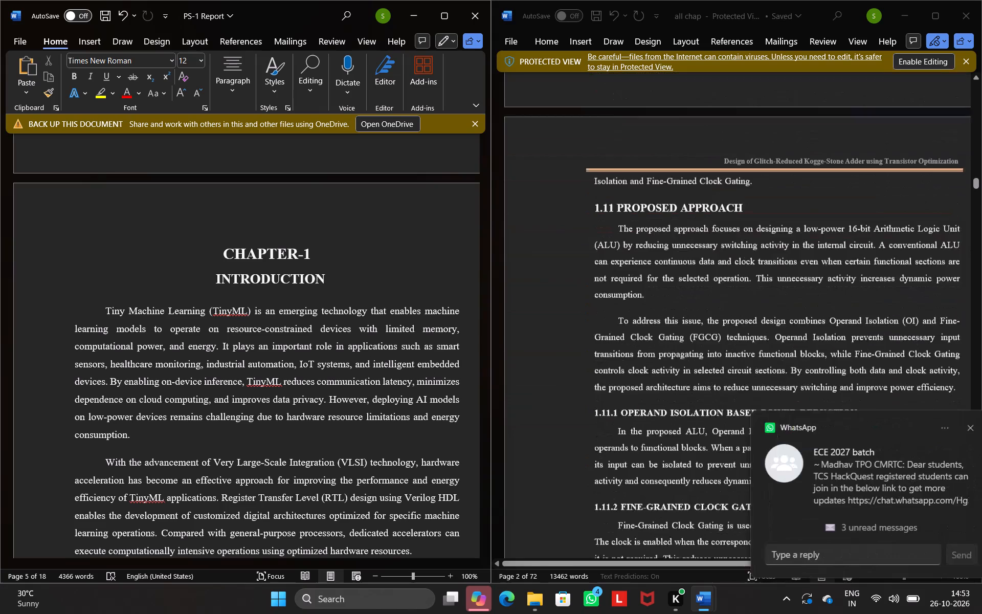
{"action": "scroll", "coordinate": [643, 335], "scroll_direction": "down", "scroll_amount": 1}
{"action": "scroll", "coordinate": [643, 335], "scroll_direction": "up", "scroll_amount": 2}
{"action": "scroll", "coordinate": [643, 335], "scroll_direction": "down", "scroll_amount": 1}
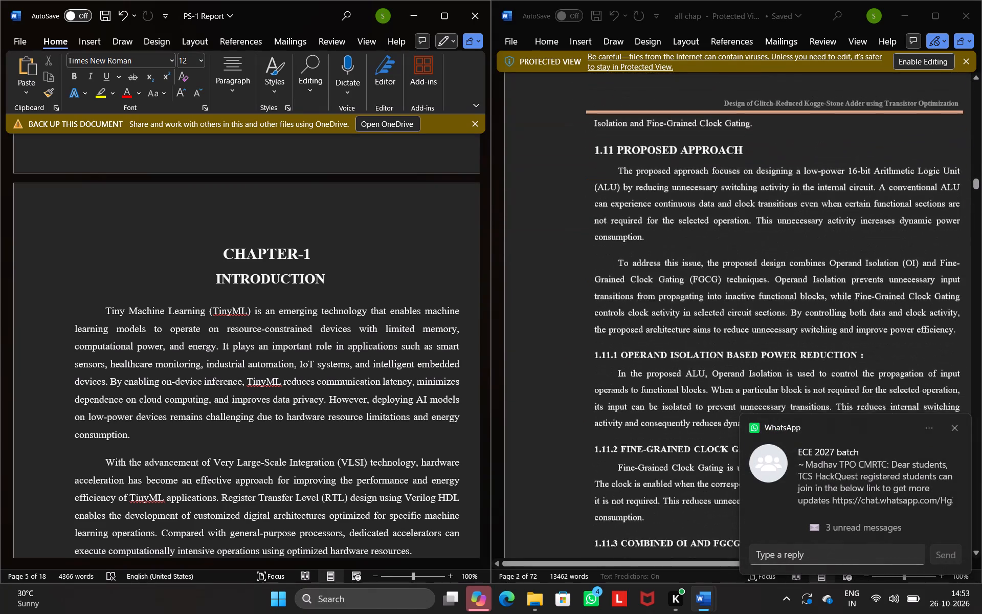
{"action": "scroll", "coordinate": [643, 335], "scroll_direction": "down", "scroll_amount": 6}
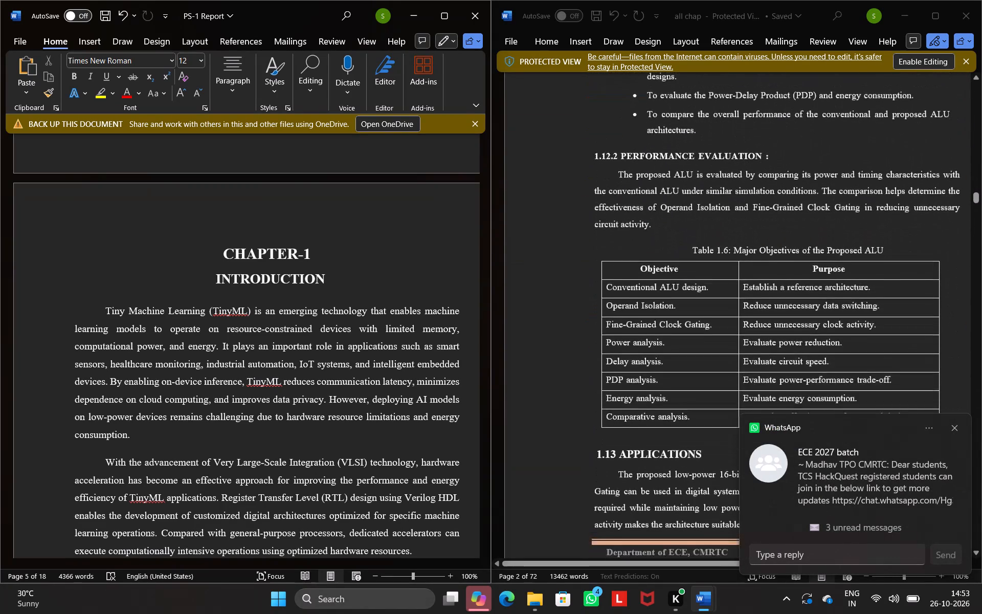
{"action": "scroll", "coordinate": [643, 335], "scroll_direction": "down", "scroll_amount": 4}
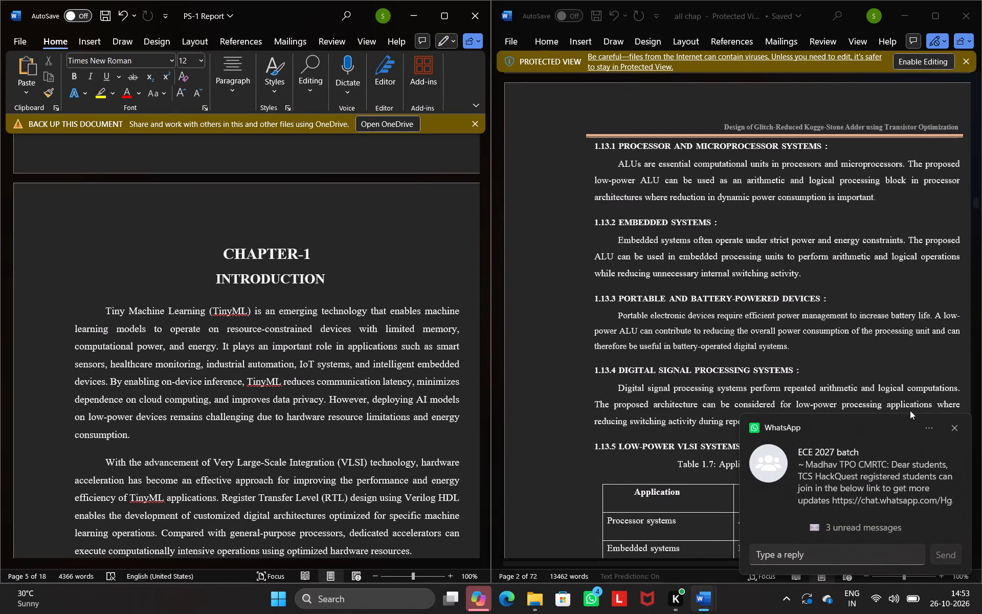
{"action": "scroll", "coordinate": [798, 381], "scroll_direction": "down", "scroll_amount": 4}
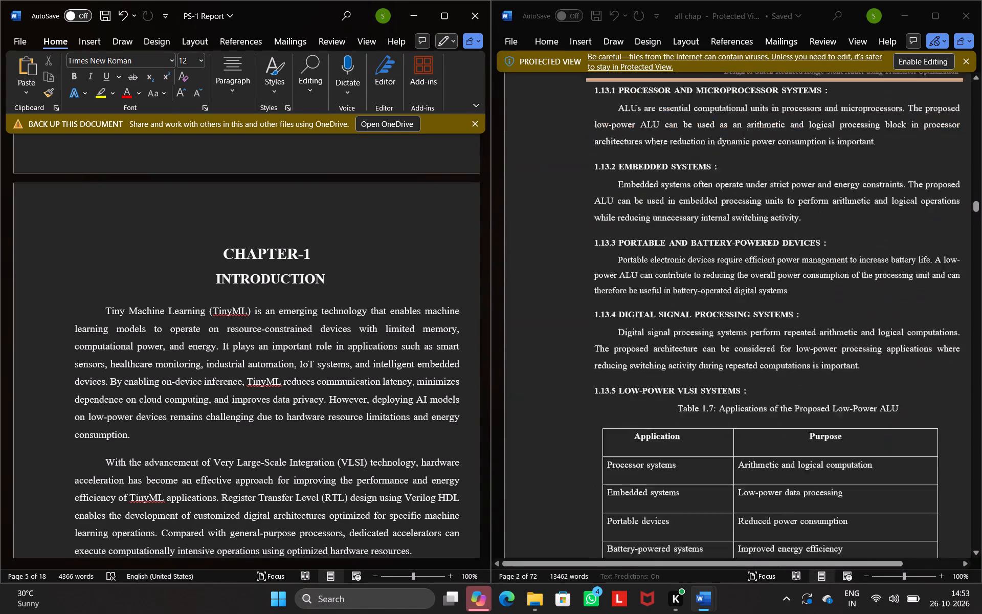
{"action": "scroll", "coordinate": [798, 381], "scroll_direction": "down", "scroll_amount": 3}
{"action": "scroll", "coordinate": [798, 381], "scroll_direction": "up", "scroll_amount": 15}
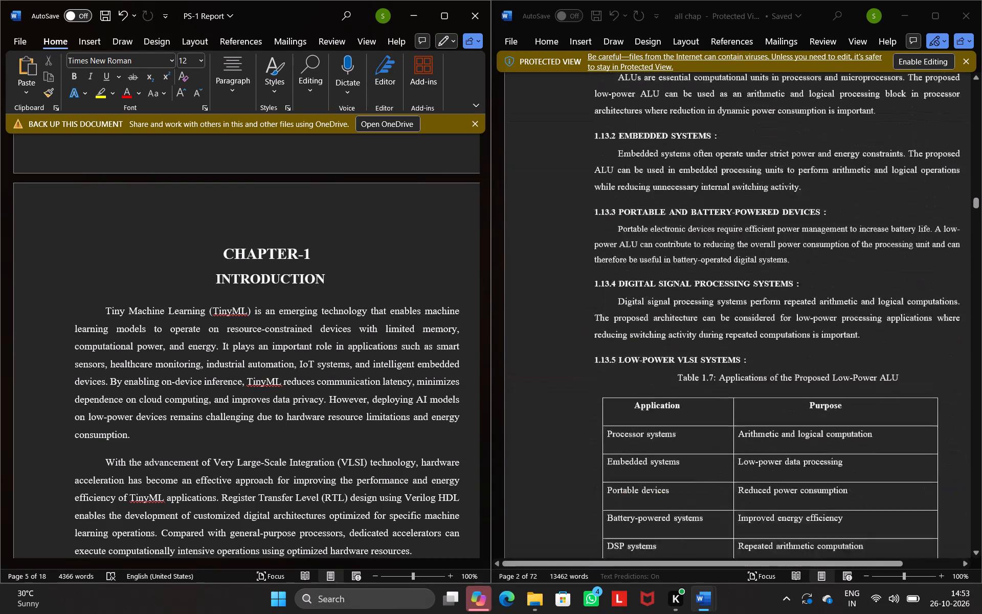
Review sections 1.1 to 1.4 of all chap again, from the VLSI overview to the low-power ALU architecture.
{"action": "scroll", "coordinate": [798, 381], "scroll_direction": "up", "scroll_amount": 8}
{"action": "scroll", "coordinate": [798, 381], "scroll_direction": "down", "scroll_amount": 1}
{"action": "scroll", "coordinate": [798, 381], "scroll_direction": "up", "scroll_amount": 1}
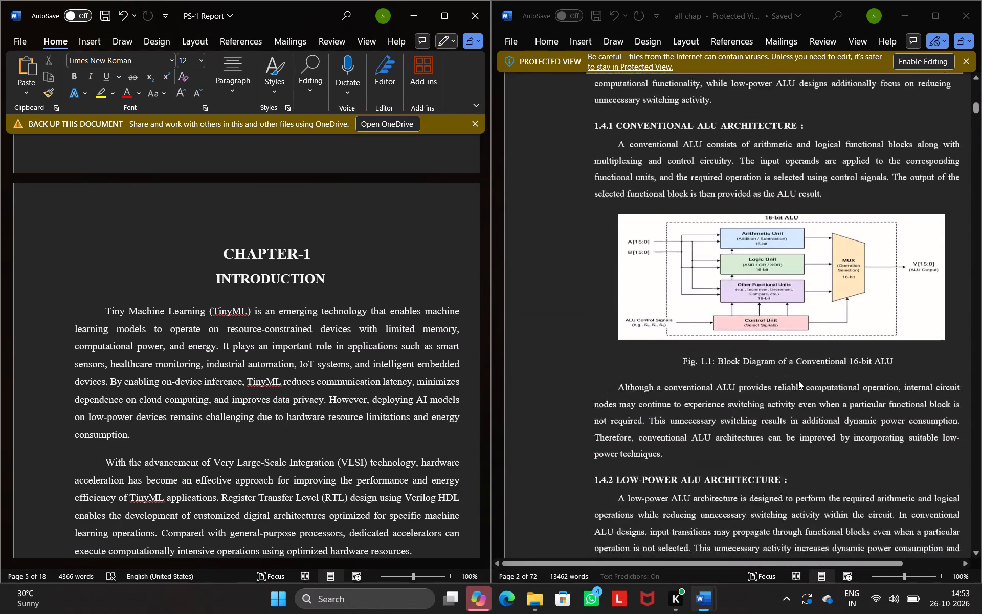
{"action": "scroll", "coordinate": [798, 381], "scroll_direction": "up", "scroll_amount": 2}
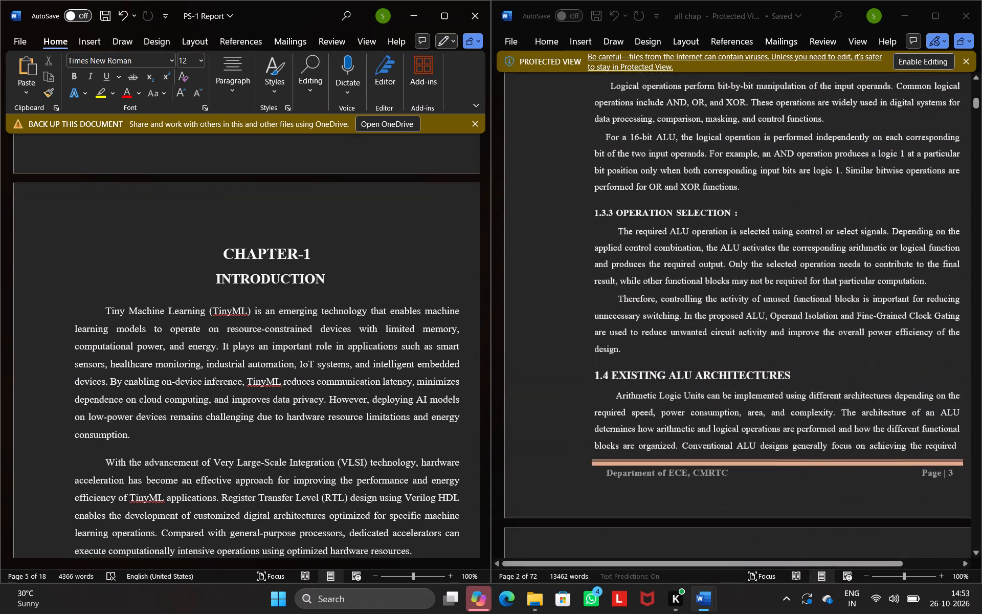
{"action": "scroll", "coordinate": [798, 381], "scroll_direction": "up", "scroll_amount": 3}
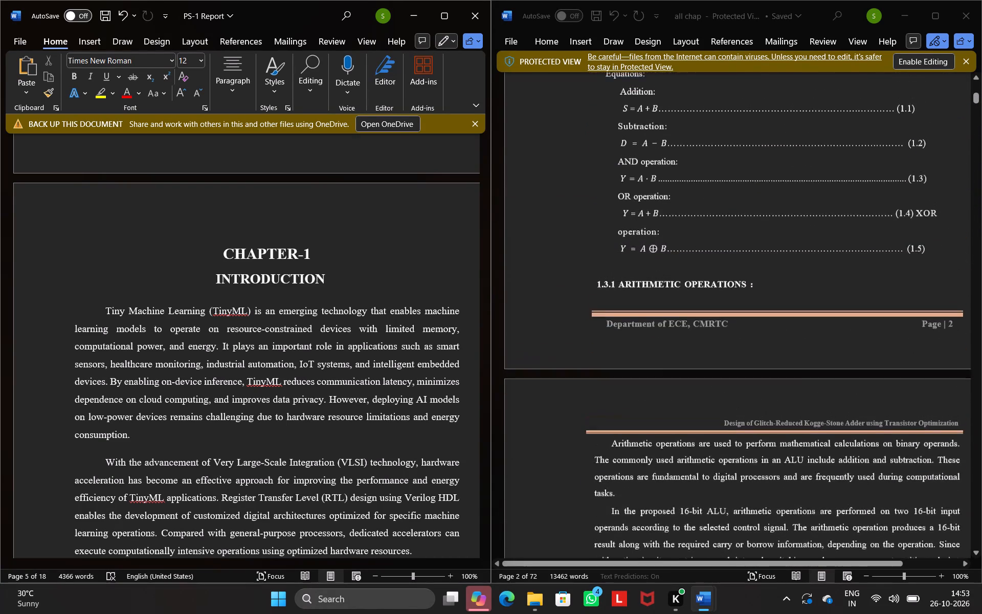
{"action": "scroll", "coordinate": [798, 381], "scroll_direction": "up", "scroll_amount": 4}
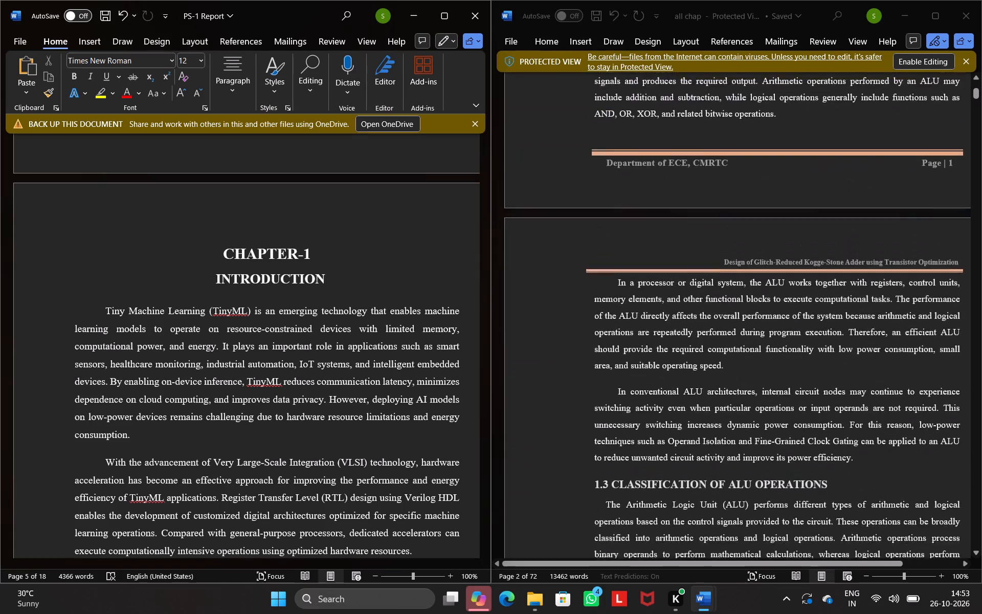
{"action": "scroll", "coordinate": [798, 381], "scroll_direction": "up", "scroll_amount": 2}
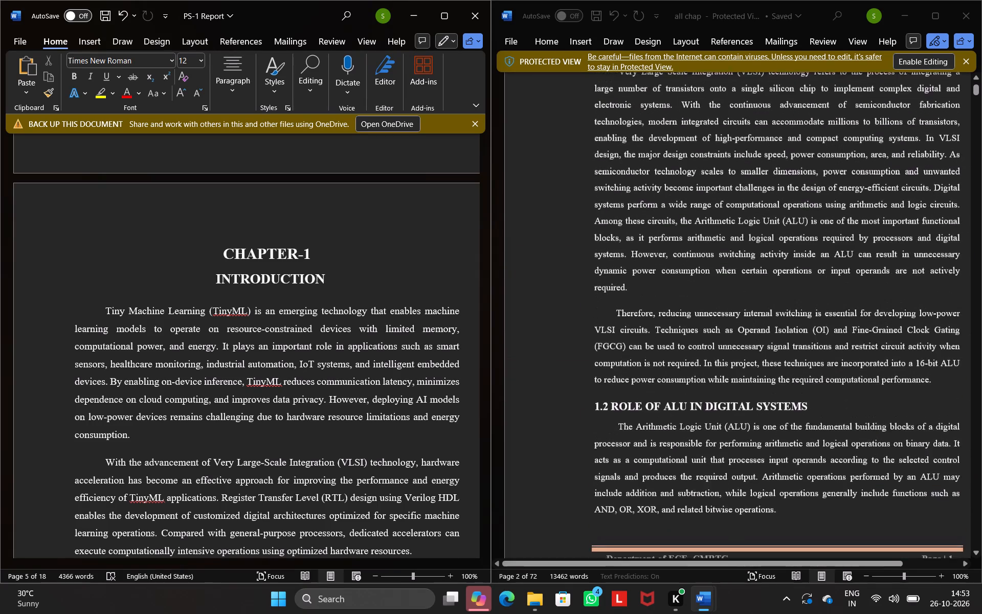
{"action": "scroll", "coordinate": [798, 381], "scroll_direction": "up", "scroll_amount": 1}
{"action": "scroll", "coordinate": [798, 381], "scroll_direction": "down", "scroll_amount": 1}
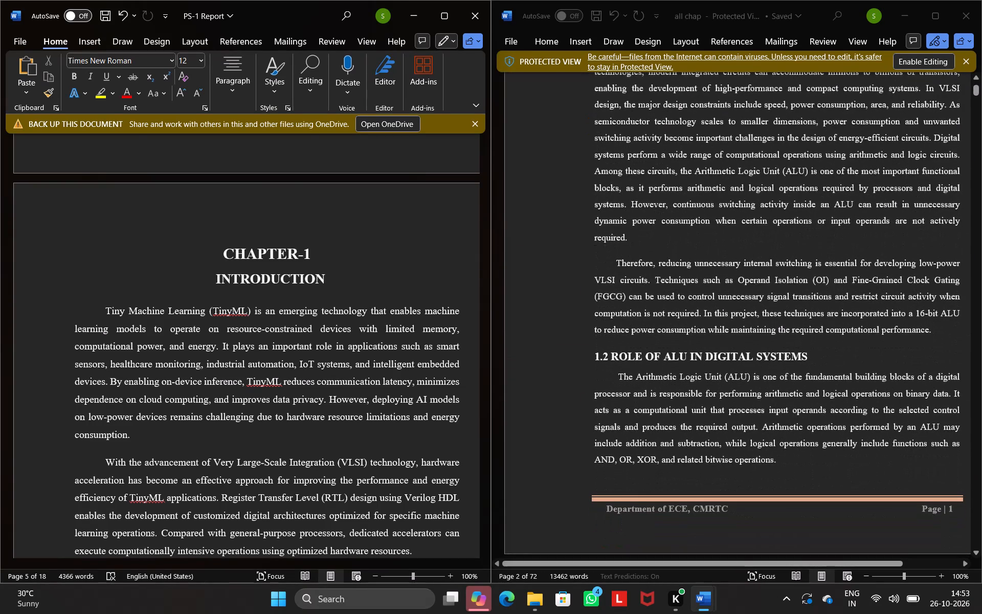
{"action": "scroll", "coordinate": [798, 381], "scroll_direction": "left", "scroll_amount": 1}
{"action": "scroll", "coordinate": [798, 381], "scroll_direction": "down", "scroll_amount": 1}
{"action": "scroll", "coordinate": [798, 381], "scroll_direction": "left", "scroll_amount": 1}
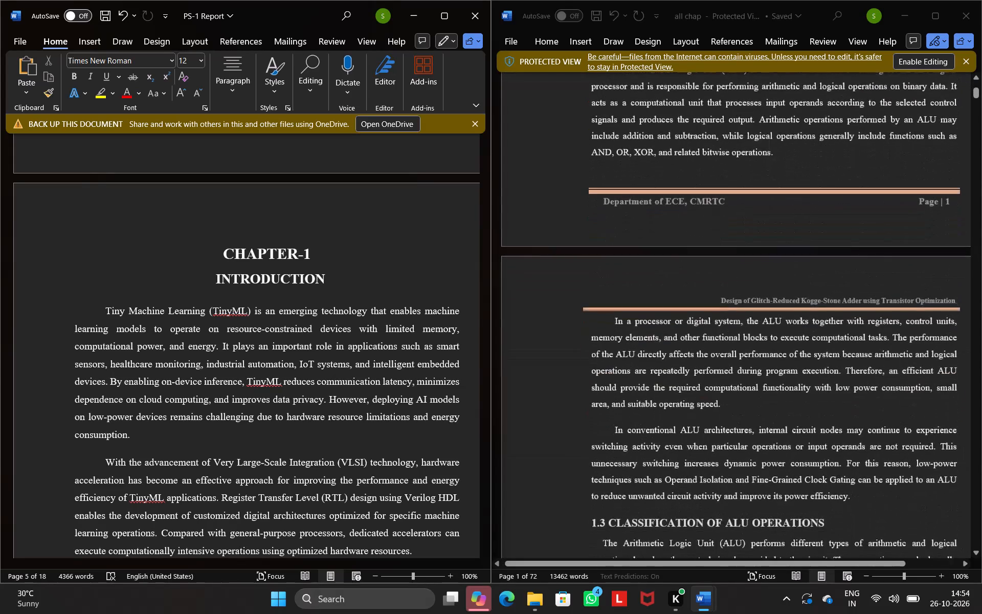
{"action": "scroll", "coordinate": [798, 381], "scroll_direction": "left", "scroll_amount": 1}
{"action": "scroll", "coordinate": [798, 381], "scroll_direction": "down", "scroll_amount": 16}
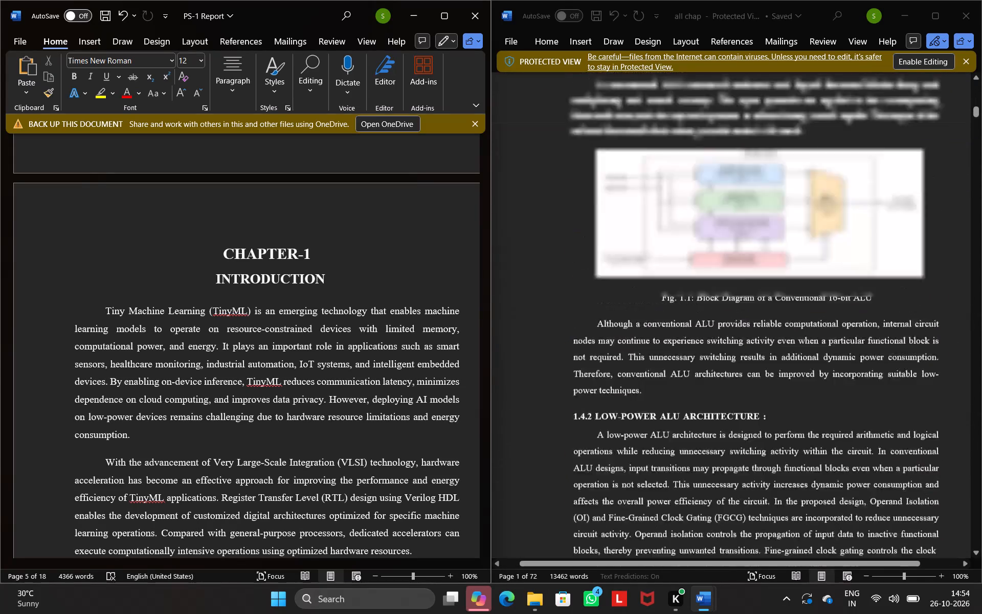
Look through the closing part of all chap, from the references and Chapter 7 back through the Chapter 6 performance results.
{"action": "scroll", "coordinate": [798, 381], "scroll_direction": "down", "scroll_amount": 14}
{"action": "scroll", "coordinate": [798, 381], "scroll_direction": "down", "scroll_amount": 20}
{"action": "scroll", "coordinate": [798, 381], "scroll_direction": "down", "scroll_amount": 20}
{"action": "scroll", "coordinate": [798, 381], "scroll_direction": "down", "scroll_amount": 20}
{"action": "scroll", "coordinate": [798, 381], "scroll_direction": "down", "scroll_amount": 12}
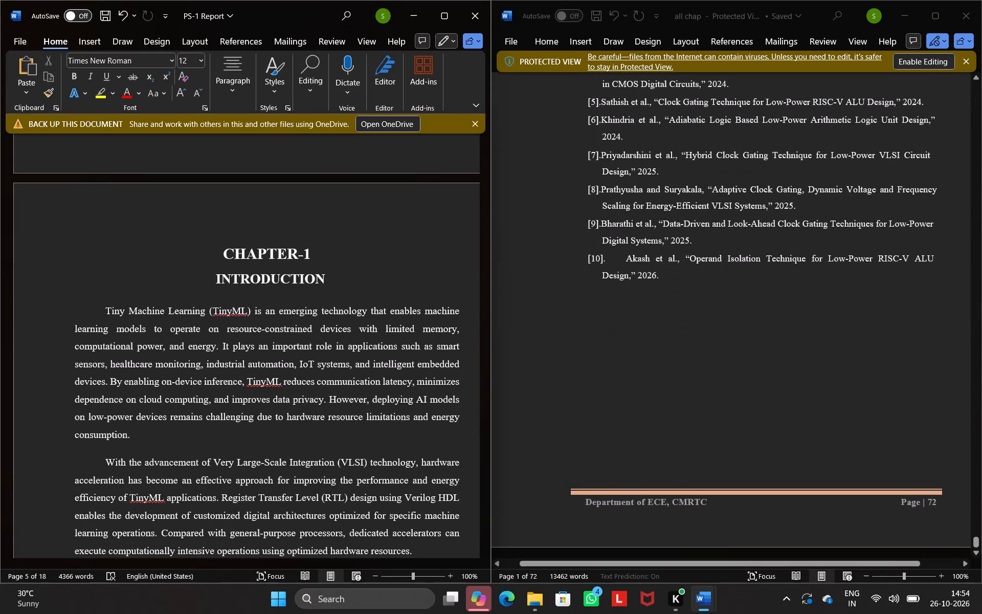
{"action": "scroll", "coordinate": [798, 381], "scroll_direction": "up", "scroll_amount": 9}
{"action": "scroll", "coordinate": [798, 381], "scroll_direction": "down", "scroll_amount": 1}
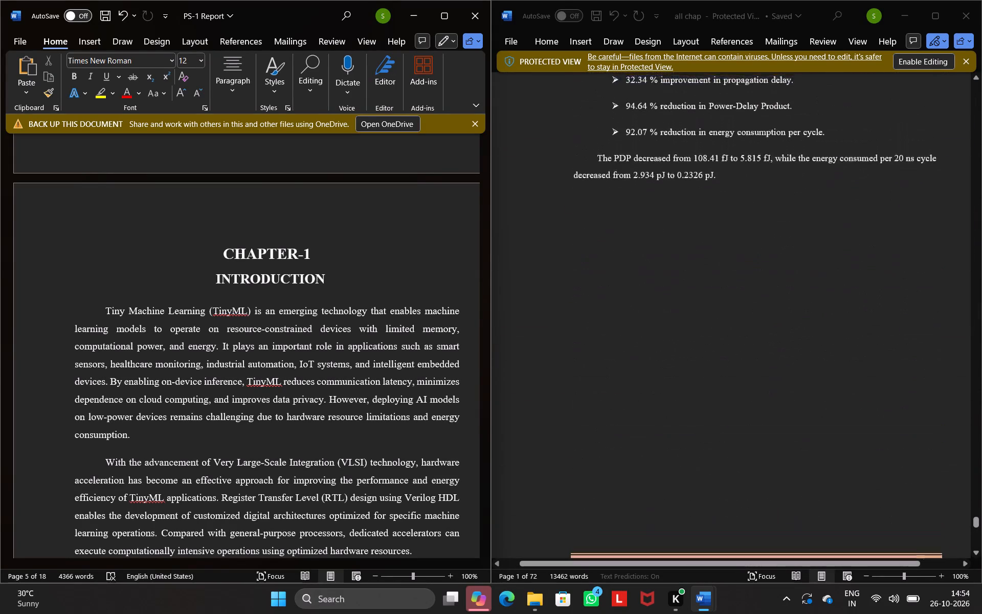
{"action": "scroll", "coordinate": [798, 381], "scroll_direction": "down", "scroll_amount": 2}
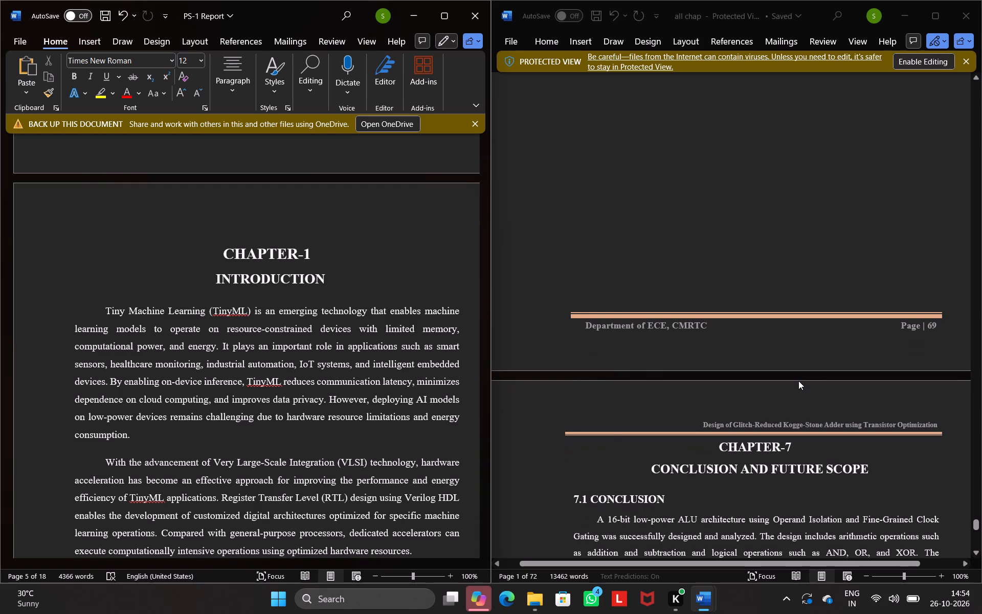
{"action": "scroll", "coordinate": [798, 381], "scroll_direction": "up", "scroll_amount": 3}
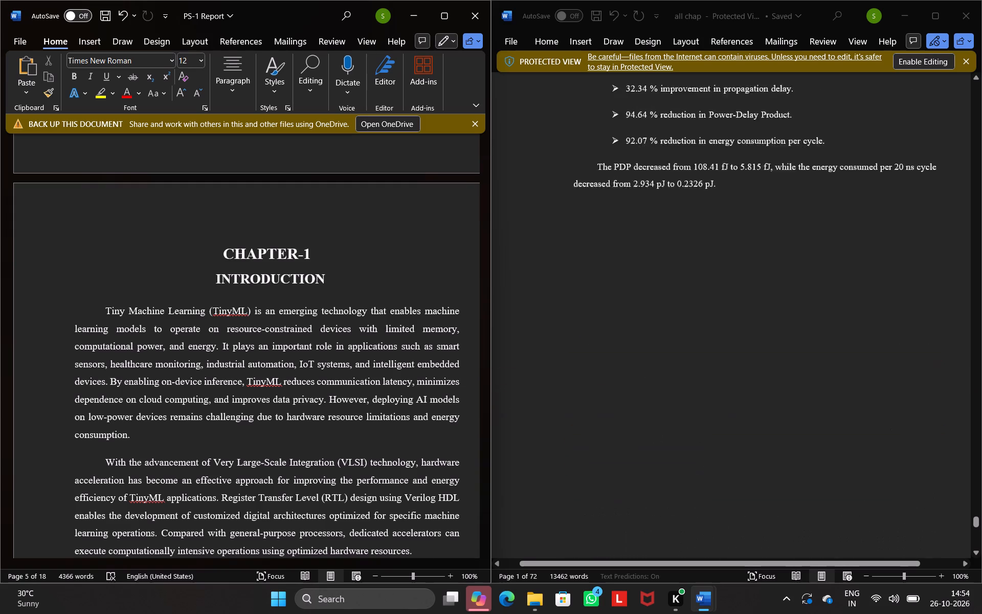
{"action": "scroll", "coordinate": [798, 381], "scroll_direction": "up", "scroll_amount": 7}
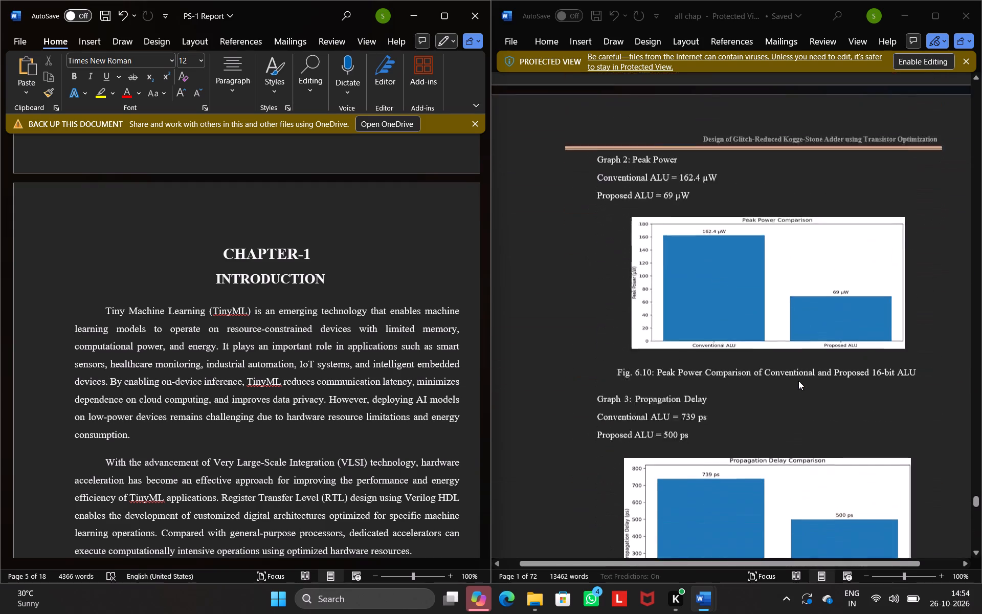
{"action": "scroll", "coordinate": [798, 381], "scroll_direction": "up", "scroll_amount": 6}
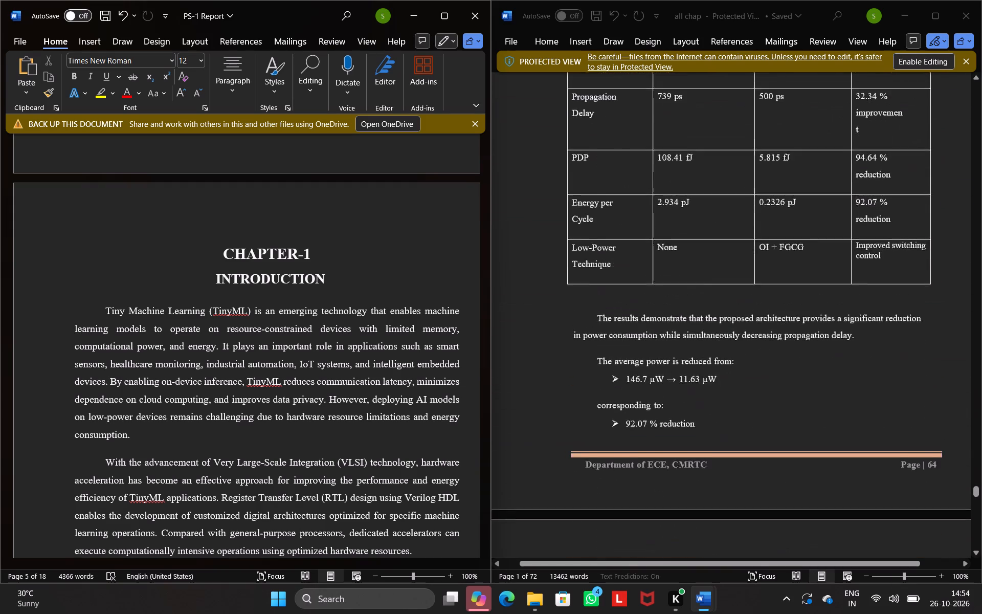
{"action": "scroll", "coordinate": [798, 381], "scroll_direction": "up", "scroll_amount": 3}
{"action": "scroll", "coordinate": [798, 381], "scroll_direction": "down", "scroll_amount": 2}
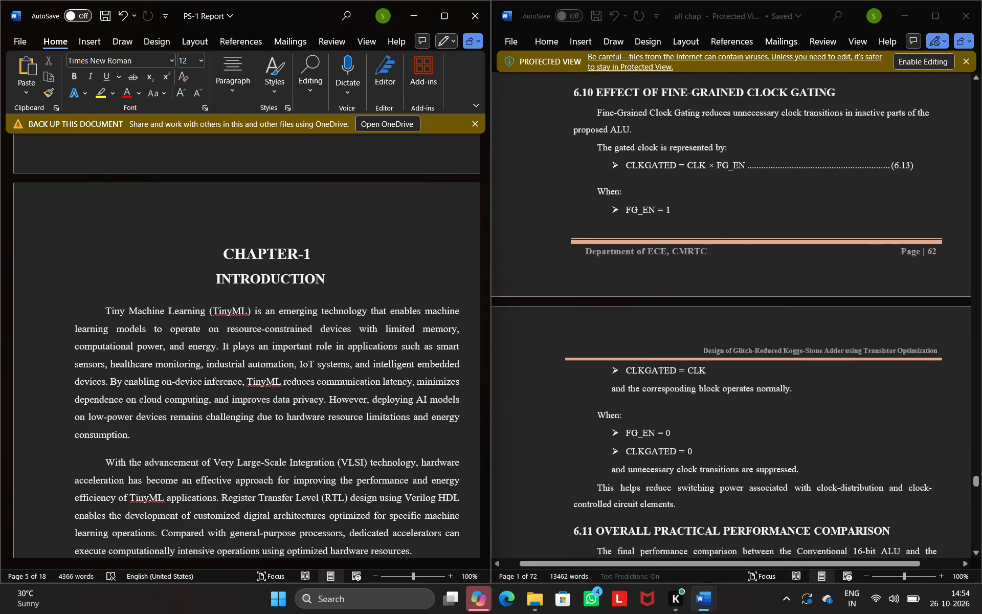
{"action": "scroll", "coordinate": [798, 381], "scroll_direction": "down", "scroll_amount": 3}
{"action": "scroll", "coordinate": [798, 381], "scroll_direction": "up", "scroll_amount": 4}
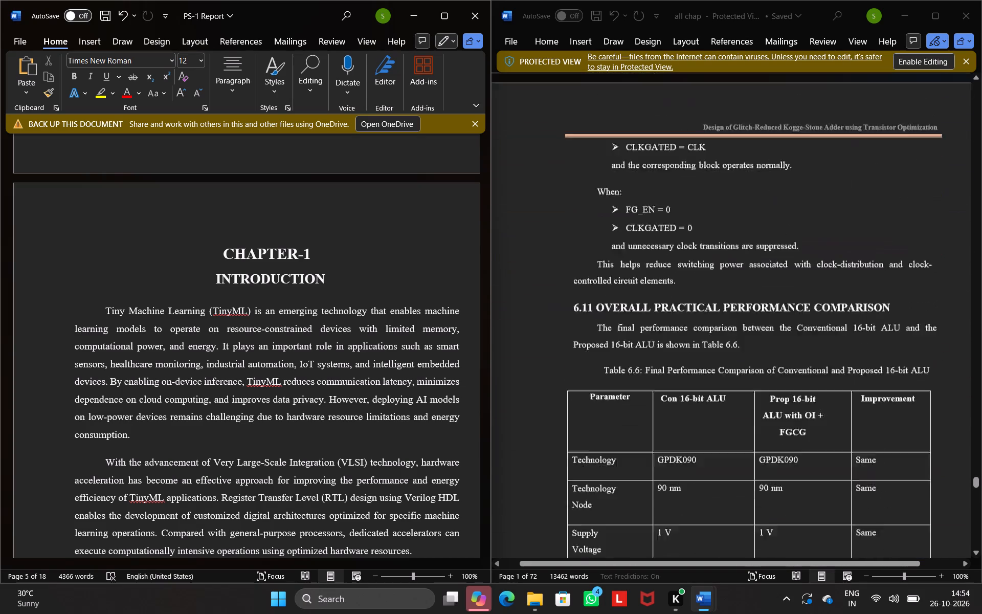
{"action": "scroll", "coordinate": [798, 381], "scroll_direction": "up", "scroll_amount": 7}
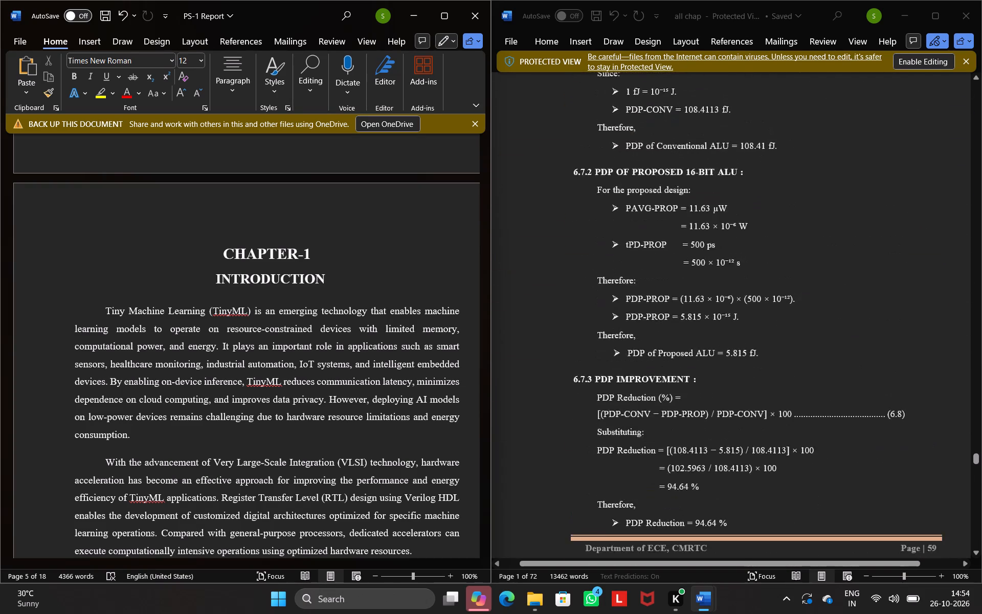
{"action": "scroll", "coordinate": [798, 381], "scroll_direction": "up", "scroll_amount": 3}
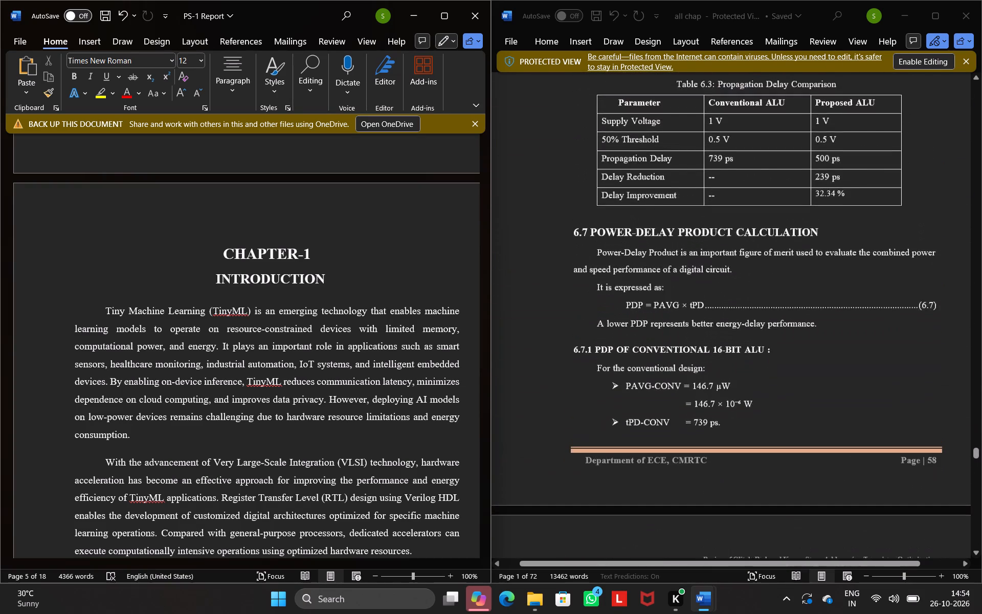
{"action": "scroll", "coordinate": [798, 381], "scroll_direction": "up", "scroll_amount": 3}
Search all chap for "CHAPTER 2".
{"action": "left_click", "coordinate": [775, 340]}
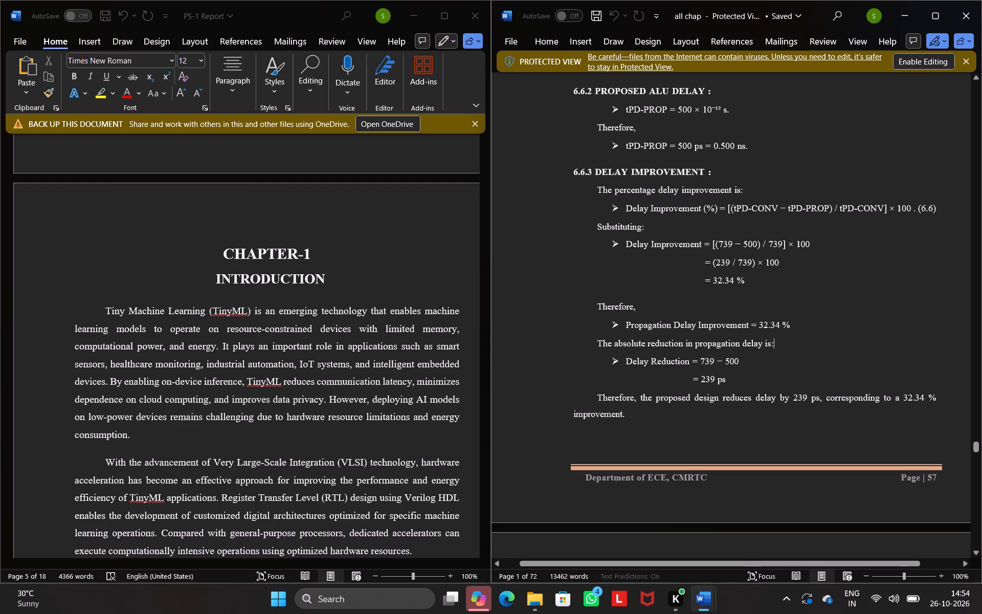
{"action": "key", "text": "ctrl+f"}
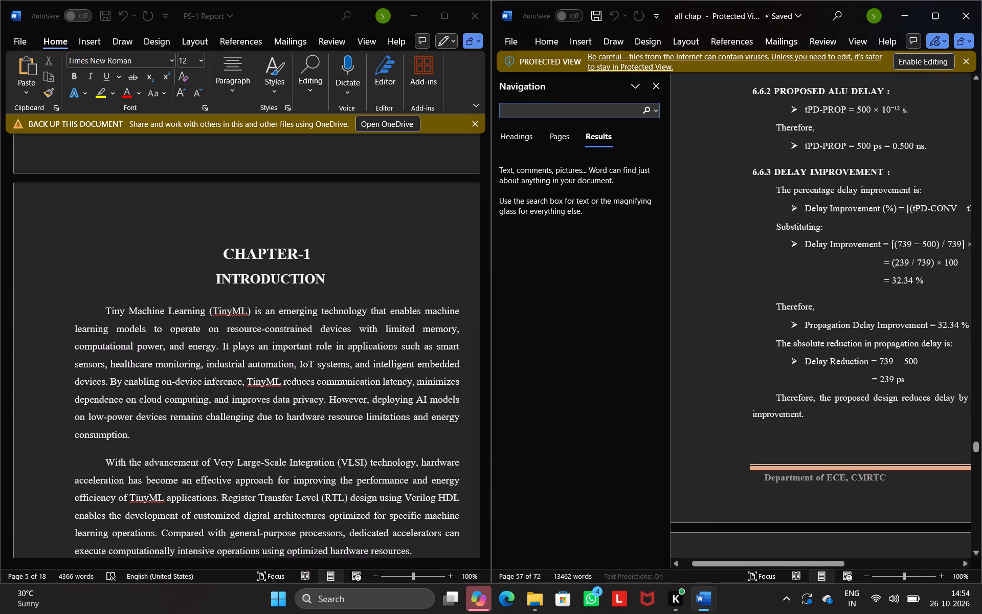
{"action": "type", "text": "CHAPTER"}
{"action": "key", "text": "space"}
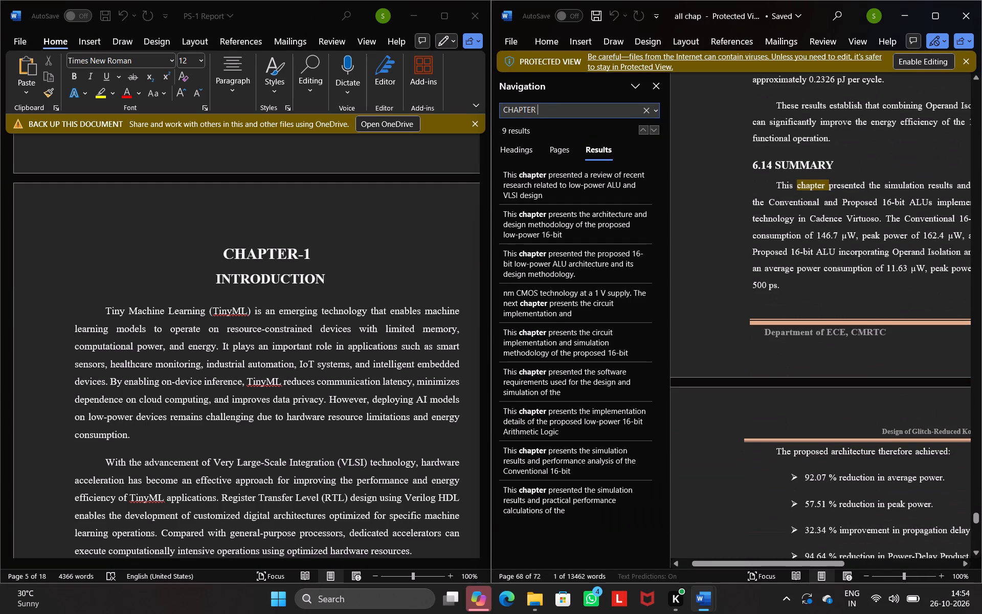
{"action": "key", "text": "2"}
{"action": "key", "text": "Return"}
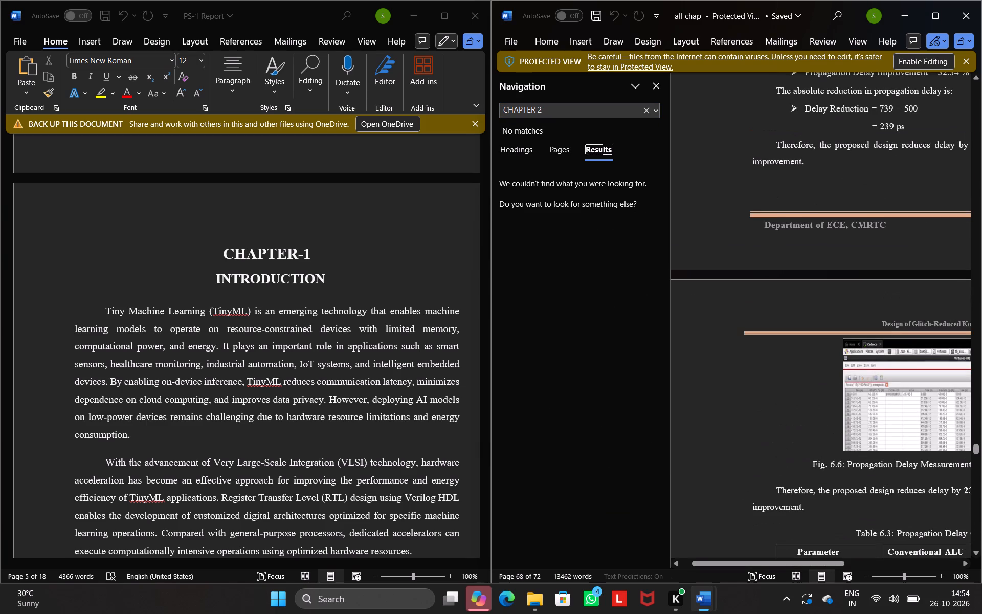
Put the search away and look back through all chap from the Chapter 6 delay calculations to the start of Chapter 3.
{"action": "scroll", "coordinate": [755, 262], "scroll_direction": "up", "scroll_amount": 12}
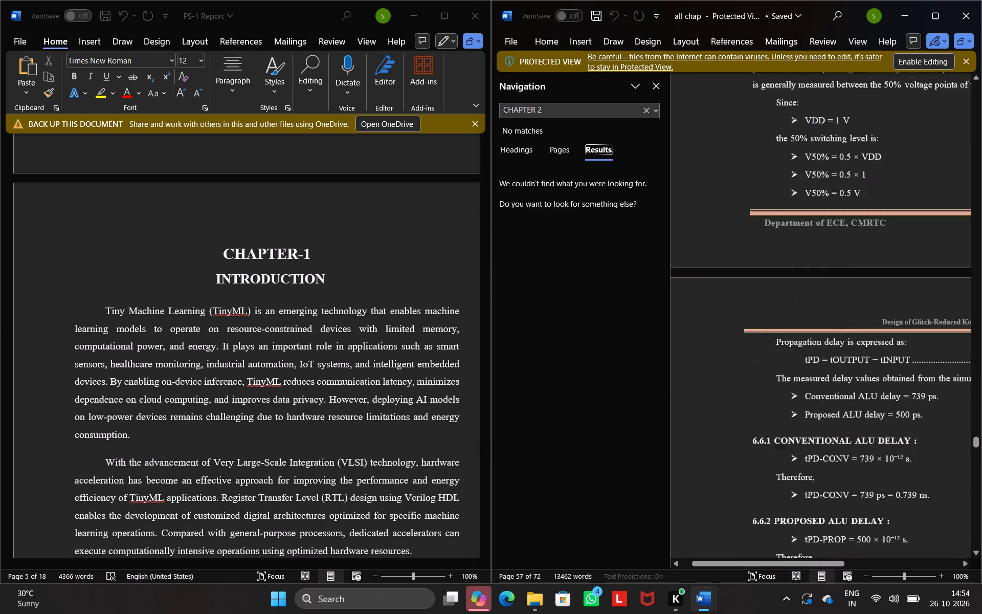
{"action": "scroll", "coordinate": [755, 262], "scroll_direction": "up", "scroll_amount": 18}
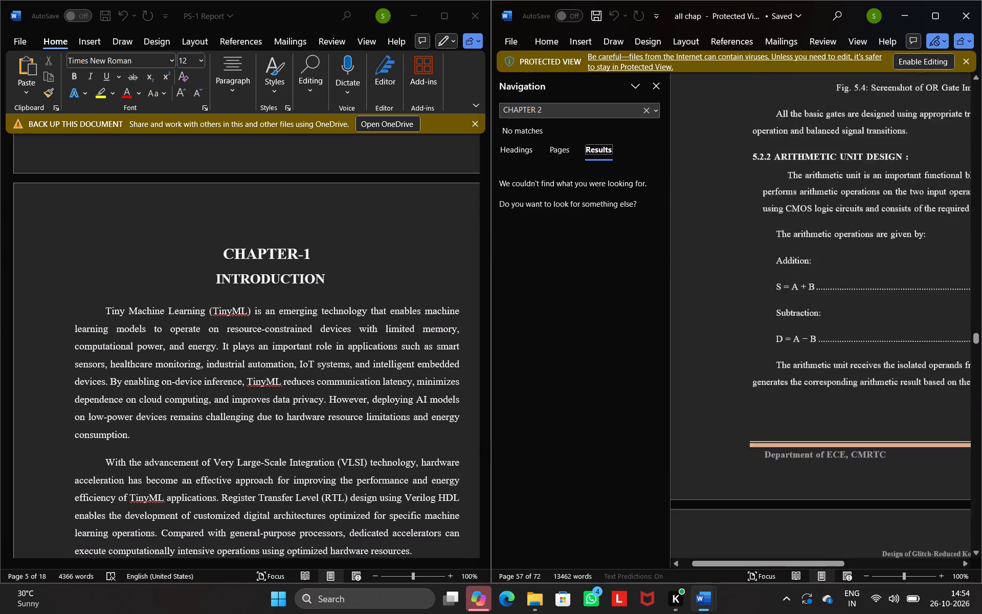
{"action": "scroll", "coordinate": [755, 262], "scroll_direction": "up", "scroll_amount": 1}
{"action": "left_click", "coordinate": [654, 87]}
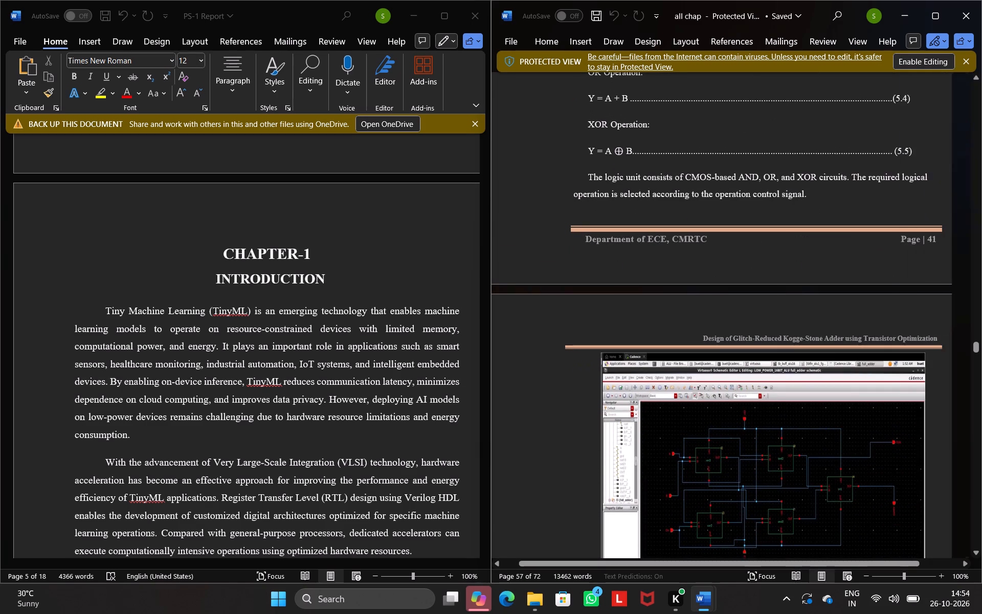
{"action": "scroll", "coordinate": [772, 209], "scroll_direction": "up", "scroll_amount": 6}
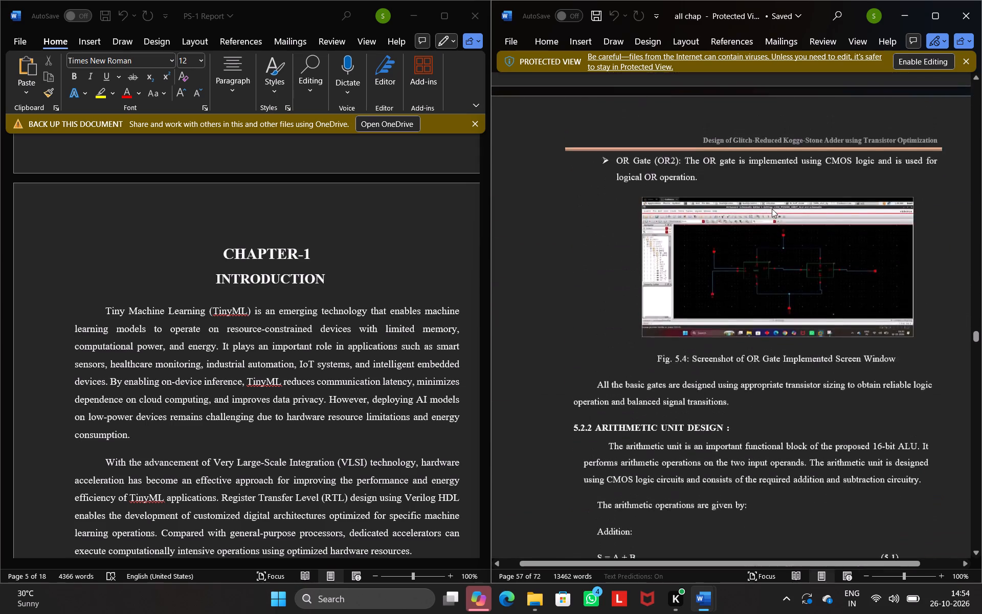
{"action": "scroll", "coordinate": [772, 209], "scroll_direction": "up", "scroll_amount": 6}
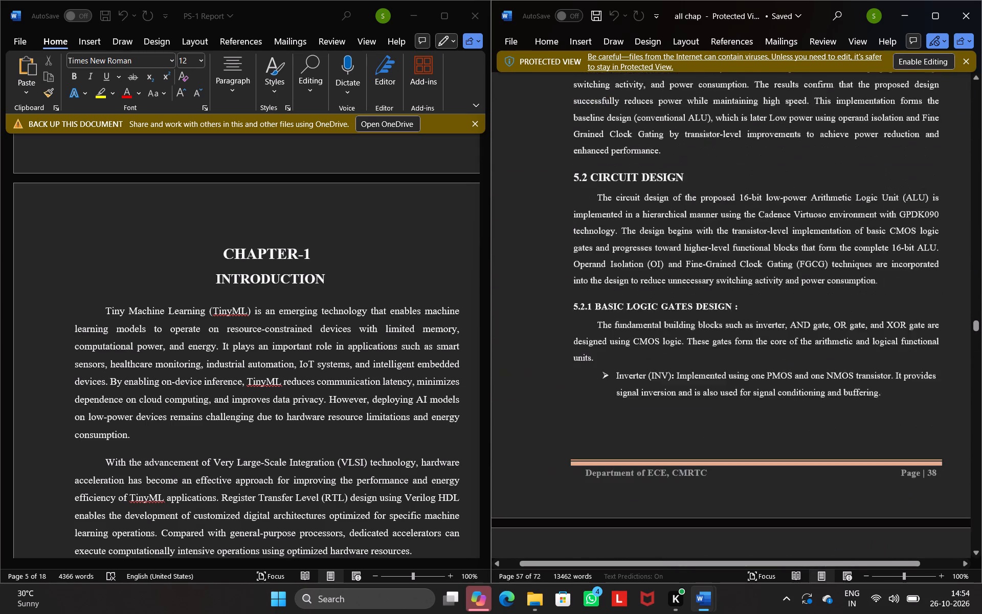
{"action": "scroll", "coordinate": [772, 209], "scroll_direction": "up", "scroll_amount": 6}
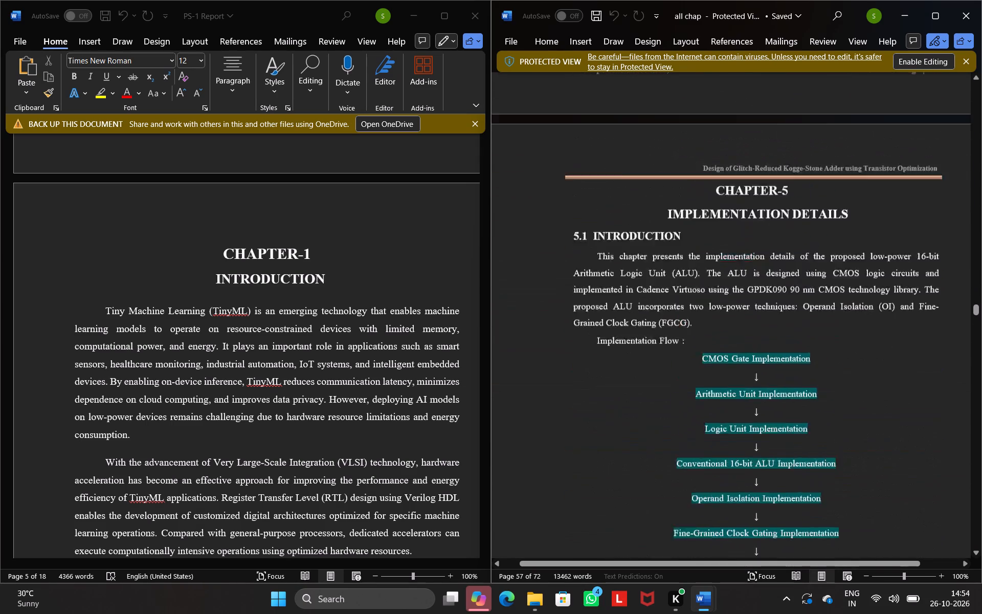
{"action": "scroll", "coordinate": [772, 209], "scroll_direction": "up", "scroll_amount": 1}
{"action": "scroll", "coordinate": [772, 209], "scroll_direction": "down", "scroll_amount": 1}
{"action": "scroll", "coordinate": [772, 209], "scroll_direction": "up", "scroll_amount": 11}
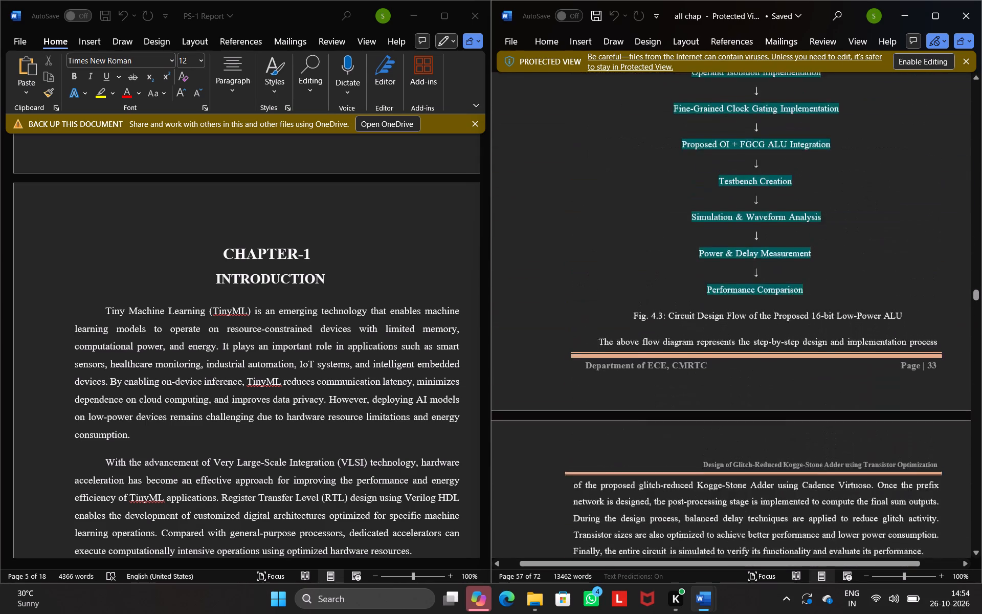
{"action": "scroll", "coordinate": [772, 209], "scroll_direction": "up", "scroll_amount": 5}
{"action": "scroll", "coordinate": [772, 209], "scroll_direction": "down", "scroll_amount": 1}
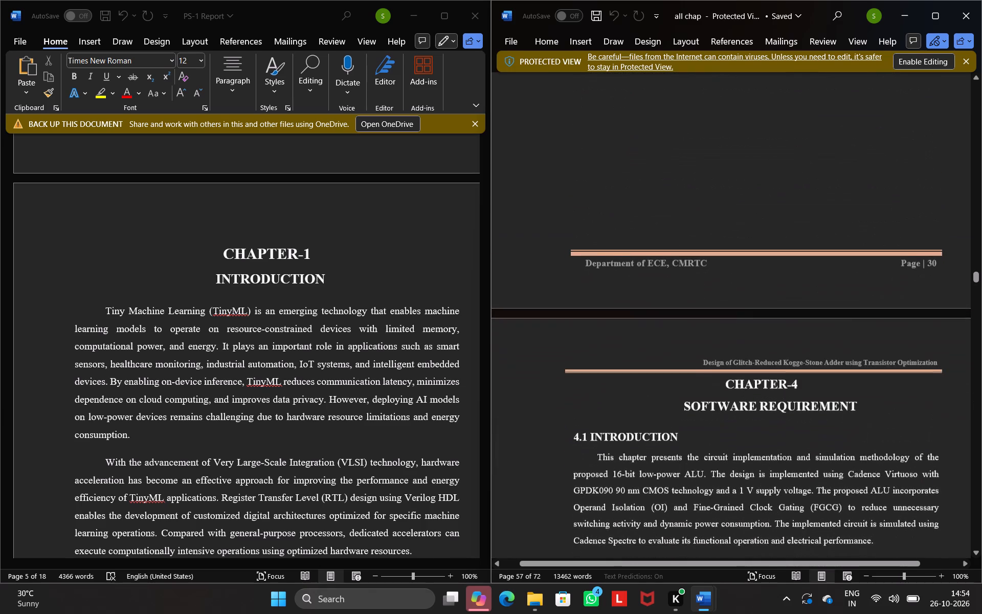
{"action": "scroll", "coordinate": [772, 209], "scroll_direction": "up", "scroll_amount": 6}
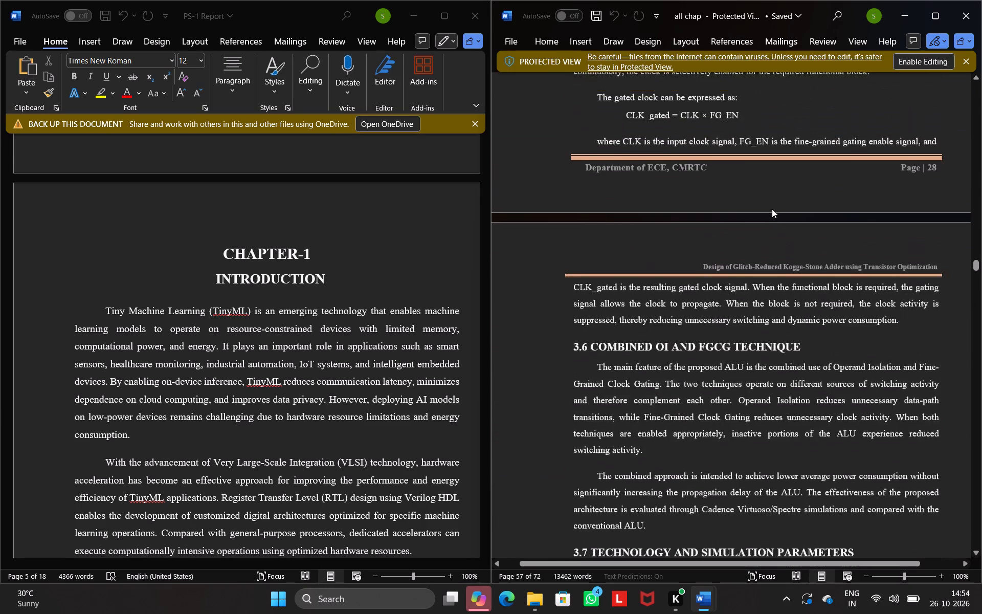
{"action": "scroll", "coordinate": [772, 209], "scroll_direction": "up", "scroll_amount": 6}
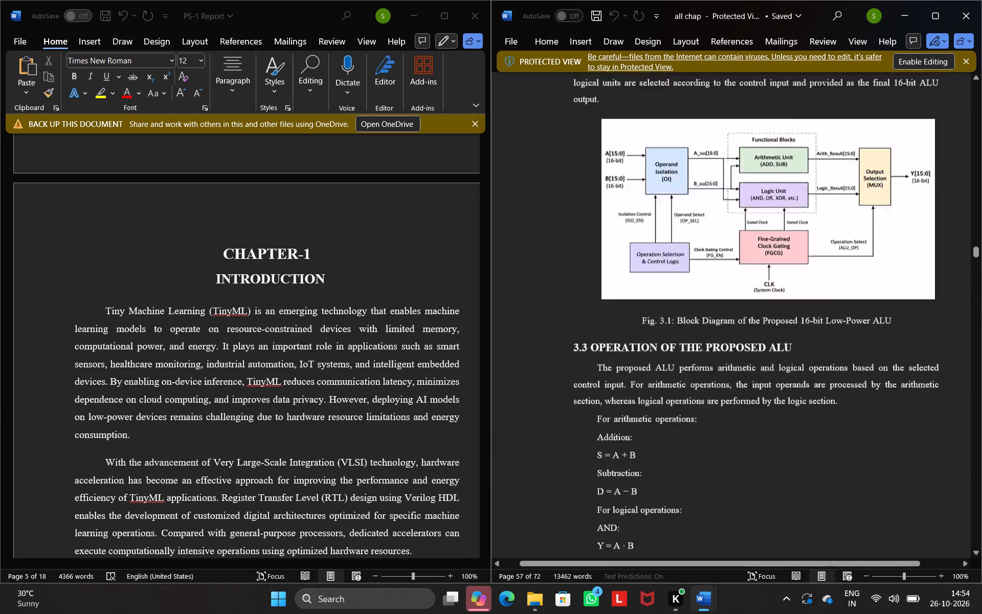
{"action": "scroll", "coordinate": [772, 209], "scroll_direction": "up", "scroll_amount": 3}
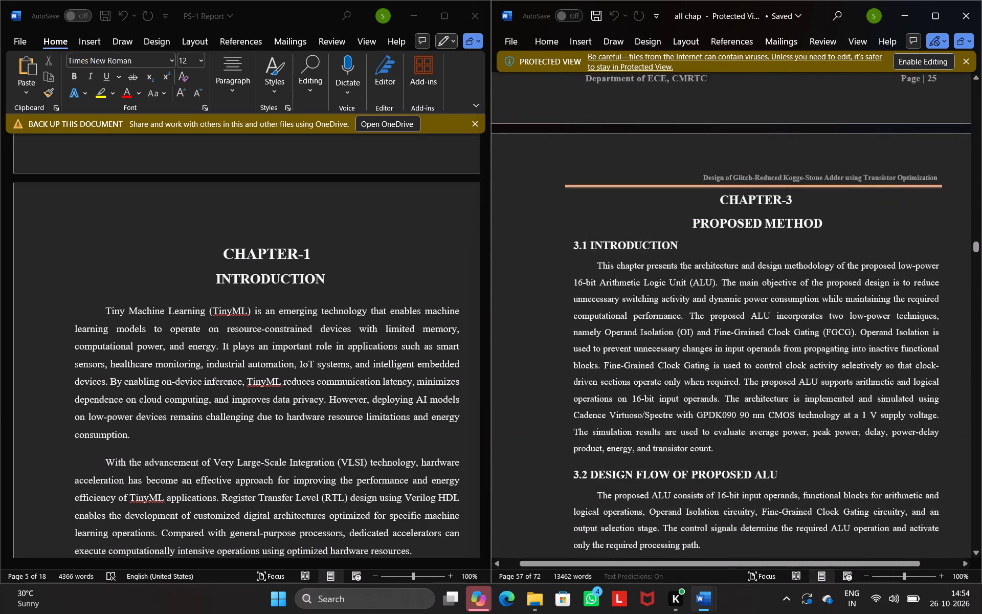
Examine the Chapter 2 Literature Survey in all chap, from the research gap back to the review of low-power VLSI techniques.
{"action": "scroll", "coordinate": [772, 209], "scroll_direction": "up", "scroll_amount": 7}
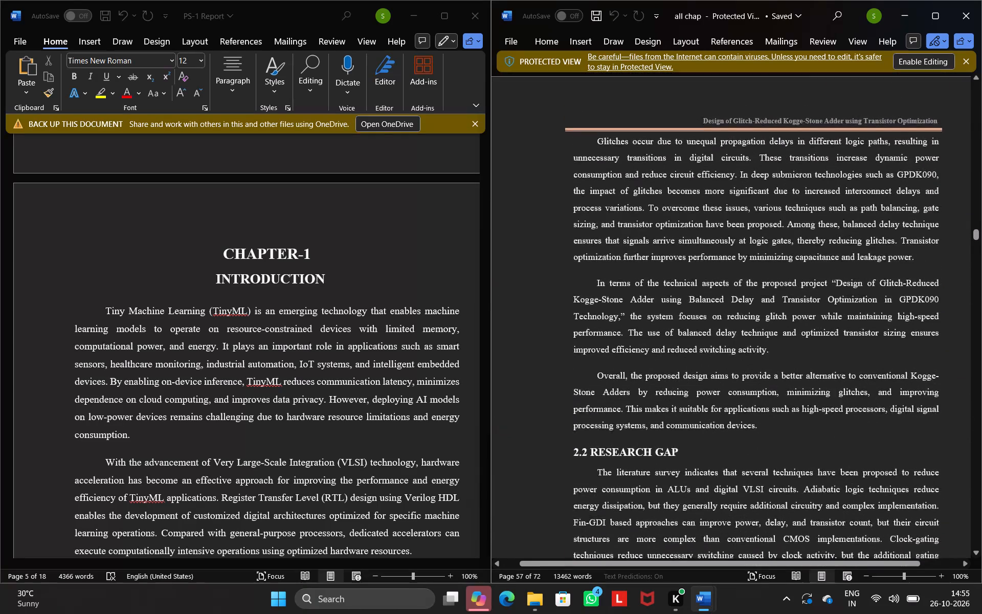
{"action": "scroll", "coordinate": [772, 209], "scroll_direction": "up", "scroll_amount": 6}
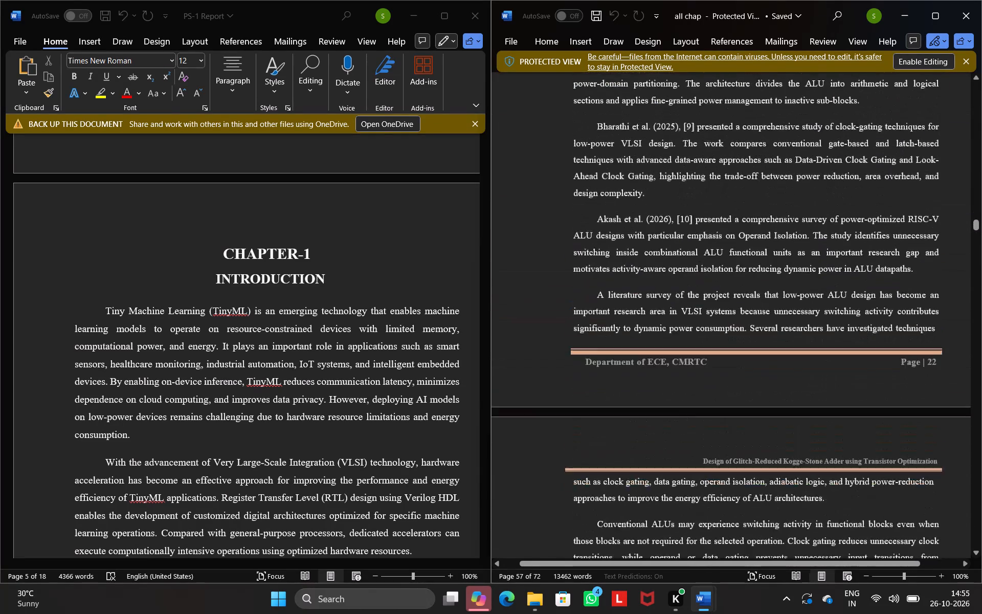
{"action": "scroll", "coordinate": [772, 209], "scroll_direction": "up", "scroll_amount": 4}
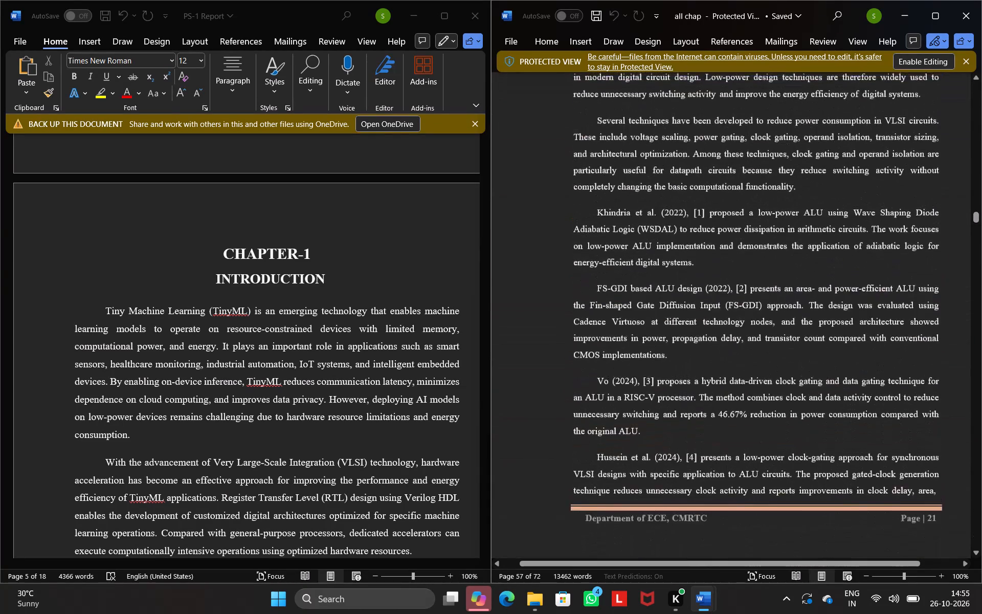
{"action": "scroll", "coordinate": [772, 209], "scroll_direction": "up", "scroll_amount": 2}
{"action": "scroll", "coordinate": [772, 209], "scroll_direction": "down", "scroll_amount": 1}
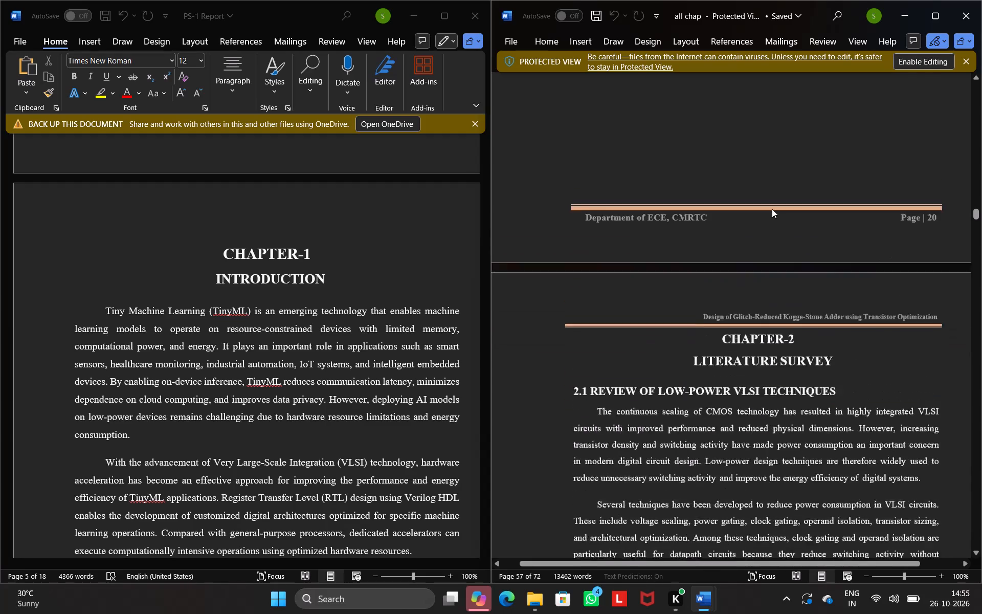
Look through PS-1 Report from Chapter 1 across the Chapter 2 Literature Survey entries to the start of Chapter 3, and return to its cover page.
{"action": "scroll", "coordinate": [772, 209], "scroll_direction": "down", "scroll_amount": 1}
{"action": "scroll", "coordinate": [447, 237], "scroll_direction": "down", "scroll_amount": 10}
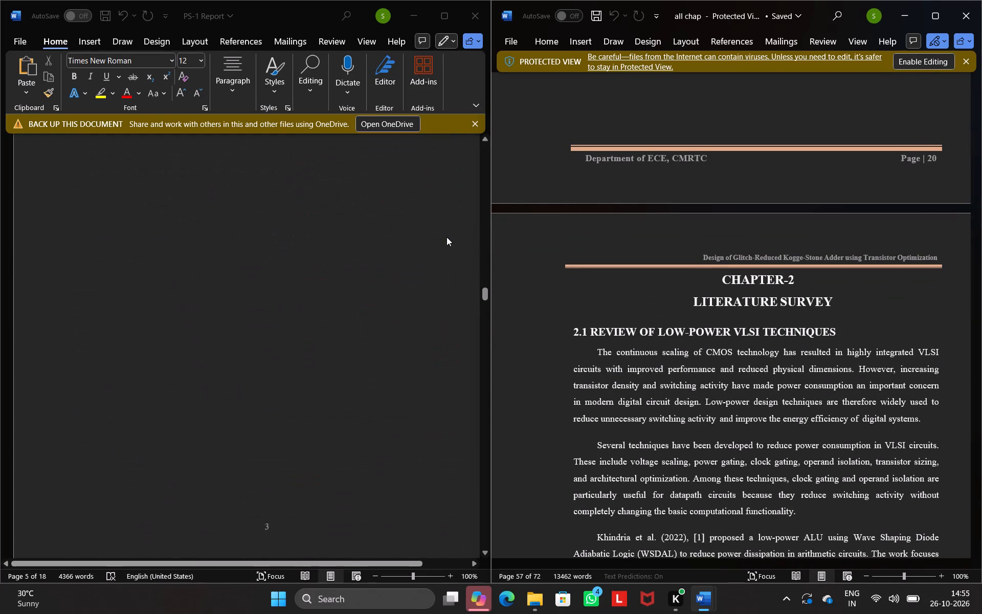
{"action": "scroll", "coordinate": [447, 237], "scroll_direction": "down", "scroll_amount": 6}
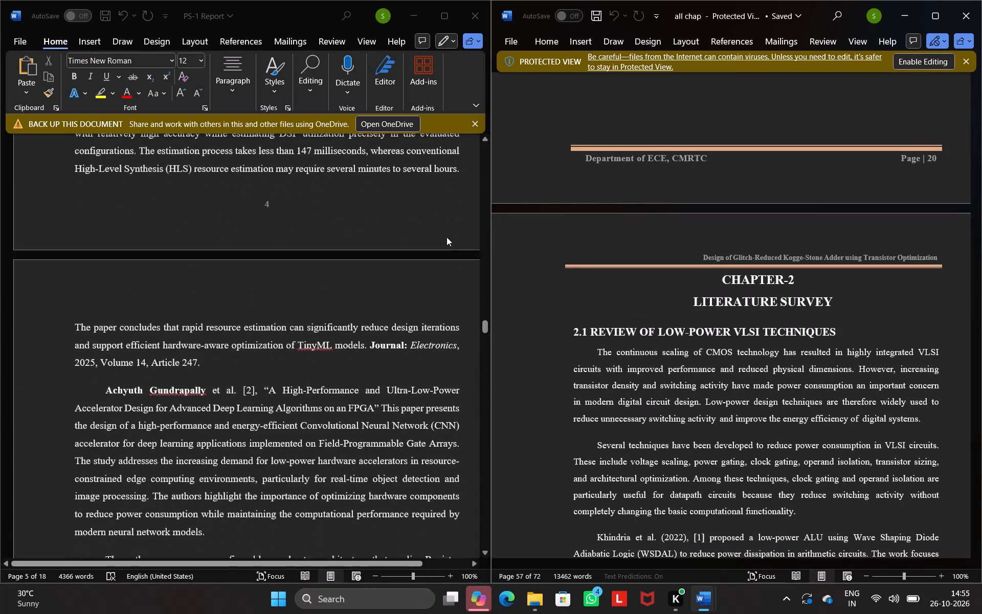
{"action": "scroll", "coordinate": [447, 237], "scroll_direction": "down", "scroll_amount": 7}
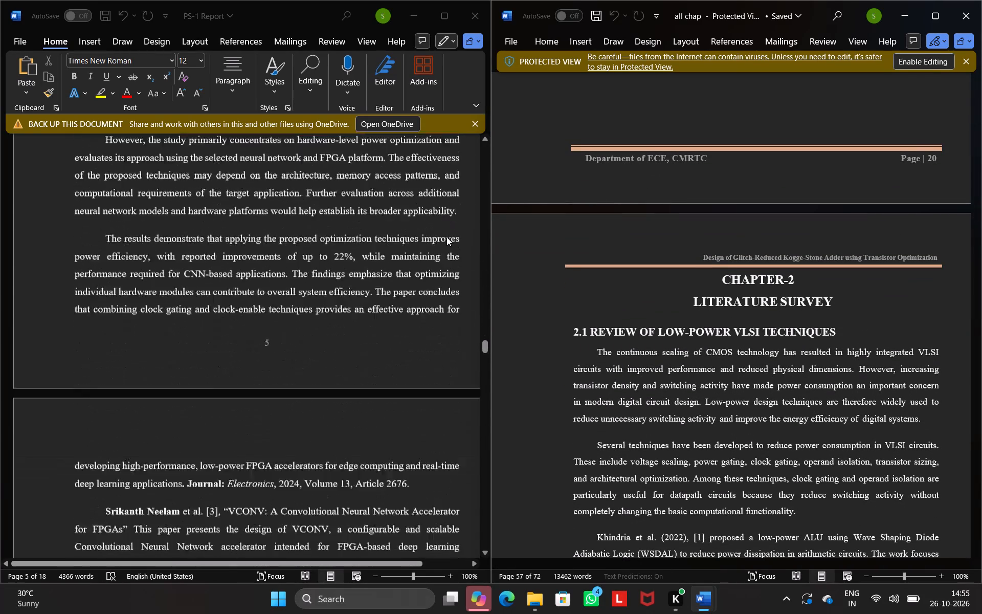
{"action": "scroll", "coordinate": [447, 237], "scroll_direction": "down", "scroll_amount": 6}
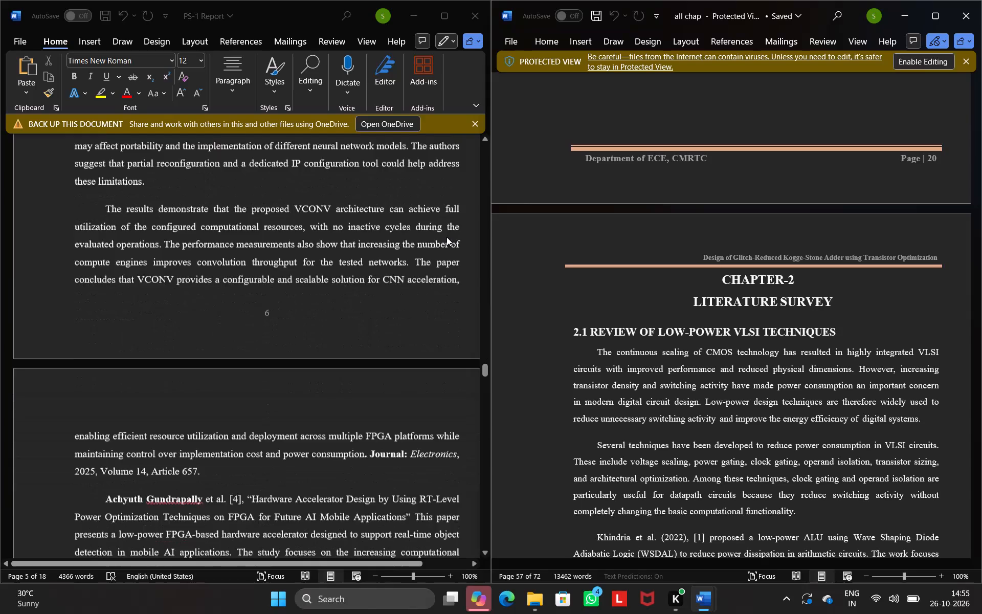
{"action": "scroll", "coordinate": [447, 237], "scroll_direction": "down", "scroll_amount": 6}
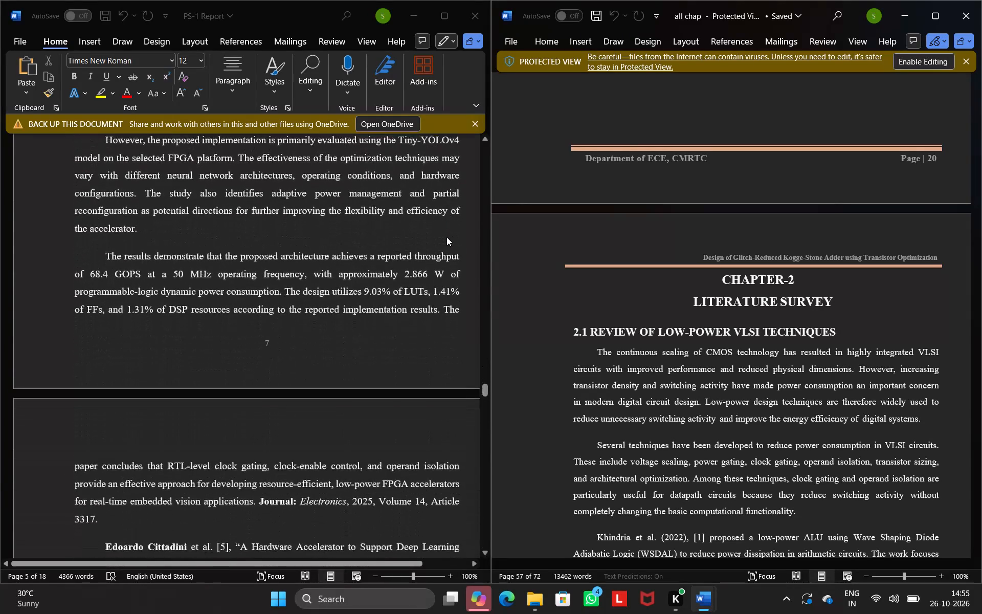
{"action": "scroll", "coordinate": [447, 237], "scroll_direction": "down", "scroll_amount": 6}
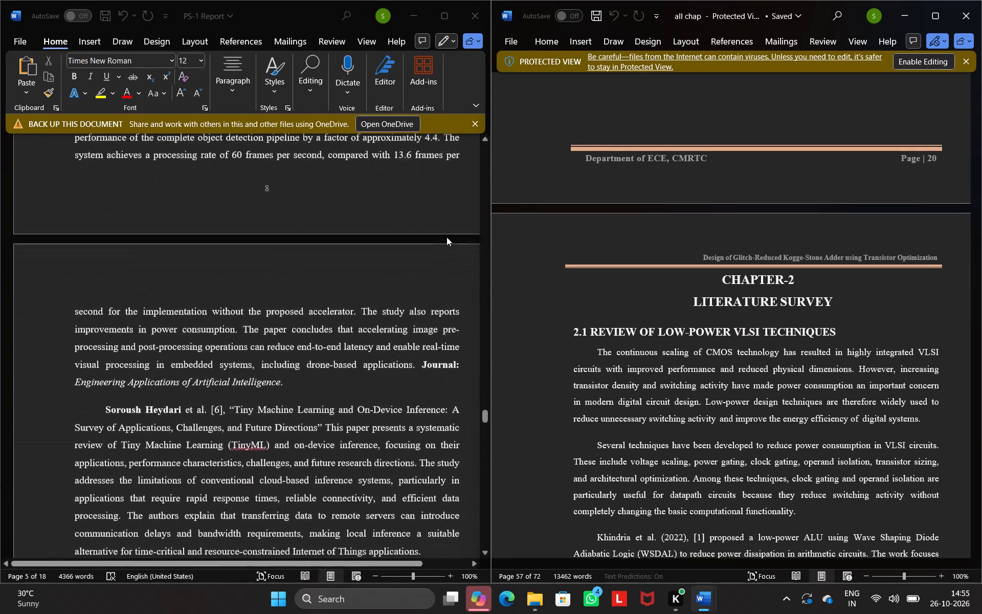
{"action": "scroll", "coordinate": [447, 237], "scroll_direction": "down", "scroll_amount": 5}
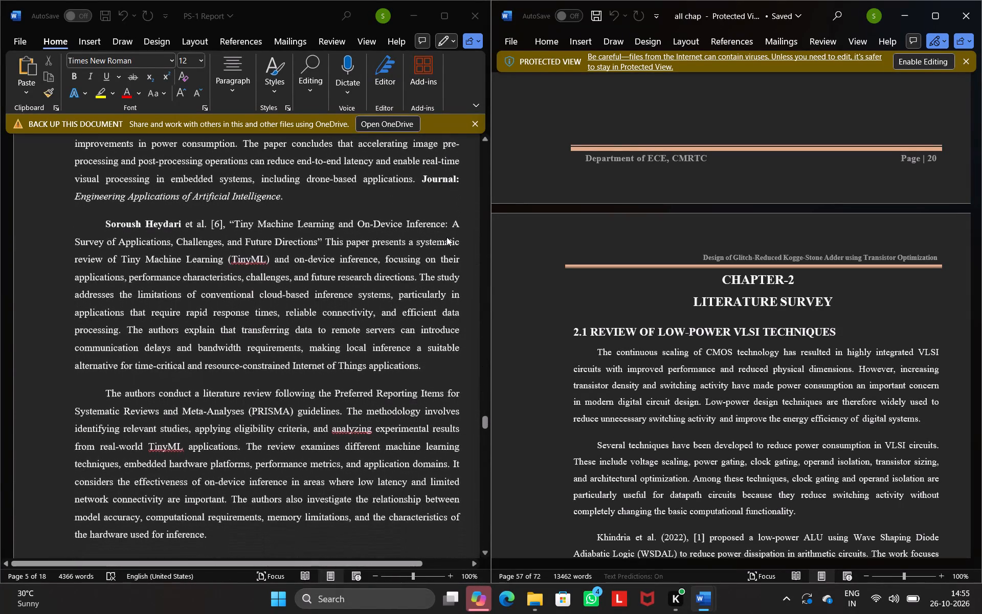
{"action": "scroll", "coordinate": [447, 237], "scroll_direction": "down", "scroll_amount": 4}
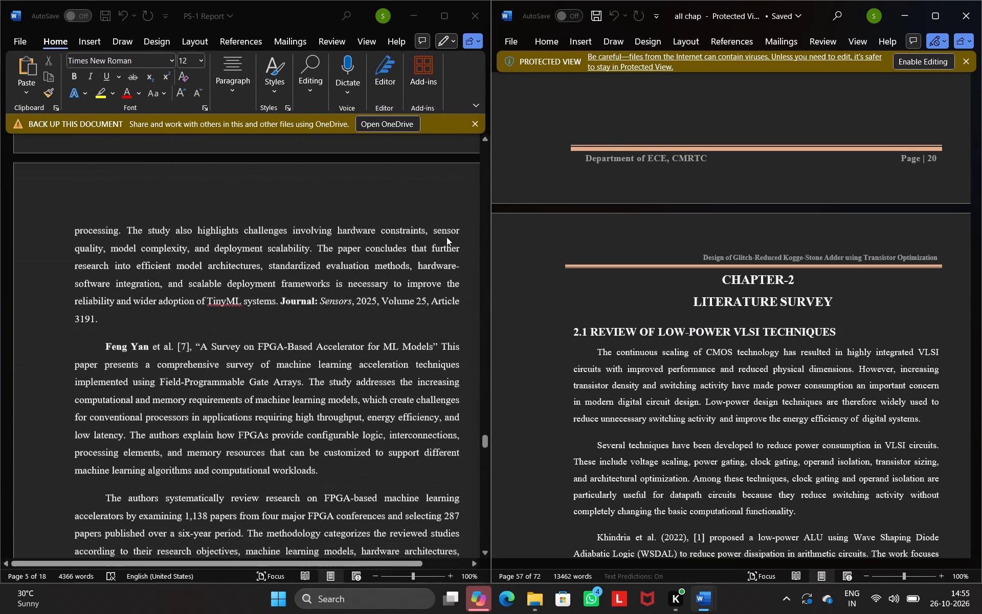
{"action": "scroll", "coordinate": [447, 237], "scroll_direction": "down", "scroll_amount": 7}
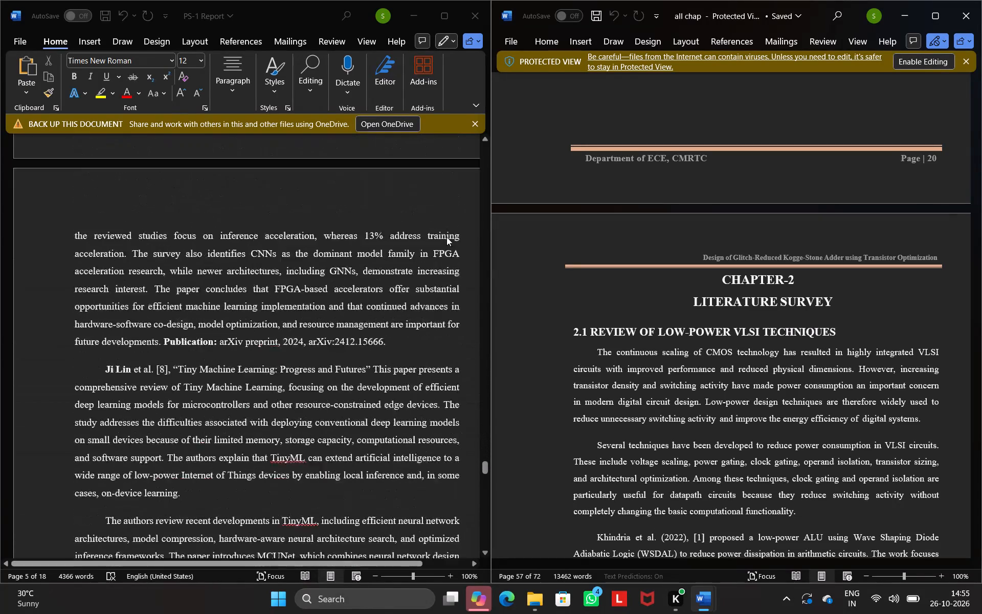
{"action": "scroll", "coordinate": [447, 237], "scroll_direction": "down", "scroll_amount": 7}
{"action": "scroll", "coordinate": [447, 237], "scroll_direction": "up", "scroll_amount": 4}
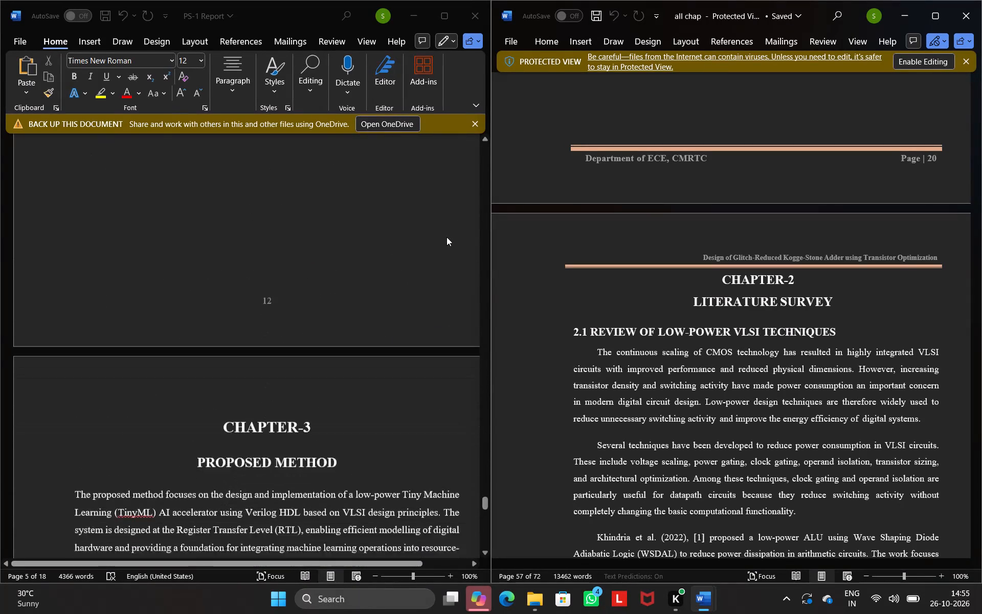
{"action": "scroll", "coordinate": [447, 237], "scroll_direction": "up", "scroll_amount": 20}
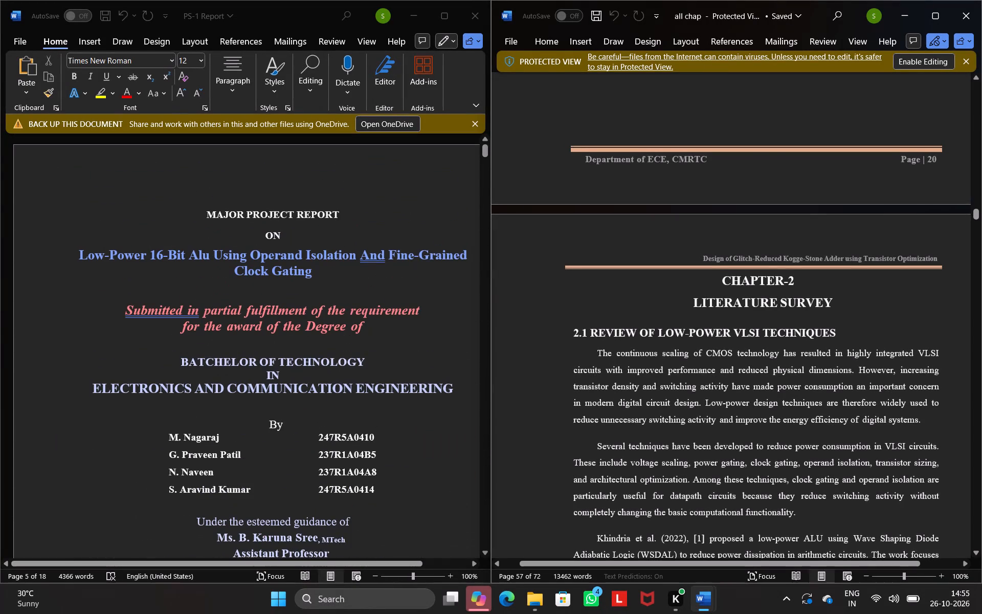
Review Chapter 2 in all chap from the literature survey through Table 2.1, the research gap and the summary, and return to its start.
{"action": "scroll", "coordinate": [692, 248], "scroll_direction": "down", "scroll_amount": 4}
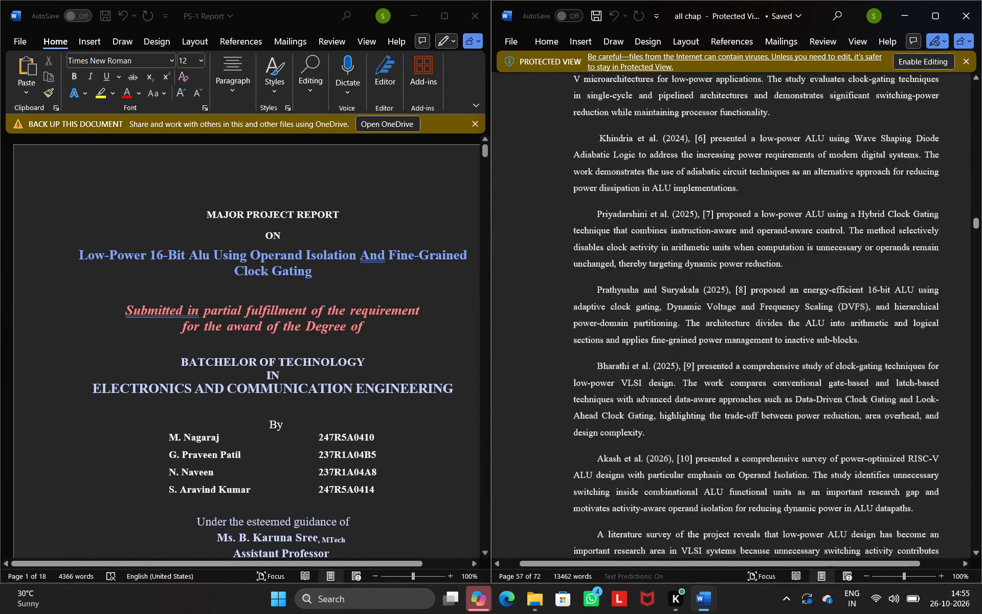
{"action": "scroll", "coordinate": [692, 248], "scroll_direction": "down", "scroll_amount": 4}
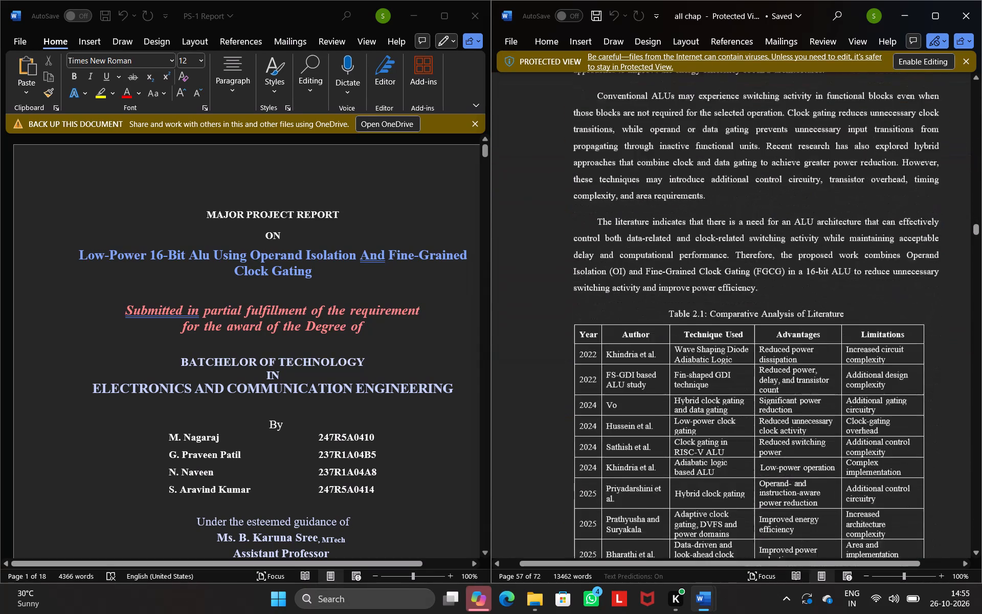
{"action": "scroll", "coordinate": [692, 248], "scroll_direction": "down", "scroll_amount": 5}
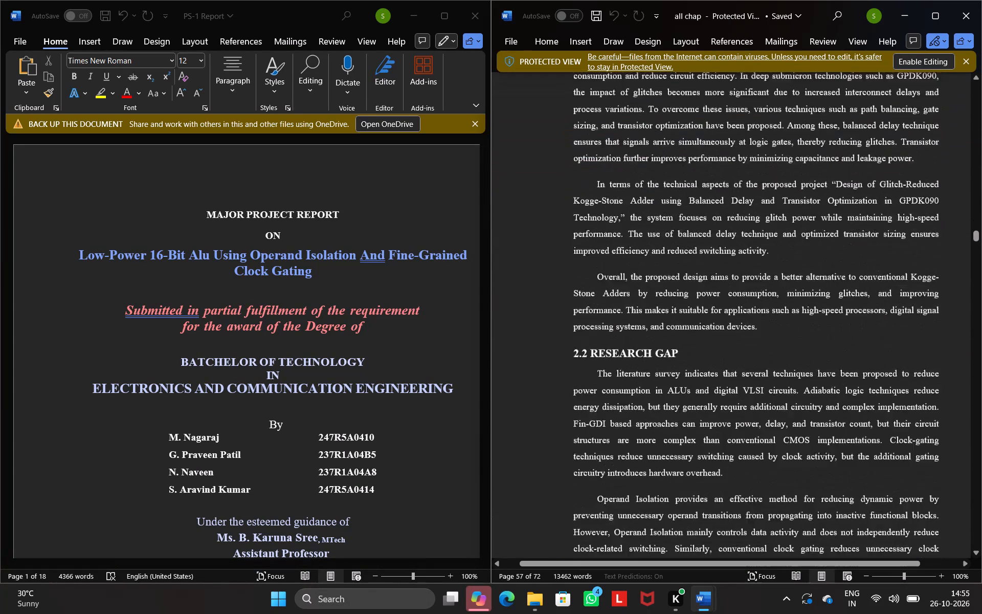
{"action": "scroll", "coordinate": [692, 248], "scroll_direction": "down", "scroll_amount": 3}
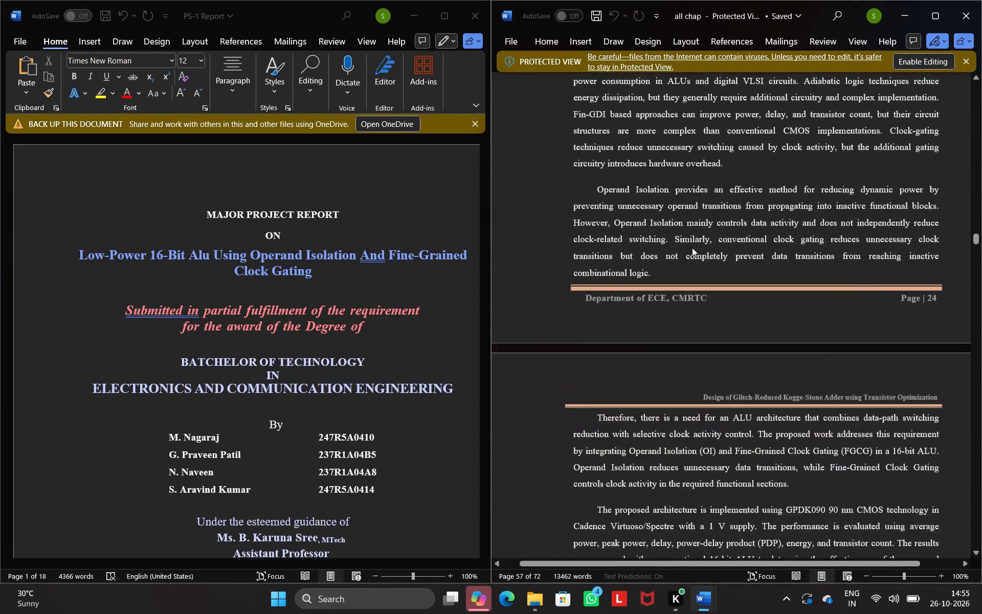
{"action": "scroll", "coordinate": [692, 248], "scroll_direction": "down", "scroll_amount": 2}
{"action": "scroll", "coordinate": [692, 248], "scroll_direction": "up", "scroll_amount": 1}
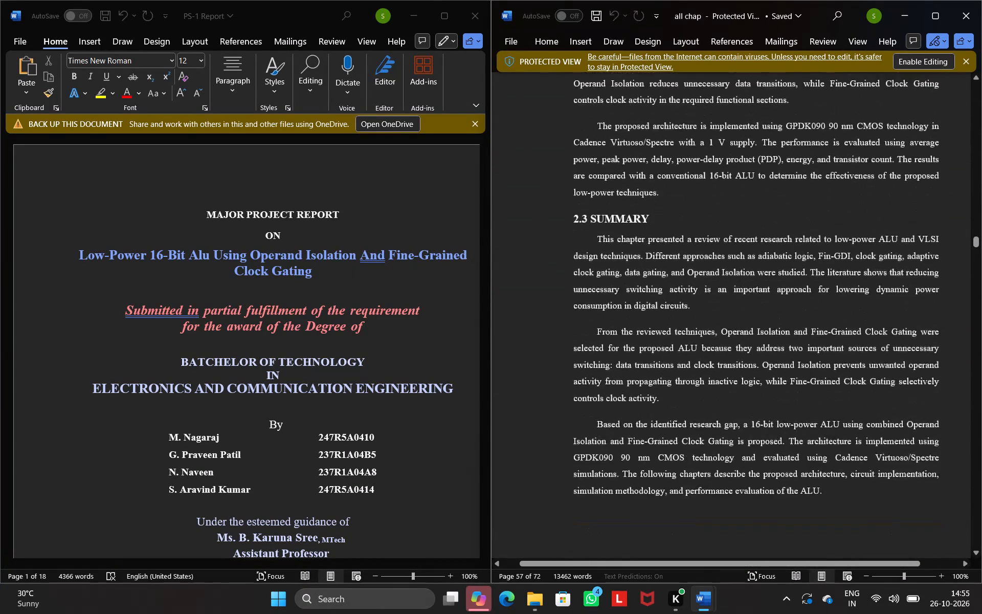
{"action": "scroll", "coordinate": [692, 248], "scroll_direction": "down", "scroll_amount": 3}
{"action": "scroll", "coordinate": [692, 248], "scroll_direction": "up", "scroll_amount": 1}
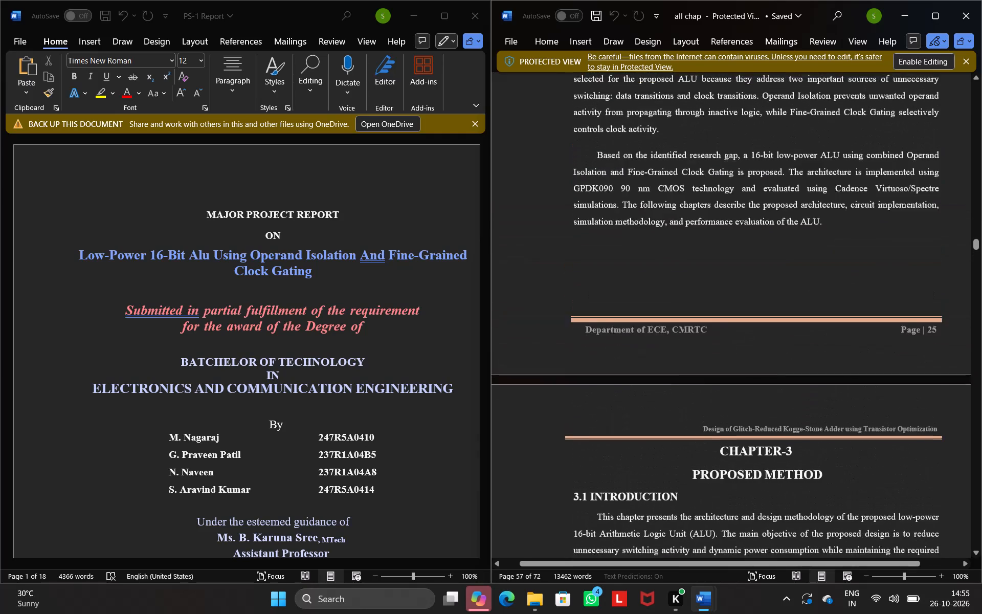
{"action": "scroll", "coordinate": [692, 248], "scroll_direction": "up", "scroll_amount": 6}
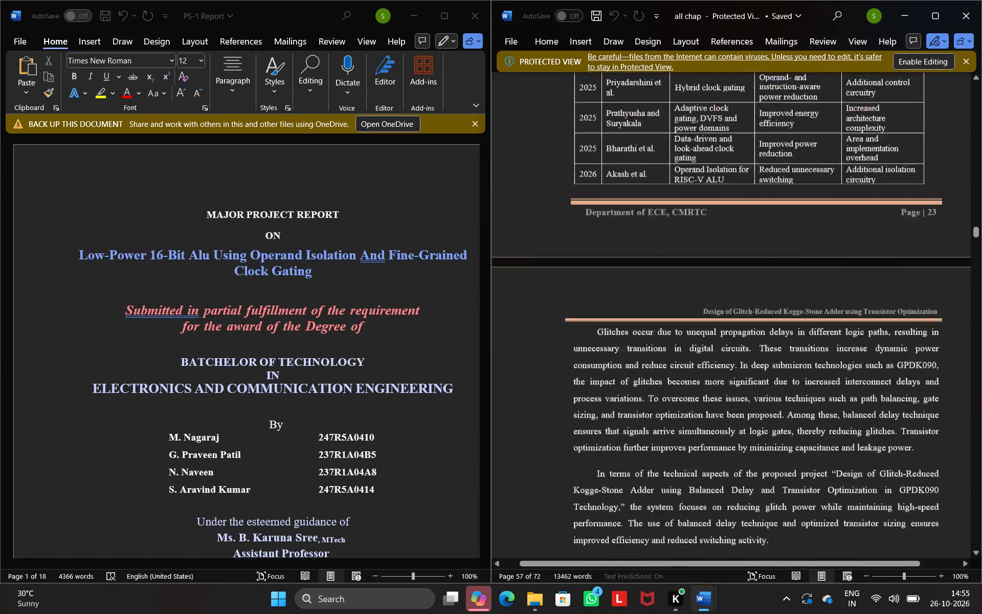
{"action": "scroll", "coordinate": [692, 248], "scroll_direction": "up", "scroll_amount": 7}
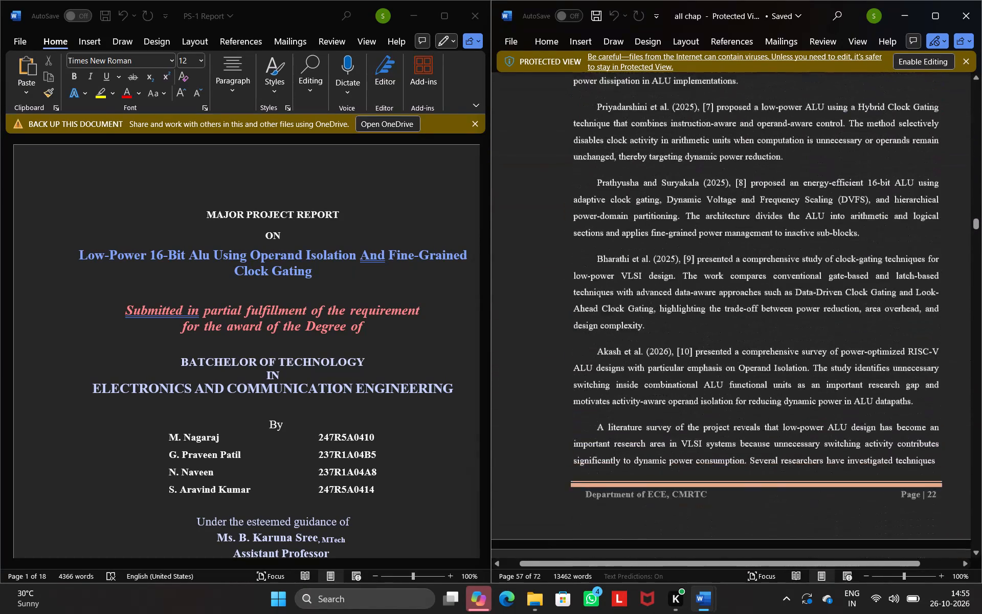
{"action": "scroll", "coordinate": [692, 248], "scroll_direction": "up", "scroll_amount": 2}
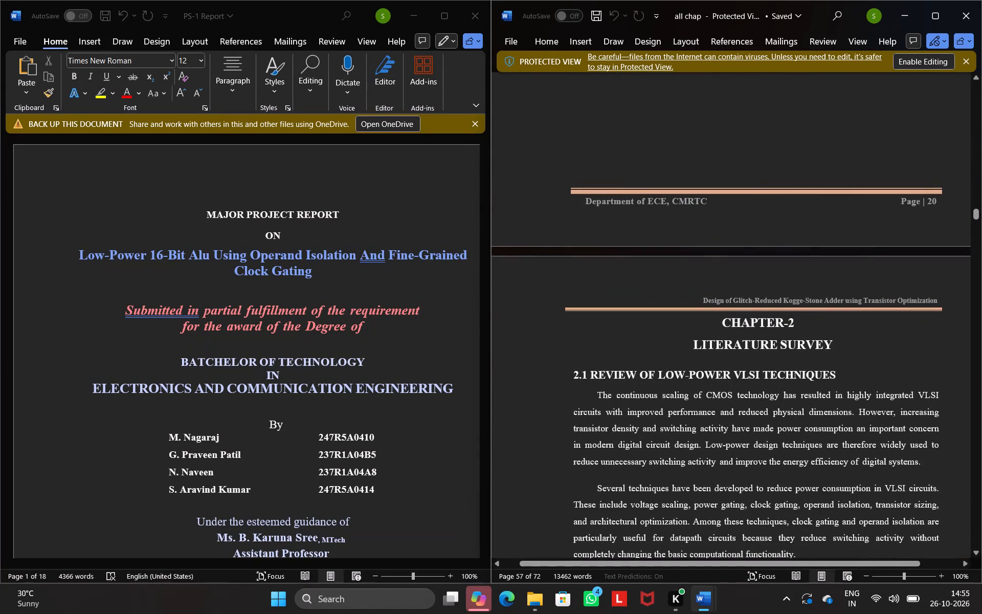
Copy the first page of Chapter 2 body text from all chap, from "The continuous scaling of CMOS technology" through "improvements in clock delay, area,".
{"action": "left_click", "coordinate": [630, 314]}
{"action": "scroll", "coordinate": [630, 314], "scroll_direction": "down", "scroll_amount": 1}
{"action": "left_click", "coordinate": [623, 308]}
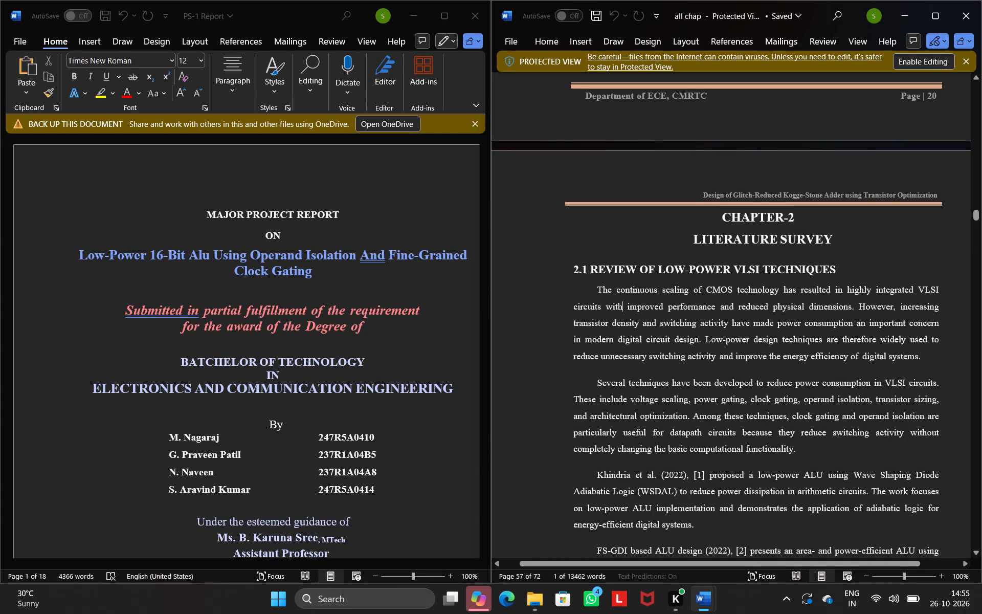
{"action": "scroll", "coordinate": [623, 308], "scroll_direction": "down", "scroll_amount": 1}
{"action": "scroll", "coordinate": [349, 347], "scroll_direction": "down", "scroll_amount": 5}
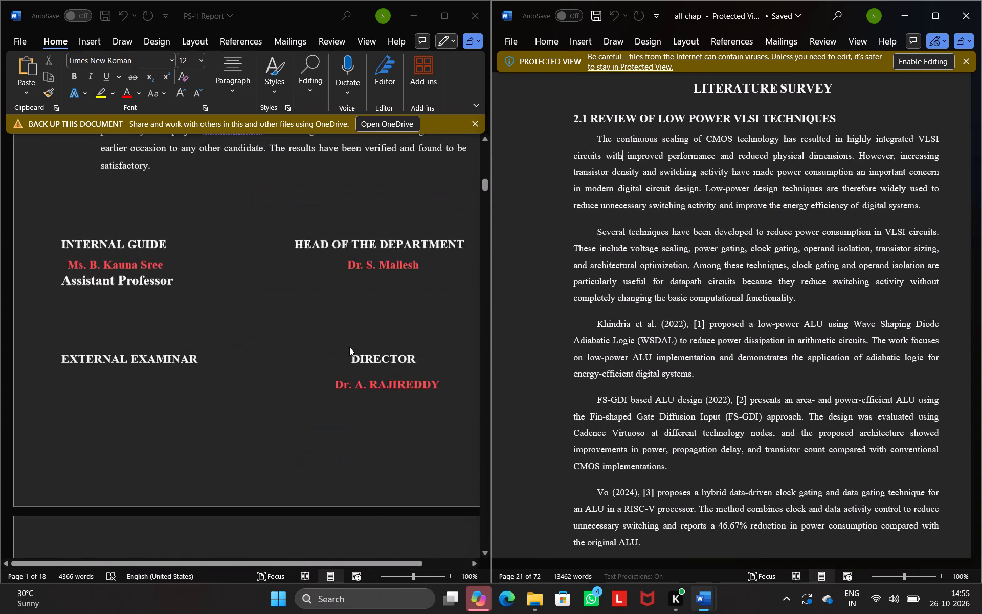
{"action": "scroll", "coordinate": [349, 347], "scroll_direction": "down", "scroll_amount": 7}
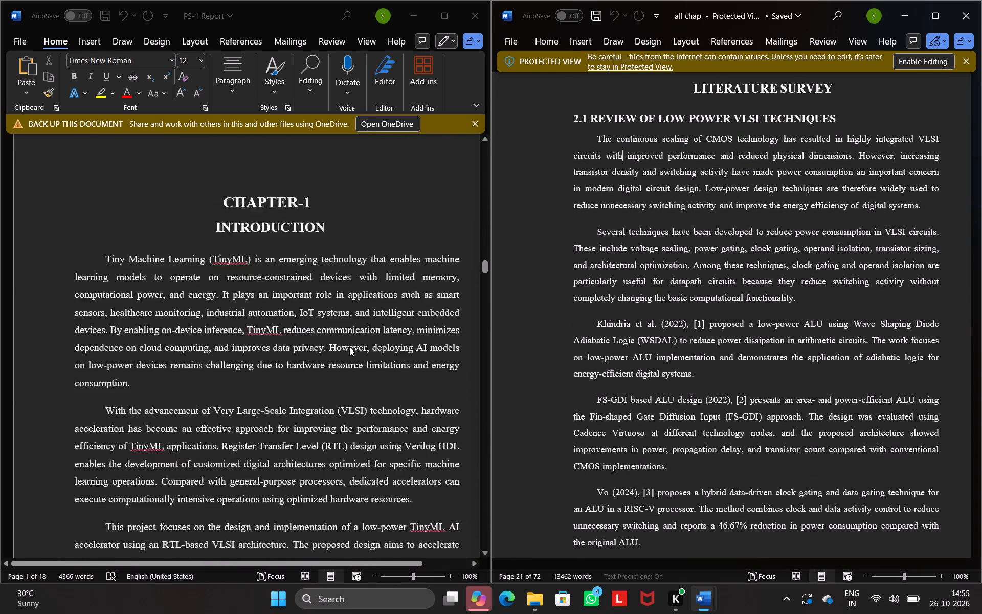
{"action": "scroll", "coordinate": [349, 347], "scroll_direction": "down", "scroll_amount": 6}
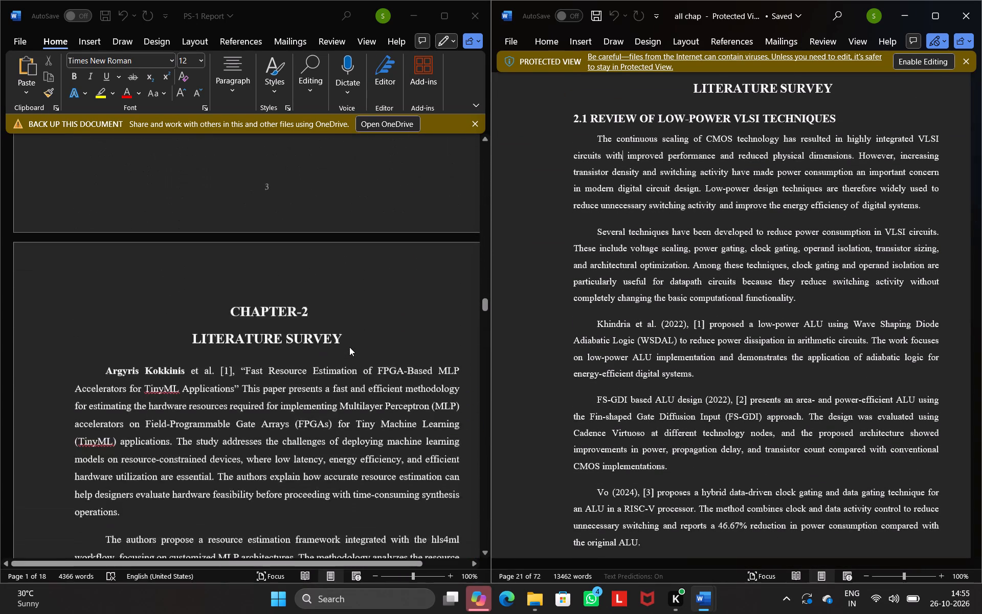
{"action": "scroll", "coordinate": [349, 347], "scroll_direction": "down", "scroll_amount": 2}
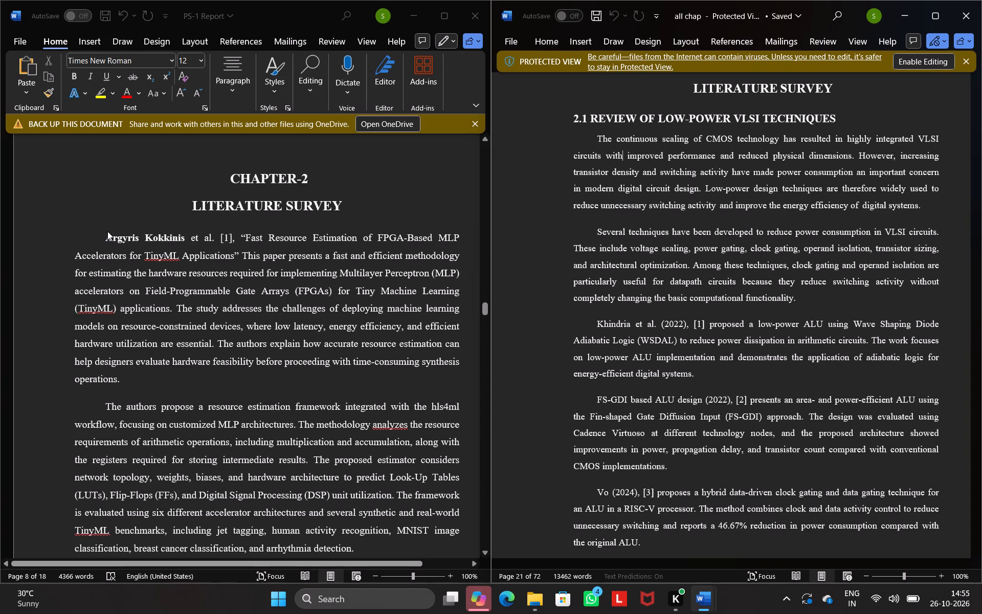
{"action": "left_click", "coordinate": [107, 231]}
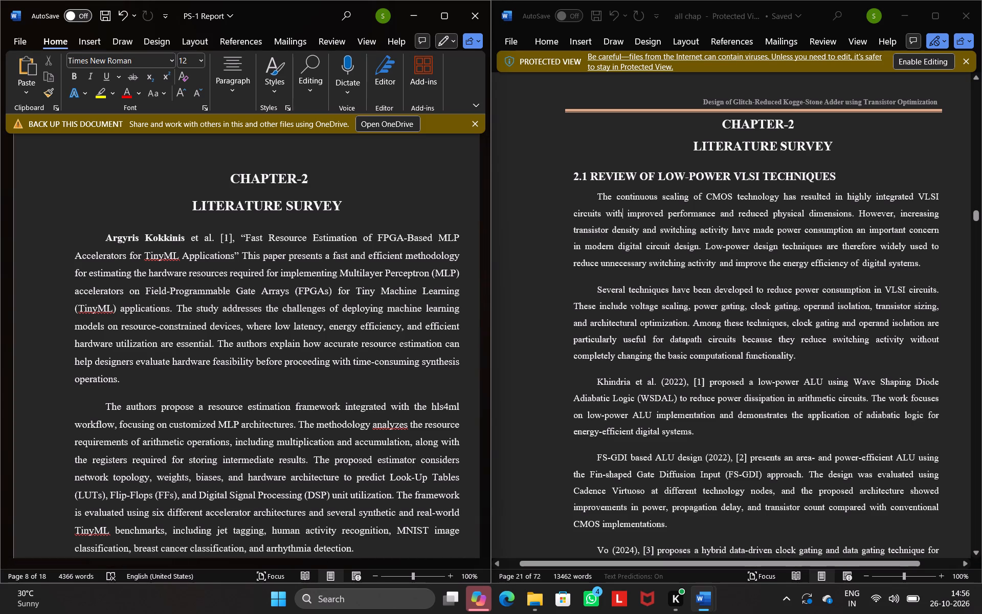
{"action": "left_click_drag", "start_coordinate": [599, 193], "coordinate": [716, 498]}
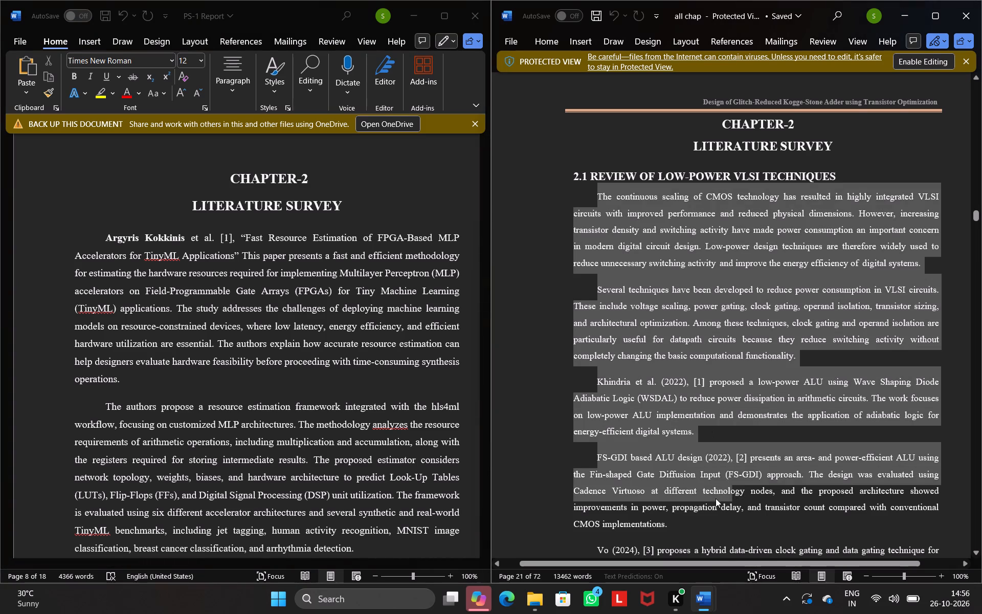
{"action": "left_click_drag", "start_coordinate": [716, 498], "coordinate": [903, 411]}
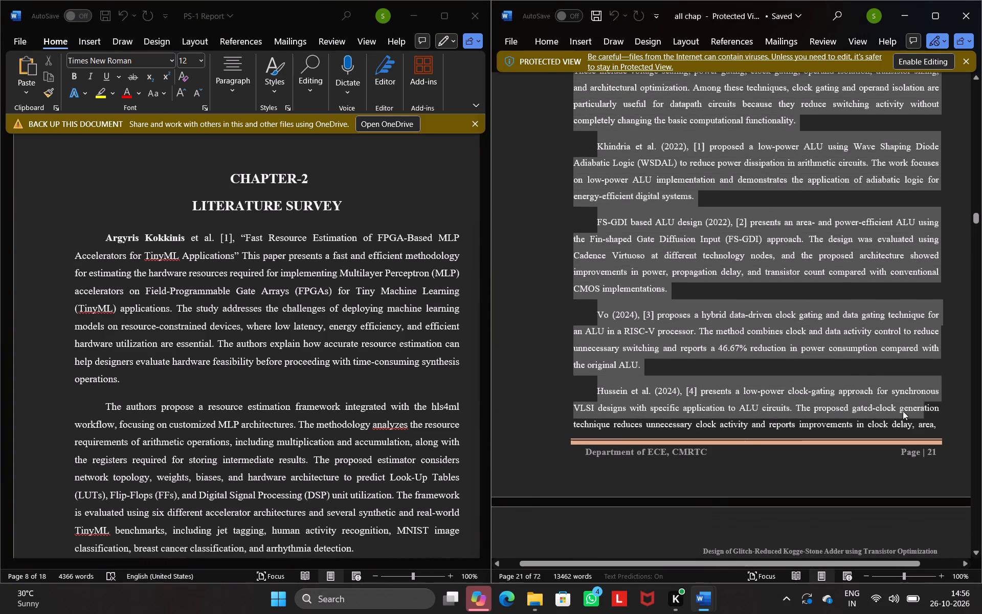
{"action": "left_click_drag", "start_coordinate": [903, 411], "coordinate": [938, 421]}
{"action": "key", "text": "ctrl+c"}
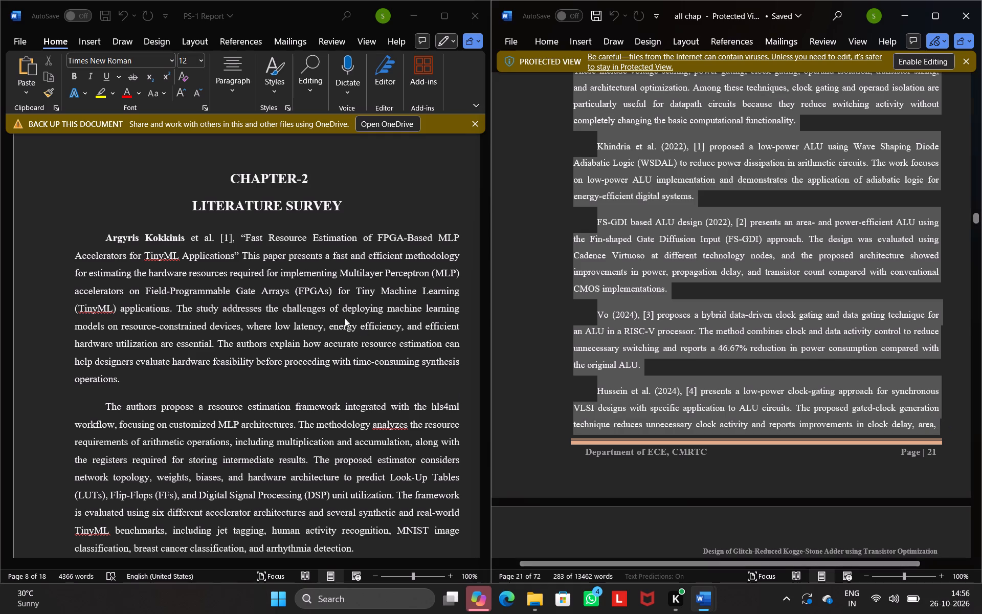
Replace the first page of Chapter 2 body text in PS-1 Report, through "several minutes to several hours.", with the copied low-power VLSI review.
{"action": "scroll", "coordinate": [137, 240], "scroll_direction": "down", "scroll_amount": 1}
{"action": "scroll", "coordinate": [137, 240], "scroll_direction": "up", "scroll_amount": 2}
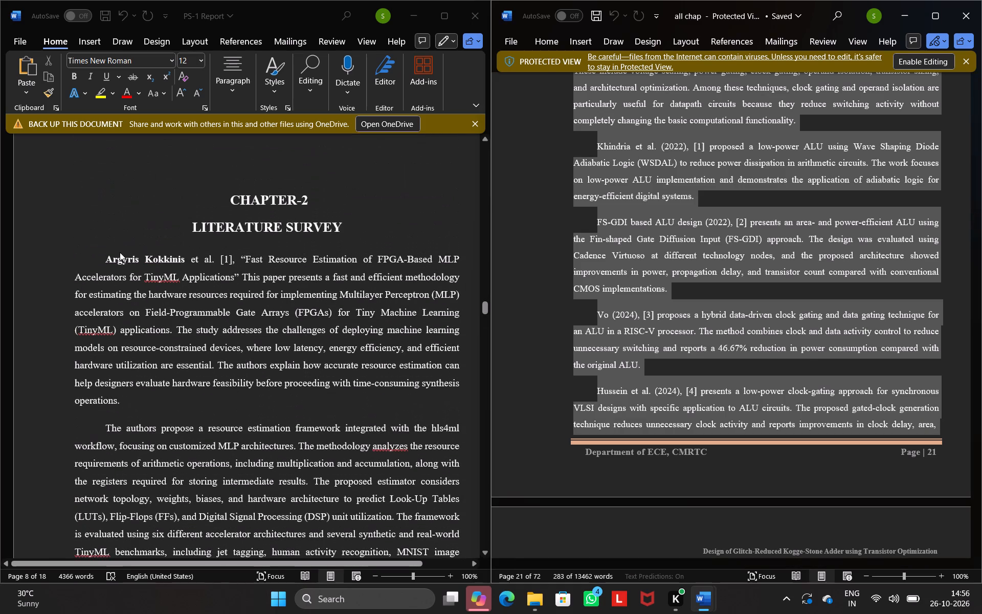
{"action": "left_click", "coordinate": [107, 257]}
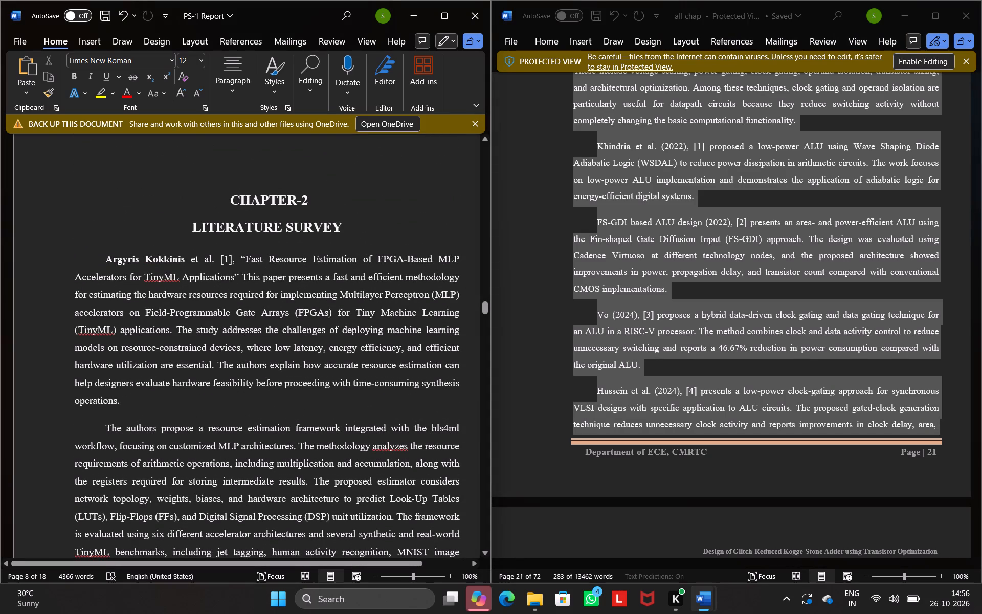
{"action": "left_click_drag", "start_coordinate": [106, 259], "coordinate": [315, 551]}
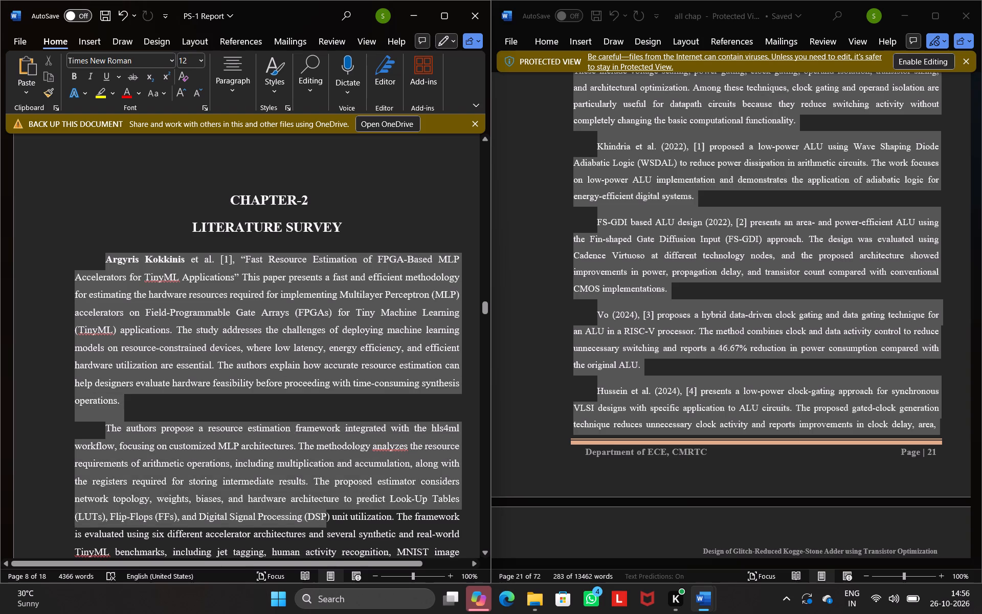
{"action": "left_click_drag", "start_coordinate": [315, 551], "coordinate": [440, 344]}
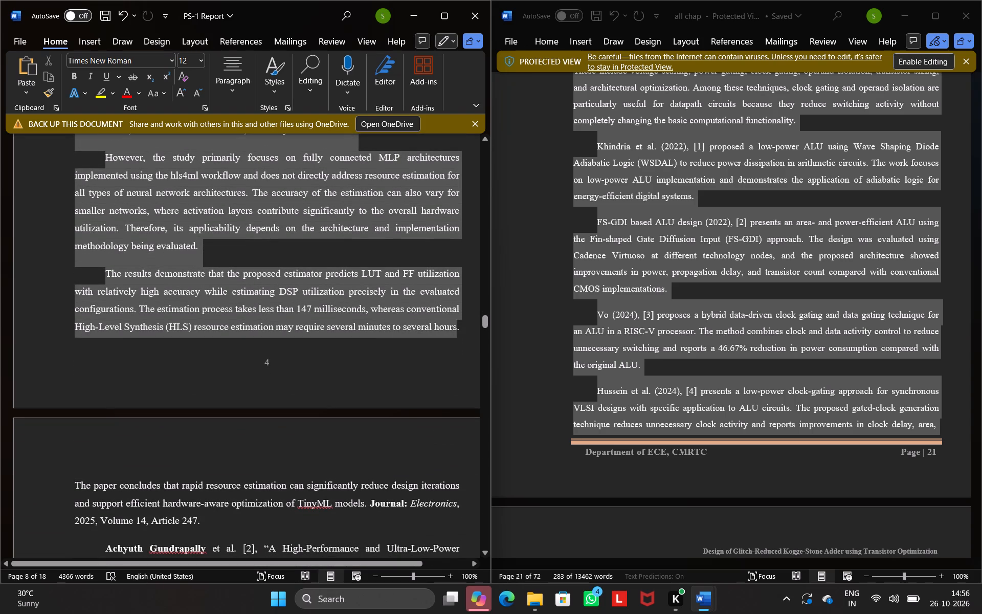
{"action": "left_click_drag", "start_coordinate": [440, 344], "coordinate": [468, 335]}
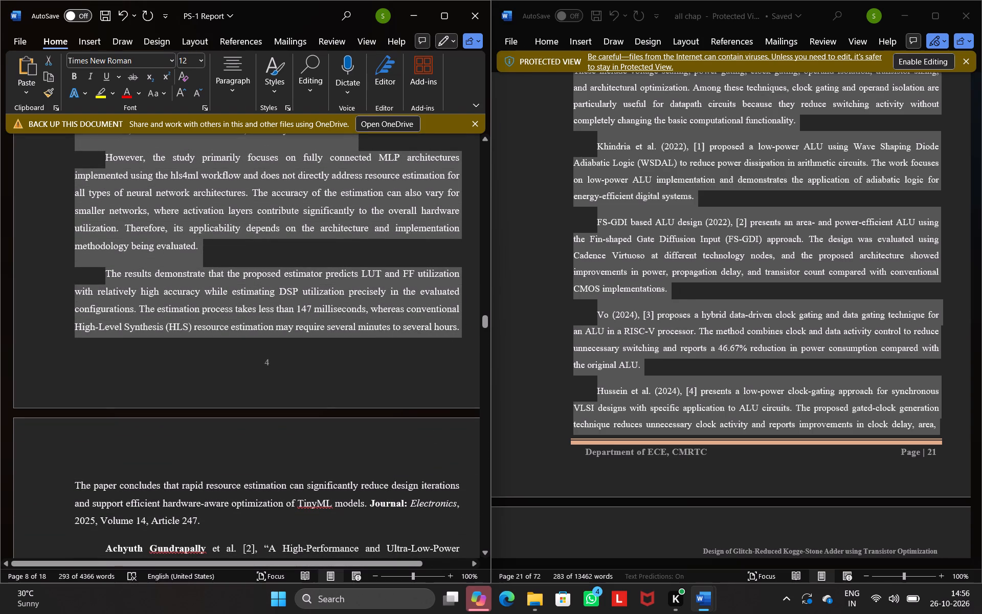
{"action": "key", "text": "ctrl+v"}
{"action": "scroll", "coordinate": [376, 274], "scroll_direction": "up", "scroll_amount": 6}
{"action": "scroll", "coordinate": [376, 274], "scroll_direction": "down", "scroll_amount": 1}
{"action": "left_click", "coordinate": [320, 340]}
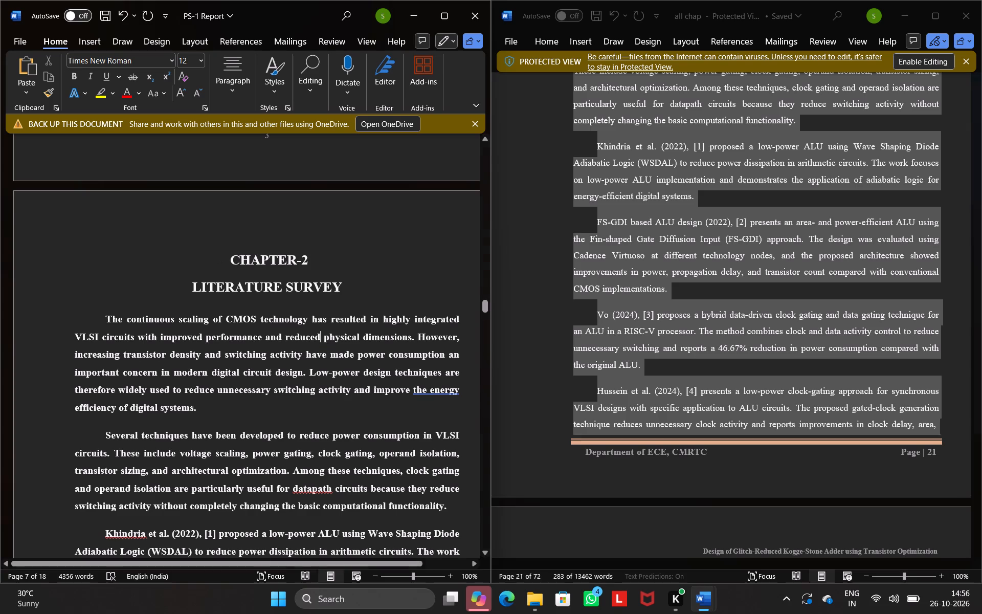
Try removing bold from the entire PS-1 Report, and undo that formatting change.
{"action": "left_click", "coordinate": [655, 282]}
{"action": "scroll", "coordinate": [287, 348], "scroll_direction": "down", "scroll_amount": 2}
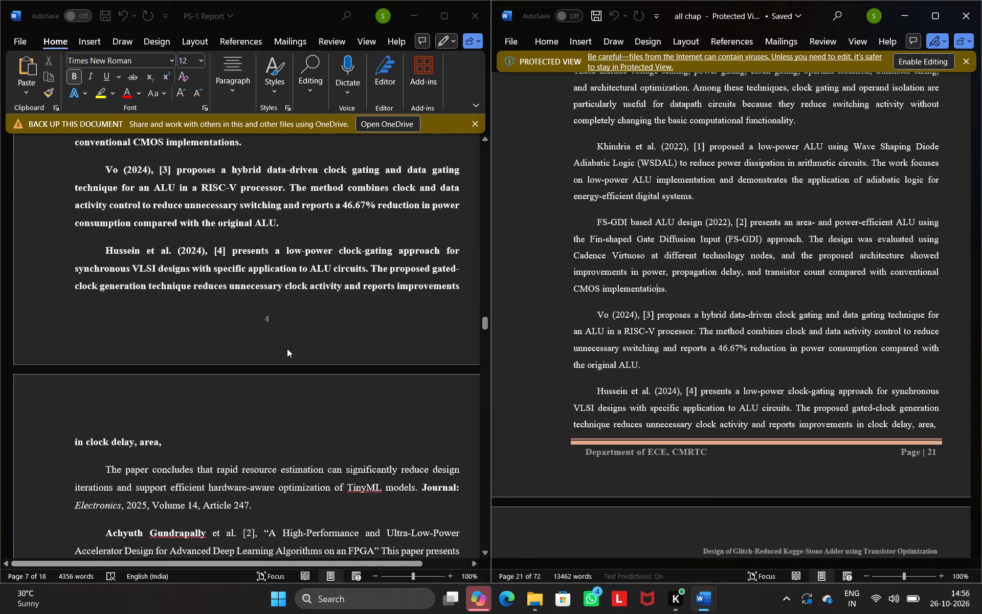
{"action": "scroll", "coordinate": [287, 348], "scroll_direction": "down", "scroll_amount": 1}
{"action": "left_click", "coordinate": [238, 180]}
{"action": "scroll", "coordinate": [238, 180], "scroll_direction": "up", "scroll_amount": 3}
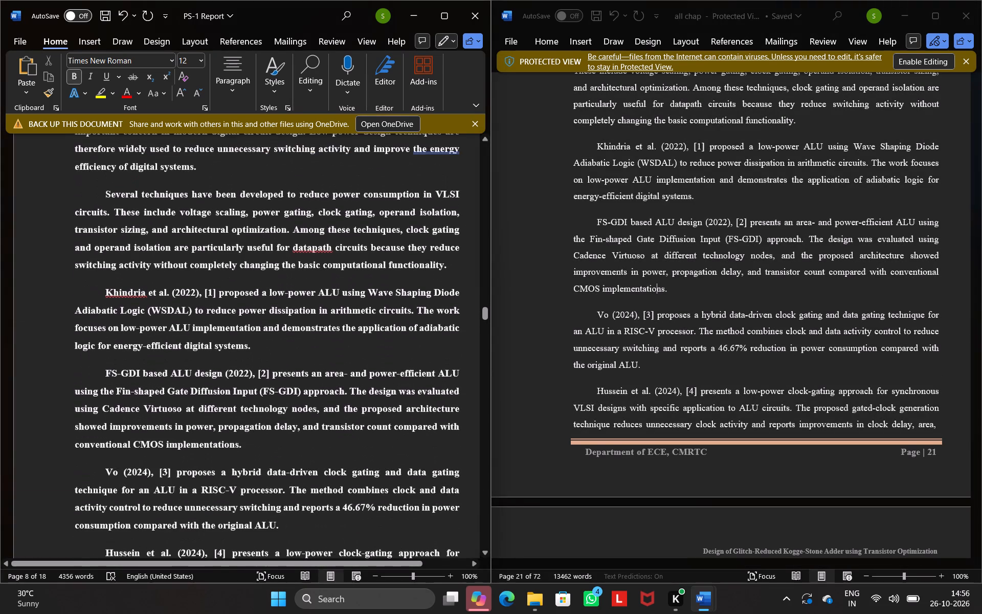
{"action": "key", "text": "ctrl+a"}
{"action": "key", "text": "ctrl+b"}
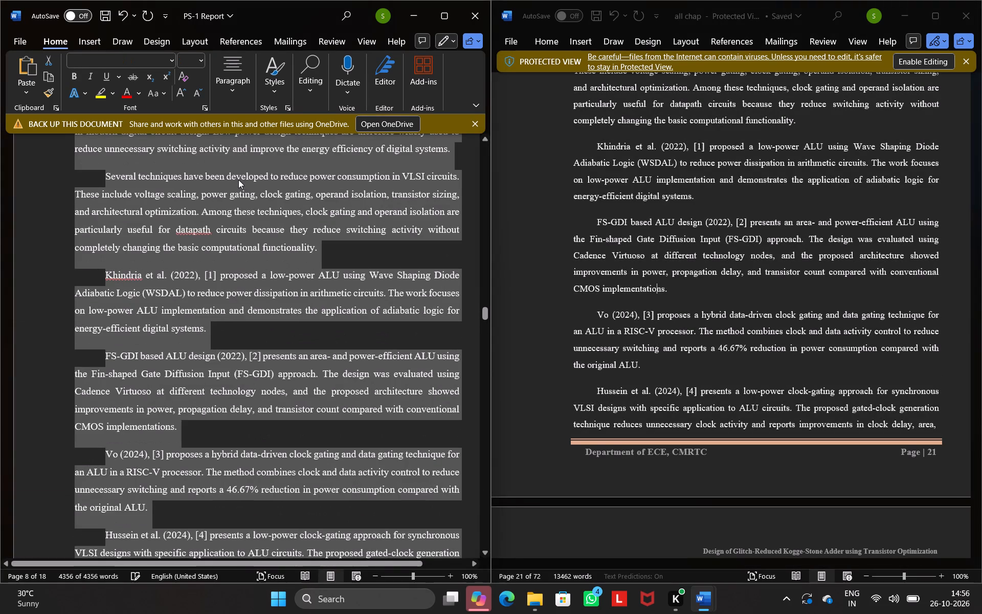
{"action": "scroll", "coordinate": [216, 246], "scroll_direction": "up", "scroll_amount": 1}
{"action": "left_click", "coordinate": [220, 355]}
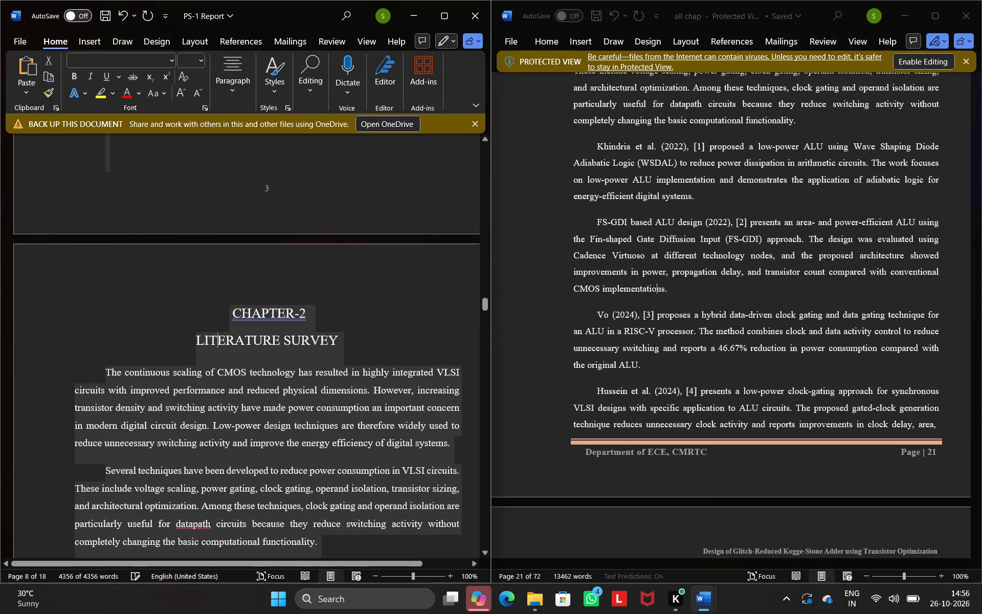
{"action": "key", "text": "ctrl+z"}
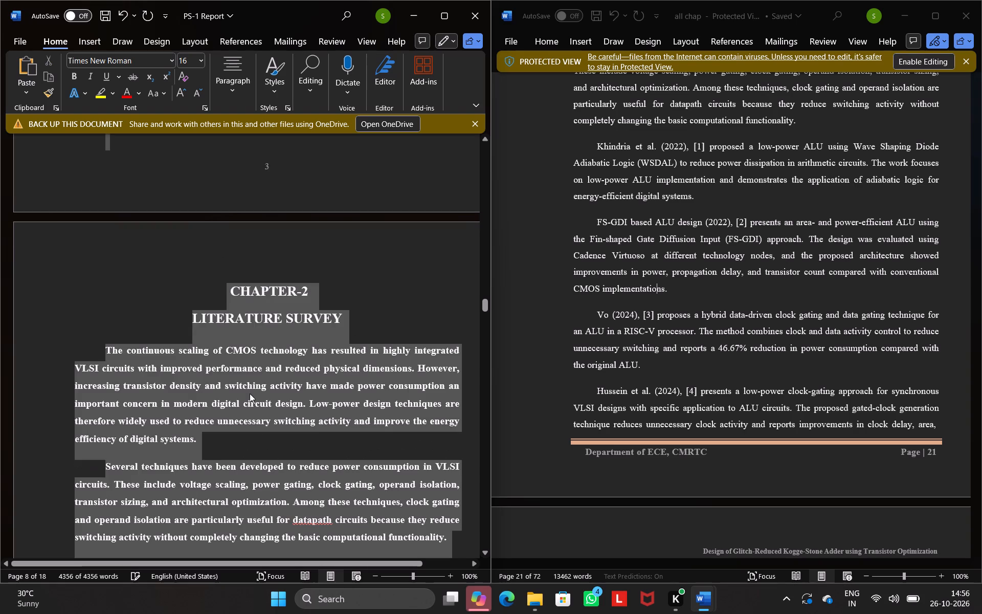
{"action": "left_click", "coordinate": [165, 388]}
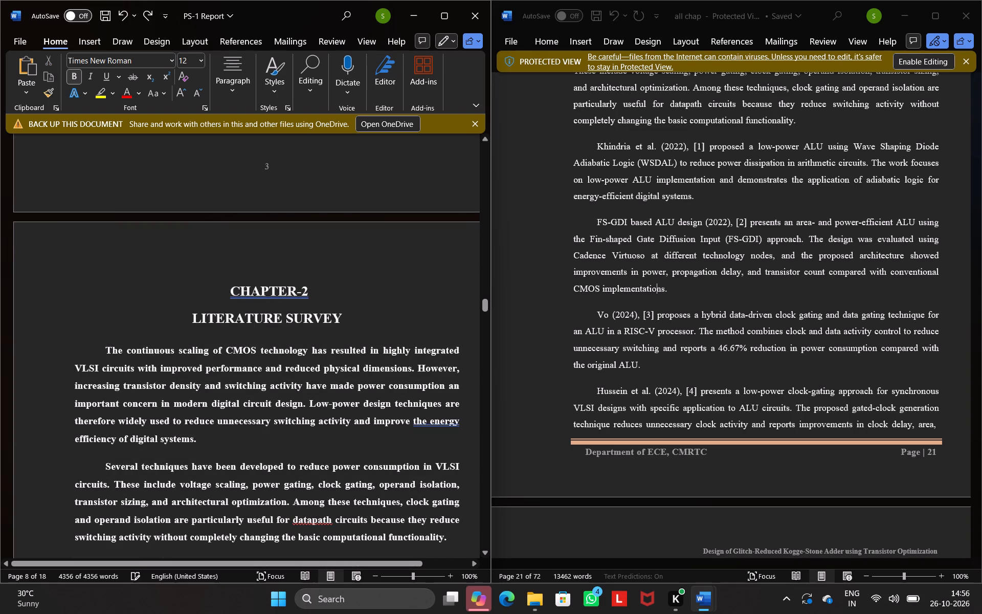
Remove bold from the pasted Chapter 2 body text in PS-1 Report, from "The continuous scaling of CMOS technology" through "reports improvements".
{"action": "left_click_drag", "start_coordinate": [106, 348], "coordinate": [346, 569]}
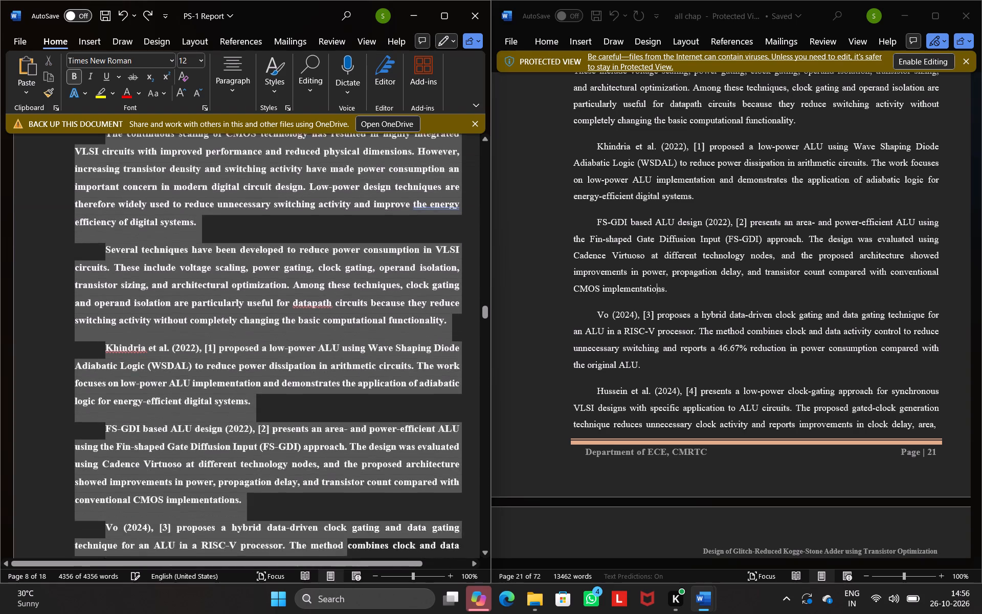
{"action": "left_click_drag", "start_coordinate": [346, 569], "coordinate": [476, 487]}
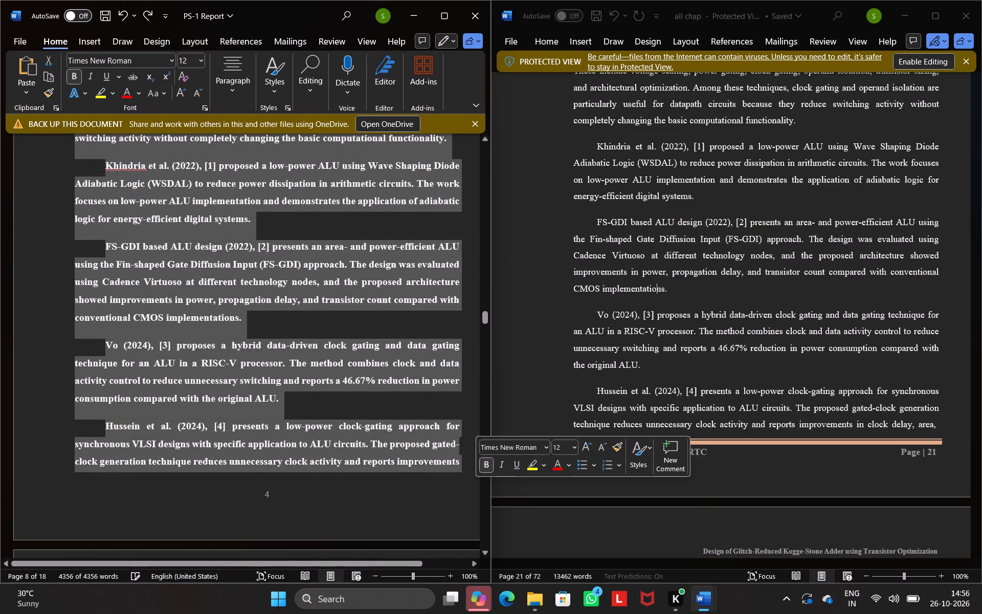
{"action": "scroll", "coordinate": [476, 487], "scroll_direction": "up", "scroll_amount": 1}
{"action": "scroll", "coordinate": [476, 487], "scroll_direction": "down", "scroll_amount": 1}
{"action": "scroll", "coordinate": [476, 487], "scroll_direction": "up", "scroll_amount": 1}
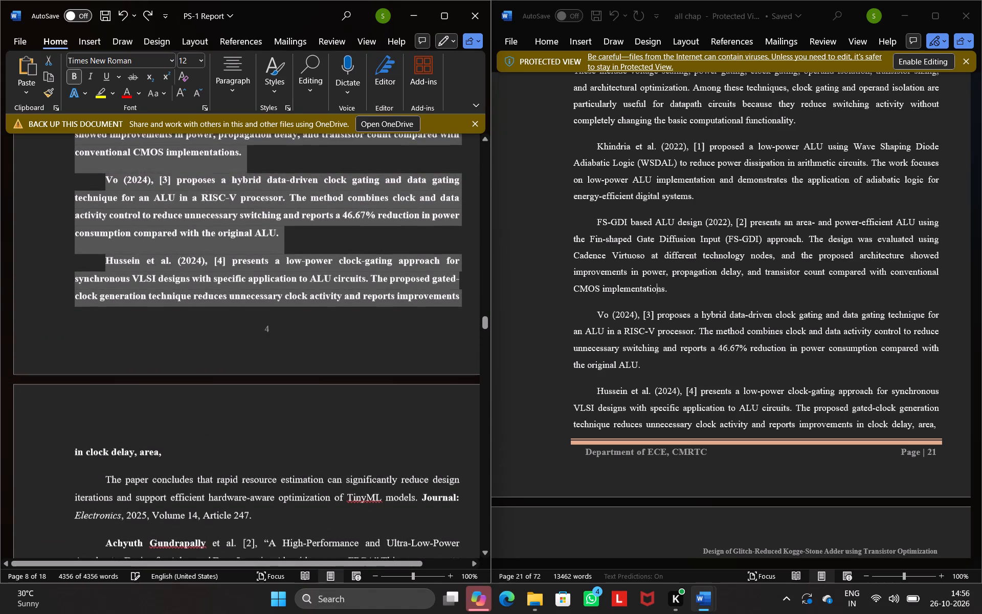
{"action": "key", "text": "ctrl+b"}
{"action": "scroll", "coordinate": [476, 487], "scroll_direction": "up", "scroll_amount": 1}
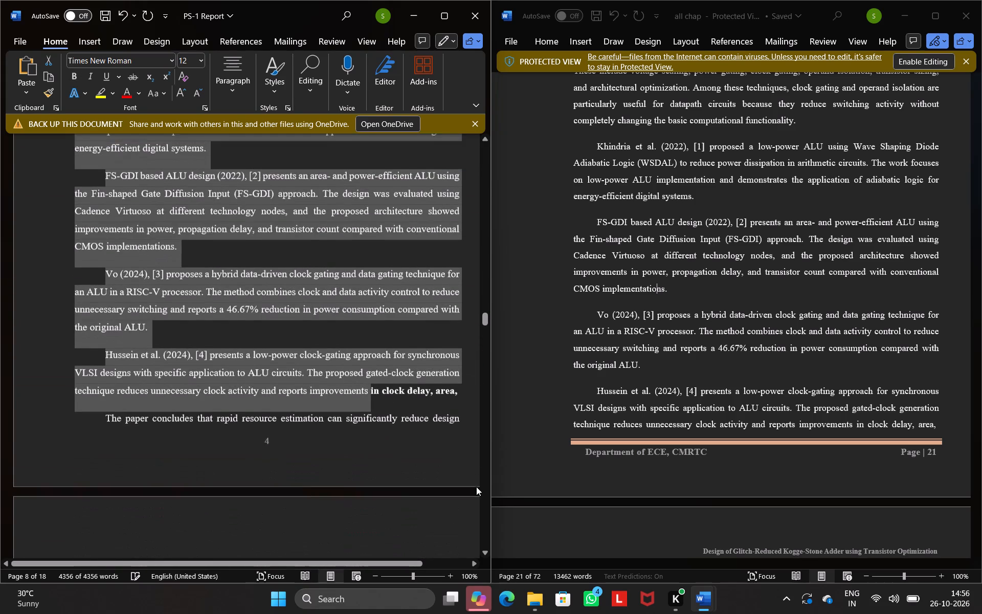
{"action": "scroll", "coordinate": [476, 487], "scroll_direction": "up", "scroll_amount": 1}
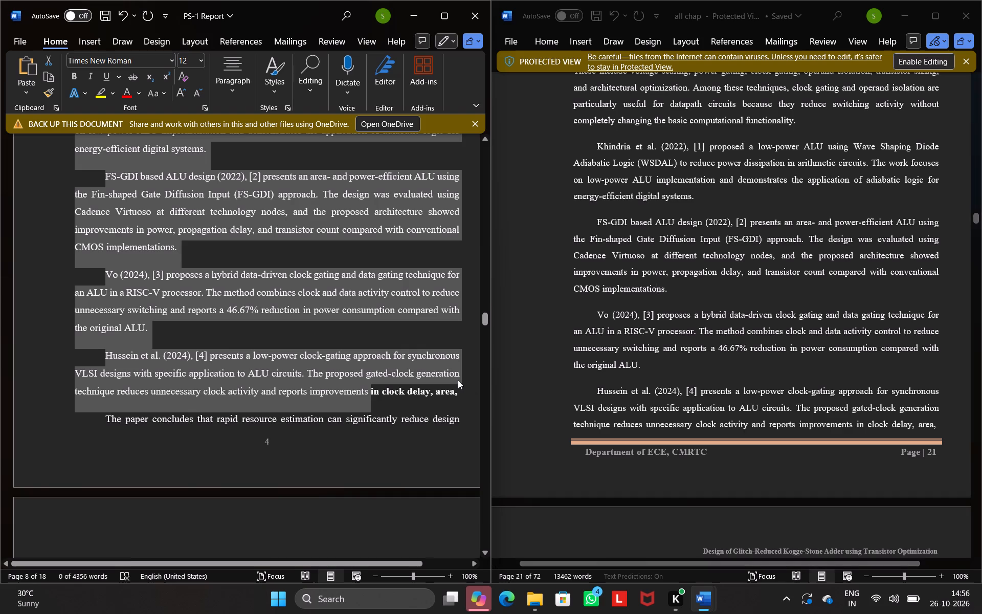
Remove bold from the remaining words "in clock delay, area," ending the pasted Chapter 2 body text in PS-1 Report.
{"action": "key", "text": "shift+Right"}
{"action": "key", "text": "shift+Right"}
{"action": "key", "text": "shift+Right"}
{"action": "key", "text": "shift+Right"}
{"action": "key", "text": "shift+Right"}
{"action": "key", "text": "shift+Right"}
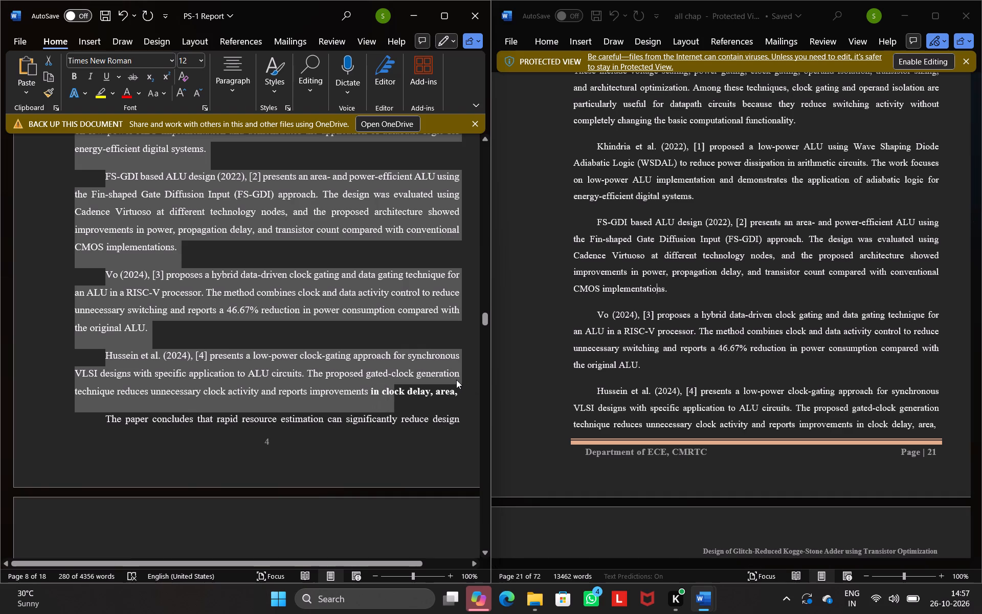
{"action": "key", "text": "shift+Right"}
{"action": "key", "text": "shift+Right"}
{"action": "key", "text": "shift+Right"}
{"action": "key", "text": "shift+Right"}
{"action": "key", "text": "shift+Right"}
{"action": "key", "text": "shift+Right"}
{"action": "key", "text": "shift+Right"}
{"action": "key", "text": "shift+Right"}
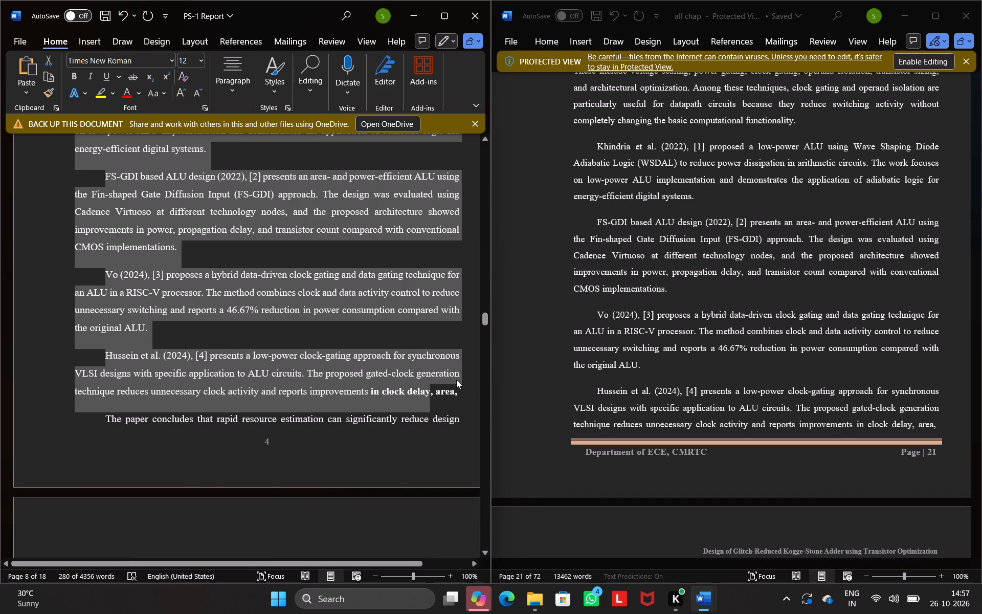
{"action": "key", "text": "shift+Right"}
{"action": "key", "text": "shift+Right"}
{"action": "key", "text": "shift+Right"}
{"action": "key", "text": "shift+Right"}
{"action": "key", "text": "shift+Right"}
{"action": "key", "text": "shift+Right"}
{"action": "key", "text": "shift+Right"}
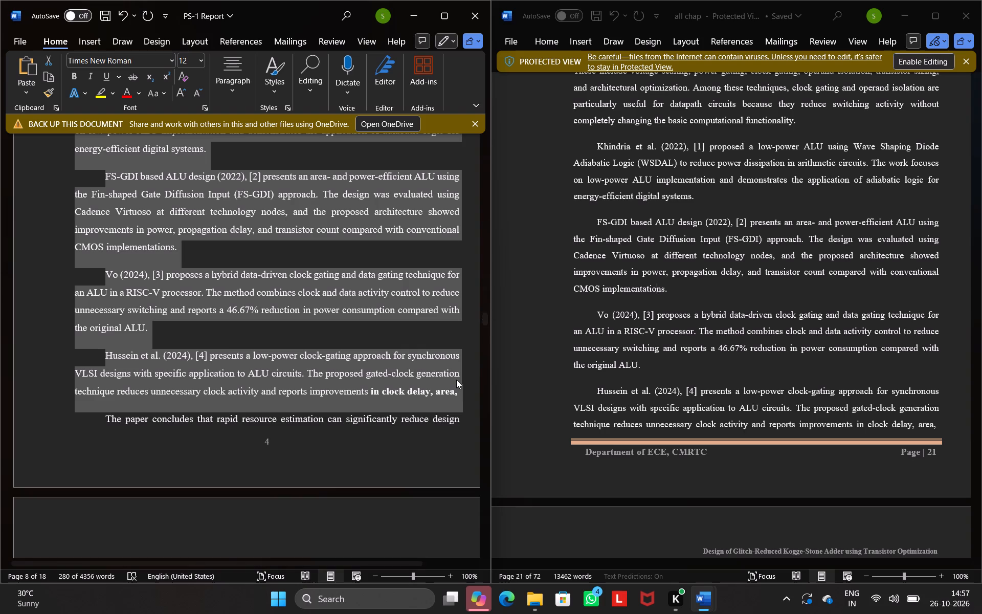
{"action": "key", "text": "ctrl+b"}
{"action": "key", "text": "ctrl+b"}
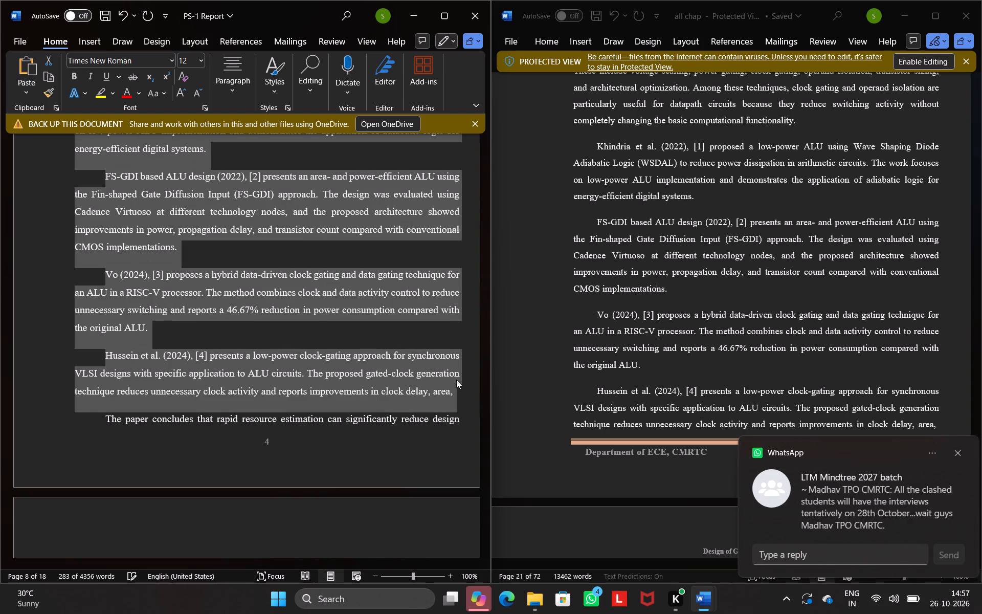
{"action": "left_click", "coordinate": [368, 377]}
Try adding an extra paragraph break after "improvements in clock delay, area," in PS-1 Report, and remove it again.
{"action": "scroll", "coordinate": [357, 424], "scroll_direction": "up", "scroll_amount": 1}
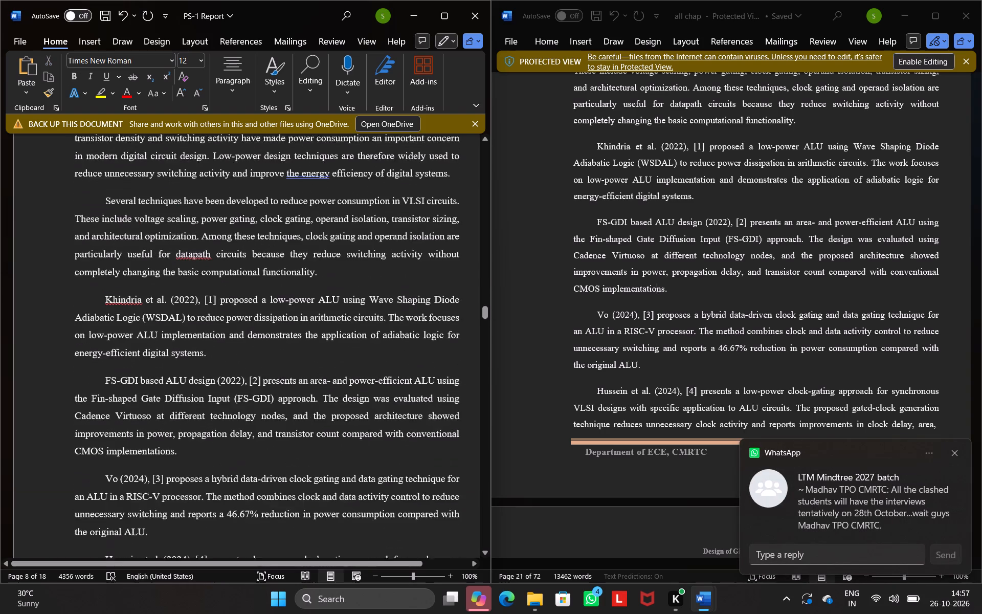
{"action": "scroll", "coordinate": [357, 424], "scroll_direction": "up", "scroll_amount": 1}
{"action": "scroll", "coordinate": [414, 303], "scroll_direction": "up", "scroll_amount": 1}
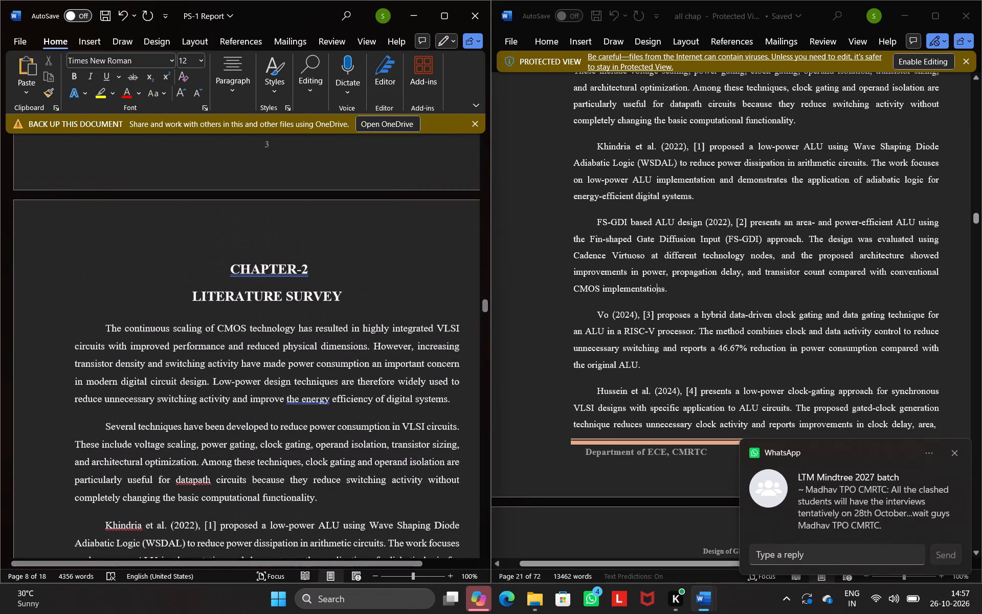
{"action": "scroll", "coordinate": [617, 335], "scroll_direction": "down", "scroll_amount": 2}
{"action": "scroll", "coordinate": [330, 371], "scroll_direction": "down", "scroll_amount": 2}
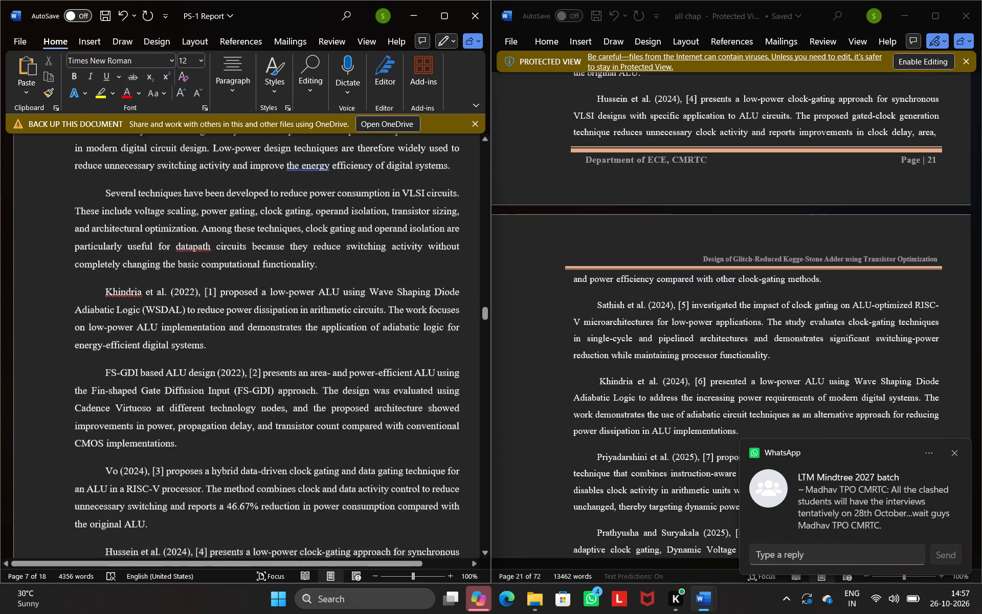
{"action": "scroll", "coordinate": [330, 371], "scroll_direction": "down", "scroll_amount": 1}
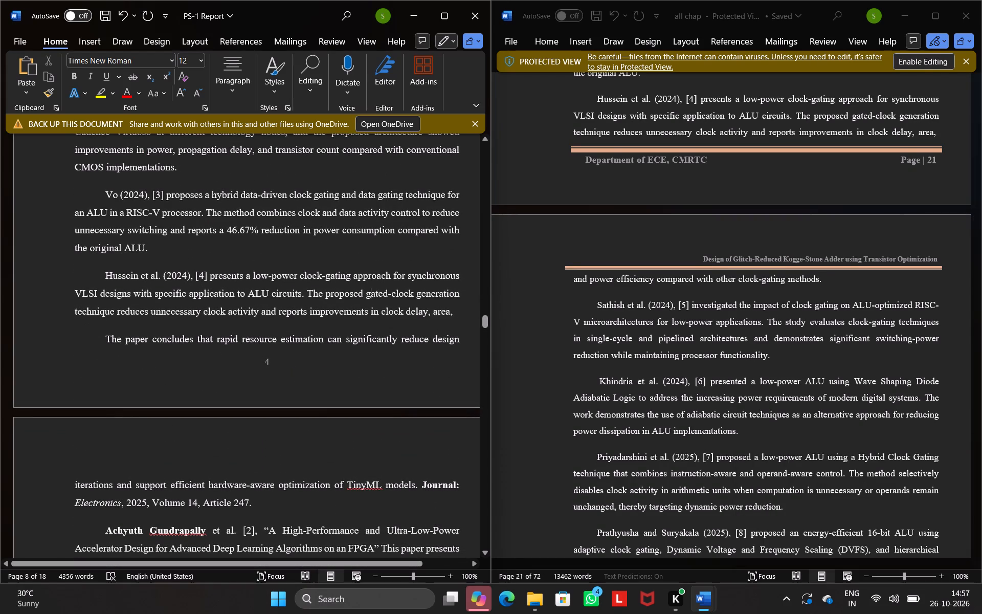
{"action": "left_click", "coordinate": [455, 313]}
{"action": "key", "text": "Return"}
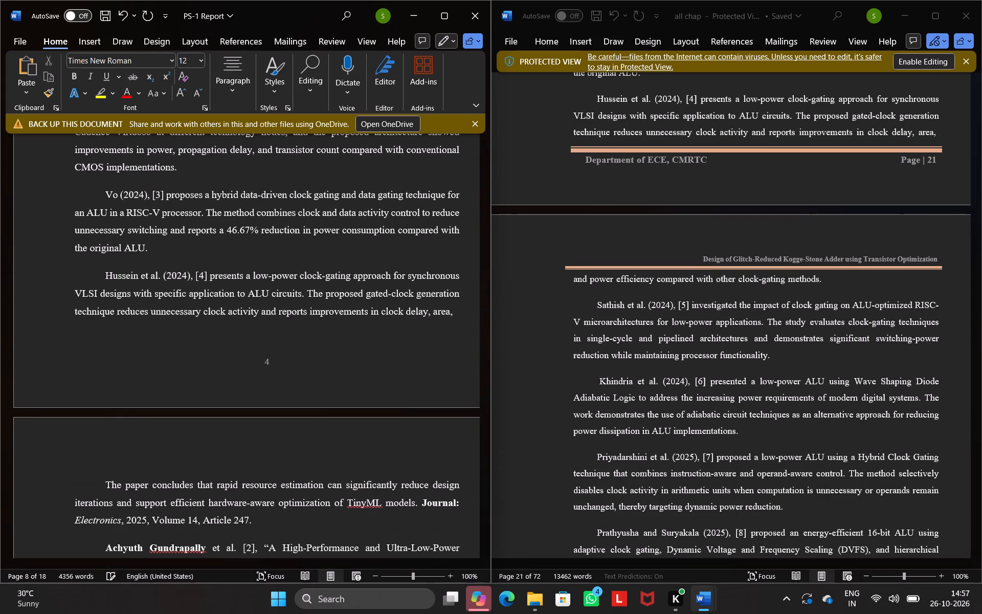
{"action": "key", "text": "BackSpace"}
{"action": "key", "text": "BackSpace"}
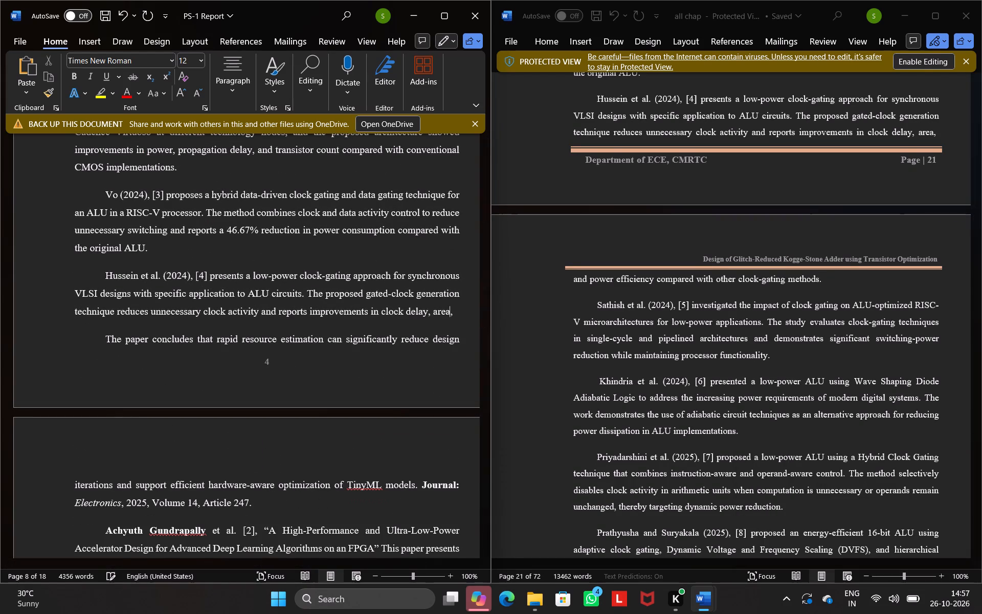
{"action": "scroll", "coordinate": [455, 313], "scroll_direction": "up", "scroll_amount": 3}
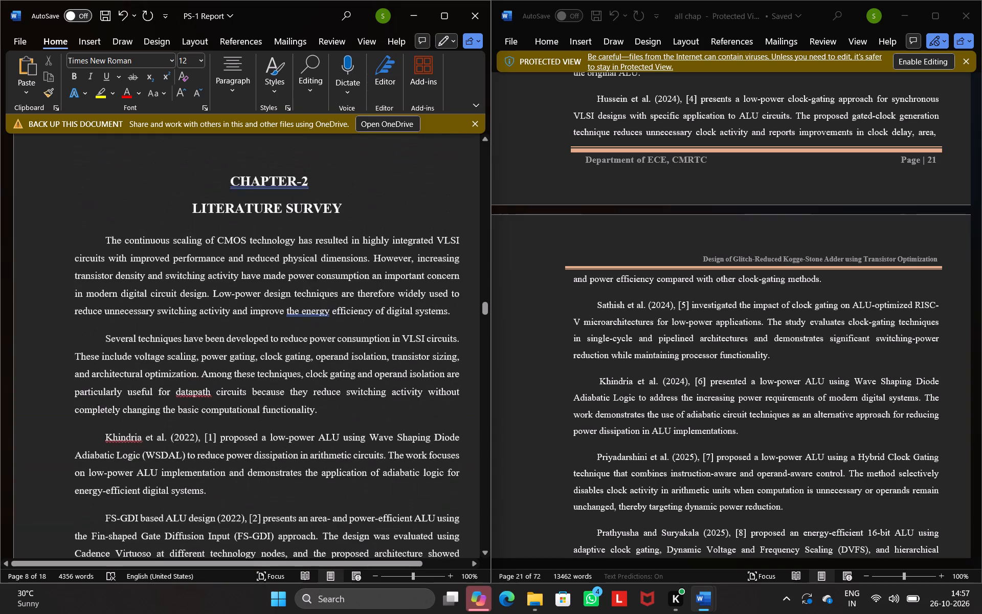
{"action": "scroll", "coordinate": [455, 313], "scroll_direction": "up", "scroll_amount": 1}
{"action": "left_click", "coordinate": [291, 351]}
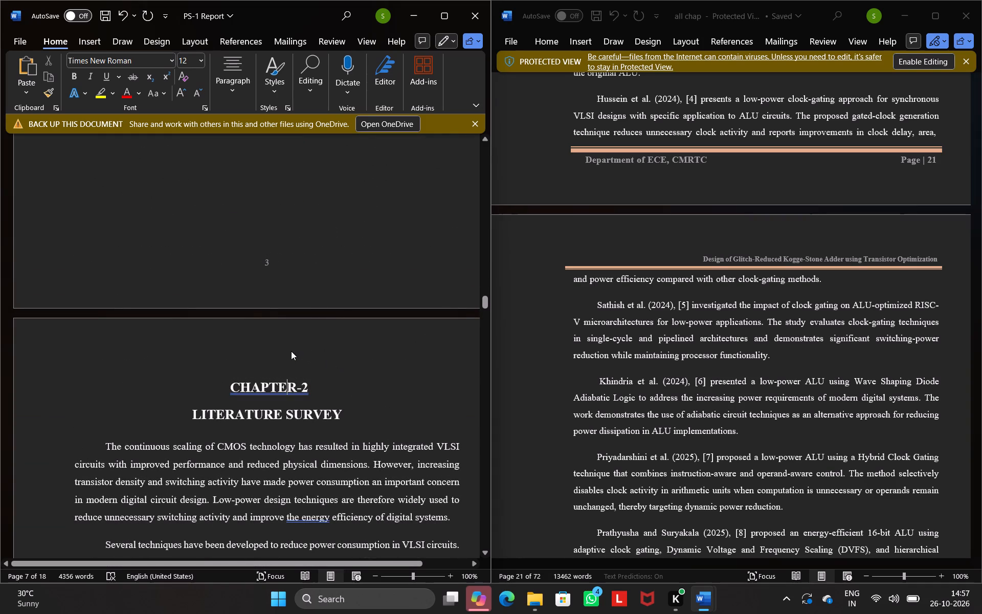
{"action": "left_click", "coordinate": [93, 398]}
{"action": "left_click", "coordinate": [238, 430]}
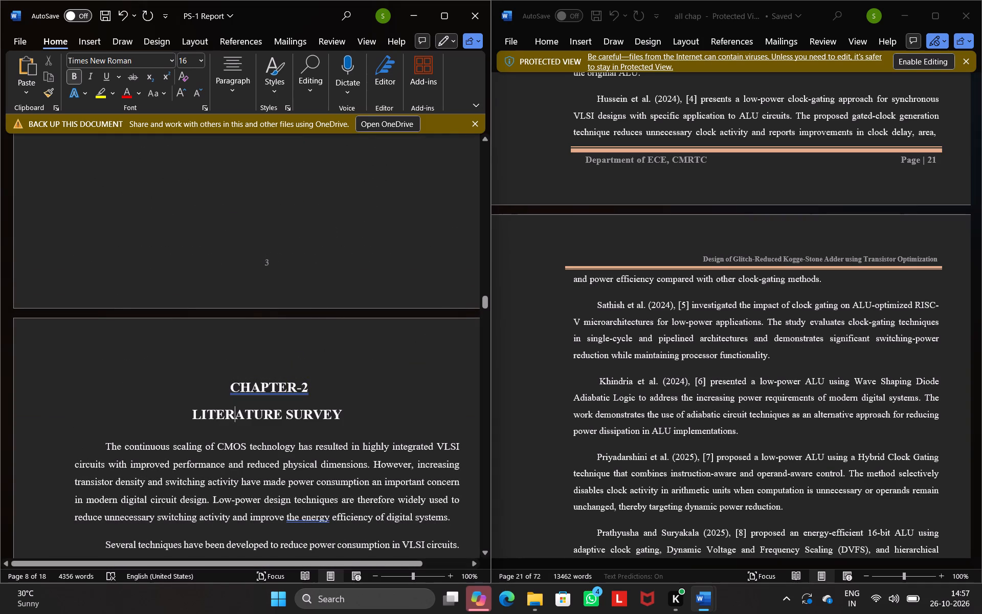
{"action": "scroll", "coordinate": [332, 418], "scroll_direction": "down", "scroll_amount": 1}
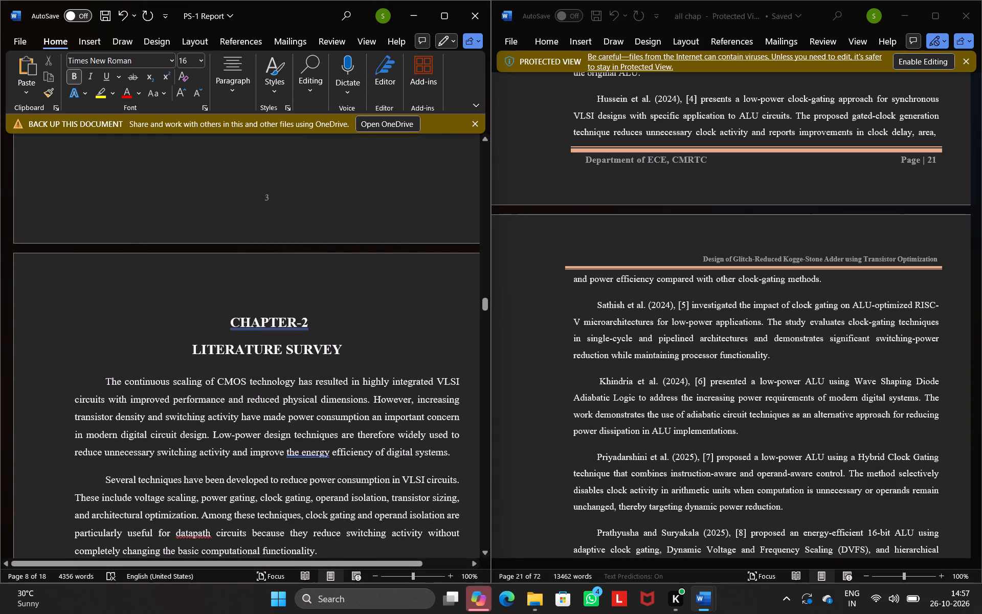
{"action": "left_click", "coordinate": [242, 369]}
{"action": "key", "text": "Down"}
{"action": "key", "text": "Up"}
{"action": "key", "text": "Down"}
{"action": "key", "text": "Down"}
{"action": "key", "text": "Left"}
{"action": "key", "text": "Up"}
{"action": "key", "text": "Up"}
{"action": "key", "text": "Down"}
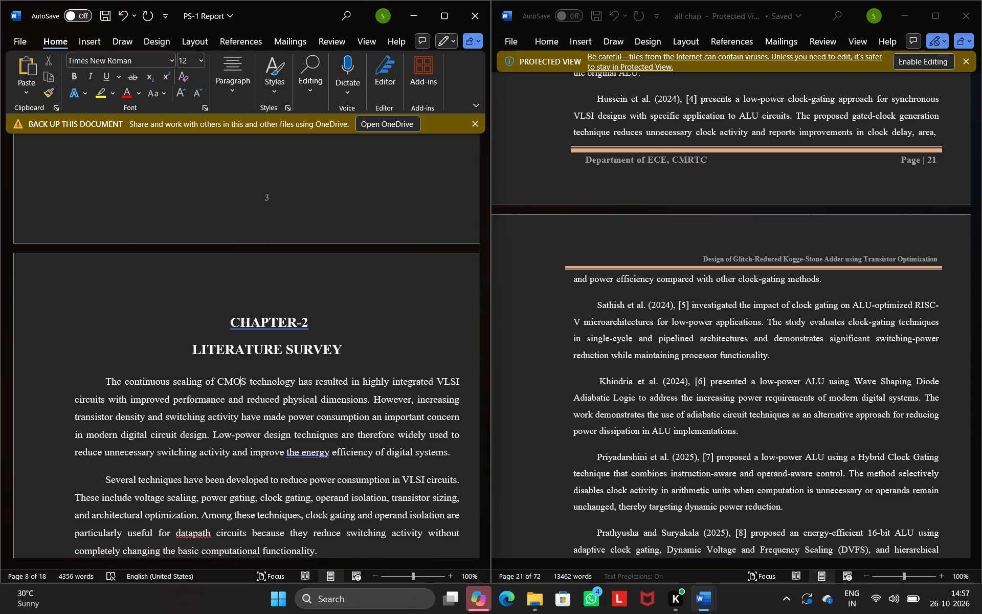
Continue PS-1 Report's text after "improvements in clock delay, area," with "and power efficiency compared with other clock-gating methods." copied from all chap.
{"action": "scroll", "coordinate": [242, 369], "scroll_direction": "down", "scroll_amount": 3}
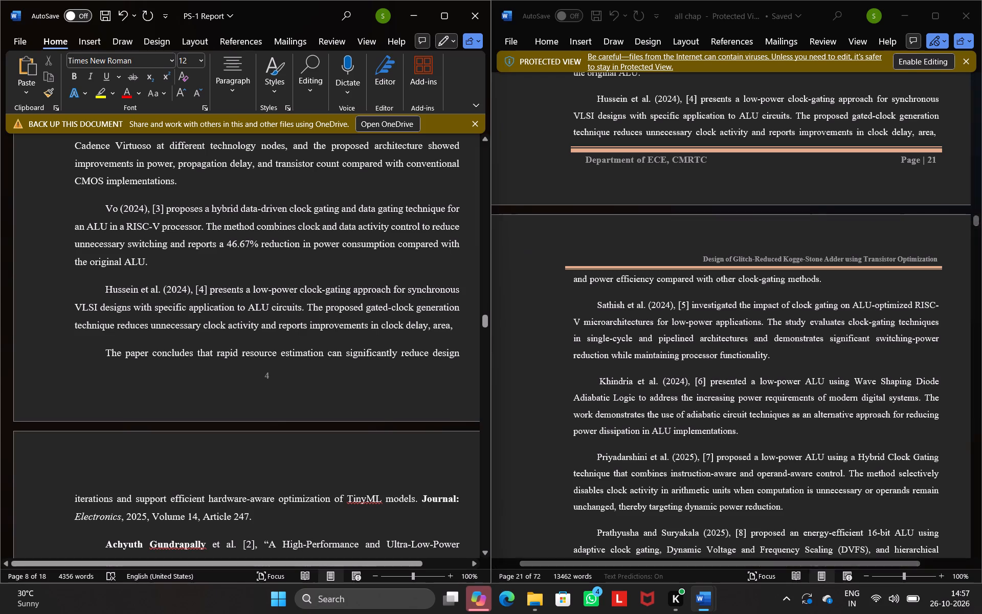
{"action": "left_click", "coordinate": [457, 328]}
{"action": "key", "text": "Return"}
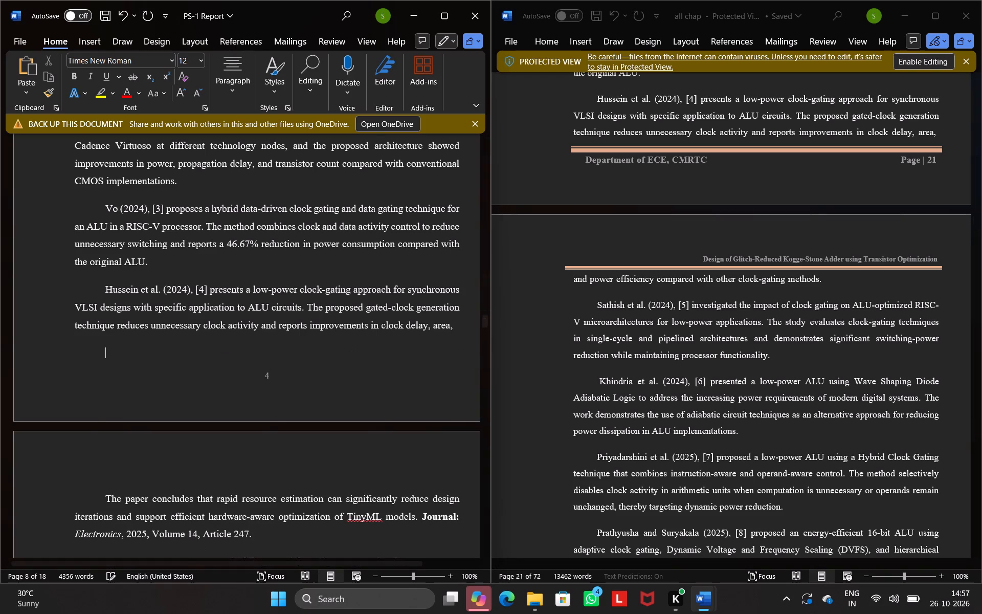
{"action": "scroll", "coordinate": [457, 328], "scroll_direction": "down", "scroll_amount": 1}
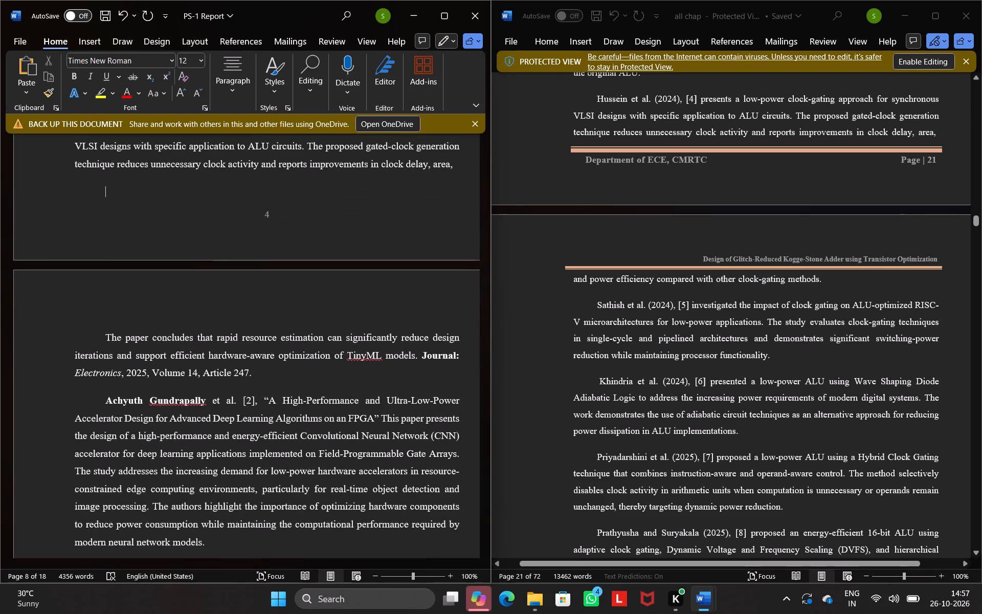
{"action": "scroll", "coordinate": [648, 345], "scroll_direction": "up", "scroll_amount": 1}
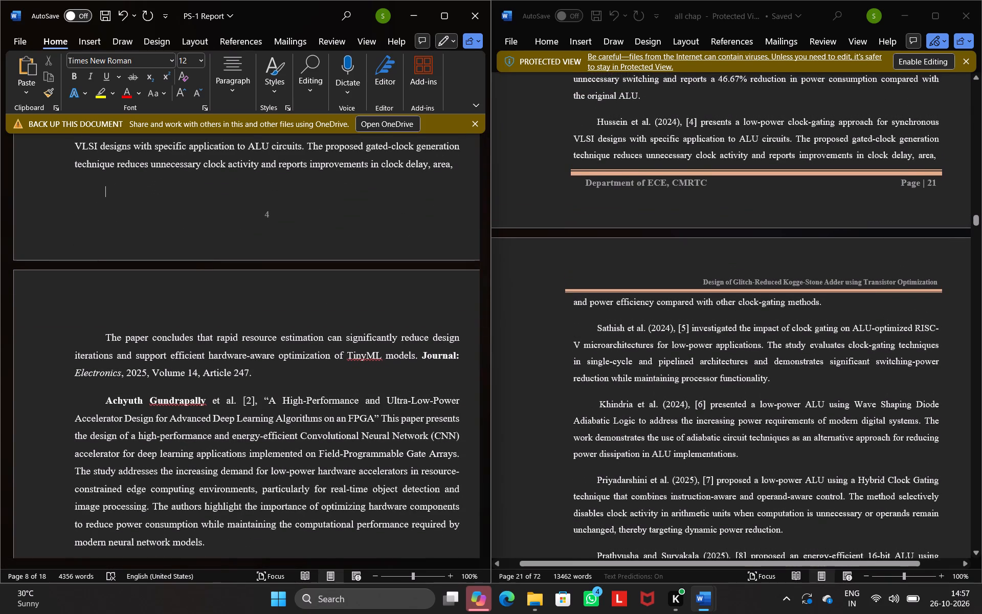
{"action": "left_click_drag", "start_coordinate": [822, 301], "coordinate": [642, 329]}
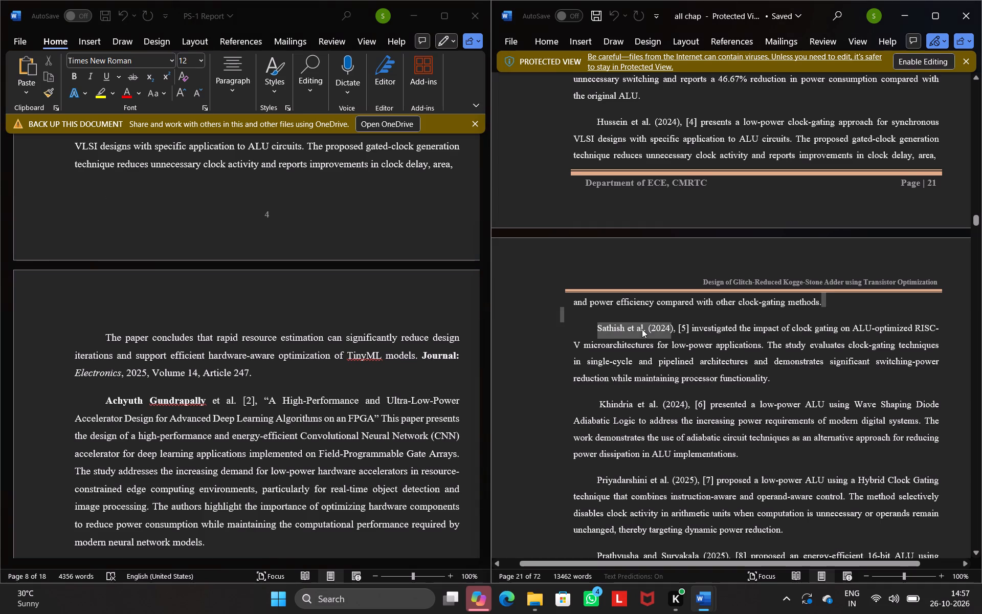
{"action": "left_click_drag", "start_coordinate": [642, 329], "coordinate": [572, 300]}
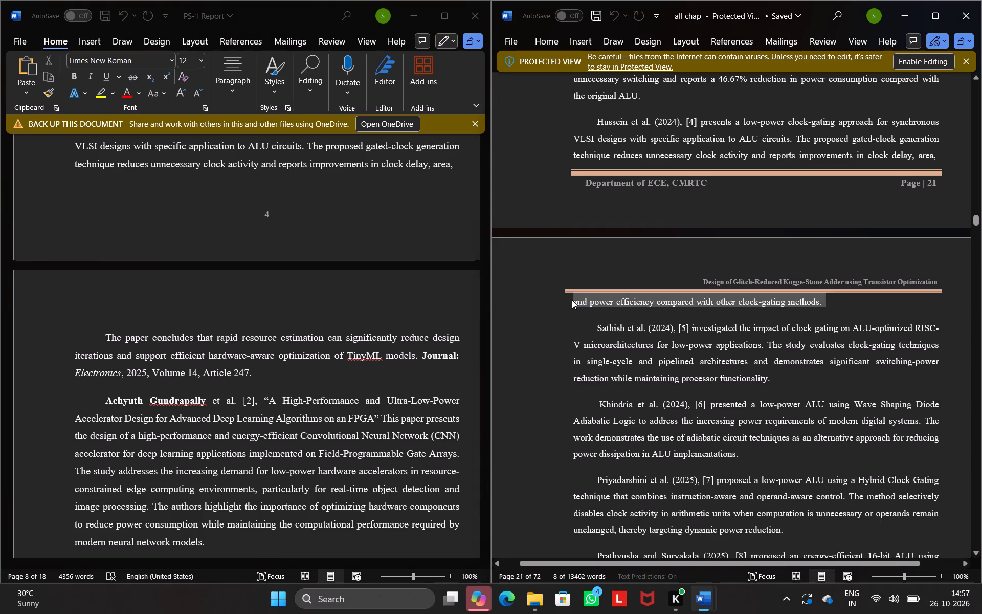
{"action": "key", "text": "ctrl+c"}
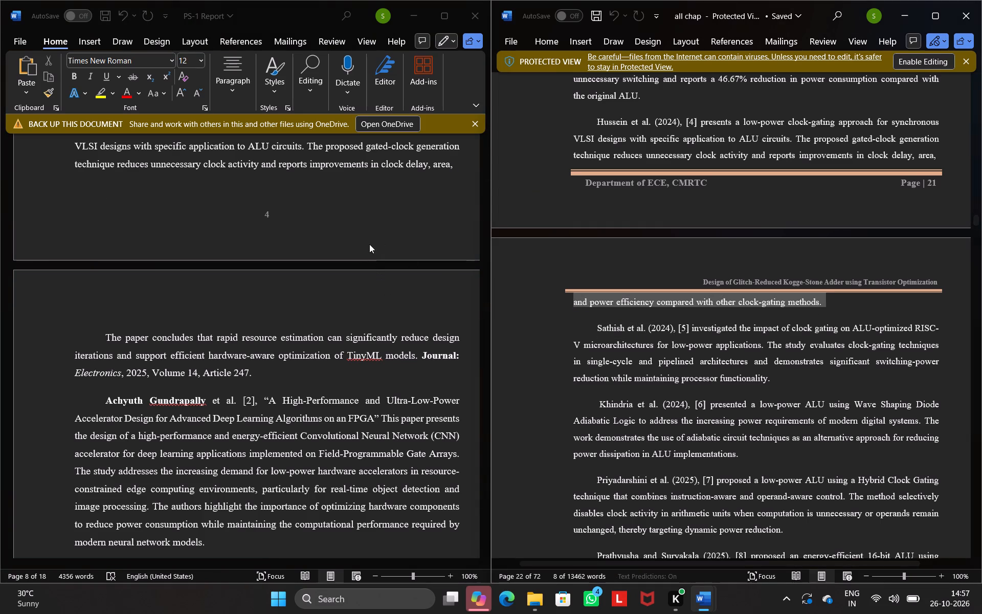
{"action": "left_click", "coordinate": [266, 191]}
{"action": "key", "text": "BackSpace"}
{"action": "key", "text": "BackSpace"}
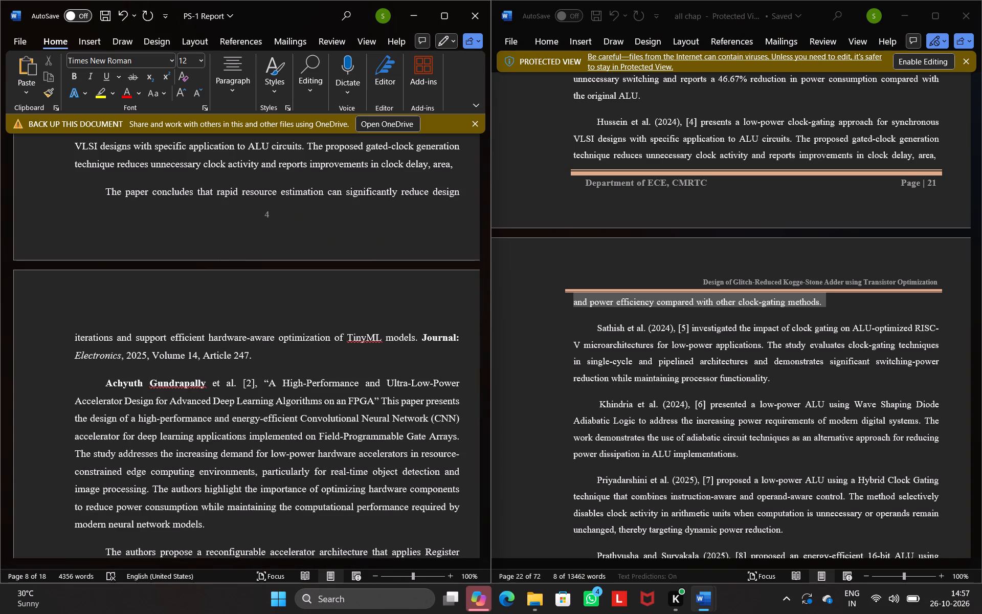
{"action": "key", "text": "ctrl+v"}
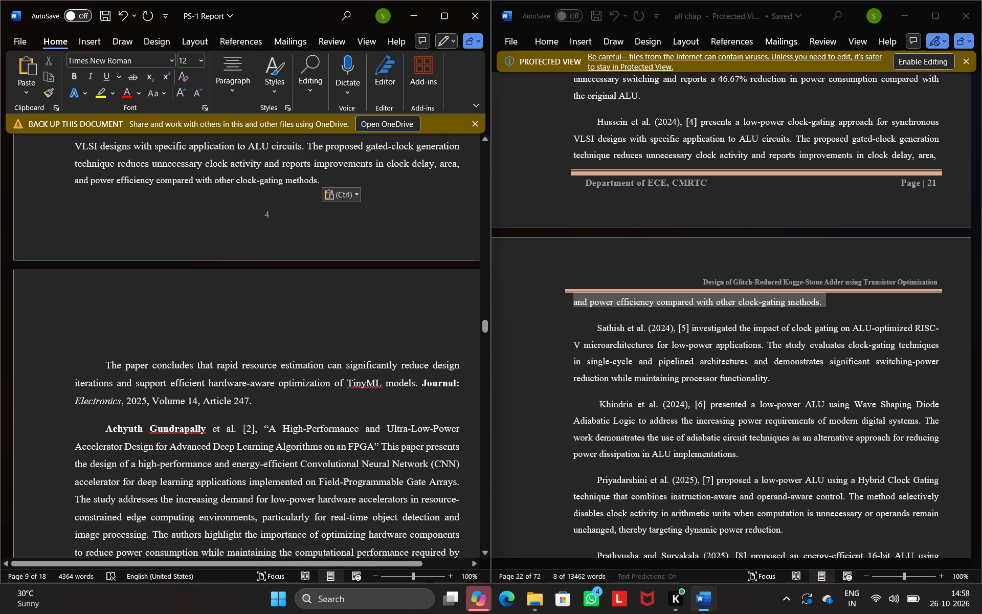
Delete the empty paragraph after "compared with other clock-gating methods." in PS-1 Report.
{"action": "left_click", "coordinate": [70, 181]}
{"action": "scroll", "coordinate": [154, 251], "scroll_direction": "down", "scroll_amount": 1}
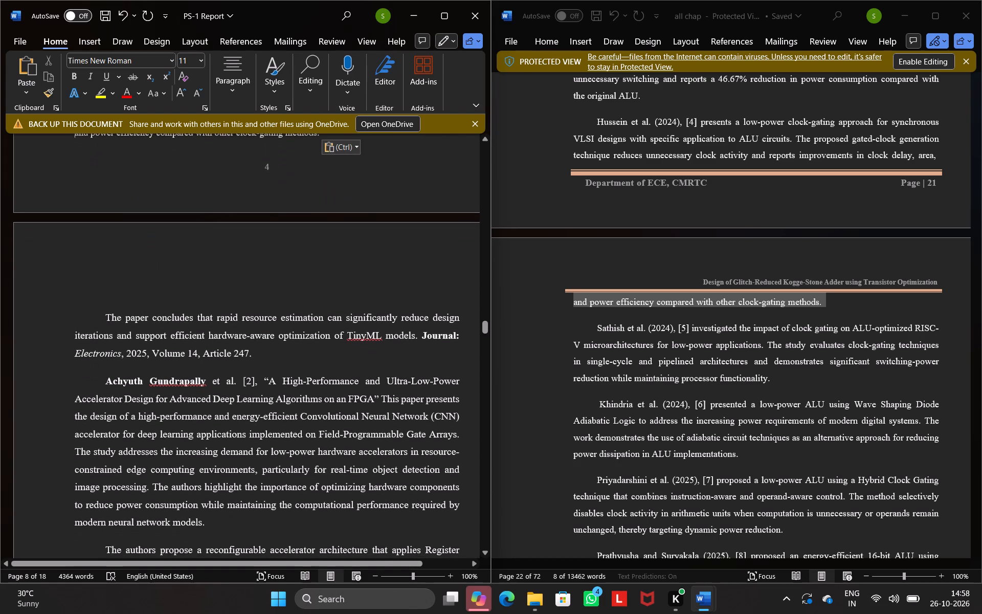
{"action": "left_click", "coordinate": [103, 315]}
{"action": "key", "text": "Up"}
{"action": "key", "text": "BackSpace"}
{"action": "key", "text": "BackSpace"}
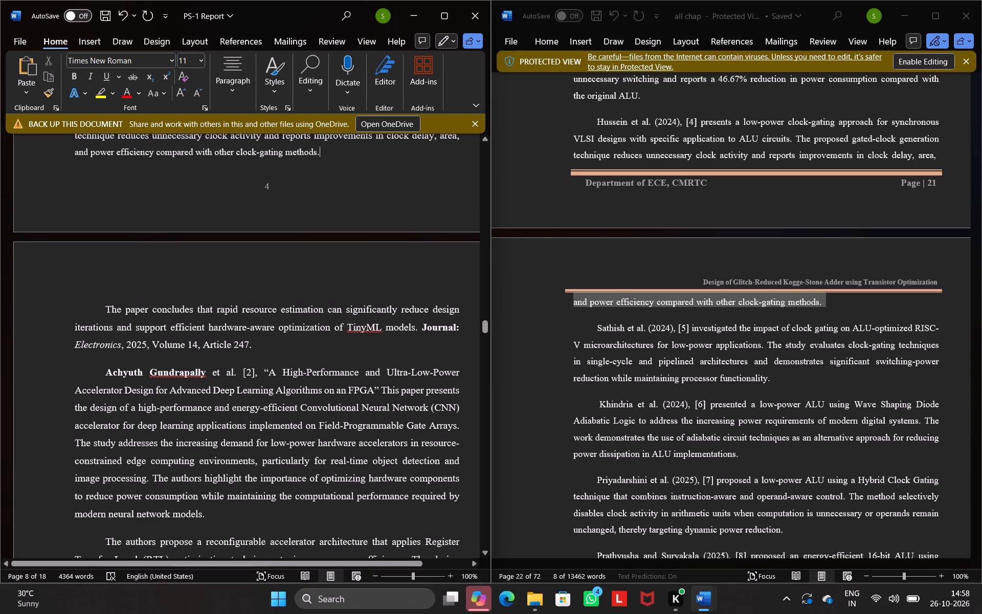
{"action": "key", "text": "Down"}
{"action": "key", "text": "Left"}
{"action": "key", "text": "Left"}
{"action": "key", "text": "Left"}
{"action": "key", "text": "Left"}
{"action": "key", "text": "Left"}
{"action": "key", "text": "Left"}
Replace PS-1 Report's page 5 text with all chap's passage from "Sathish et al. (2024), [5]" through "Several researchers have investigated techniques".
{"action": "scroll", "coordinate": [574, 272], "scroll_direction": "down", "scroll_amount": 1}
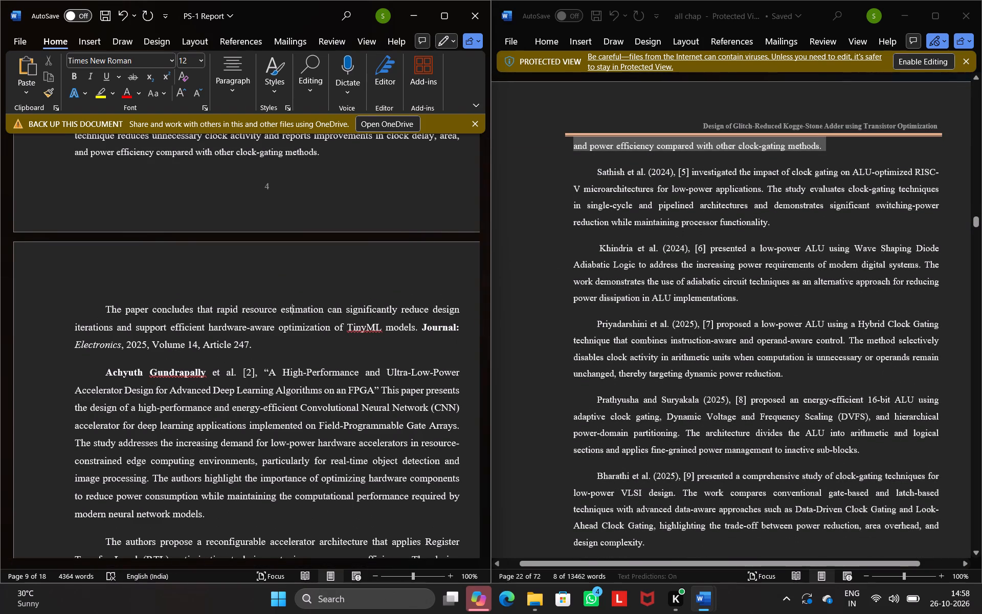
{"action": "left_click_drag", "start_coordinate": [596, 172], "coordinate": [681, 537]}
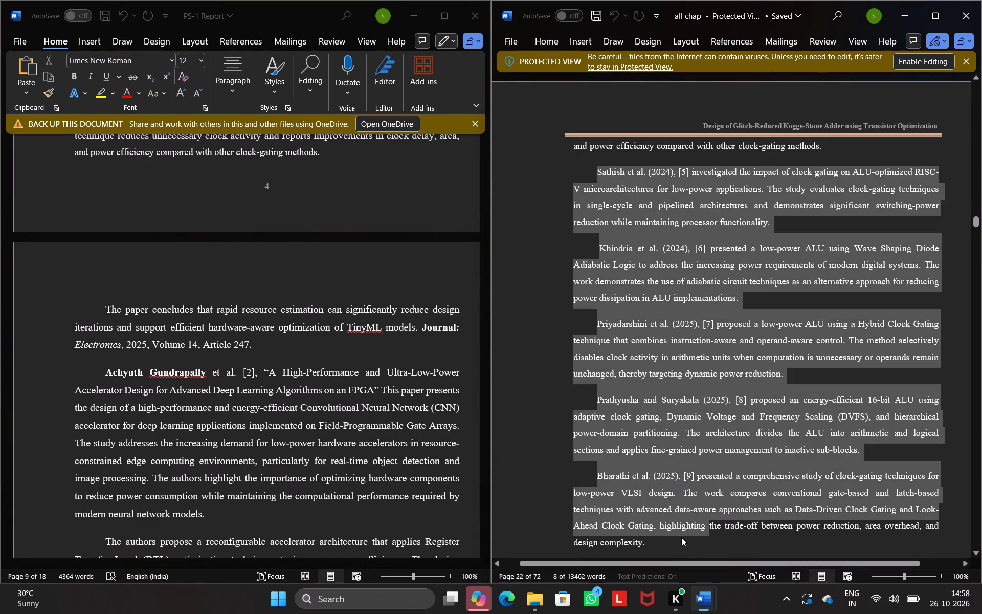
{"action": "left_click_drag", "start_coordinate": [681, 537], "coordinate": [904, 334]}
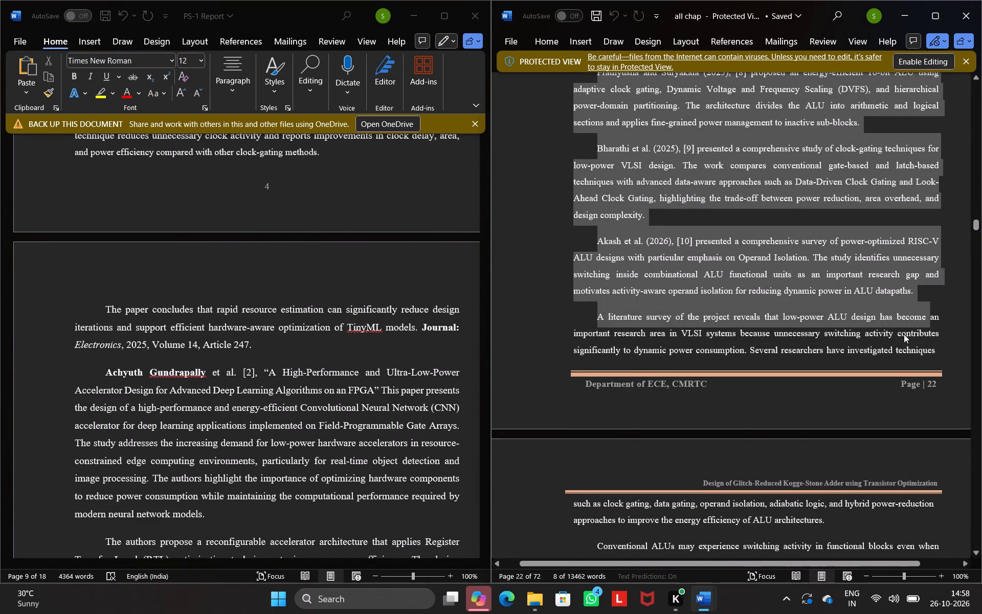
{"action": "left_click_drag", "start_coordinate": [904, 334], "coordinate": [935, 352]}
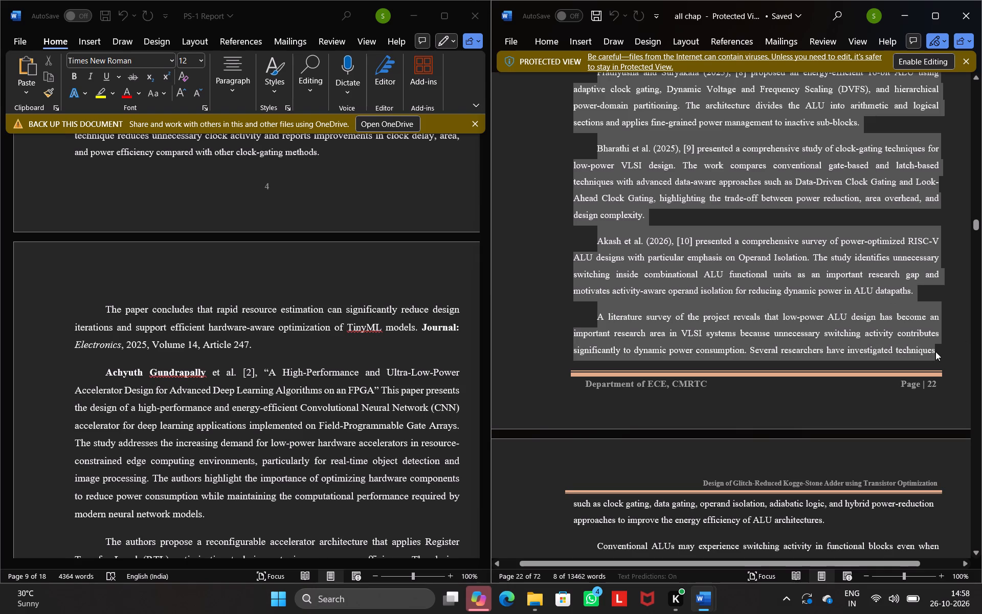
{"action": "left_click_drag", "start_coordinate": [935, 352], "coordinate": [944, 356]}
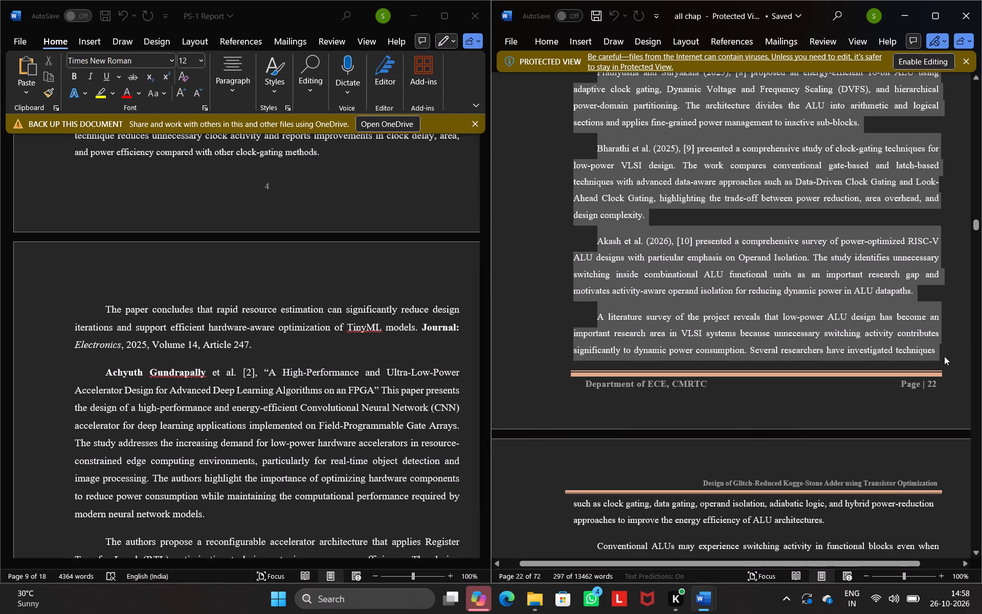
{"action": "key", "text": "ctrl+c"}
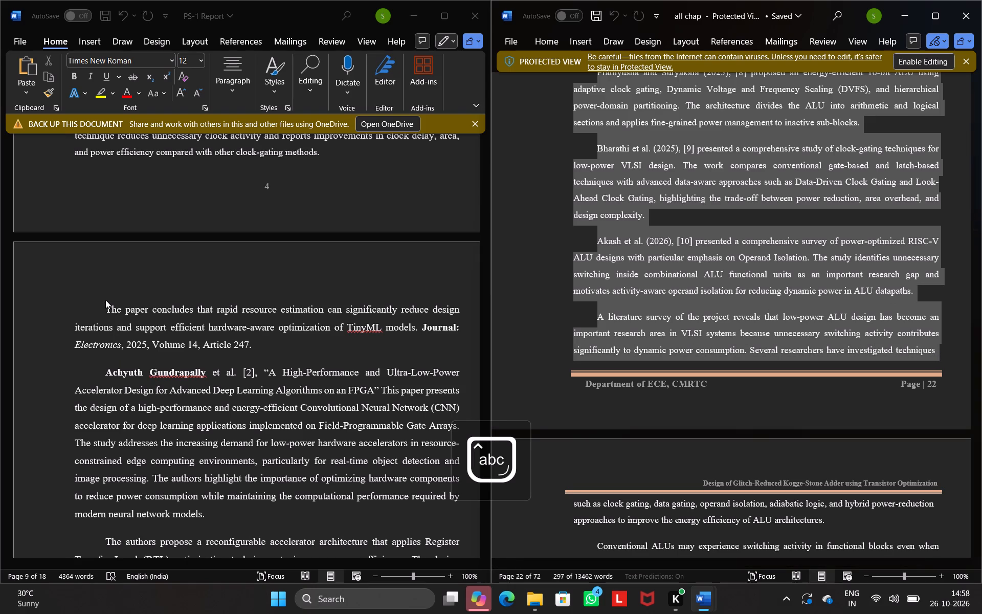
{"action": "left_click", "coordinate": [105, 300]}
{"action": "left_click_drag", "start_coordinate": [107, 306], "coordinate": [276, 419]}
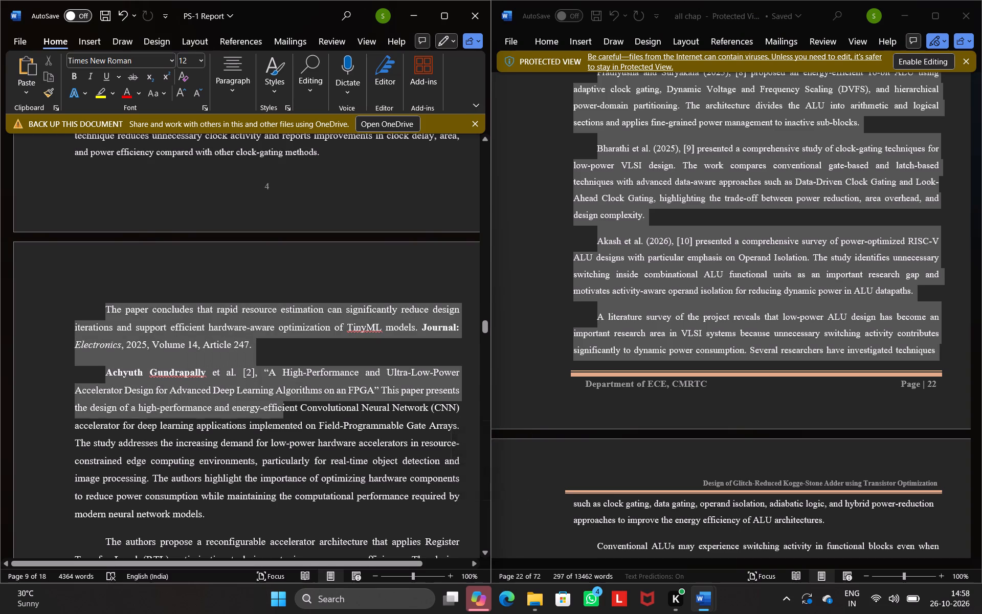
{"action": "left_click_drag", "start_coordinate": [276, 419], "coordinate": [412, 360]}
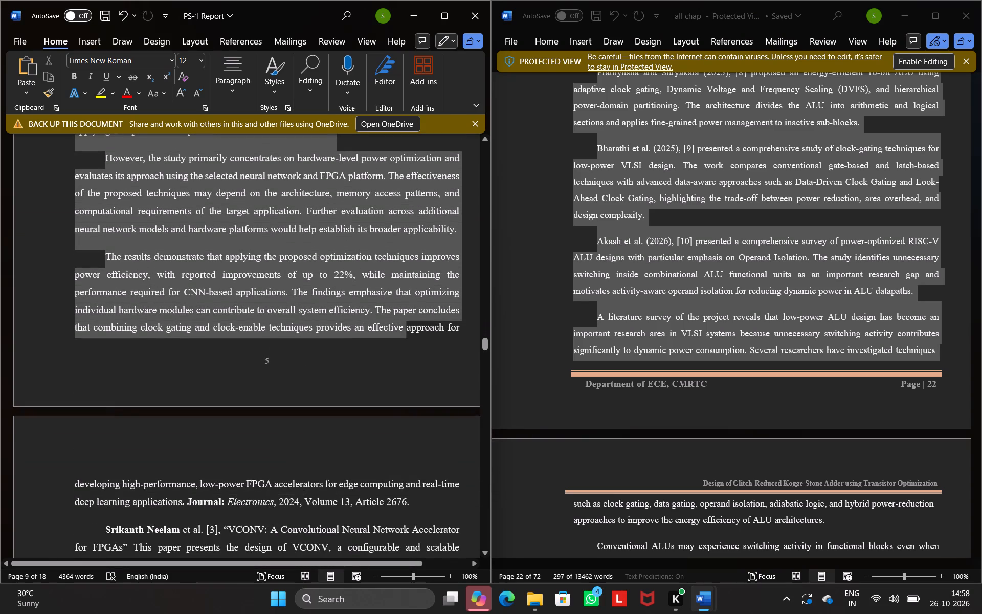
{"action": "left_click_drag", "start_coordinate": [412, 360], "coordinate": [465, 340]}
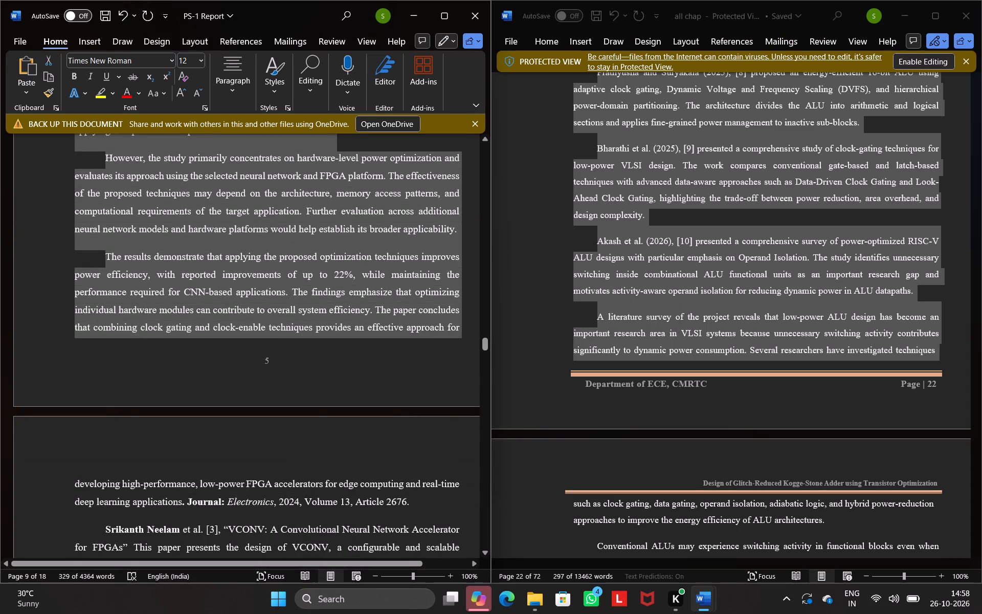
{"action": "key", "text": "ctrl+v"}
Continue PS-1 Report's text after "investigated techniques" with all chap's "such as clock gating, data gating" through "energy efficiency of ALU architectures.".
{"action": "scroll", "coordinate": [371, 287], "scroll_direction": "up", "scroll_amount": 1}
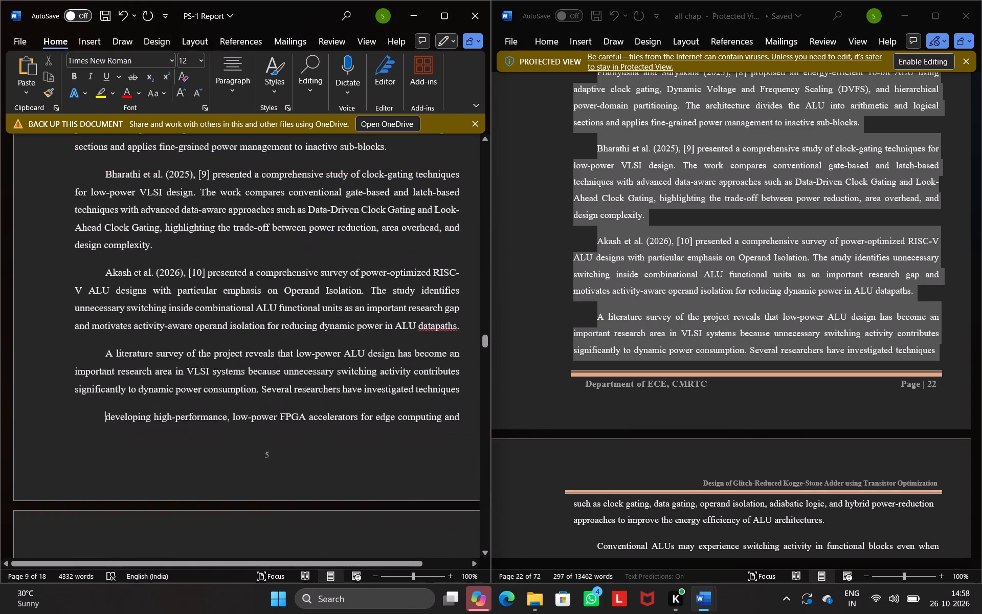
{"action": "scroll", "coordinate": [371, 287], "scroll_direction": "down", "scroll_amount": 1}
{"action": "scroll", "coordinate": [292, 295], "scroll_direction": "down", "scroll_amount": 1}
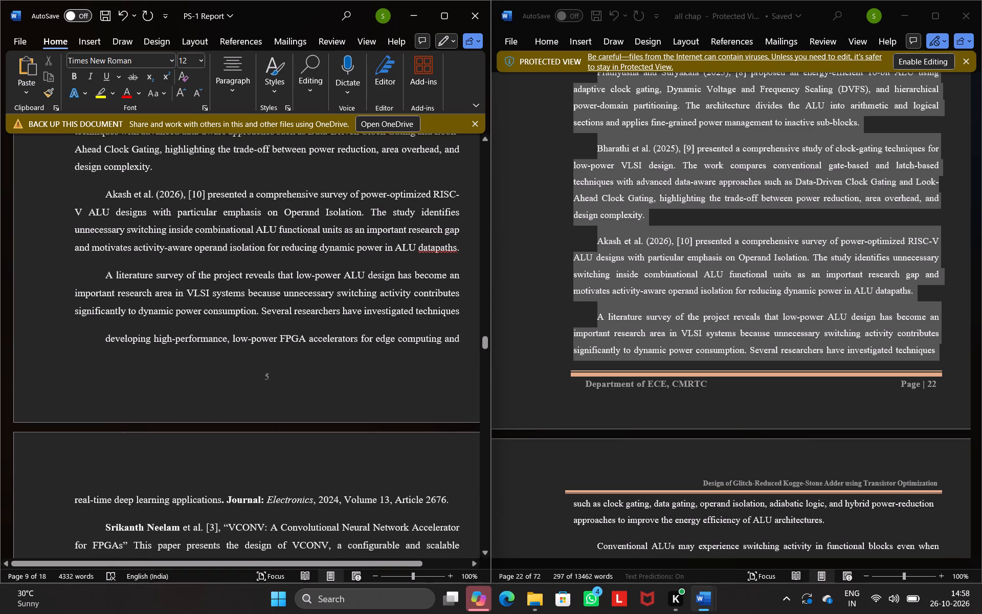
{"action": "scroll", "coordinate": [292, 295], "scroll_direction": "down", "scroll_amount": 1}
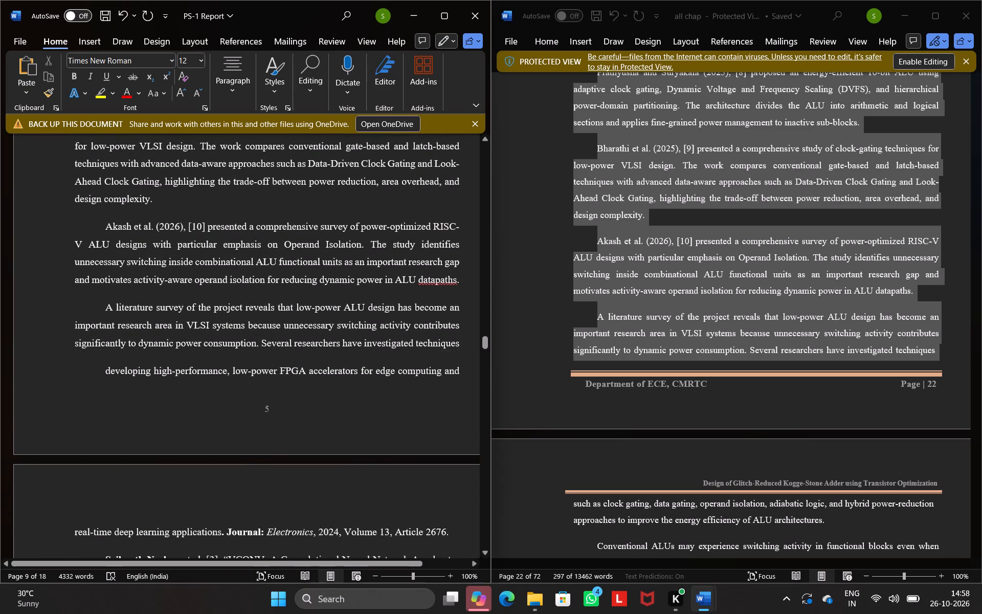
{"action": "scroll", "coordinate": [292, 295], "scroll_direction": "down", "scroll_amount": 2}
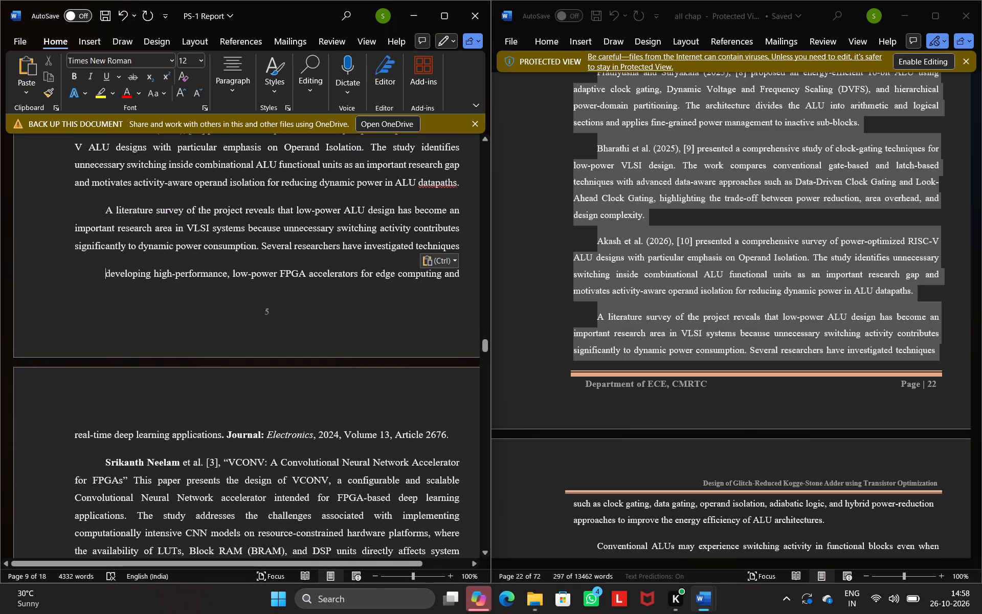
{"action": "scroll", "coordinate": [292, 295], "scroll_direction": "down", "scroll_amount": 1}
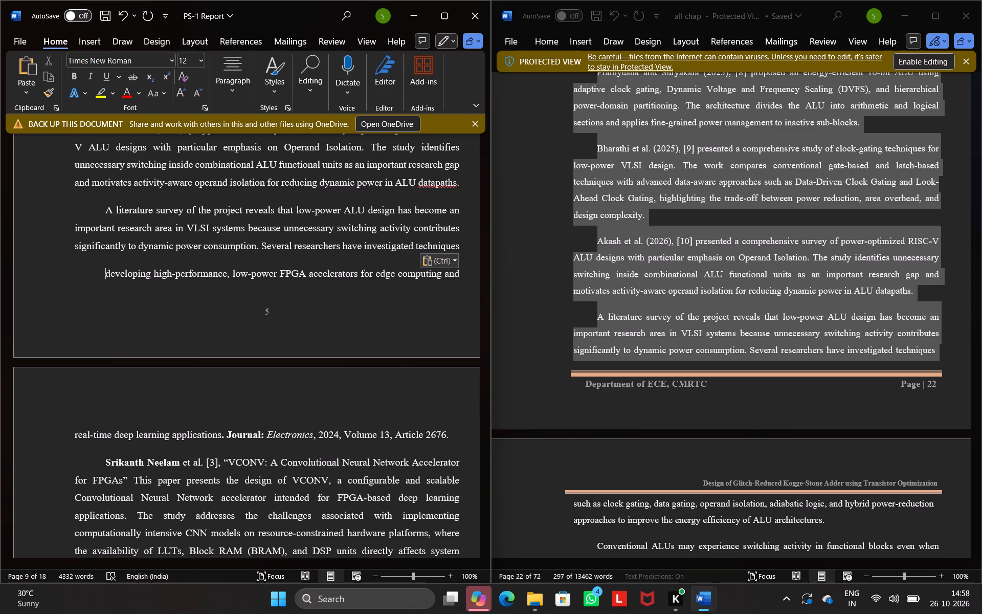
{"action": "left_click", "coordinate": [458, 246]}
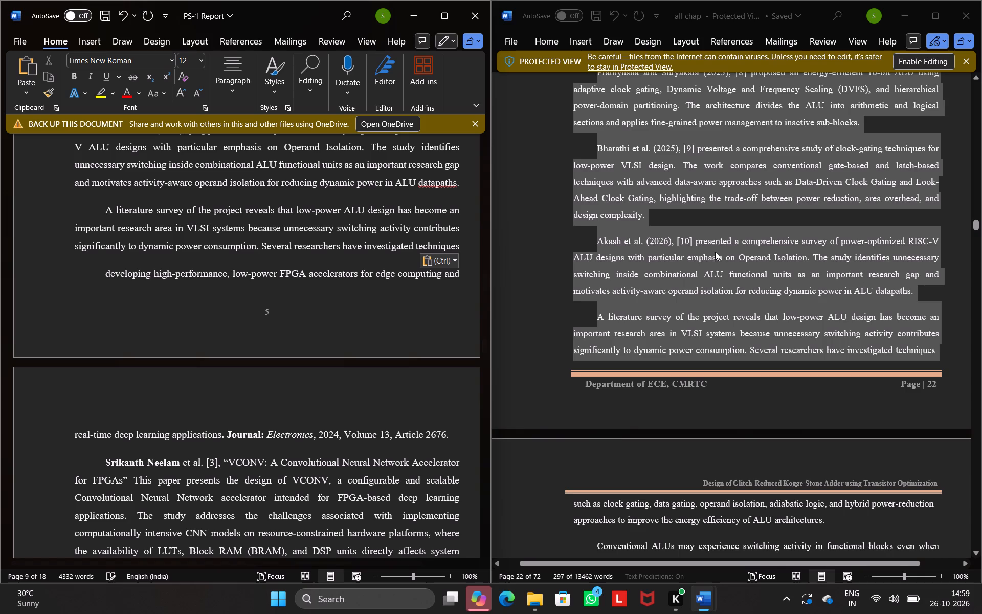
{"action": "scroll", "coordinate": [715, 248], "scroll_direction": "down", "scroll_amount": 1}
{"action": "left_click_drag", "start_coordinate": [574, 443], "coordinate": [831, 453]}
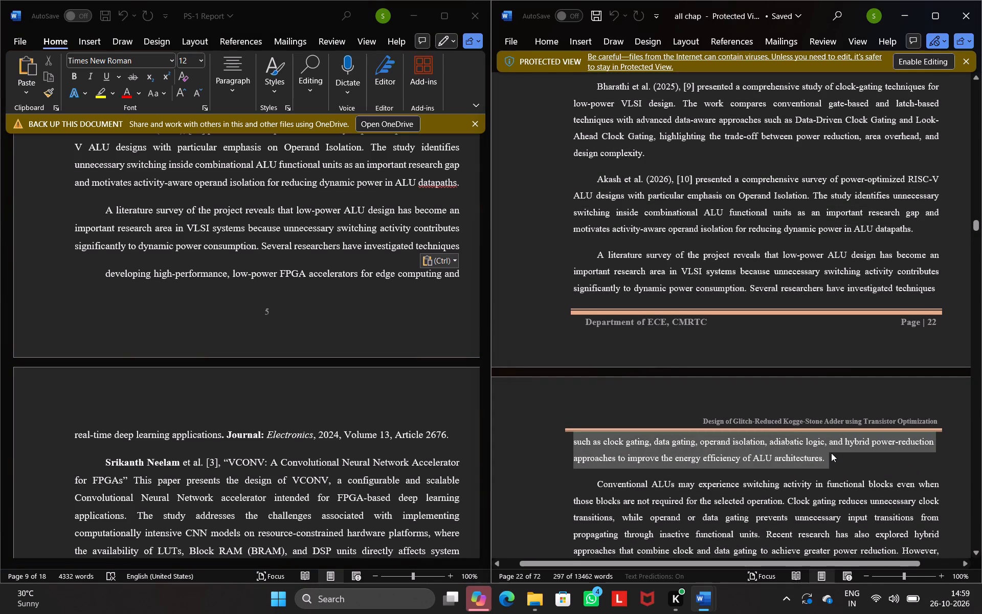
{"action": "key", "text": "ctrl+c"}
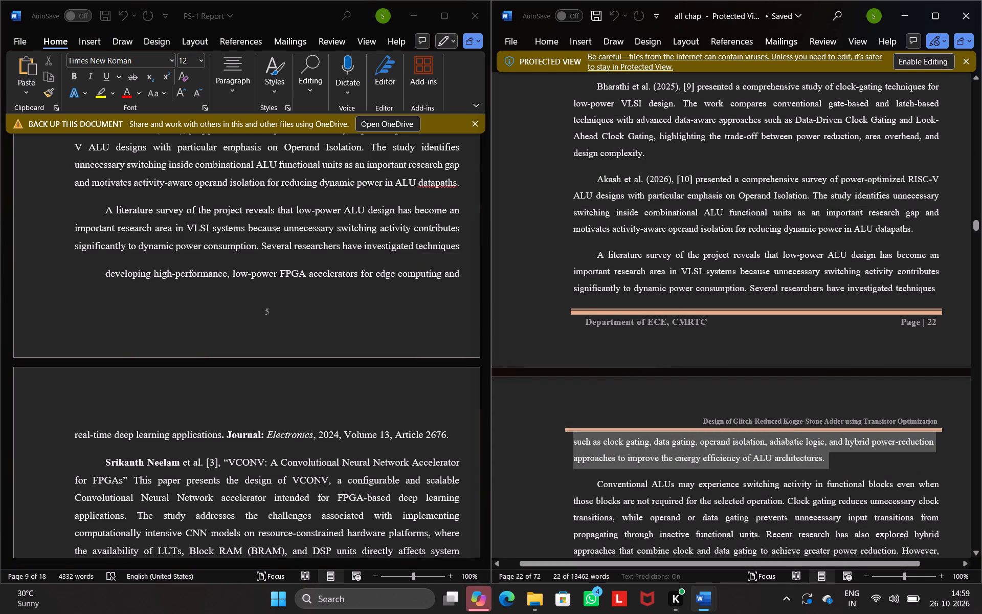
{"action": "left_click", "coordinate": [459, 245]}
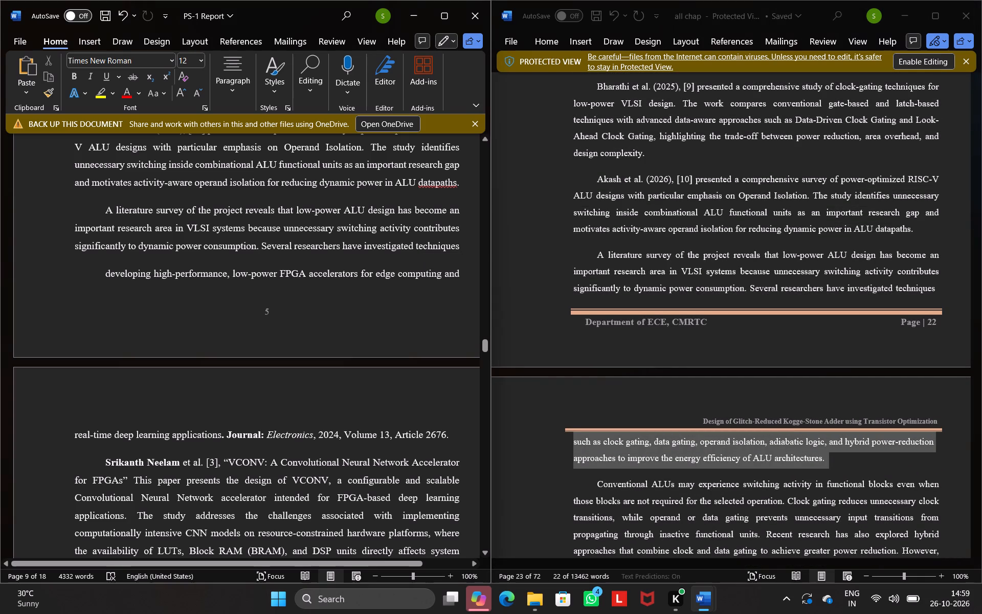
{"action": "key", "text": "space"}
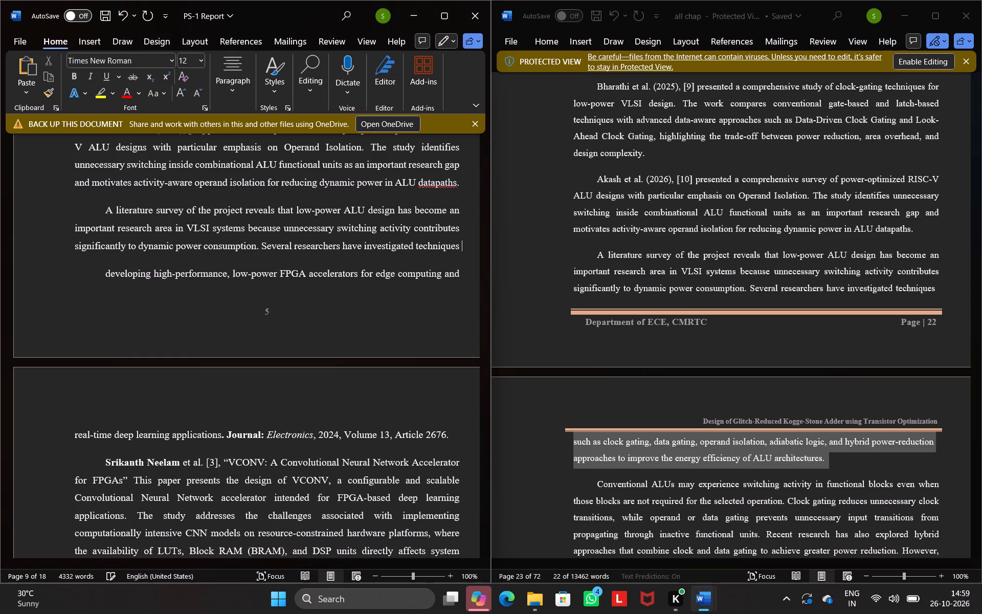
{"action": "key", "text": "ctrl+v"}
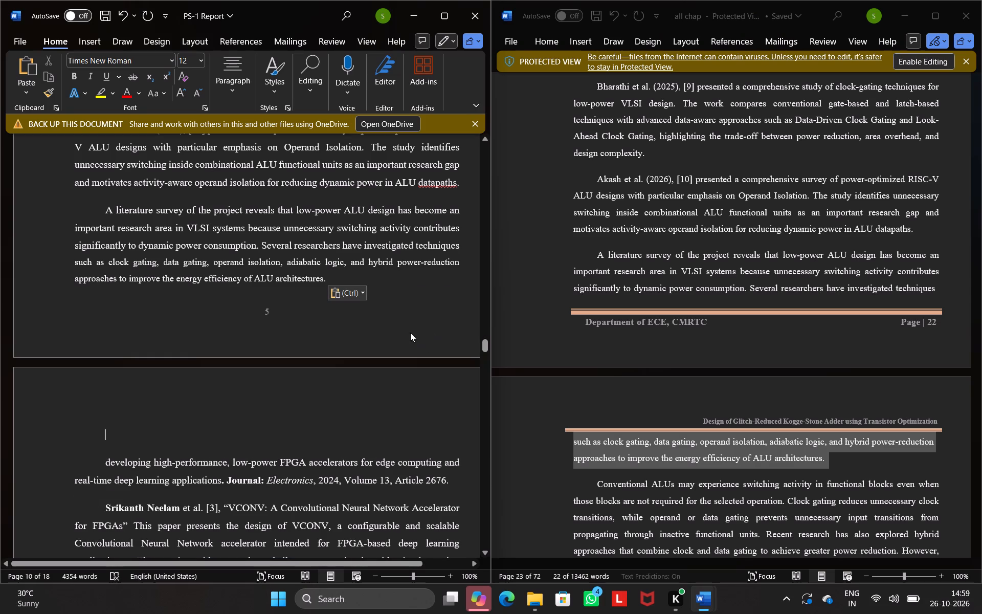
Set the font size of PS-1 Report's pasted lines from "such as clock gating" through "ALU architectures." to 12.
{"action": "scroll", "coordinate": [347, 368], "scroll_direction": "down", "scroll_amount": 1}
{"action": "scroll", "coordinate": [347, 368], "scroll_direction": "up", "scroll_amount": 1}
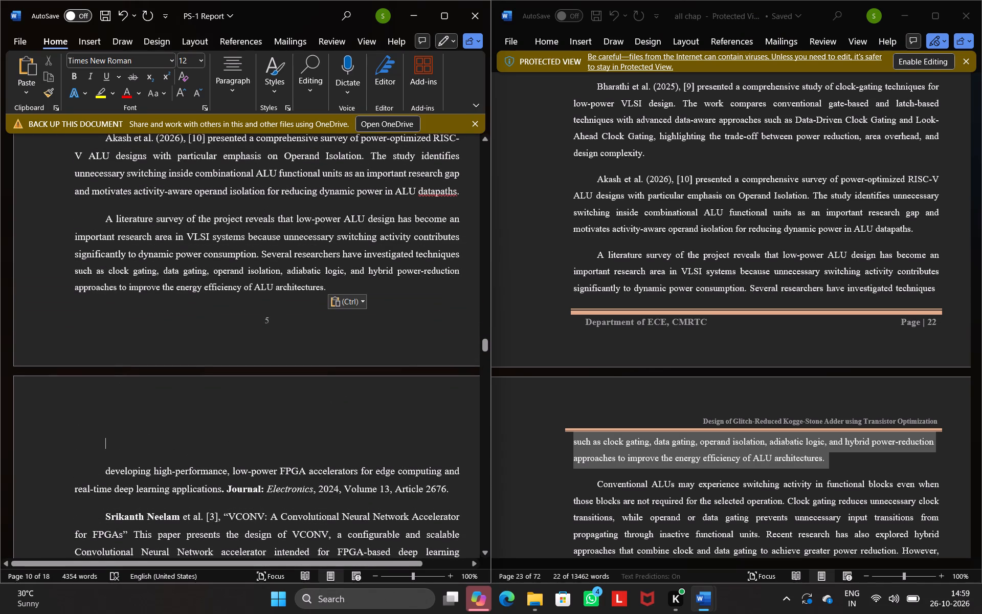
{"action": "left_click", "coordinate": [253, 287]}
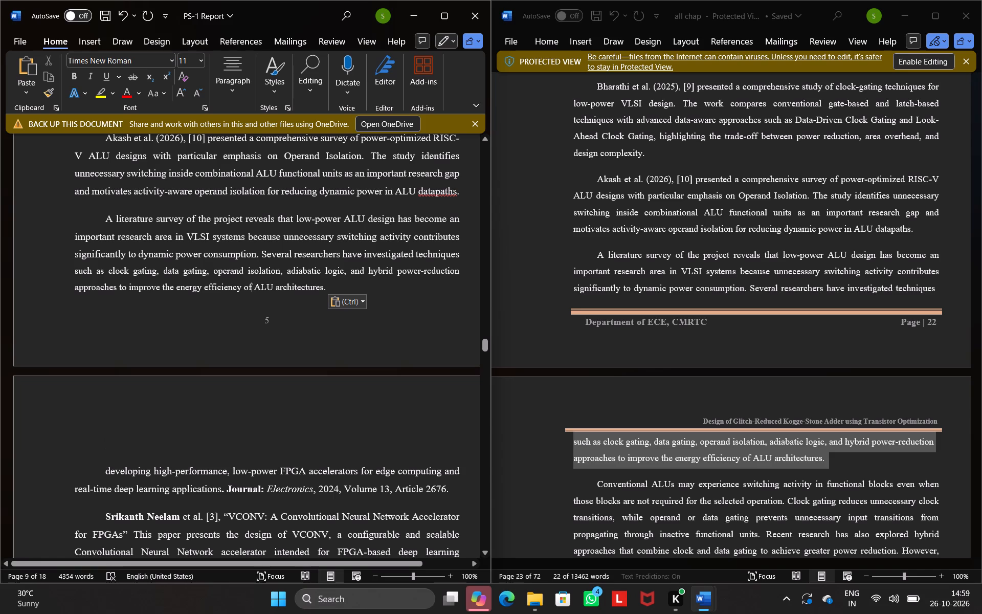
{"action": "left_click", "coordinate": [249, 274]}
{"action": "left_click", "coordinate": [256, 257]}
{"action": "left_click_drag", "start_coordinate": [325, 284], "coordinate": [308, 285]}
{"action": "left_click_drag", "start_coordinate": [308, 285], "coordinate": [68, 273]}
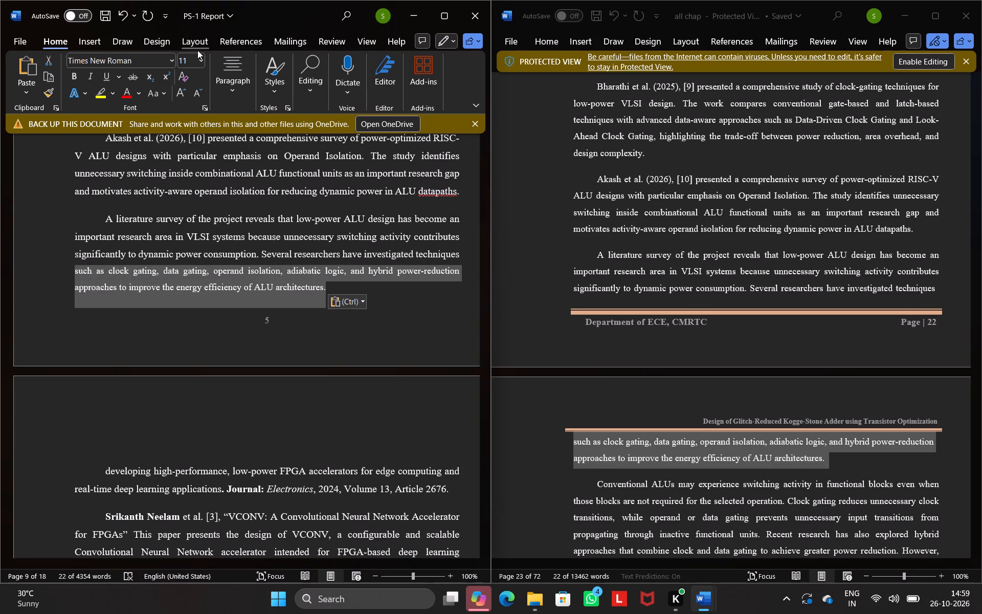
{"action": "left_click", "coordinate": [193, 57]}
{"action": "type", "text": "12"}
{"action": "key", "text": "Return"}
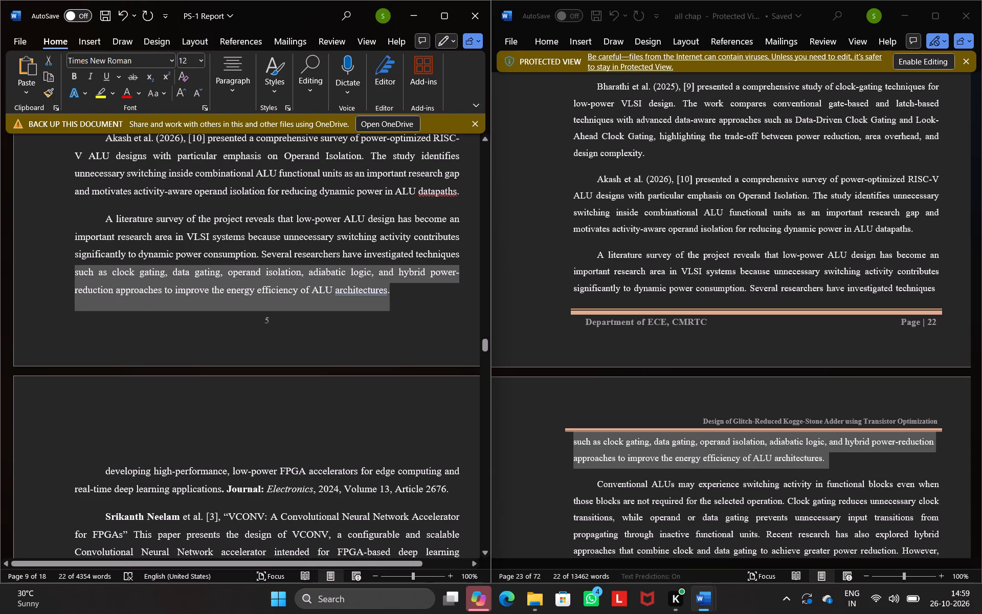
{"action": "left_click", "coordinate": [201, 209]}
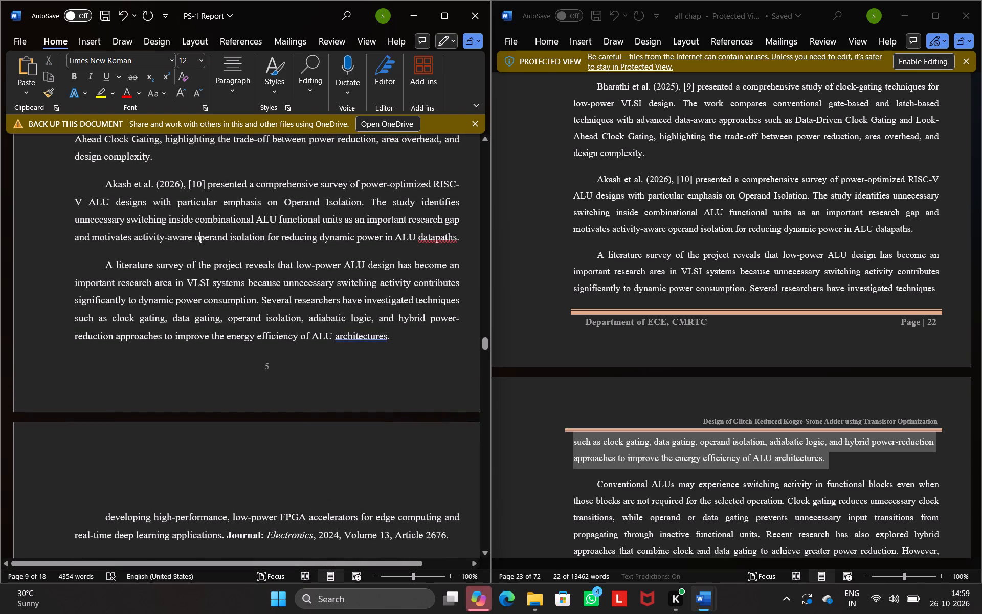
Set the font size of the last two lines of PS-1 Report's reference [4] paragraph, ending "other clock-gating methods.", to 12.
{"action": "left_click", "coordinate": [251, 289]}
{"action": "scroll", "coordinate": [251, 289], "scroll_direction": "up", "scroll_amount": 3}
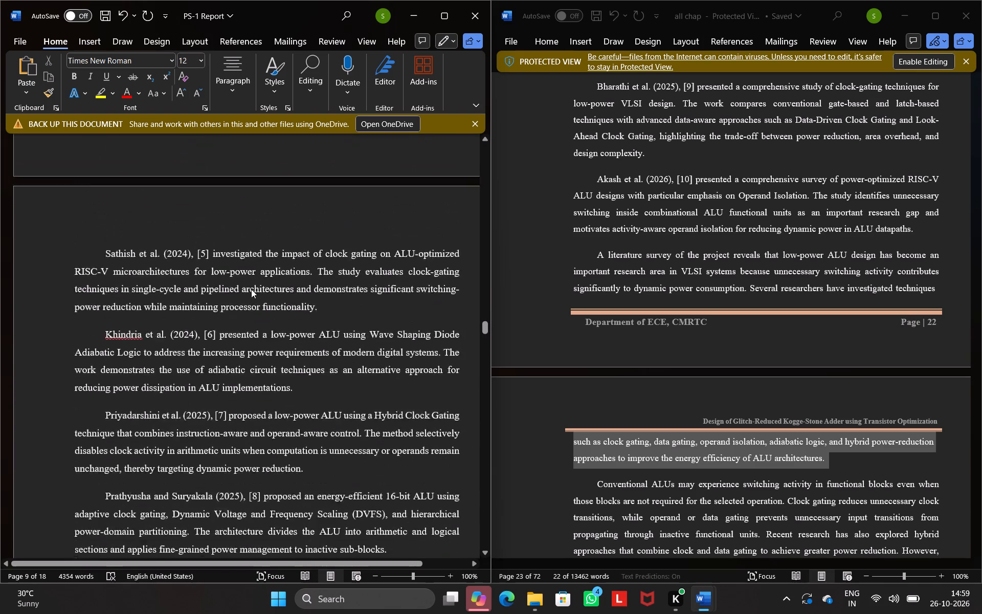
{"action": "scroll", "coordinate": [251, 289], "scroll_direction": "up", "scroll_amount": 3}
{"action": "left_click", "coordinate": [281, 281]}
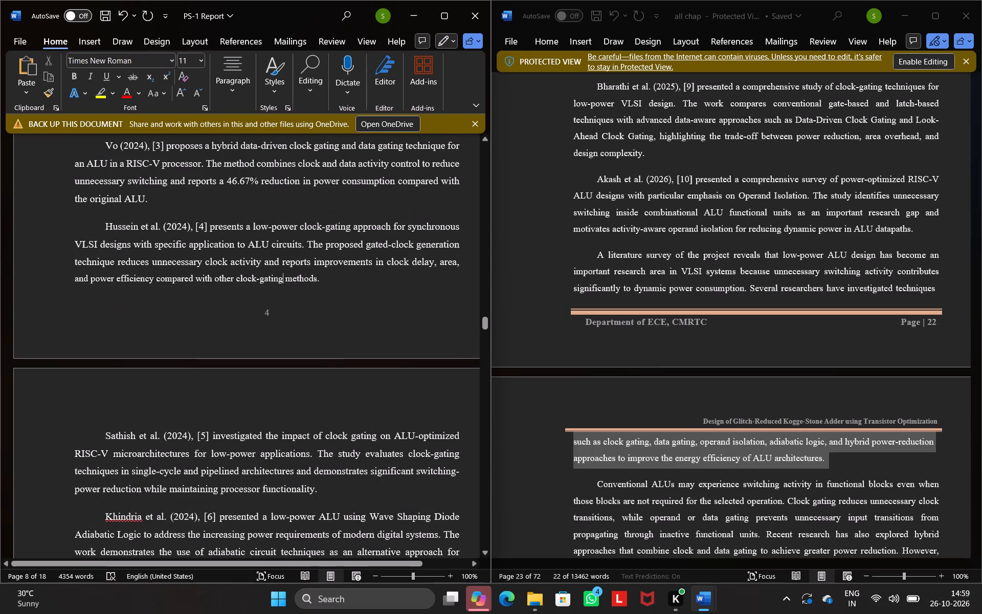
{"action": "left_click_drag", "start_coordinate": [321, 279], "coordinate": [68, 268]}
{"action": "left_click", "coordinate": [185, 60]}
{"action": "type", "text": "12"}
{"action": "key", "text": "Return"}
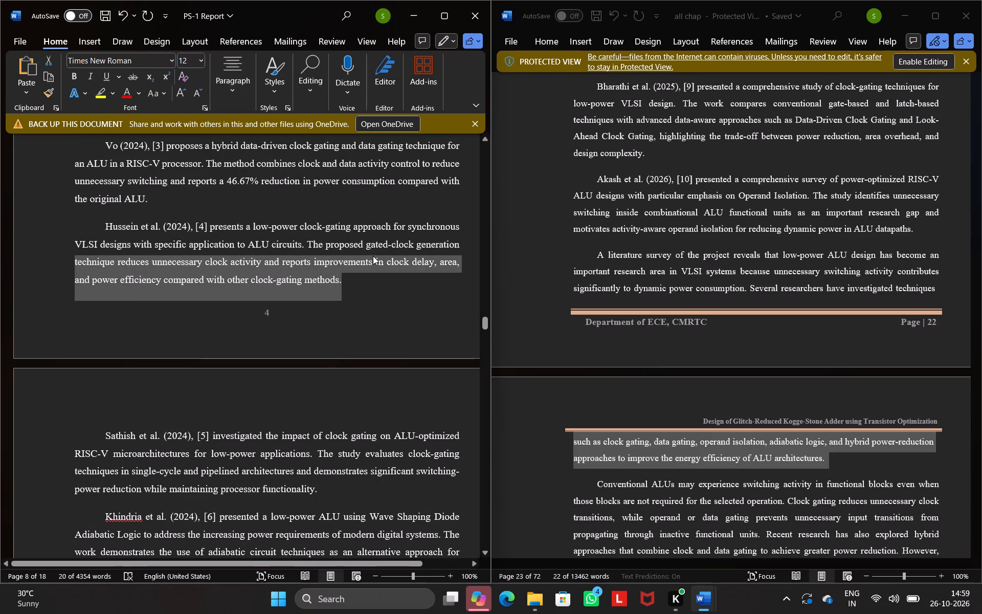
{"action": "left_click", "coordinate": [386, 245]}
{"action": "left_click", "coordinate": [339, 267]}
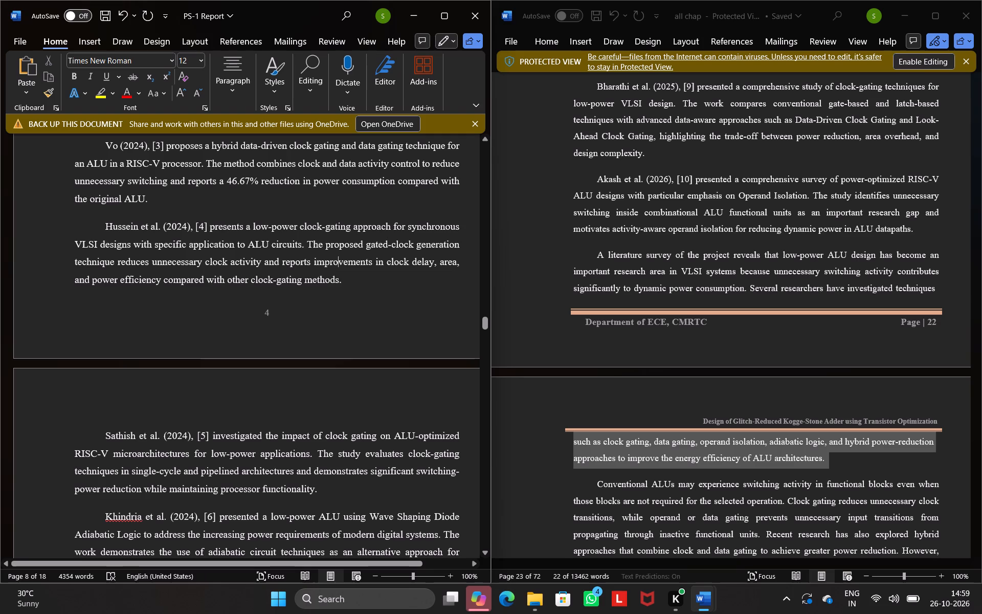
{"action": "left_click", "coordinate": [325, 278]}
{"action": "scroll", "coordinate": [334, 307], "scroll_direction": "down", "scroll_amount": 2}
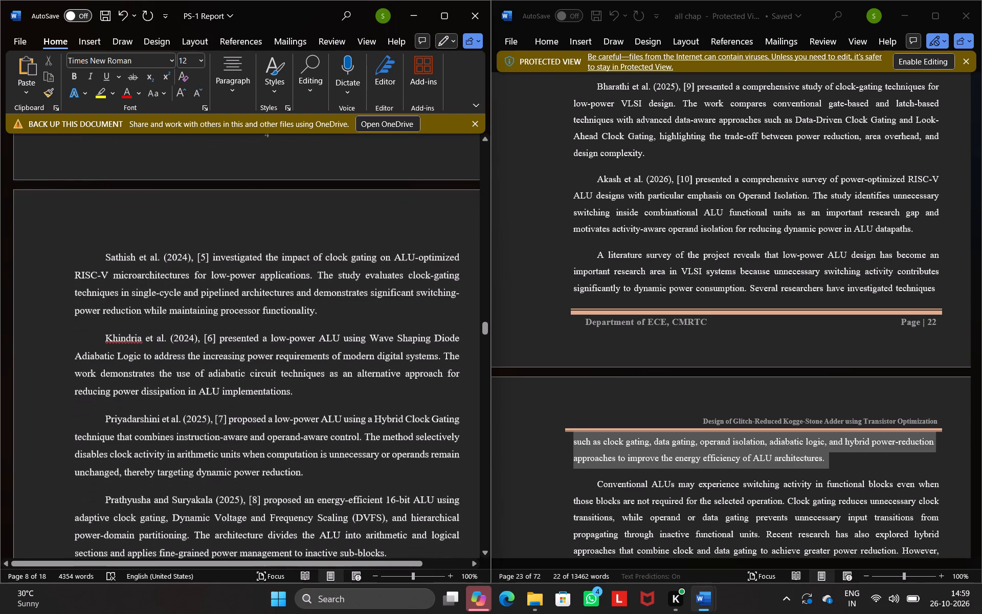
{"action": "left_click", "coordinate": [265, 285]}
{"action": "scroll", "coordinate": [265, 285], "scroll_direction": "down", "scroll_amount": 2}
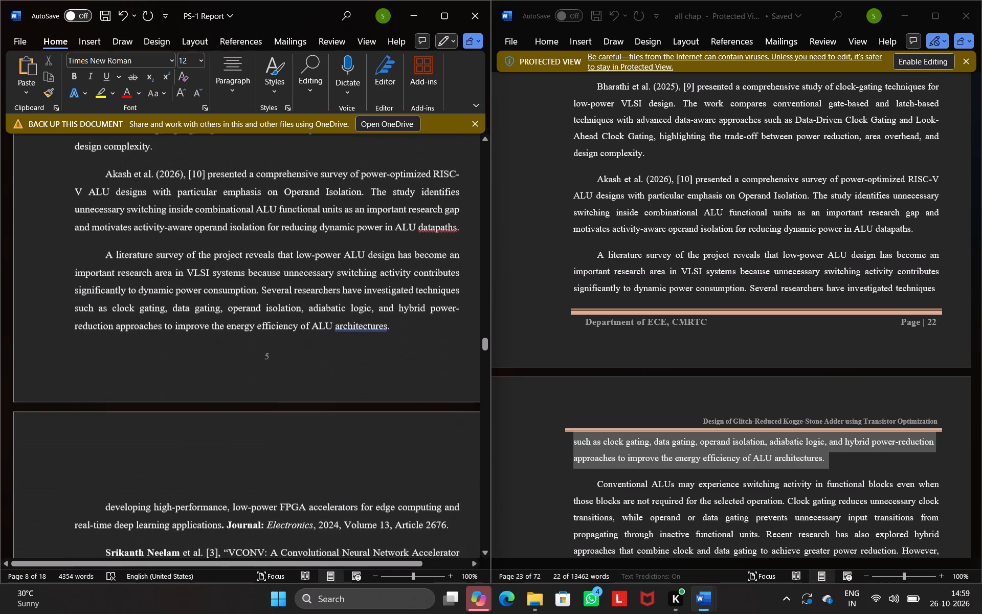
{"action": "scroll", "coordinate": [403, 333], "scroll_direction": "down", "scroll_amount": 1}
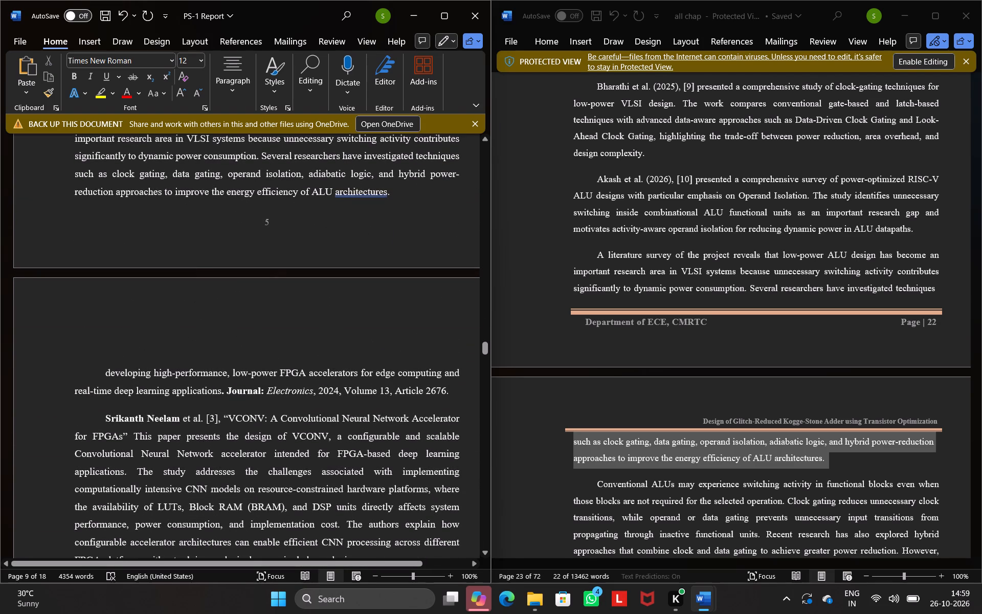
Remove the blank line above PS-1 Report's page 6 paragraph beginning "developing high-performance, low-power FPGA accelerators".
{"action": "left_click", "coordinate": [257, 345]}
{"action": "key", "text": "BackSpace"}
{"action": "key", "text": "BackSpace"}
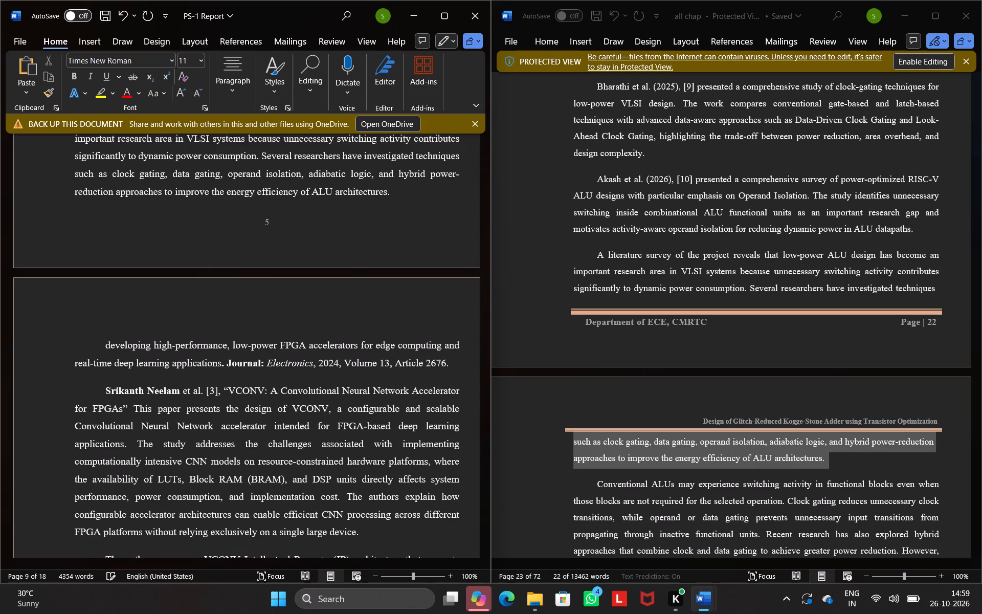
{"action": "key", "text": "Down"}
{"action": "key", "text": "Left"}
{"action": "key", "text": "Left"}
{"action": "key", "text": "Left"}
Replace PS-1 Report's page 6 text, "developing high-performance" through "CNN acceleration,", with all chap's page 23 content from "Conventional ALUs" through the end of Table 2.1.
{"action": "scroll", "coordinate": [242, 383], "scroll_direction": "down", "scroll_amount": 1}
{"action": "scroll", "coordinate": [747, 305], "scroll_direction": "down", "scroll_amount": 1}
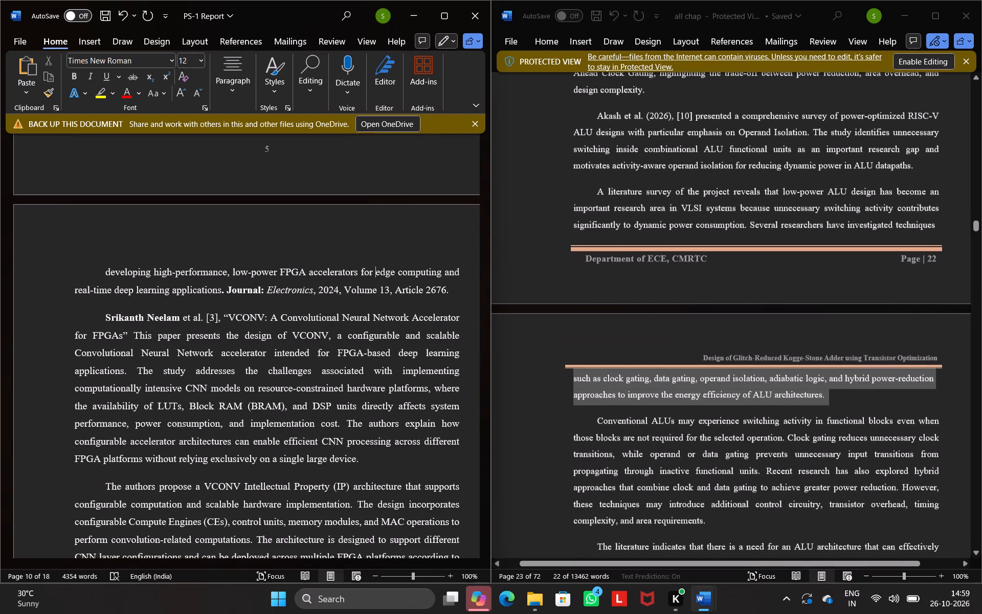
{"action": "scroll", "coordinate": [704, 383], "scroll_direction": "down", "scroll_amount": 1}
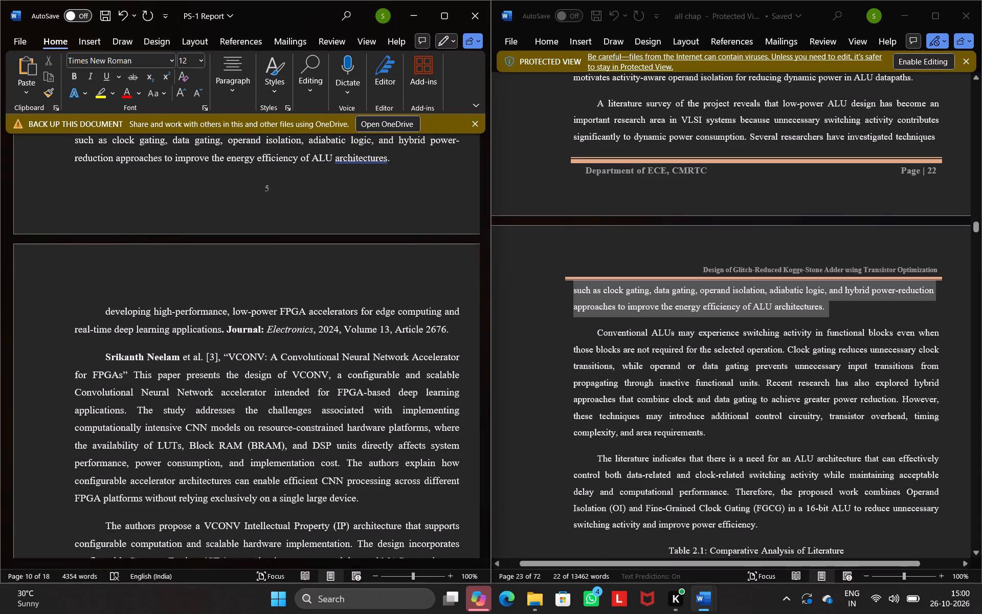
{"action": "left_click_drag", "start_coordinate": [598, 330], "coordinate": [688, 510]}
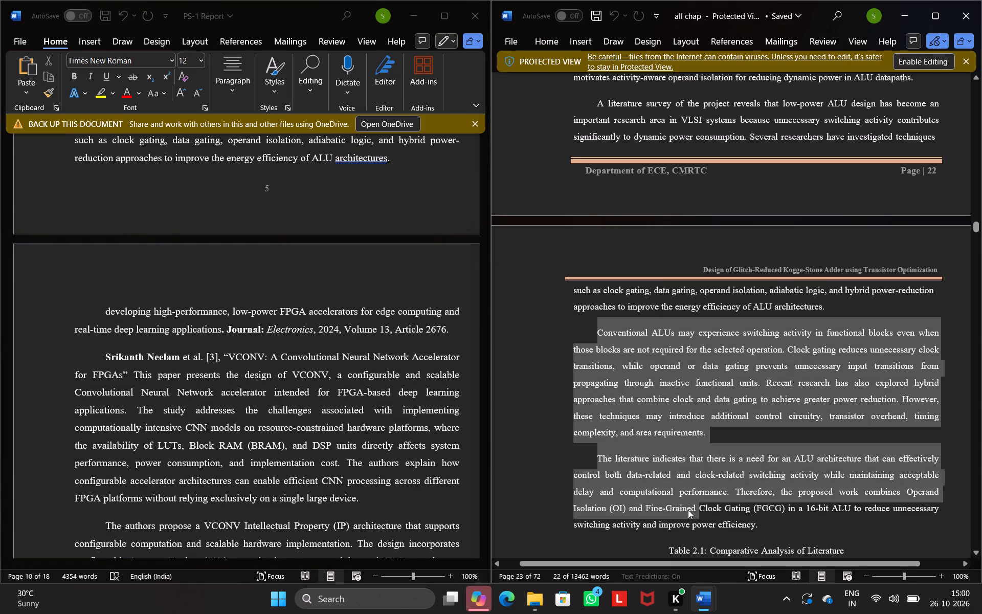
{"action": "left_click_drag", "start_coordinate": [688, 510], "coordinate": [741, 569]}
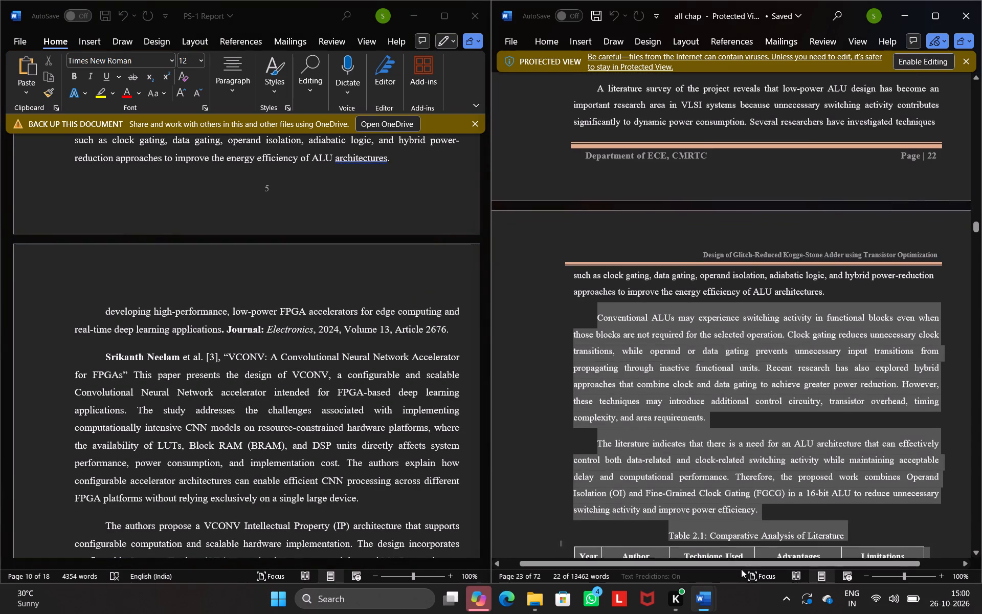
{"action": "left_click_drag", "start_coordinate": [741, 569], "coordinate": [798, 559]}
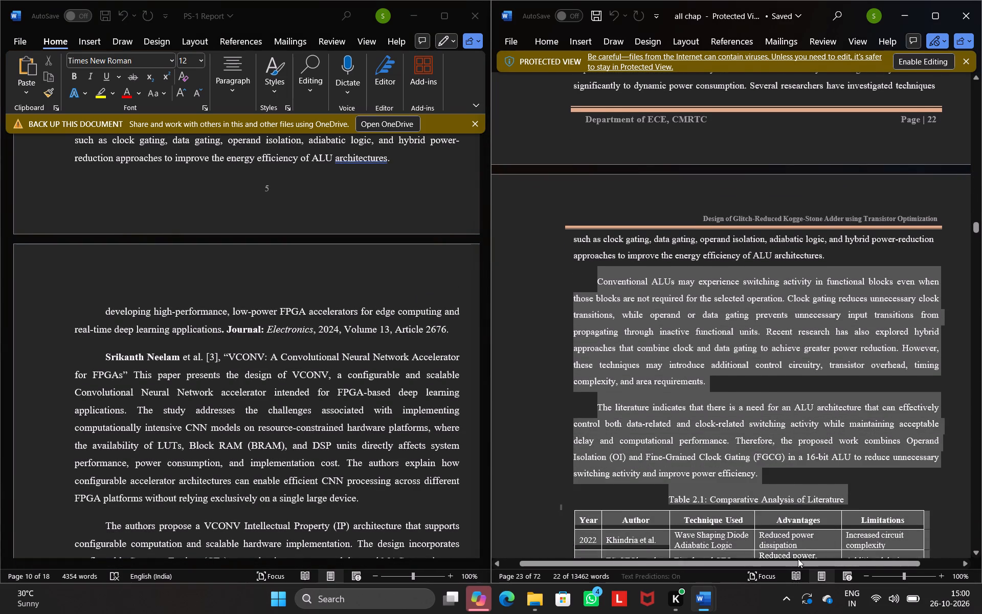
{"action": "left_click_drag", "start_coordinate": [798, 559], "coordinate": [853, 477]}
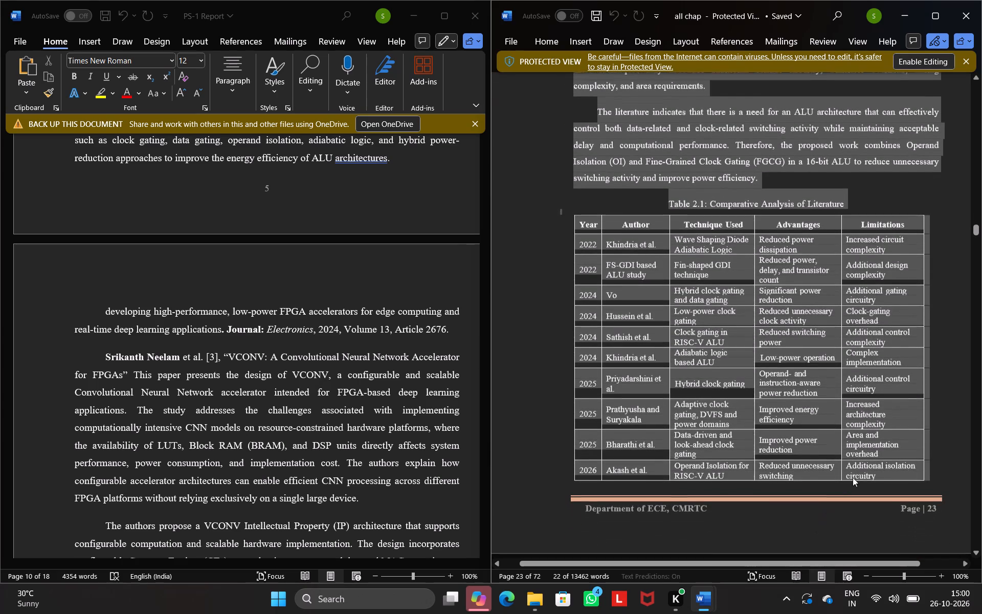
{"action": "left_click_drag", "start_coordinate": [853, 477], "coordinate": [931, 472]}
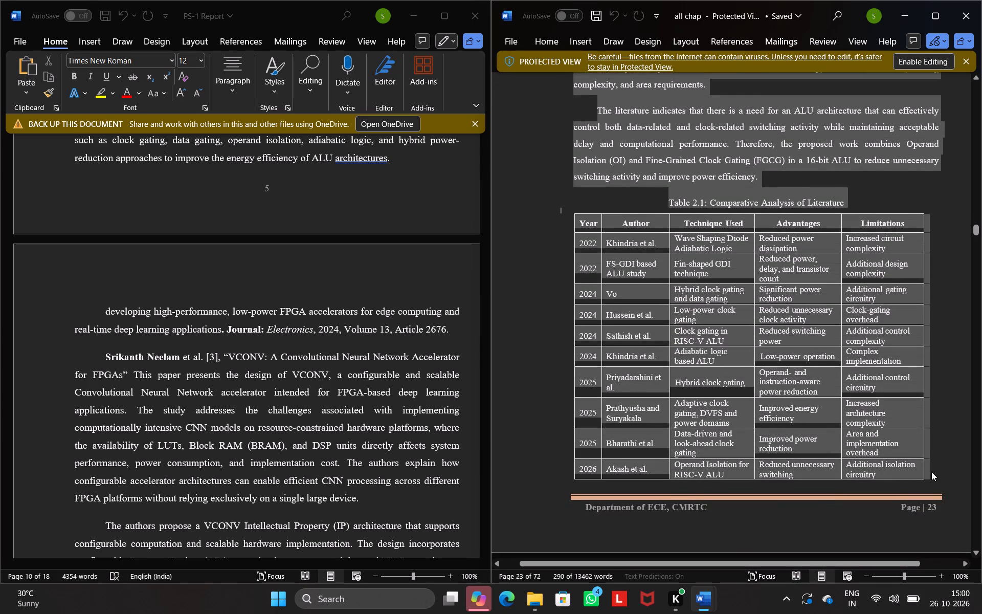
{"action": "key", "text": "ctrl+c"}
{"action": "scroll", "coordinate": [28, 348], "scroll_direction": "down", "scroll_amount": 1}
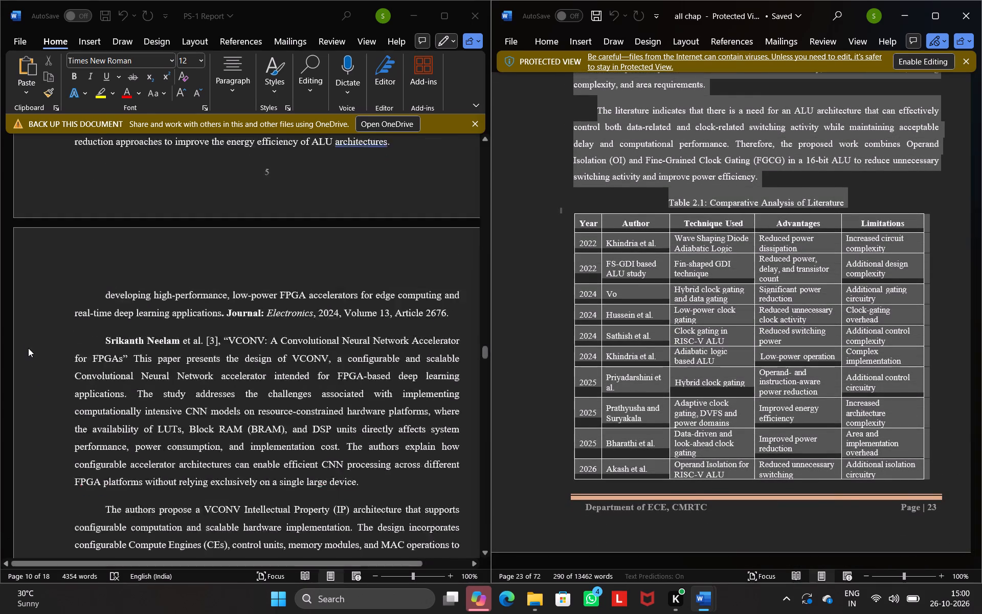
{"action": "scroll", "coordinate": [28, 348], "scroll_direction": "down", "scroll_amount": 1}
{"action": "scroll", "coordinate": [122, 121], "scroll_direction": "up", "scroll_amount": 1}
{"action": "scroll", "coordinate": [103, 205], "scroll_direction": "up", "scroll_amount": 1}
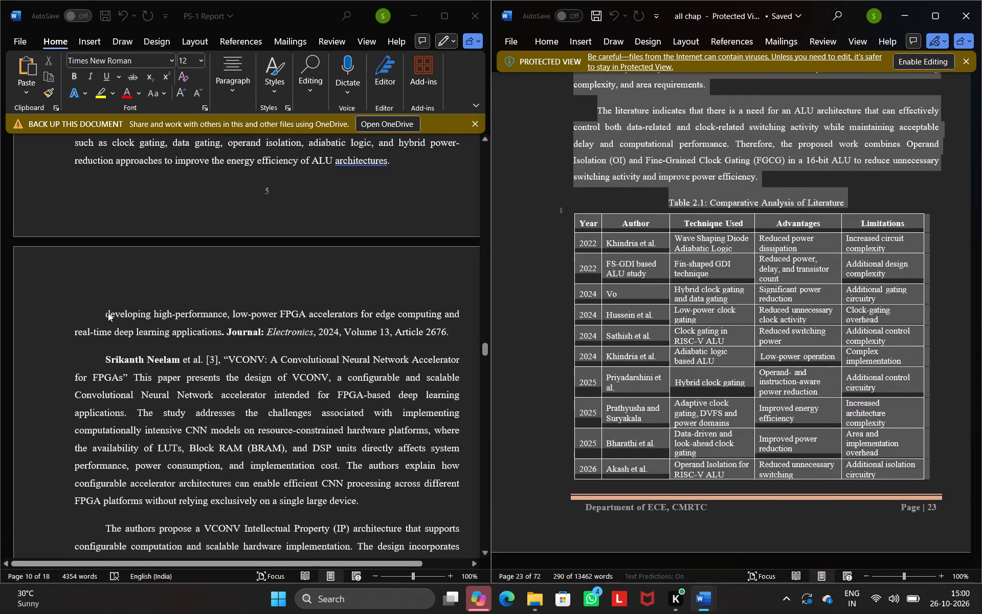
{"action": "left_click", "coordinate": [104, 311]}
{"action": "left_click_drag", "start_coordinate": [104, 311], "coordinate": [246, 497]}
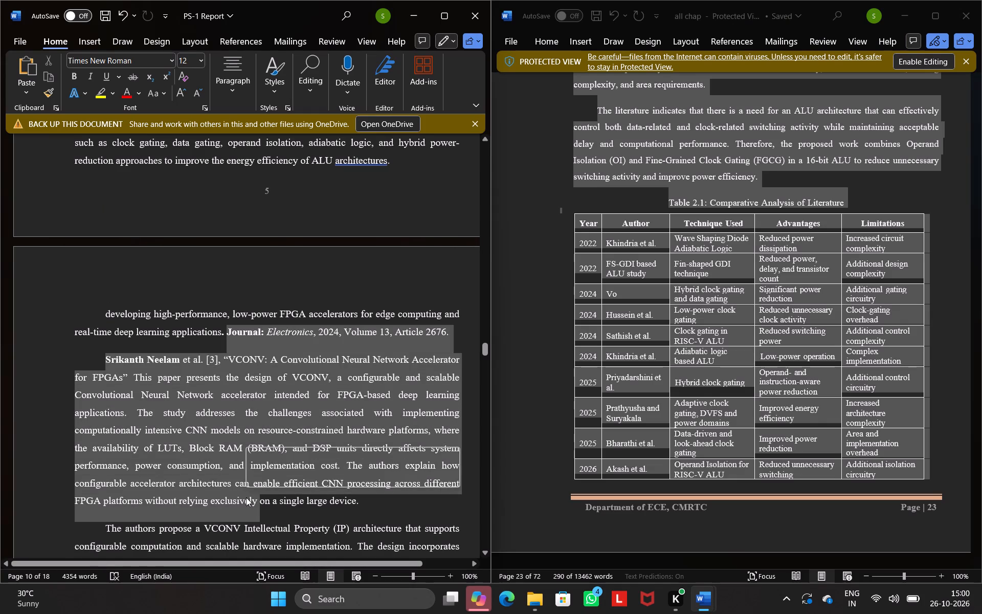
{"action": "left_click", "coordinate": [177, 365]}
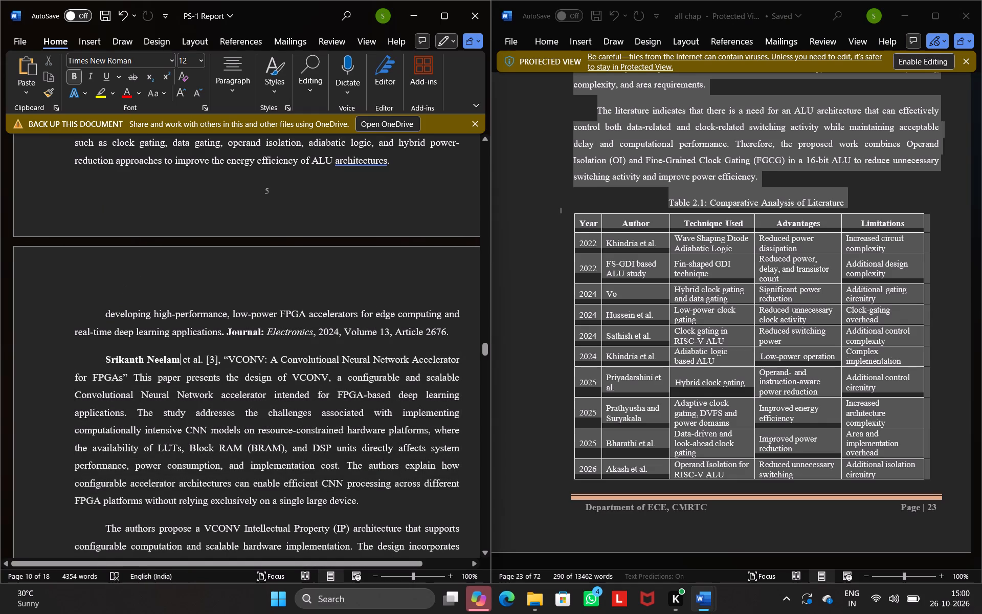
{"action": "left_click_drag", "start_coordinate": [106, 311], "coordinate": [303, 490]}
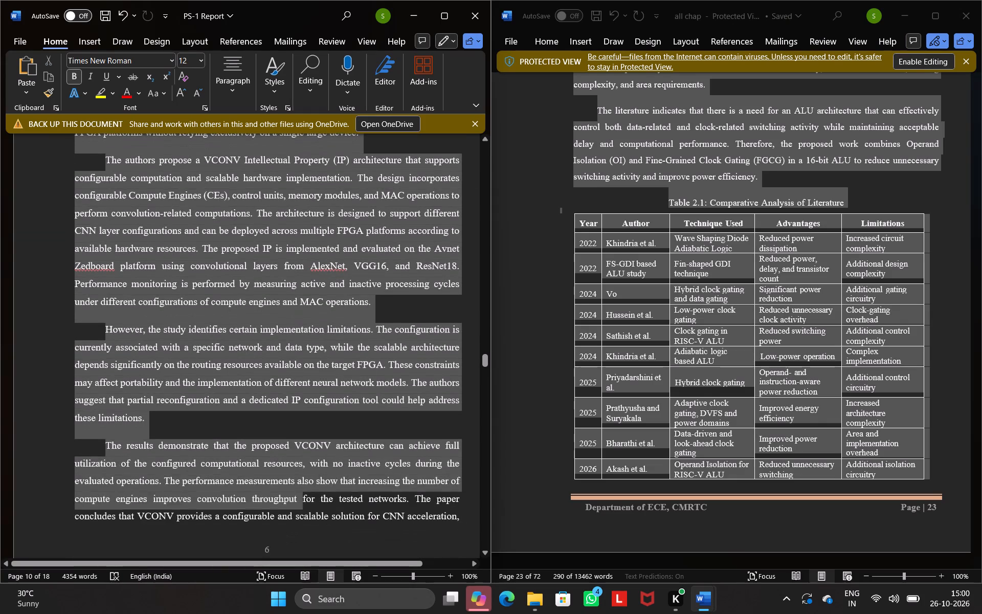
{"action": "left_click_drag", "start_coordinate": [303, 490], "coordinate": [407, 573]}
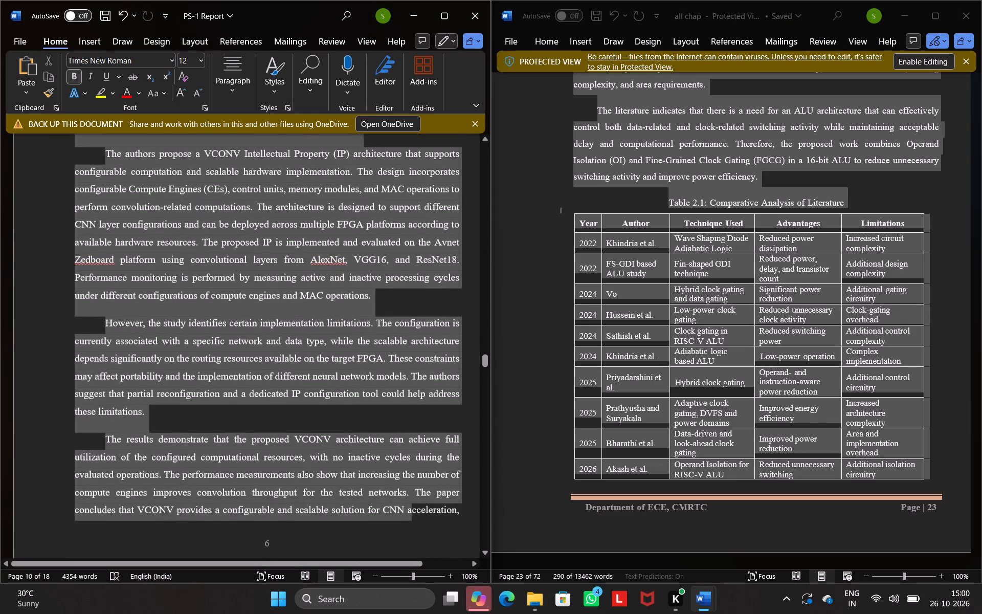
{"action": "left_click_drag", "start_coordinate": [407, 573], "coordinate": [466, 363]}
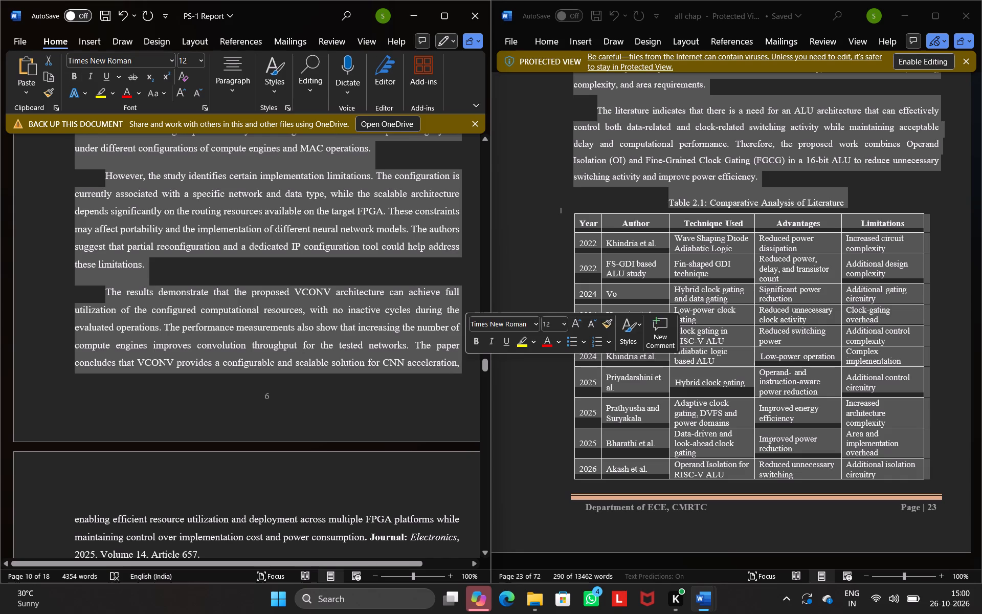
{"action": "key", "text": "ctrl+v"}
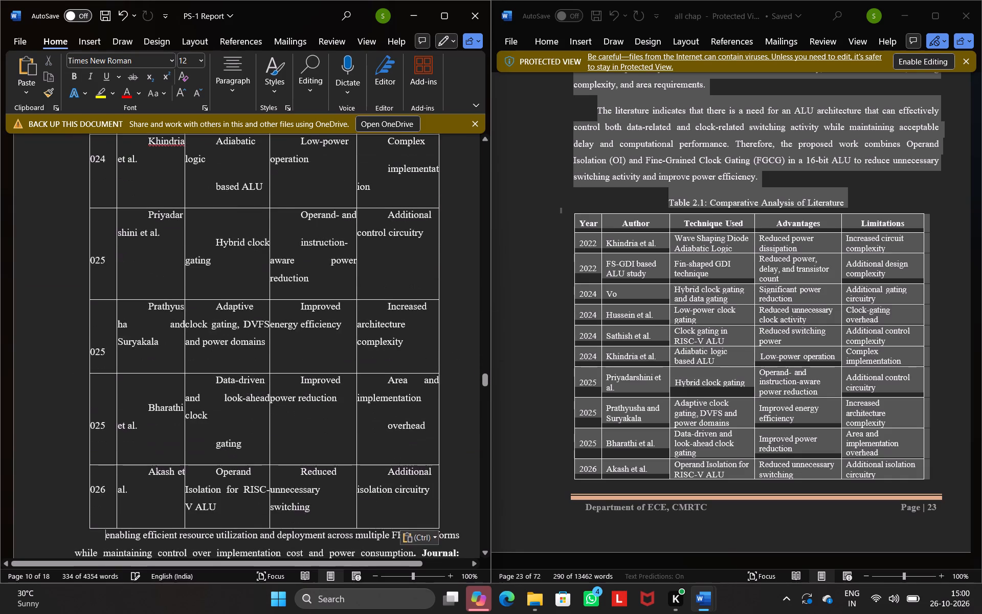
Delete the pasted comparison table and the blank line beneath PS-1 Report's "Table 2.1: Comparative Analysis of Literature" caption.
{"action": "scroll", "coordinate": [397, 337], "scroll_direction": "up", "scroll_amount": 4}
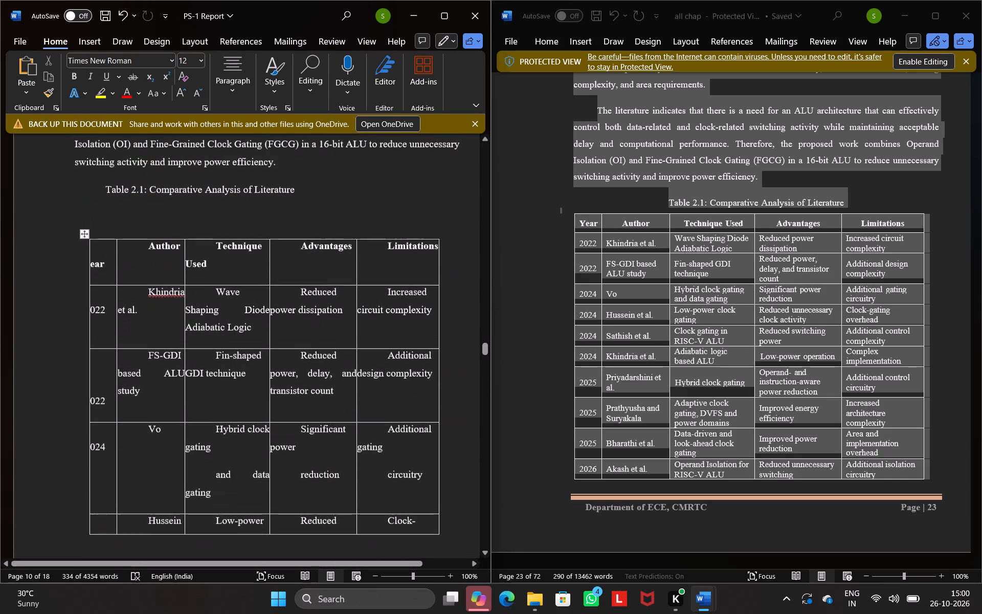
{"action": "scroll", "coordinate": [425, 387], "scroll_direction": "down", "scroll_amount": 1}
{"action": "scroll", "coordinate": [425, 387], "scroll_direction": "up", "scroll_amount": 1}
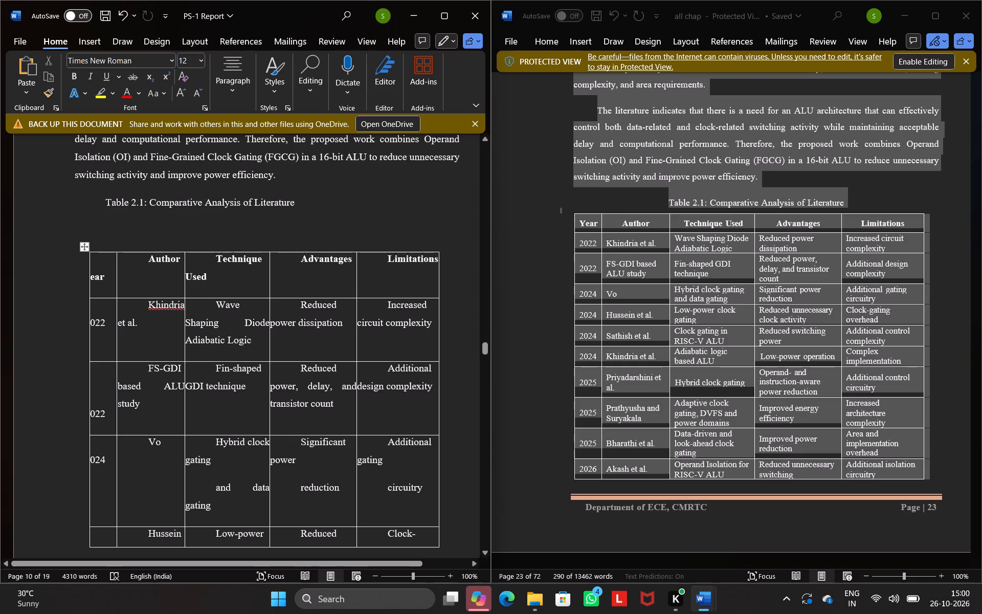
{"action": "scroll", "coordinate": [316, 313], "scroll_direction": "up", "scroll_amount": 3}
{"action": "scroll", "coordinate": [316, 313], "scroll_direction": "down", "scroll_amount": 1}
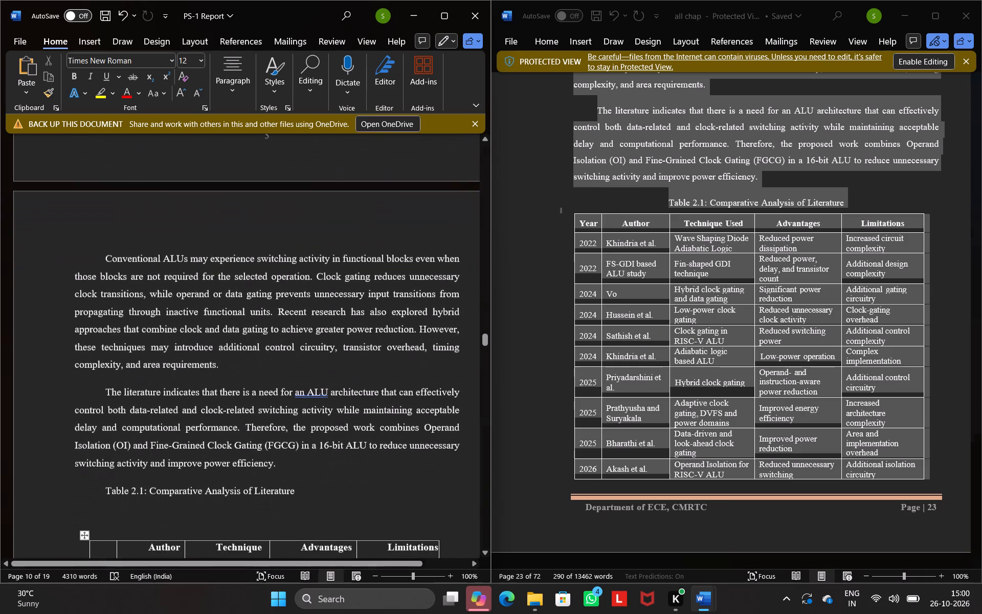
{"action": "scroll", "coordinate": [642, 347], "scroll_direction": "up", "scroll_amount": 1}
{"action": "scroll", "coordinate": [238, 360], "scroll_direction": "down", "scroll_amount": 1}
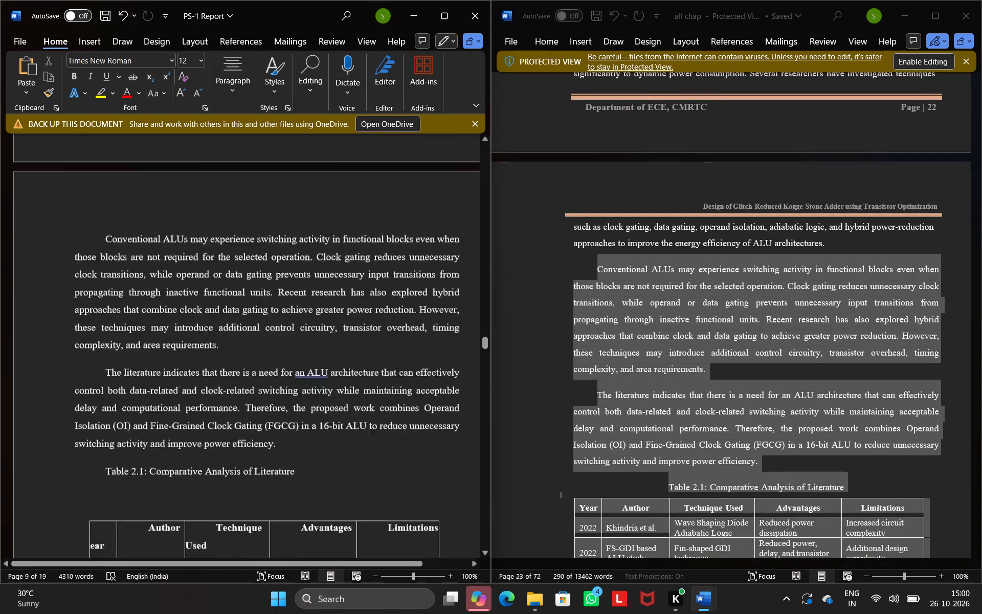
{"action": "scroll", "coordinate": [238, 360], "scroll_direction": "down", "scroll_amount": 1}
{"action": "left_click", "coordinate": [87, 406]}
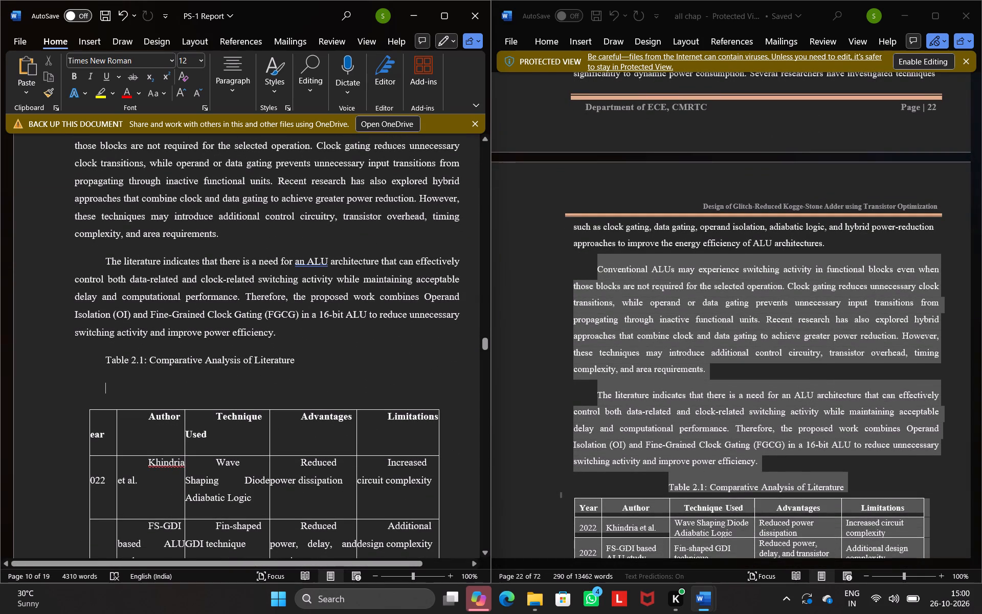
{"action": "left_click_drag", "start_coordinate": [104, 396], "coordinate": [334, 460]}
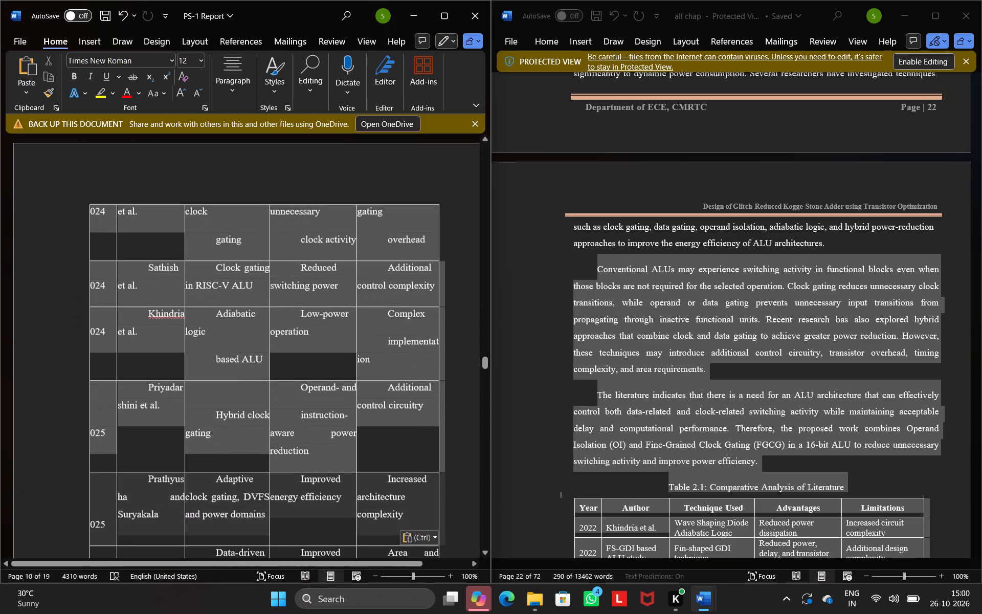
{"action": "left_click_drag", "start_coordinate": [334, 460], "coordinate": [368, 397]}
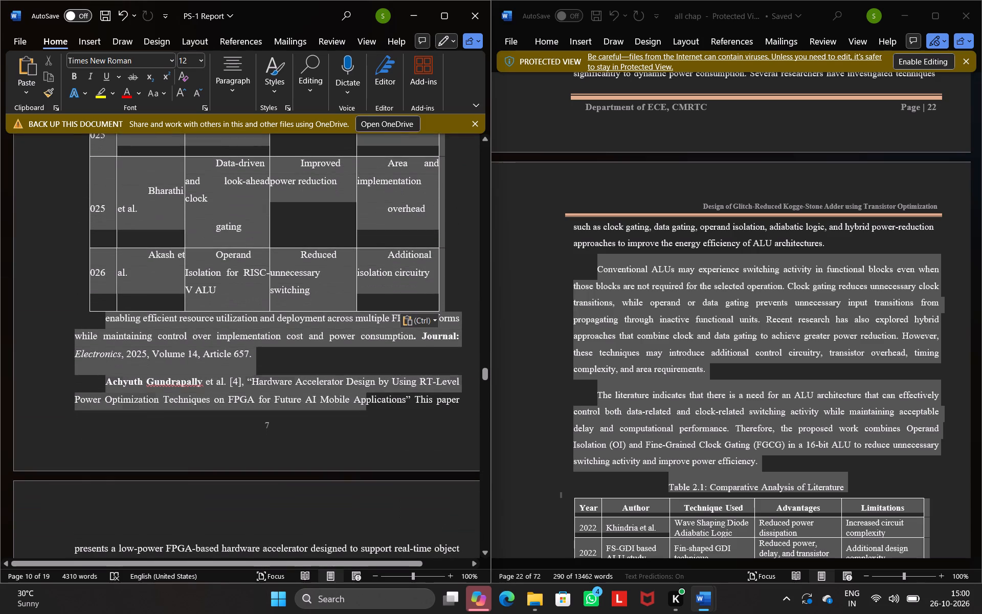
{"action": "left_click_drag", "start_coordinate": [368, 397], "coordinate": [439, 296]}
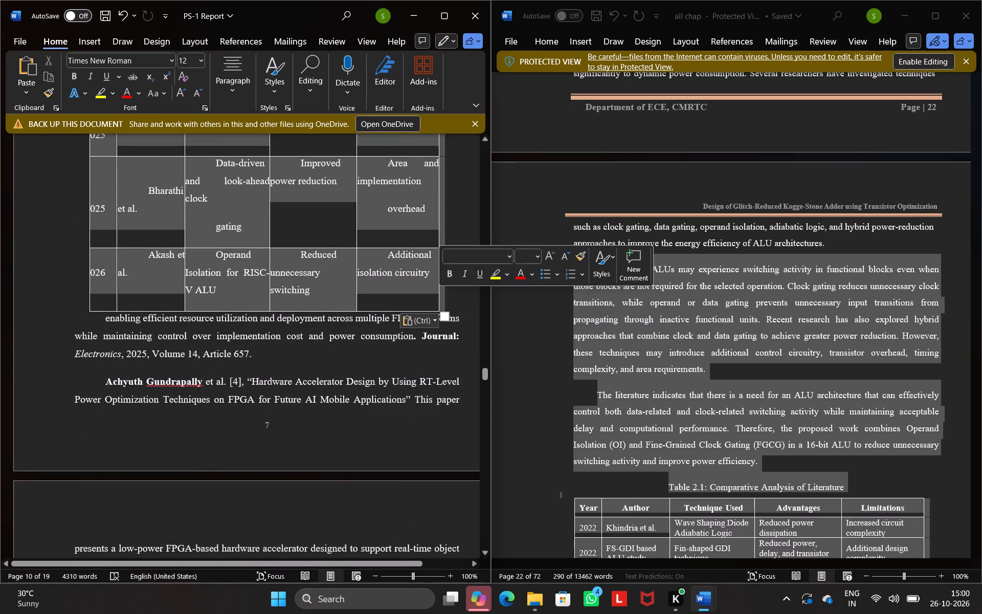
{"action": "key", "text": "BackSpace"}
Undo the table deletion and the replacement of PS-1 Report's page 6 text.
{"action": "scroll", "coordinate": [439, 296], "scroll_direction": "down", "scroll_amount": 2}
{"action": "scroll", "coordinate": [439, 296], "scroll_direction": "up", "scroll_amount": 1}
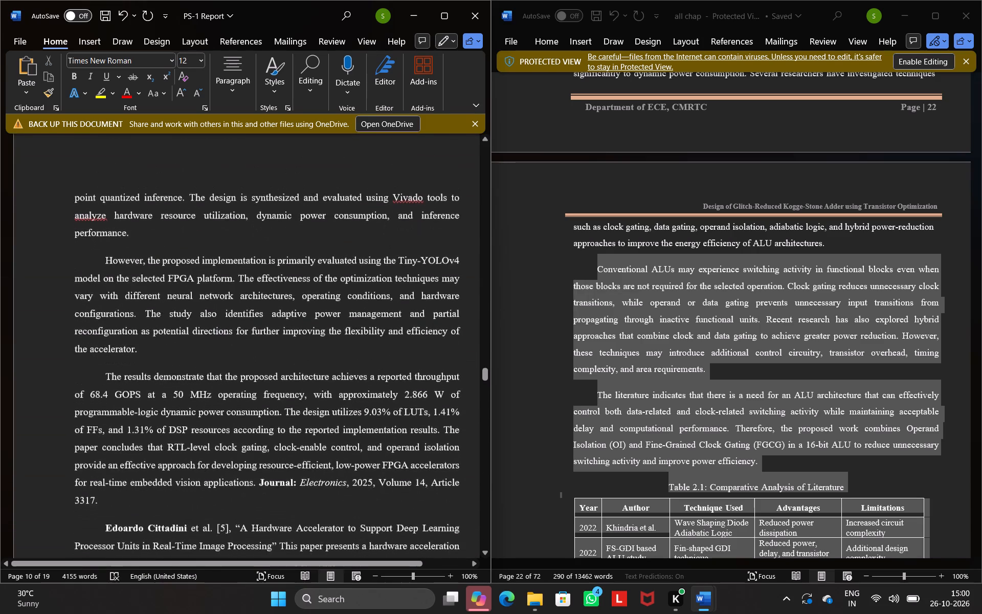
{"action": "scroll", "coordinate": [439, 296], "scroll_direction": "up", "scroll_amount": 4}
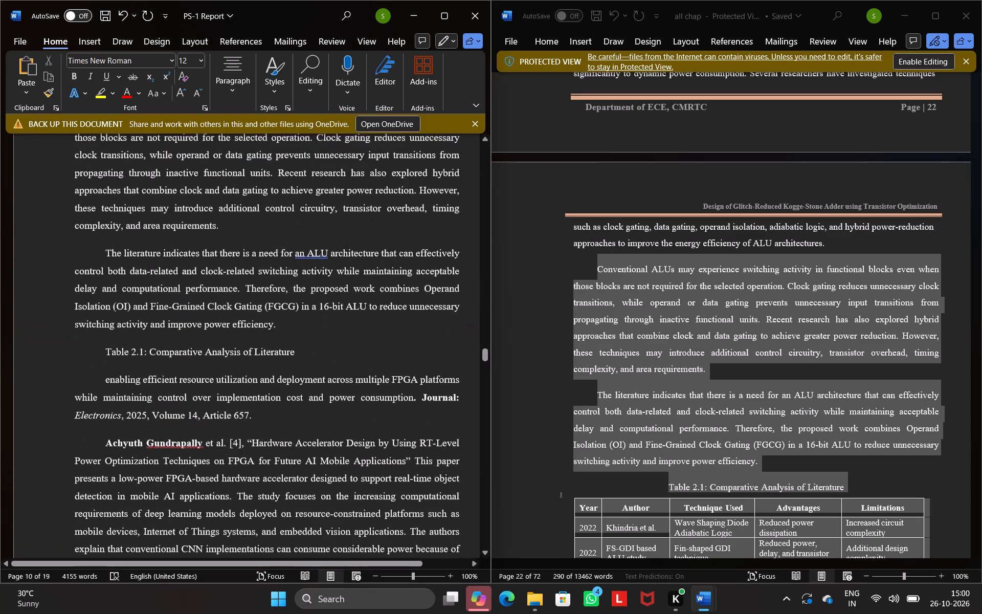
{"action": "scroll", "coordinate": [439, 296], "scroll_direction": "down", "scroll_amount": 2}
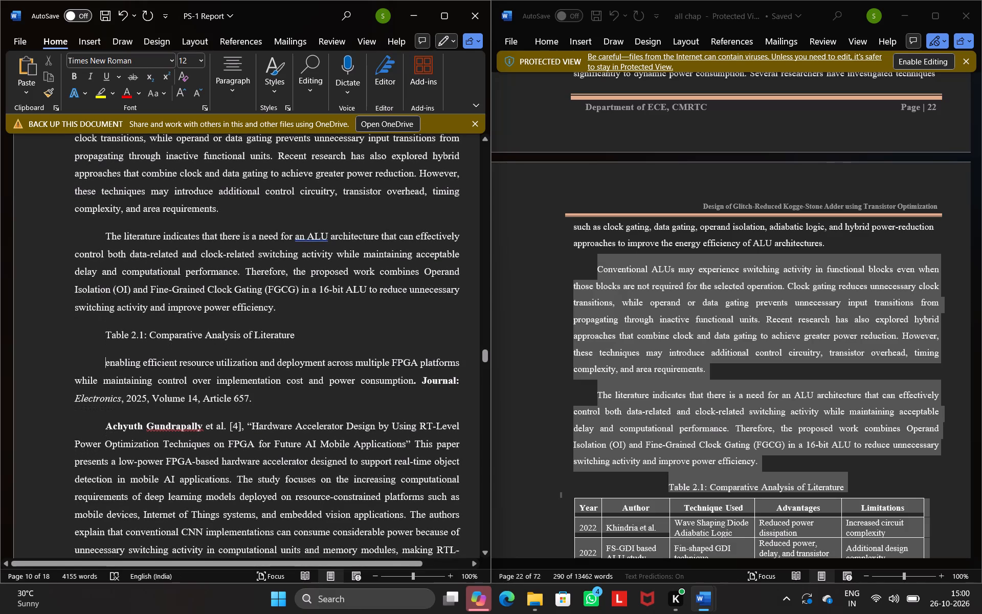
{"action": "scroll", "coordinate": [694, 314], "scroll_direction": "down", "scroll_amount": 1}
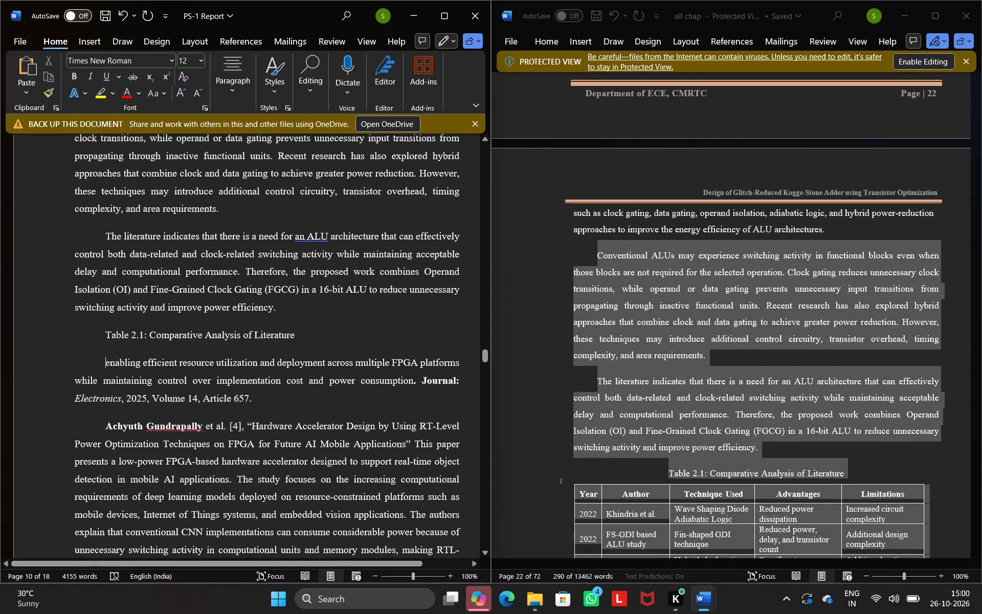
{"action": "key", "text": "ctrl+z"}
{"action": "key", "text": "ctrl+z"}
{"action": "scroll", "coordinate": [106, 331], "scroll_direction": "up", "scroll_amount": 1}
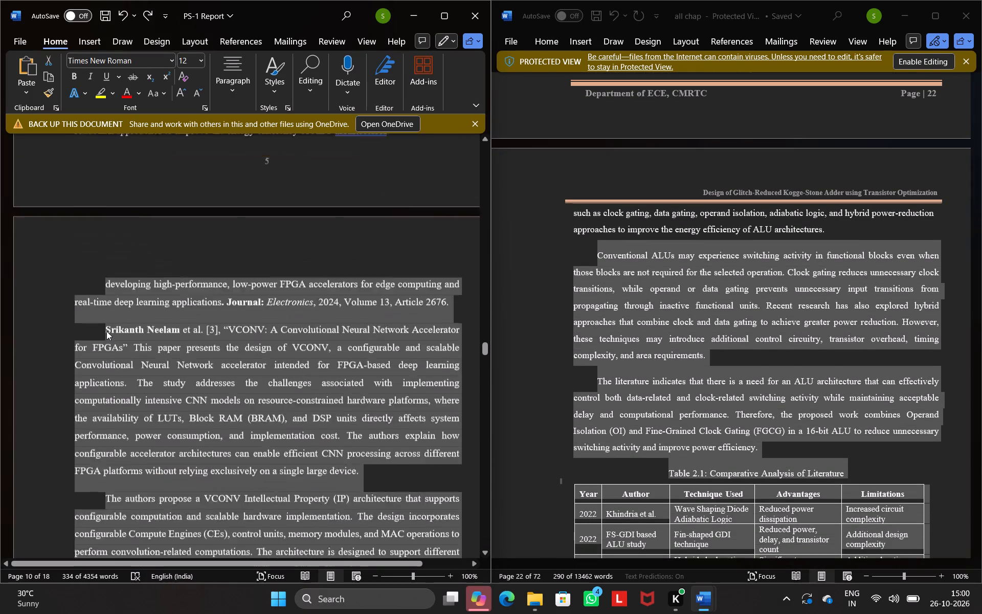
Replace PS-1 Report's page 6 text, "developing high-performance" through "single large device.", with all chap's page 23 text from "Conventional ALUs" through "improve power efficiency".
{"action": "scroll", "coordinate": [106, 331], "scroll_direction": "up", "scroll_amount": 1}
{"action": "scroll", "coordinate": [237, 361], "scroll_direction": "down", "scroll_amount": 1}
{"action": "scroll", "coordinate": [640, 407], "scroll_direction": "down", "scroll_amount": 2}
{"action": "left_click", "coordinate": [649, 331]}
{"action": "scroll", "coordinate": [225, 281], "scroll_direction": "up", "scroll_amount": 1}
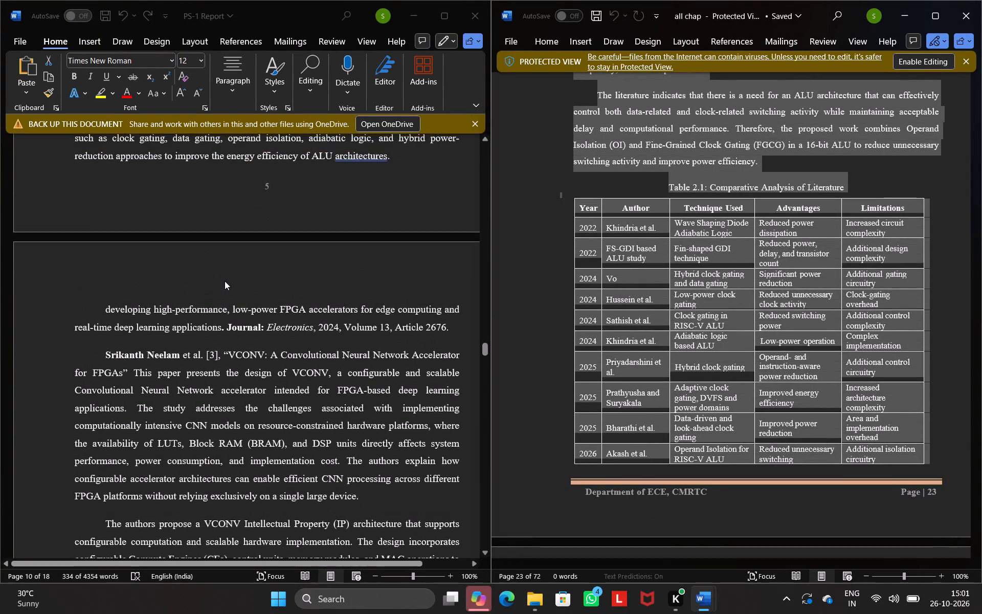
{"action": "scroll", "coordinate": [225, 281], "scroll_direction": "up", "scroll_amount": 1}
{"action": "scroll", "coordinate": [225, 281], "scroll_direction": "down", "scroll_amount": 1}
{"action": "scroll", "coordinate": [732, 221], "scroll_direction": "up", "scroll_amount": 2}
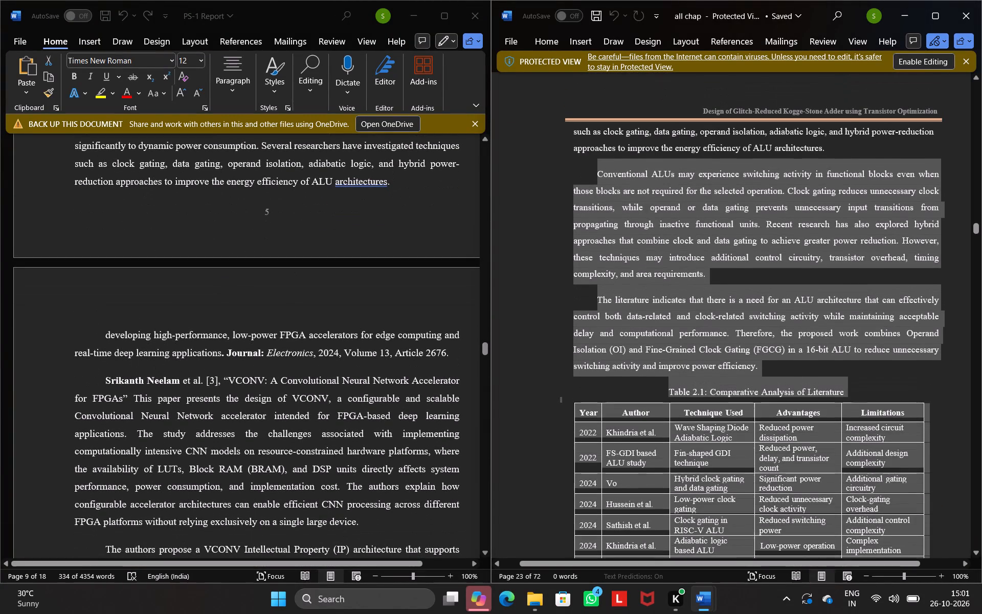
{"action": "left_click", "coordinate": [592, 165]}
{"action": "left_click", "coordinate": [598, 167]}
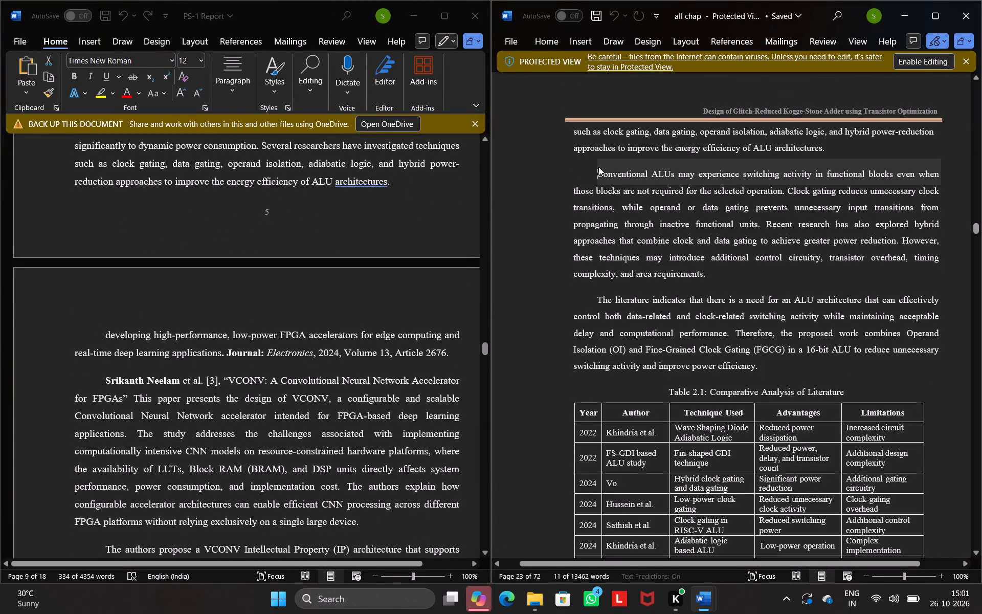
{"action": "left_click_drag", "start_coordinate": [597, 171], "coordinate": [764, 355]}
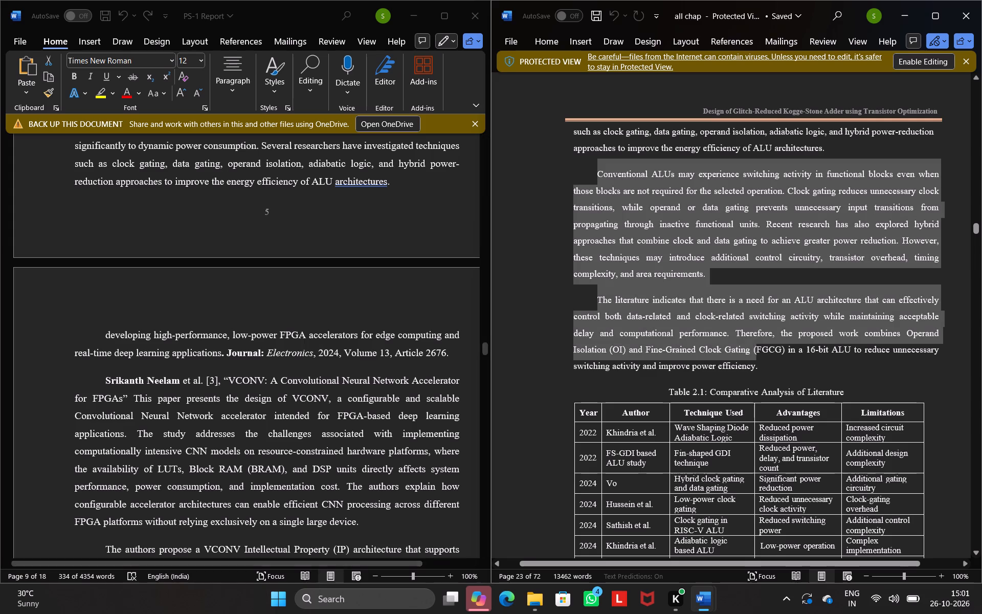
{"action": "left_click_drag", "start_coordinate": [764, 355], "coordinate": [755, 365]}
{"action": "key", "text": "ctrl+c"}
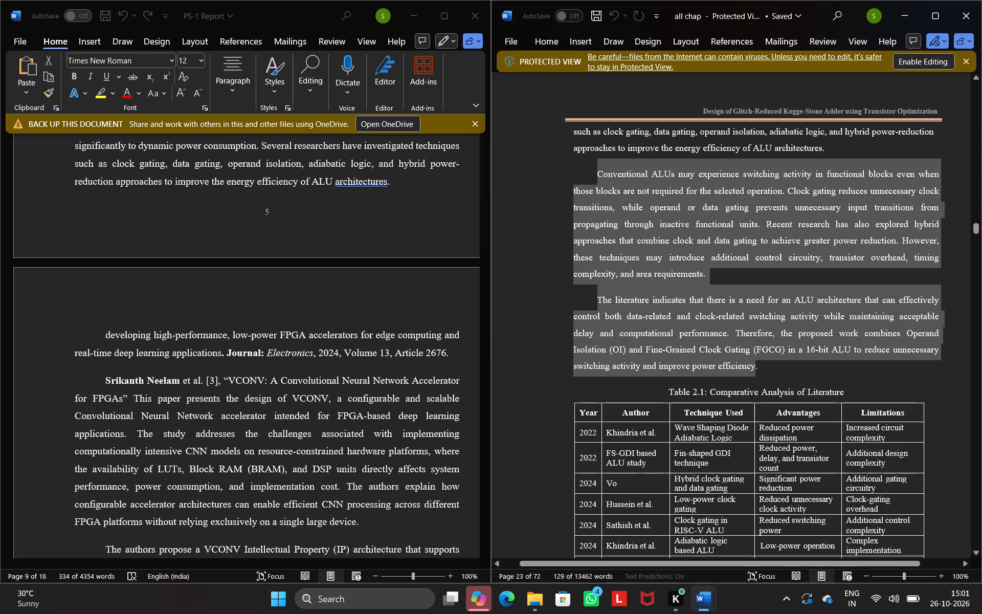
{"action": "left_click", "coordinate": [102, 333]}
{"action": "left_click", "coordinate": [107, 334]}
{"action": "left_click_drag", "start_coordinate": [107, 334], "coordinate": [165, 385]}
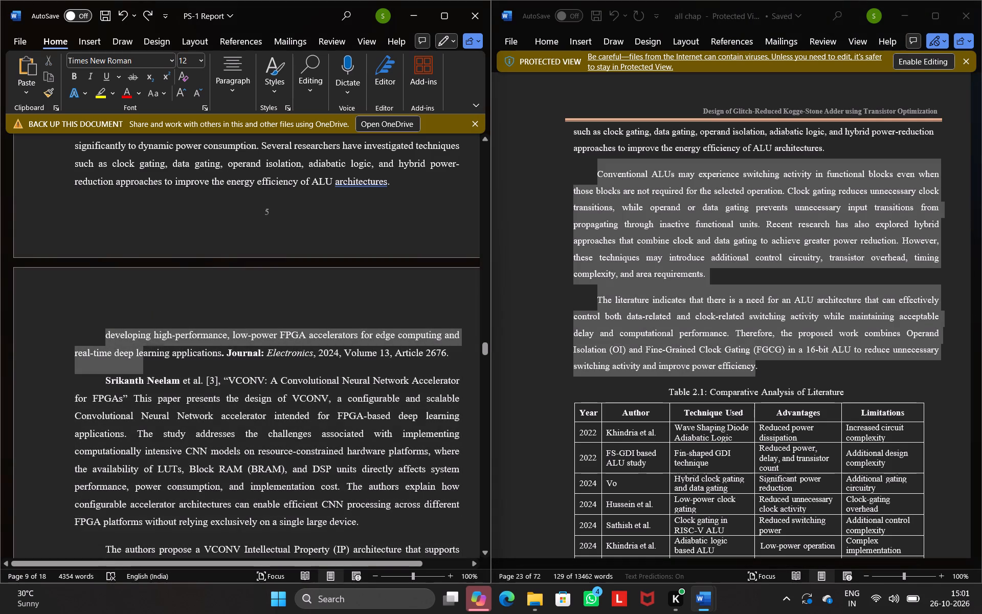
{"action": "left_click_drag", "start_coordinate": [165, 385], "coordinate": [352, 516]}
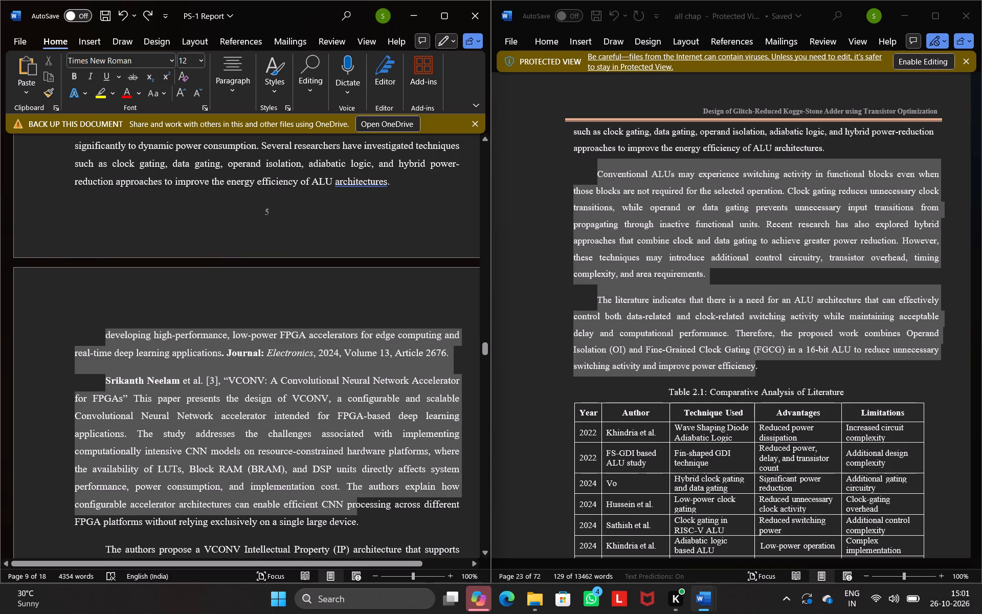
{"action": "left_click_drag", "start_coordinate": [352, 516], "coordinate": [366, 540]}
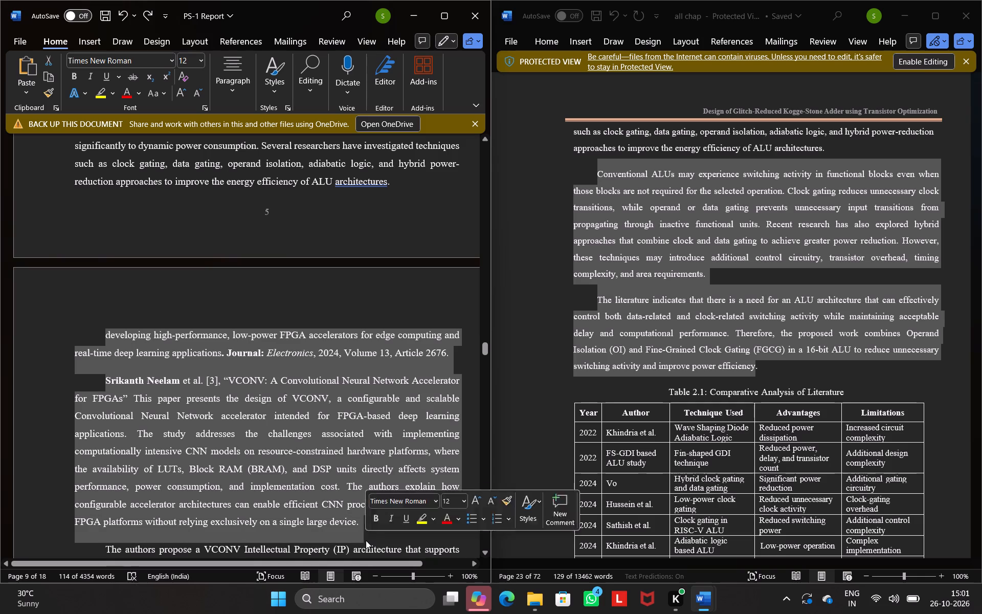
{"action": "key", "text": "ctrl+v"}
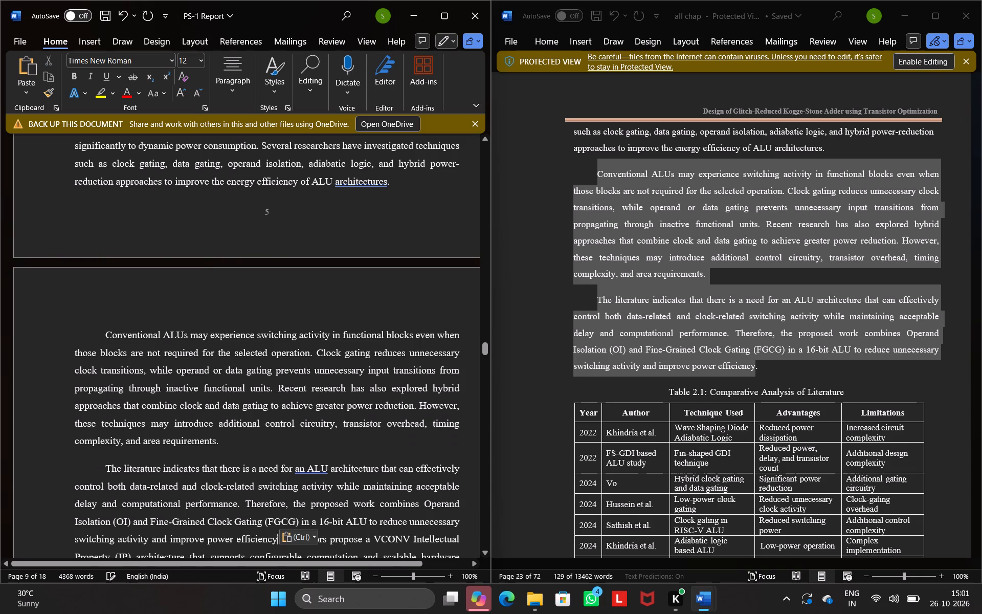
Separate the pasted text from "The authors propose a VCONV" with a paragraph break, and add a period after "improve power efficiency".
{"action": "scroll", "coordinate": [298, 387], "scroll_direction": "down", "scroll_amount": 1}
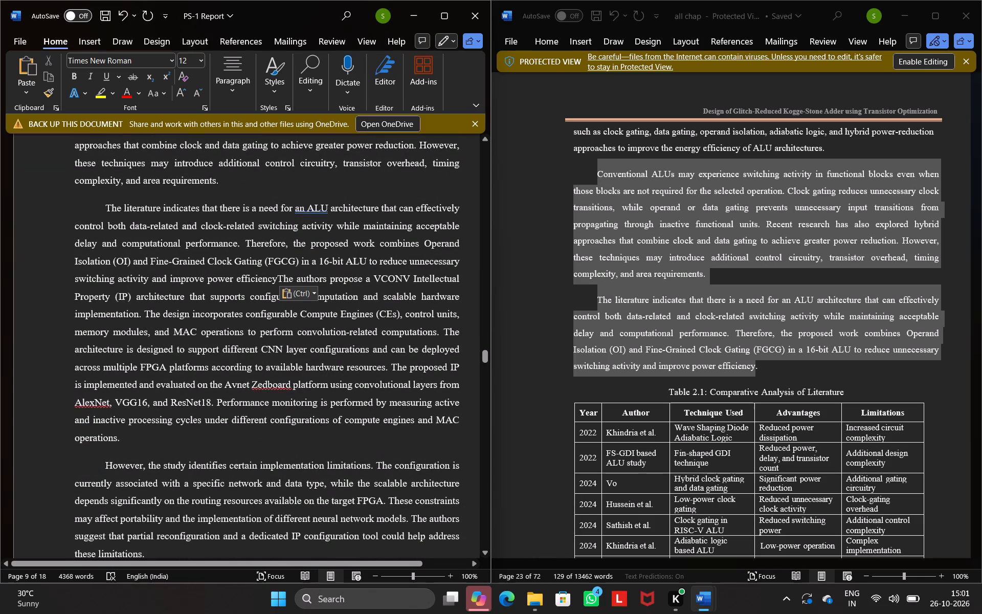
{"action": "key", "text": "Return"}
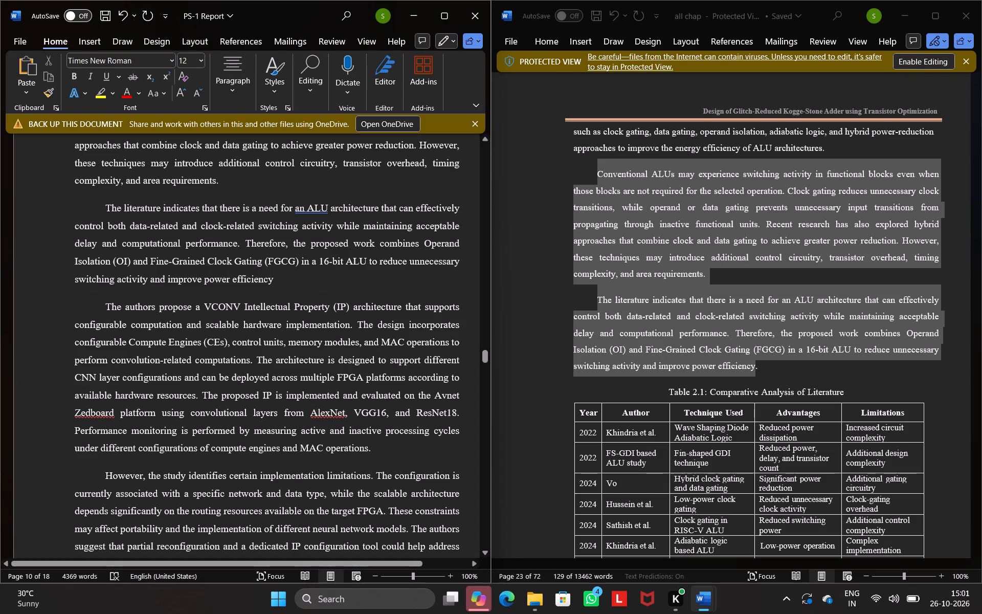
{"action": "left_click", "coordinate": [274, 282]}
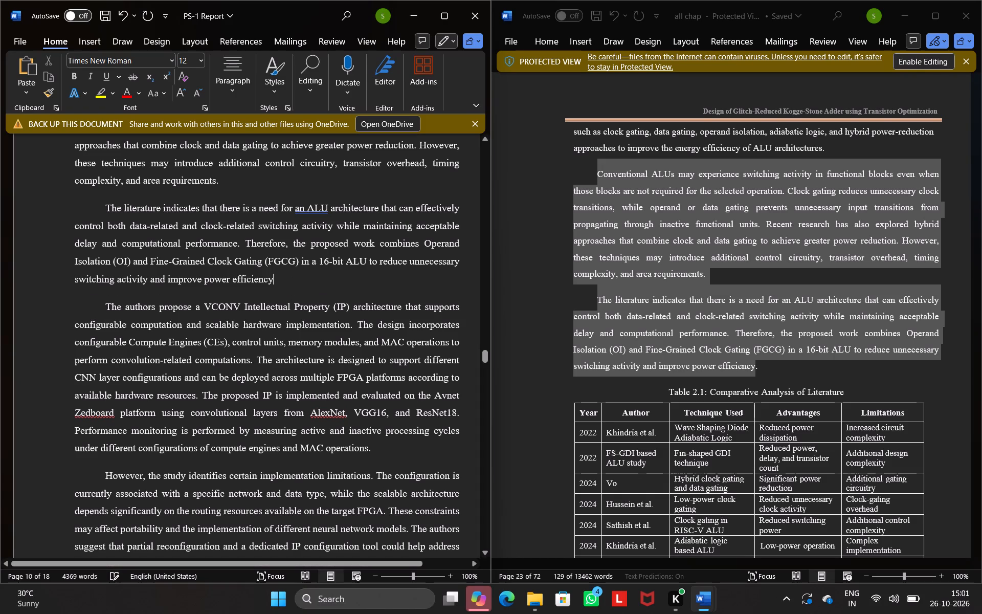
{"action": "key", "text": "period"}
Copy all chap's "Table 2.1: Comparative Analysis of Literature" caption onto a new centred line below PS-1 Report's paragraph ending "improve power efficiency.".
{"action": "scroll", "coordinate": [185, 301], "scroll_direction": "right", "scroll_amount": 1}
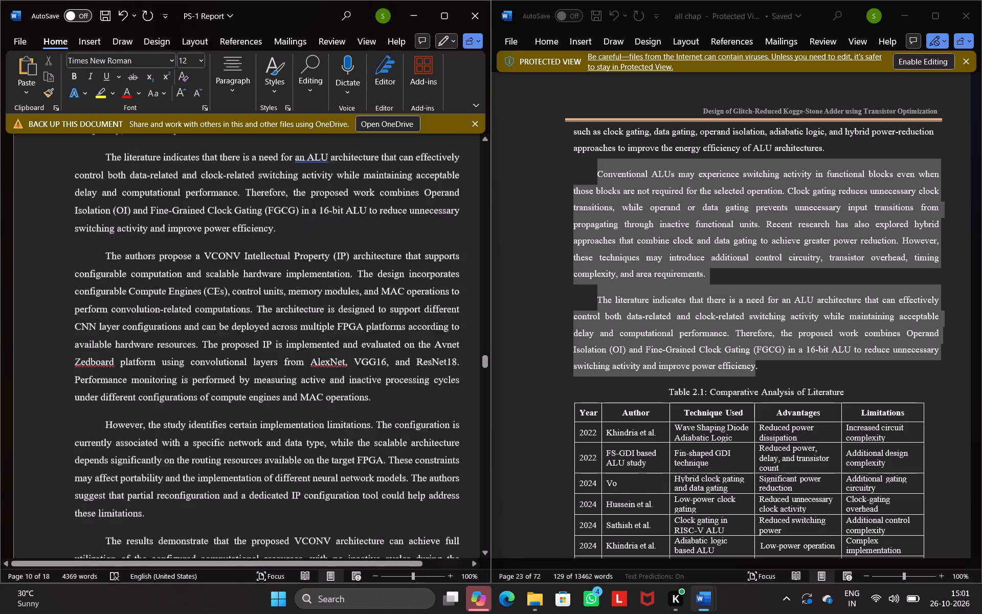
{"action": "scroll", "coordinate": [185, 301], "scroll_direction": "right", "scroll_amount": 1}
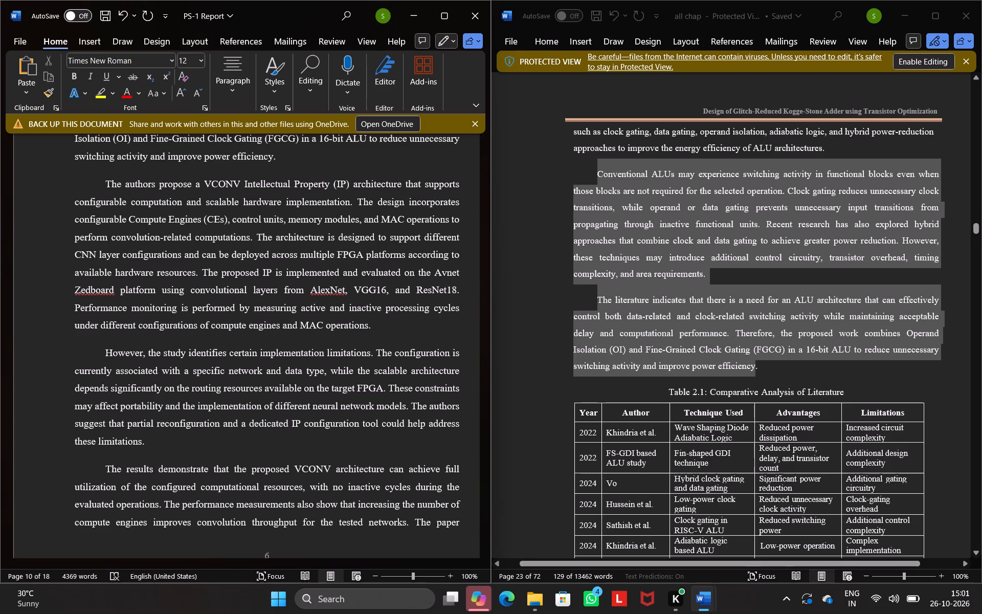
{"action": "left_click_drag", "start_coordinate": [669, 391], "coordinate": [837, 398]}
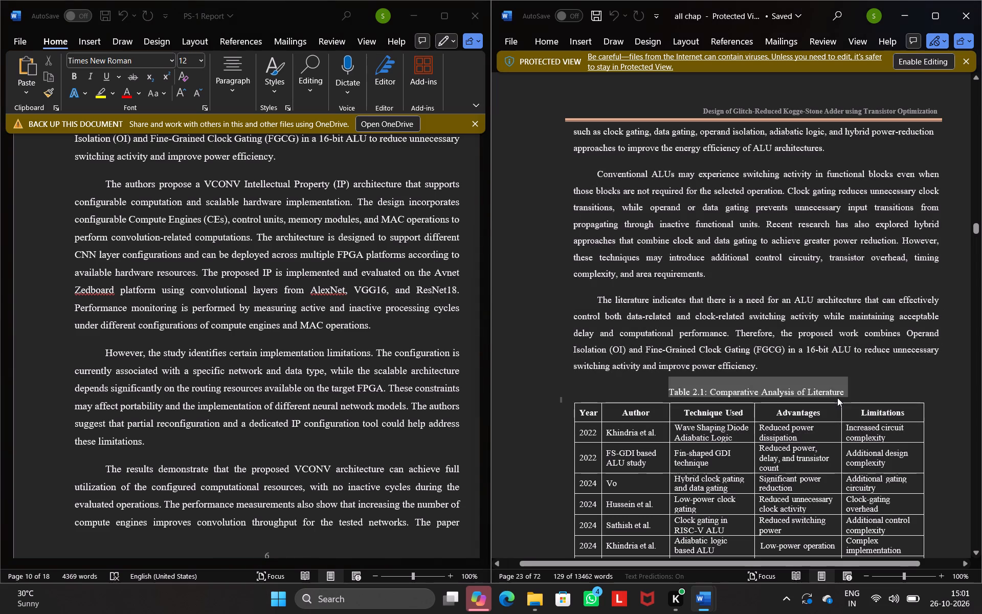
{"action": "left_click_drag", "start_coordinate": [837, 398], "coordinate": [849, 394]}
{"action": "key", "text": "ctrl+c"}
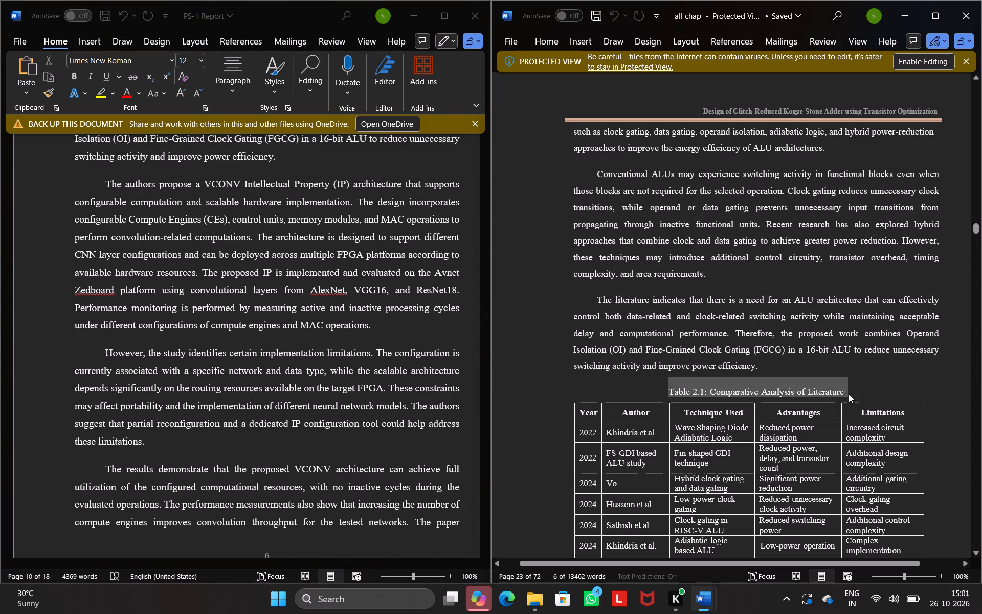
{"action": "scroll", "coordinate": [733, 321], "scroll_direction": "down", "scroll_amount": 1}
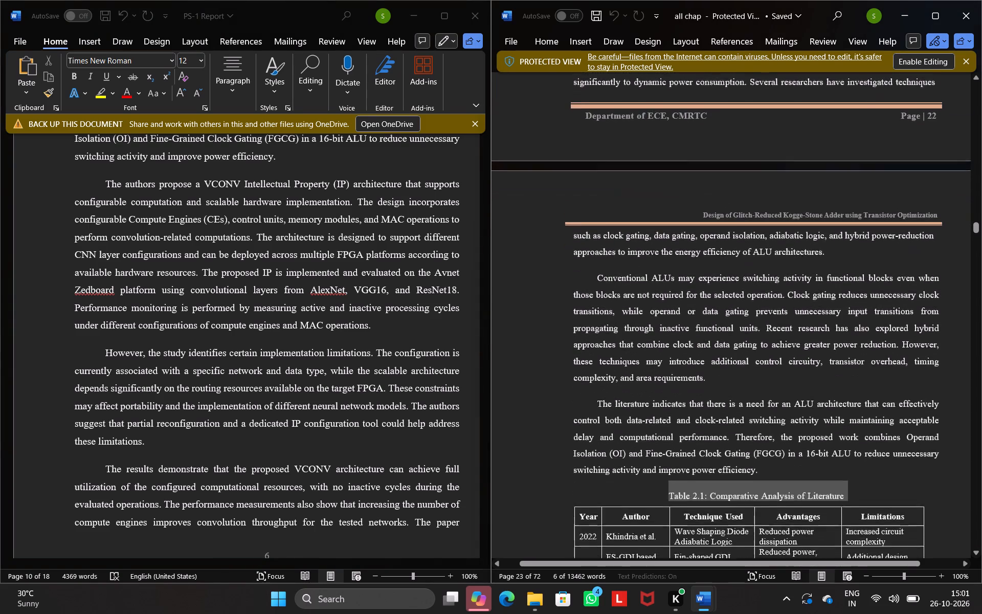
{"action": "scroll", "coordinate": [733, 321], "scroll_direction": "down", "scroll_amount": 2}
{"action": "scroll", "coordinate": [733, 321], "scroll_direction": "up", "scroll_amount": 1}
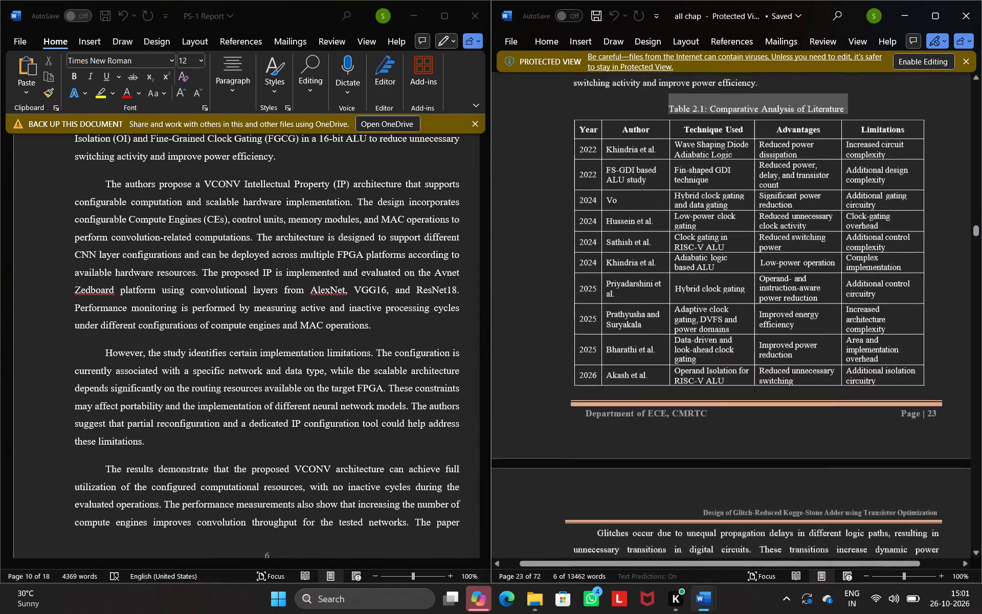
{"action": "scroll", "coordinate": [733, 321], "scroll_direction": "up", "scroll_amount": 1}
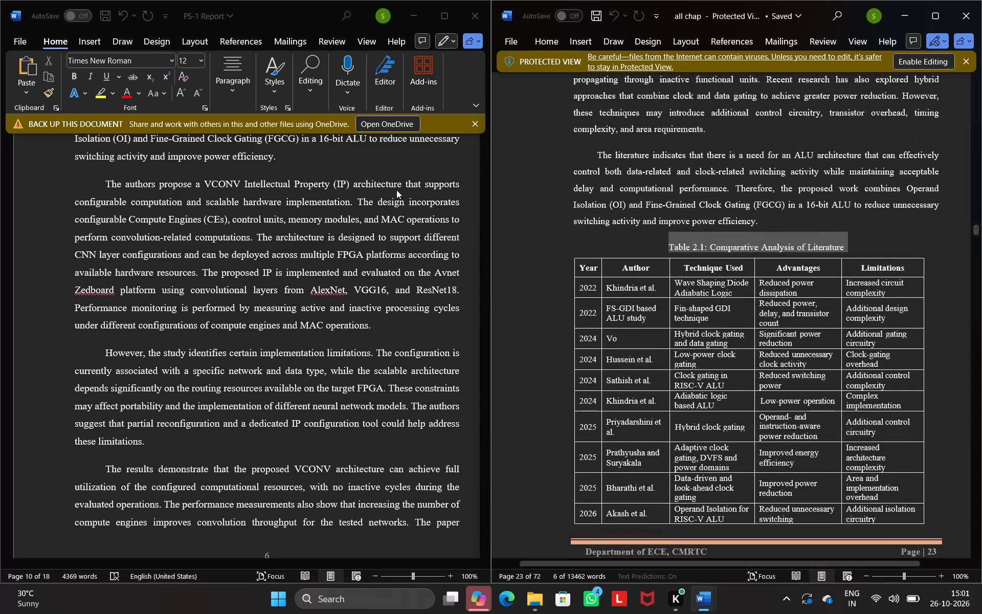
{"action": "left_click", "coordinate": [278, 160]}
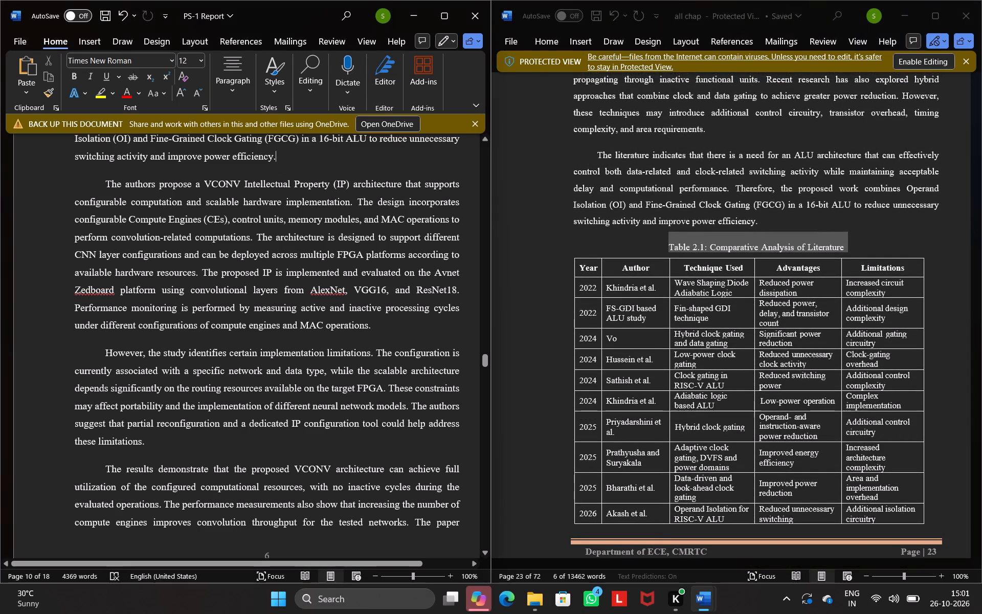
{"action": "key", "text": "Return"}
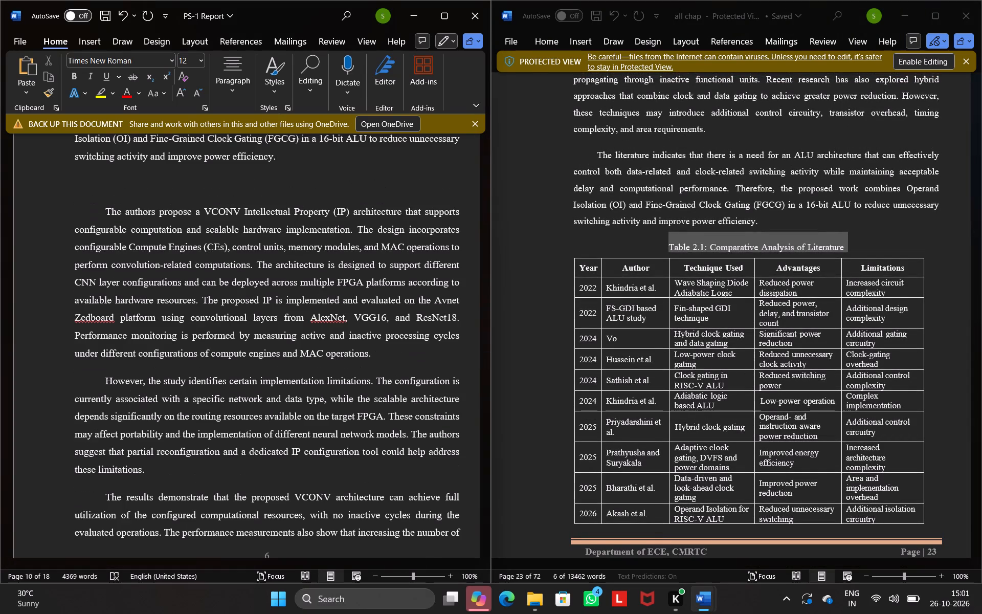
{"action": "key", "text": "Tab"}
{"action": "key", "text": "Tab"}
{"action": "key", "text": "BackSpace"}
{"action": "key", "text": "BackSpace"}
{"action": "key", "text": "BackSpace"}
{"action": "key", "text": "BackSpace"}
{"action": "key", "text": "Return"}
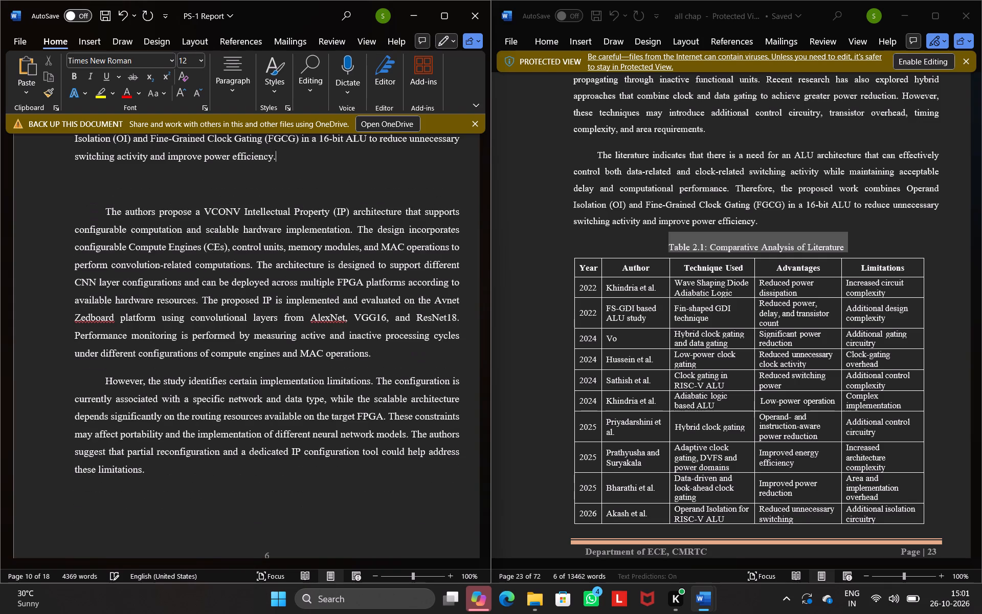
{"action": "left_click", "coordinate": [240, 96]}
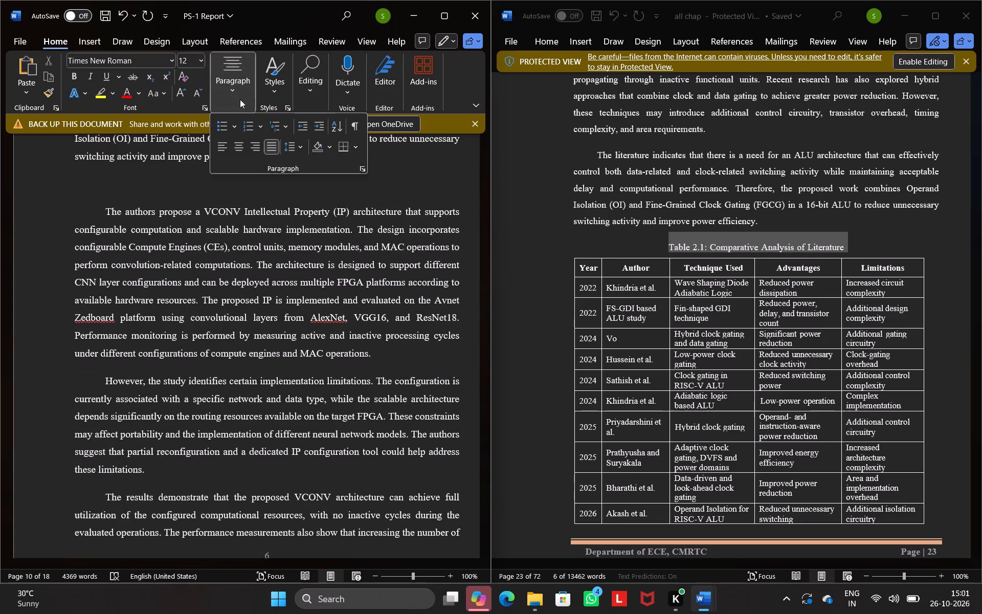
{"action": "left_click", "coordinate": [242, 150]}
{"action": "key", "text": "ctrl+v"}
{"action": "left_click", "coordinate": [288, 185]}
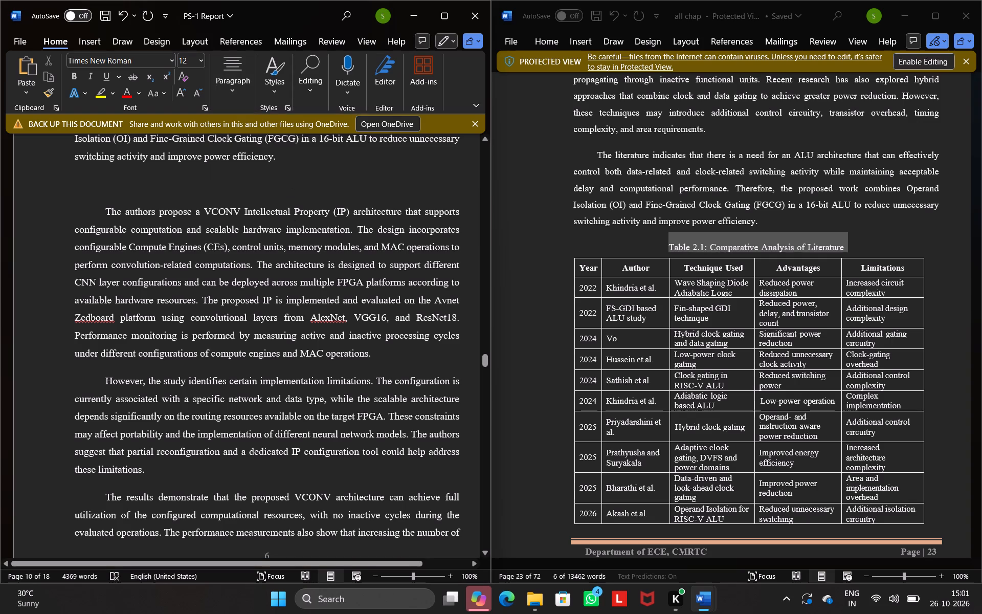
{"action": "key", "text": "ctrl+v"}
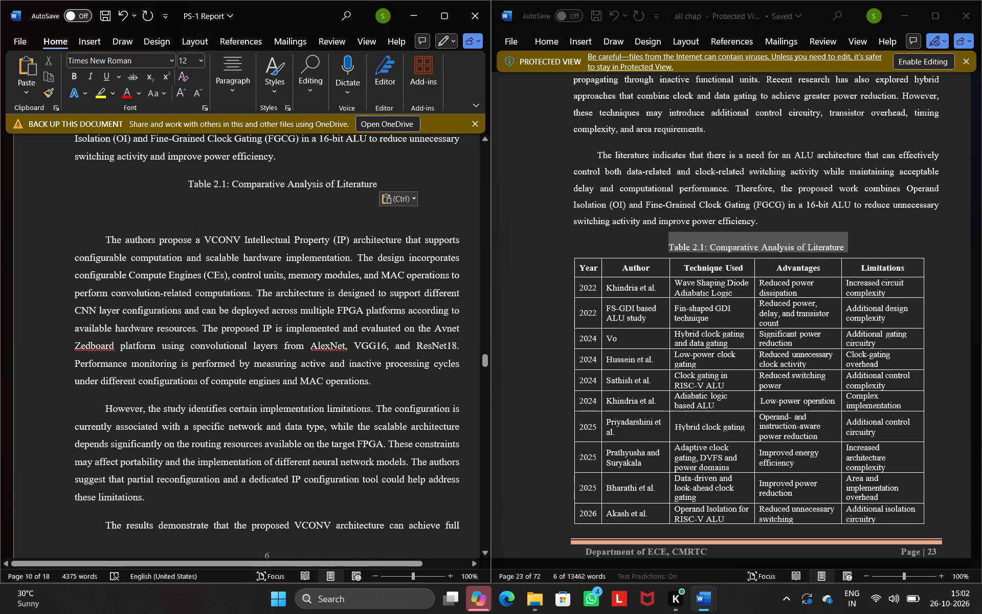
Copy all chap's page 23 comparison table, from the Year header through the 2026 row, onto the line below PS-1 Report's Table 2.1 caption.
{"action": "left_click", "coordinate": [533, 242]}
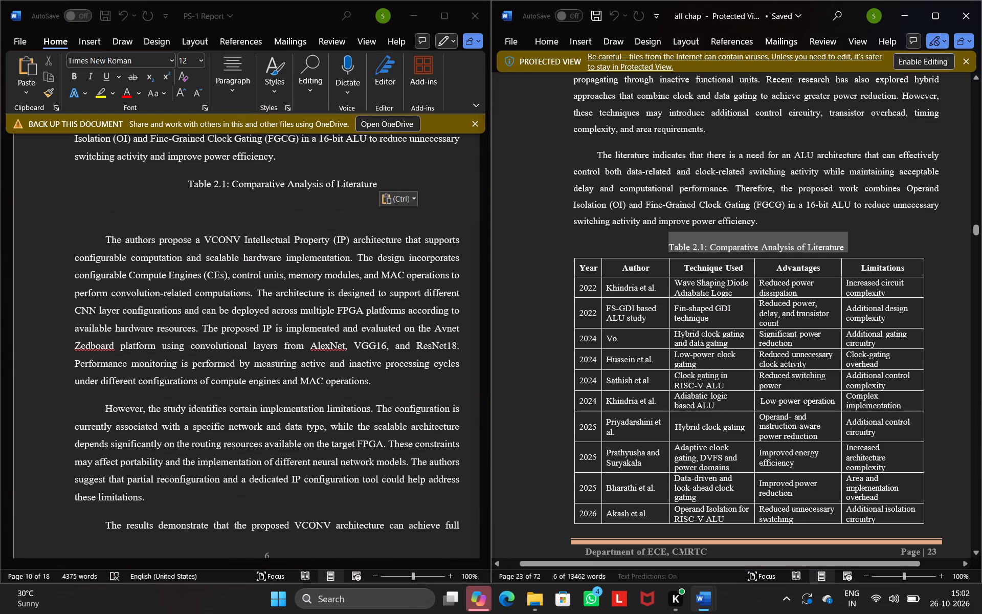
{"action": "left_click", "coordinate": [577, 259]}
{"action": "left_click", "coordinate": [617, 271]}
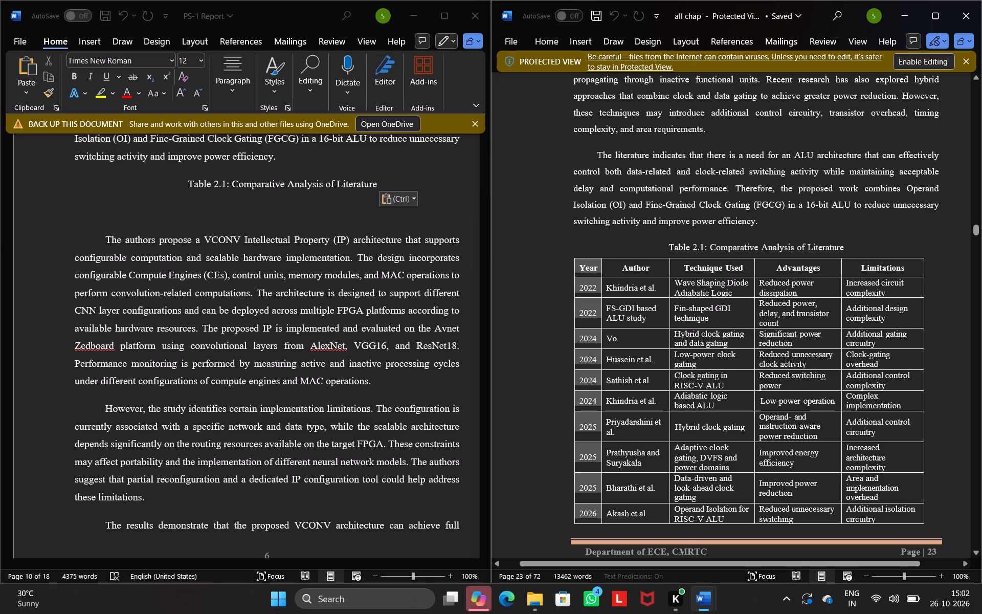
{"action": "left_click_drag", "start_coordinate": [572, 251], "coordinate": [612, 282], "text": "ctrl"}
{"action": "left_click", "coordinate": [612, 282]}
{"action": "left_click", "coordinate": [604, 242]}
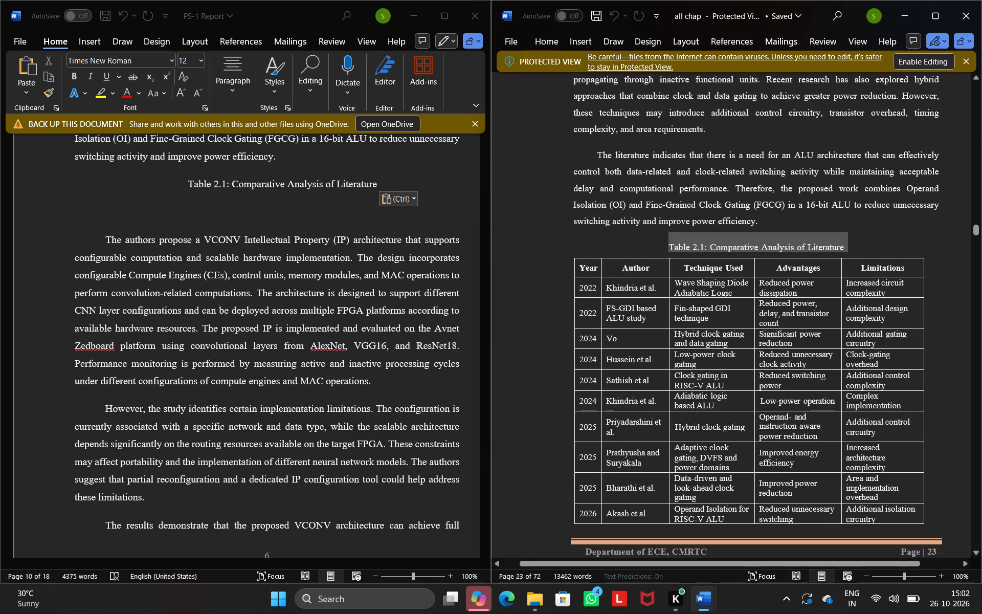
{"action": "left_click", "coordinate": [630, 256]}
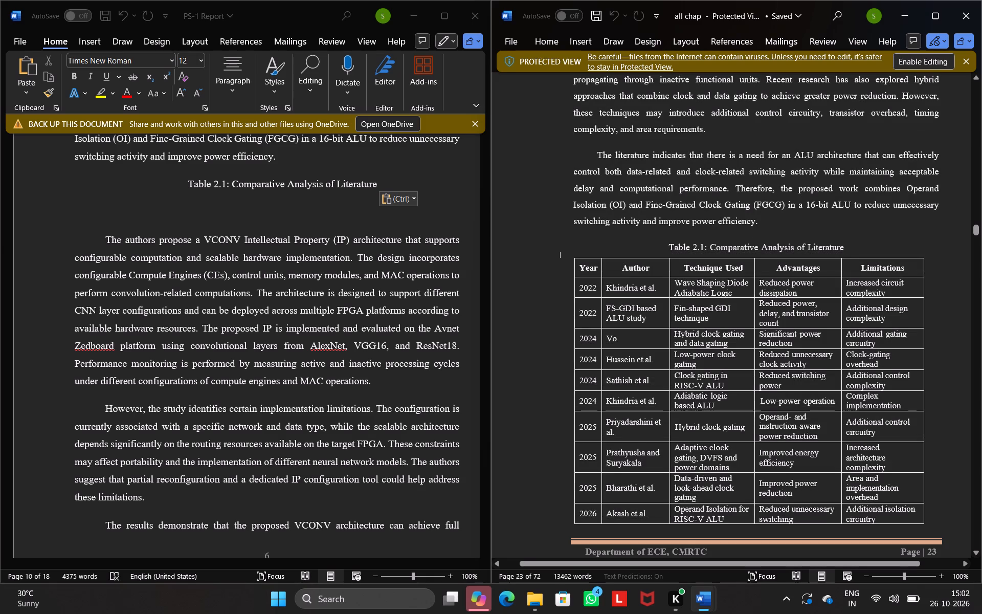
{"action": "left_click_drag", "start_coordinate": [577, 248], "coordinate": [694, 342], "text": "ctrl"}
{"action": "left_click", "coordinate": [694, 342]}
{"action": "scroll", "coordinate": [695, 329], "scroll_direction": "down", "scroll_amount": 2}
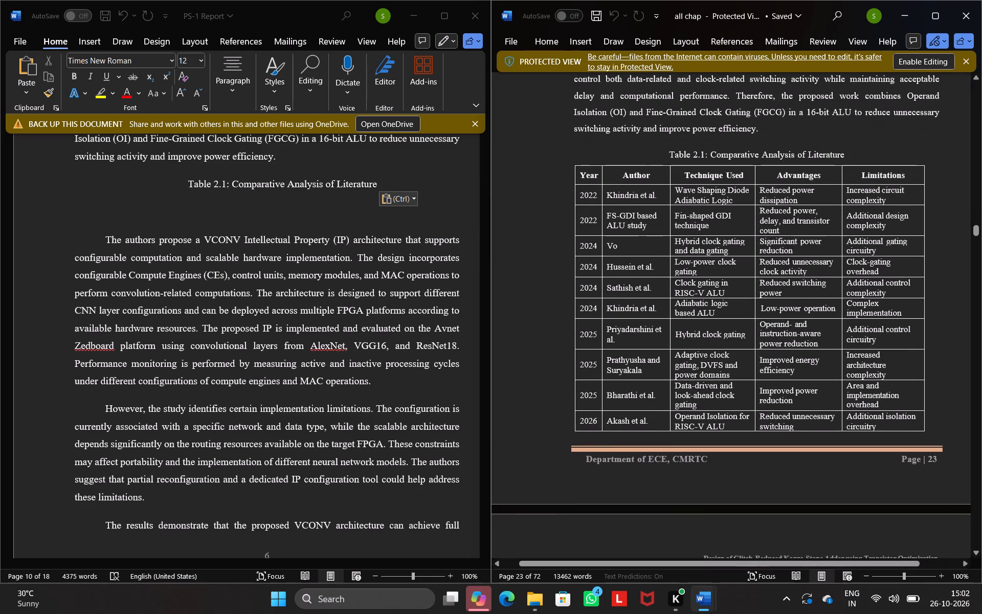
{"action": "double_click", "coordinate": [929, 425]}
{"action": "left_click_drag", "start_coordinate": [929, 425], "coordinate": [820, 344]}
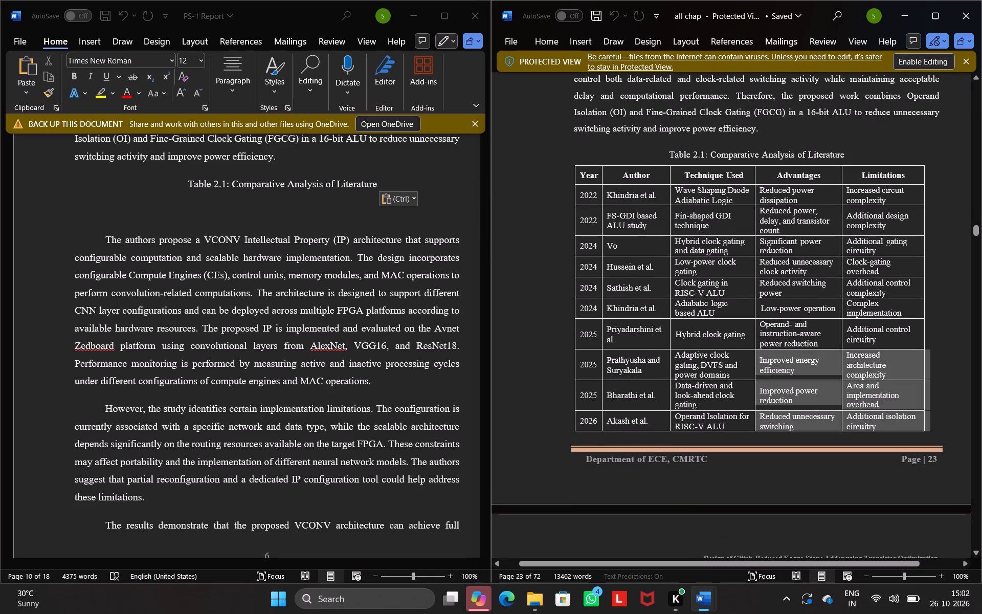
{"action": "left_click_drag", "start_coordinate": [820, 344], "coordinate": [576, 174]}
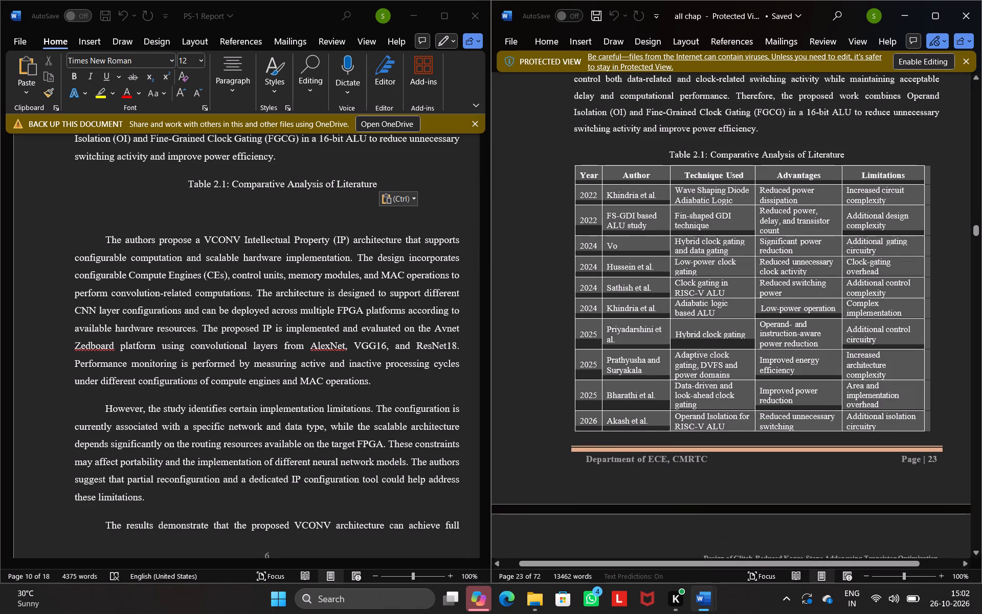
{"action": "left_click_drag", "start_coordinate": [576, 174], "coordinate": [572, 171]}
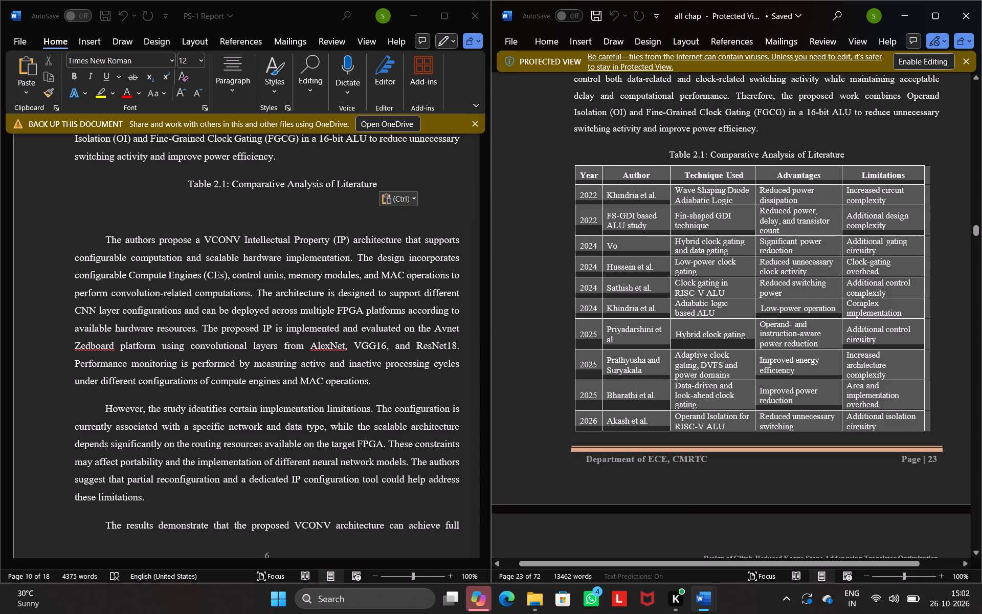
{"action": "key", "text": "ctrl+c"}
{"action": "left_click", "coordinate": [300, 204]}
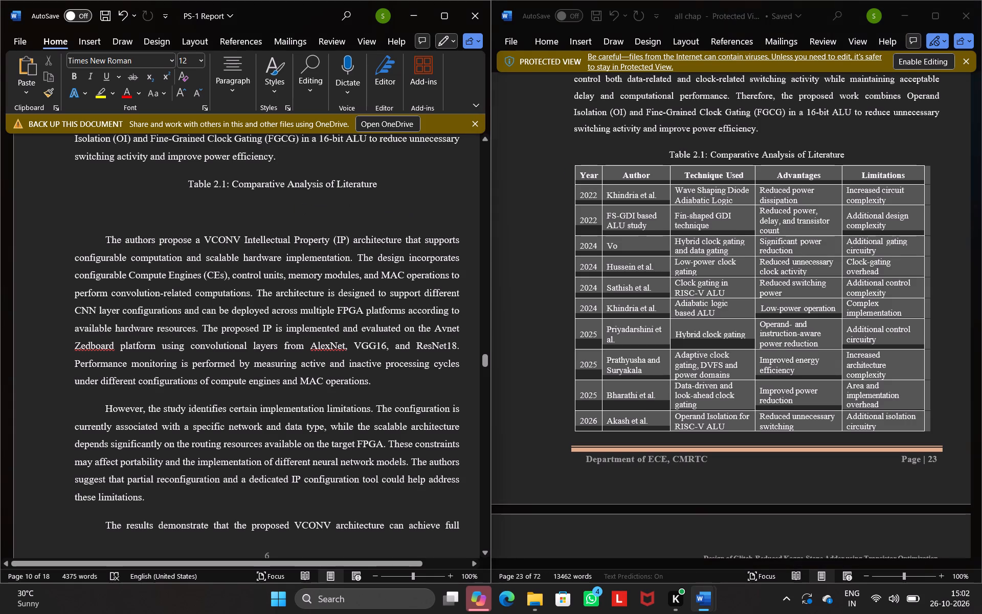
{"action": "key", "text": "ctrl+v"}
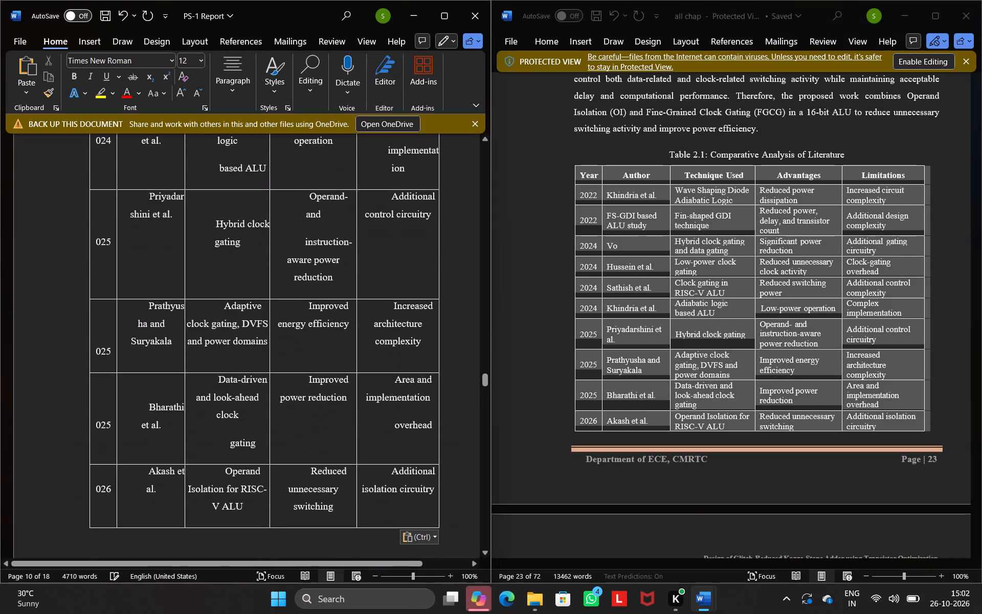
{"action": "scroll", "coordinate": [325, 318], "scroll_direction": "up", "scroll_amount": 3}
Maximize the all chap document window and enable editing for the document.
{"action": "left_click", "coordinate": [713, 308]}
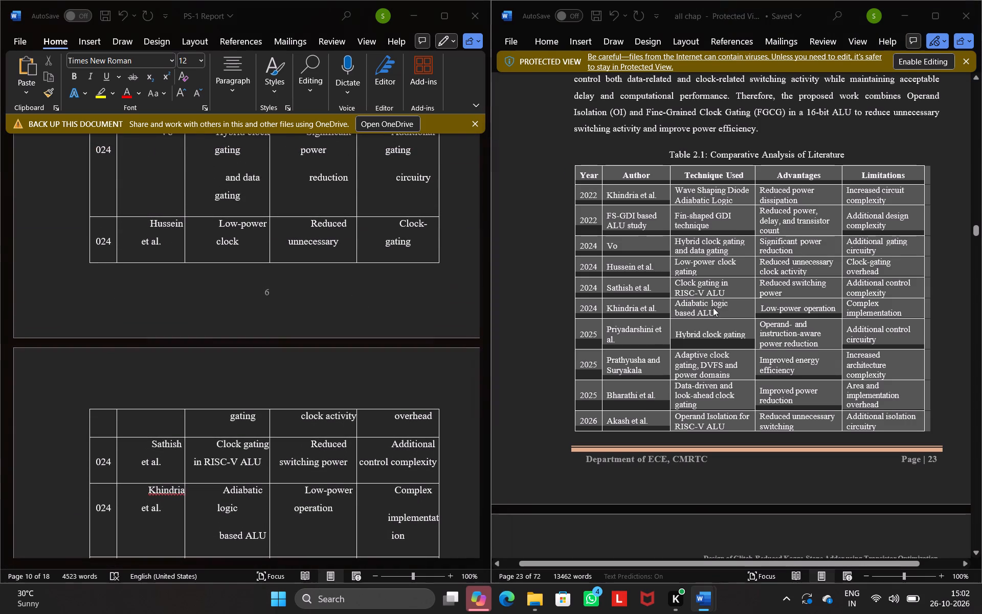
{"action": "scroll", "coordinate": [859, 83], "scroll_direction": "up", "scroll_amount": 3}
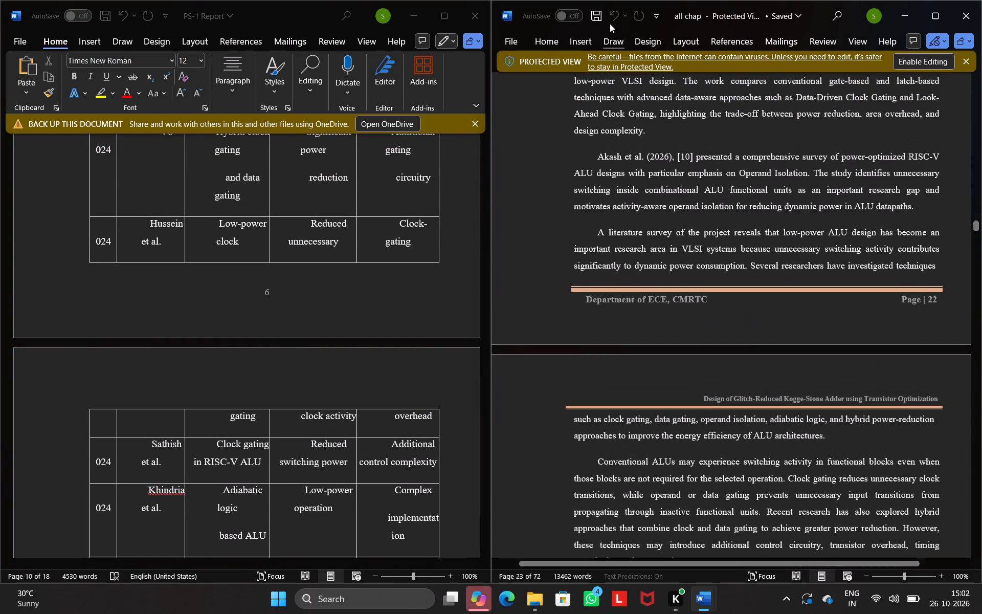
{"action": "left_click", "coordinate": [552, 42]}
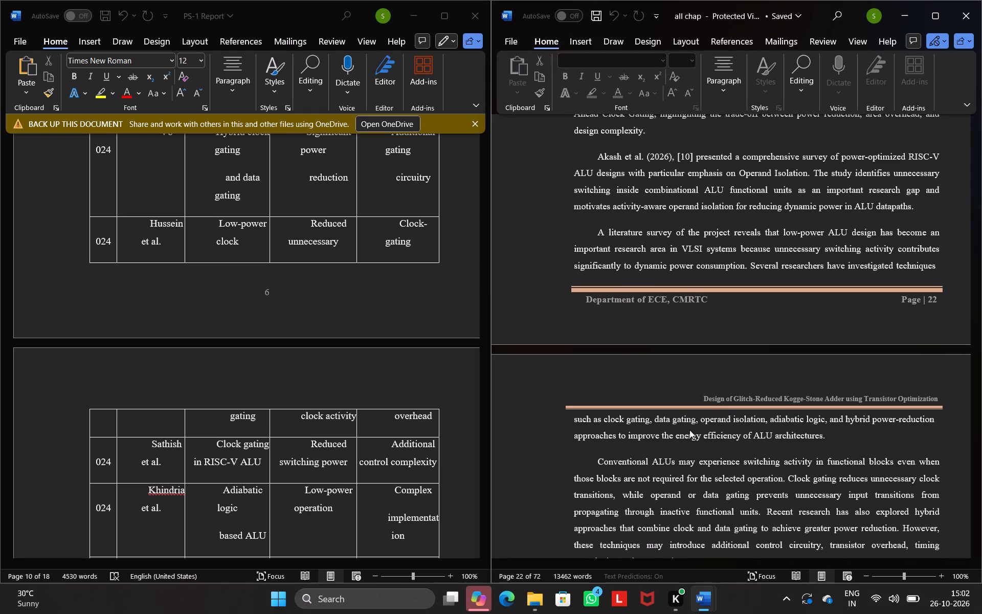
{"action": "scroll", "coordinate": [689, 430], "scroll_direction": "down", "scroll_amount": 3}
{"action": "left_click", "coordinate": [689, 430]}
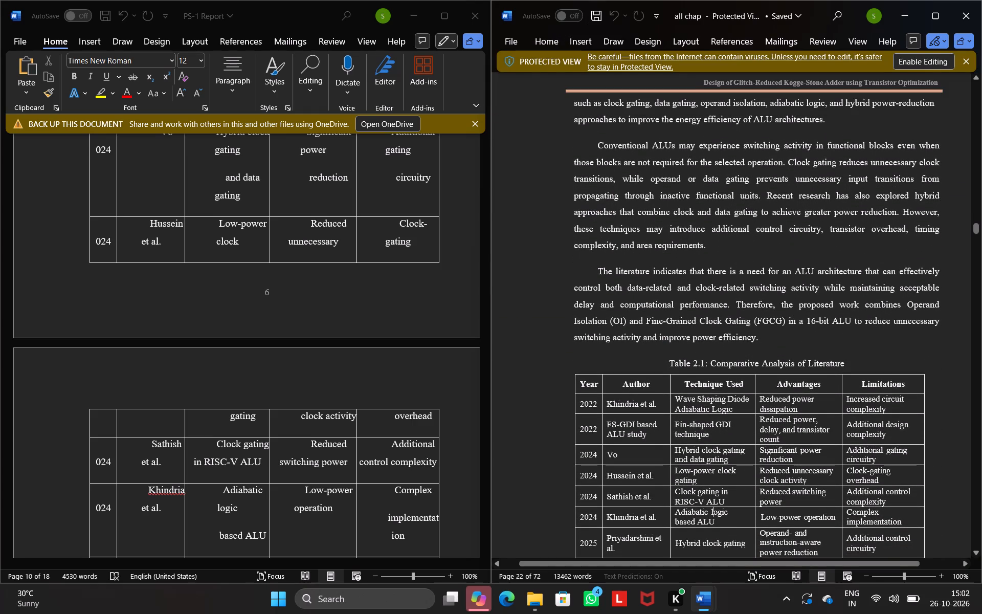
{"action": "left_click", "coordinate": [545, 42]}
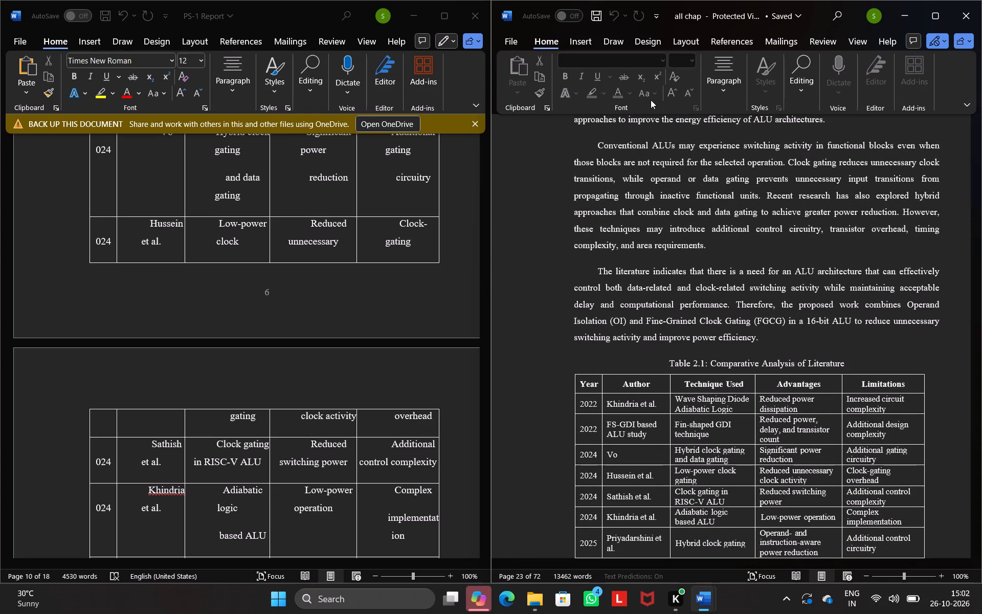
{"action": "left_click", "coordinate": [684, 386]}
{"action": "scroll", "coordinate": [829, 151], "scroll_direction": "up", "scroll_amount": 2}
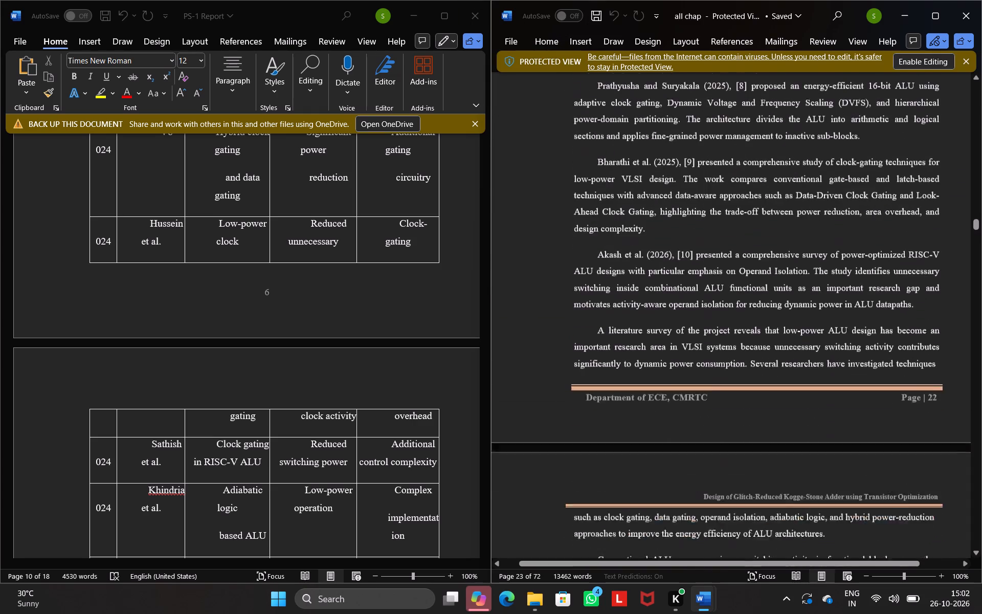
{"action": "left_click", "coordinate": [943, 14]}
{"action": "scroll", "coordinate": [484, 349], "scroll_direction": "up", "scroll_amount": 2}
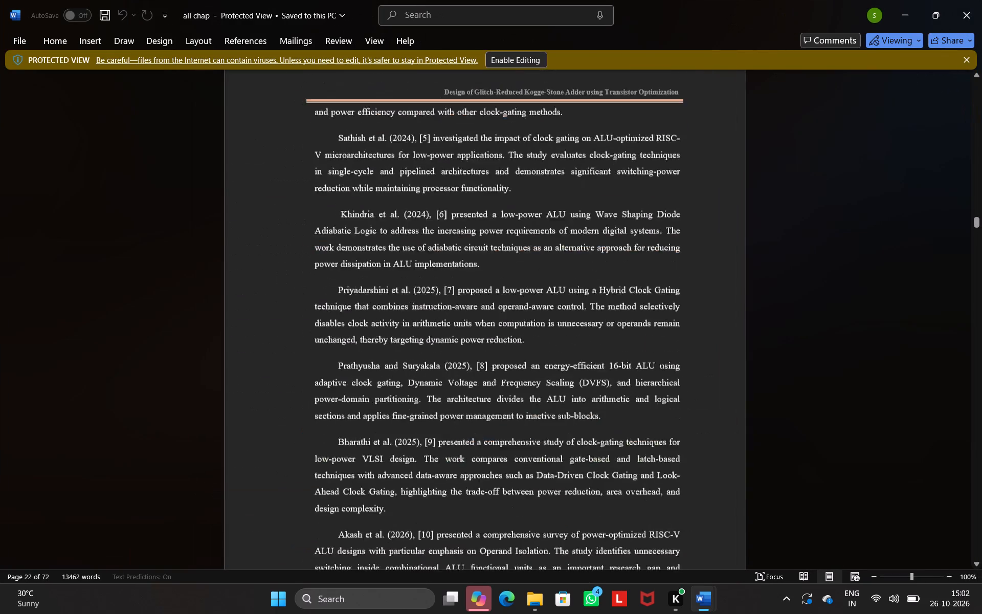
{"action": "scroll", "coordinate": [484, 349], "scroll_direction": "up", "scroll_amount": 1}
{"action": "left_click", "coordinate": [516, 61]}
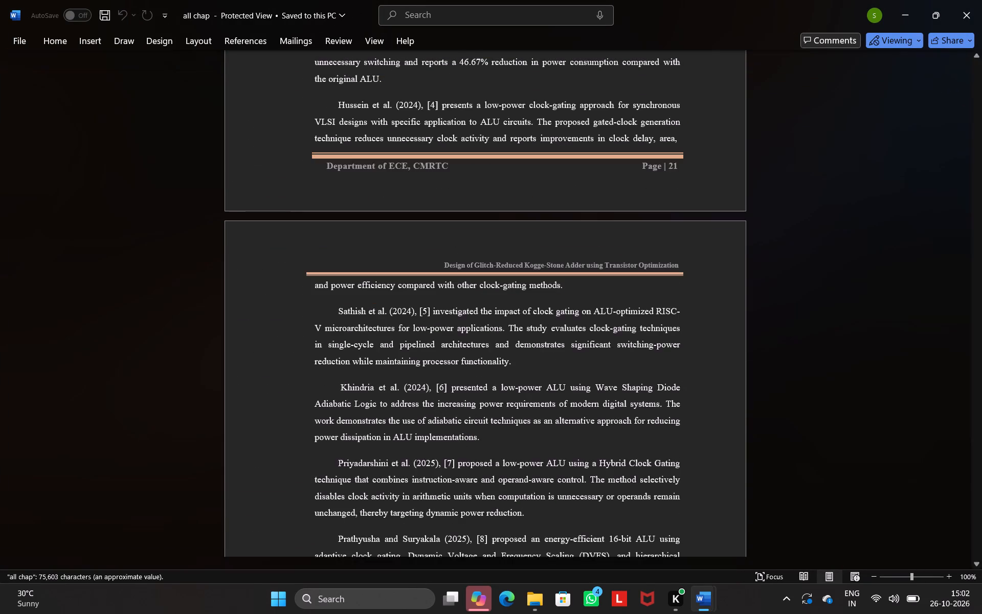
Select the entire Table 2.1 comparison table on all chap's page 23 and copy it.
{"action": "scroll", "coordinate": [411, 462], "scroll_direction": "down", "scroll_amount": 16}
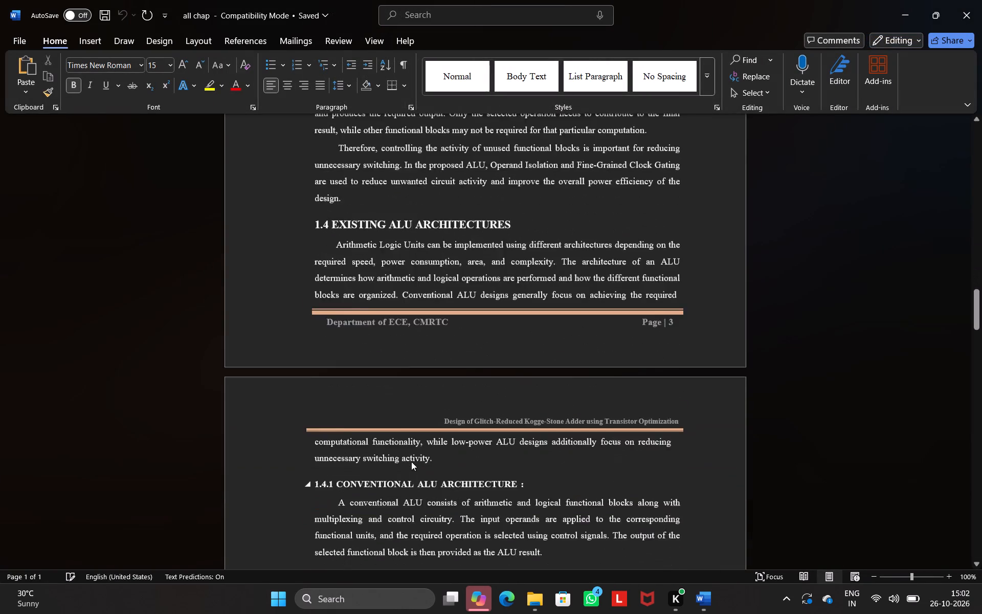
{"action": "scroll", "coordinate": [411, 462], "scroll_direction": "down", "scroll_amount": 4}
{"action": "scroll", "coordinate": [411, 462], "scroll_direction": "up", "scroll_amount": 12}
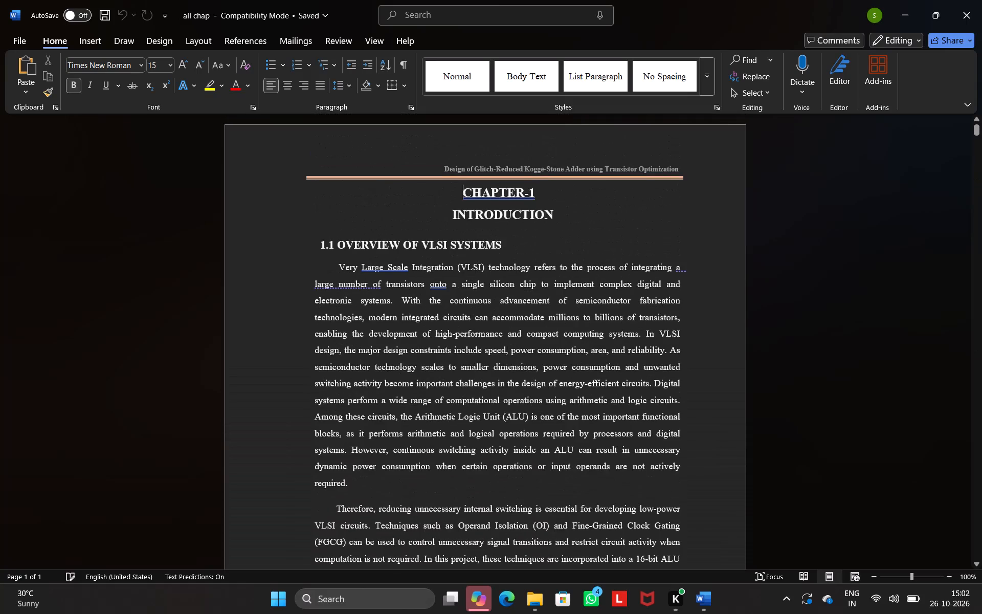
{"action": "scroll", "coordinate": [411, 462], "scroll_direction": "down", "scroll_amount": 9}
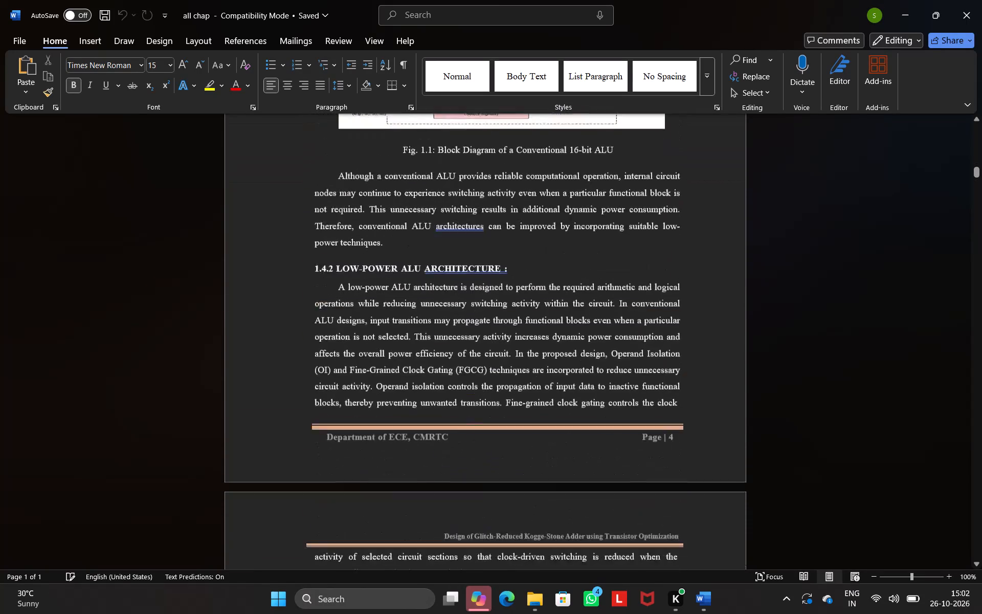
{"action": "scroll", "coordinate": [411, 462], "scroll_direction": "down", "scroll_amount": 9}
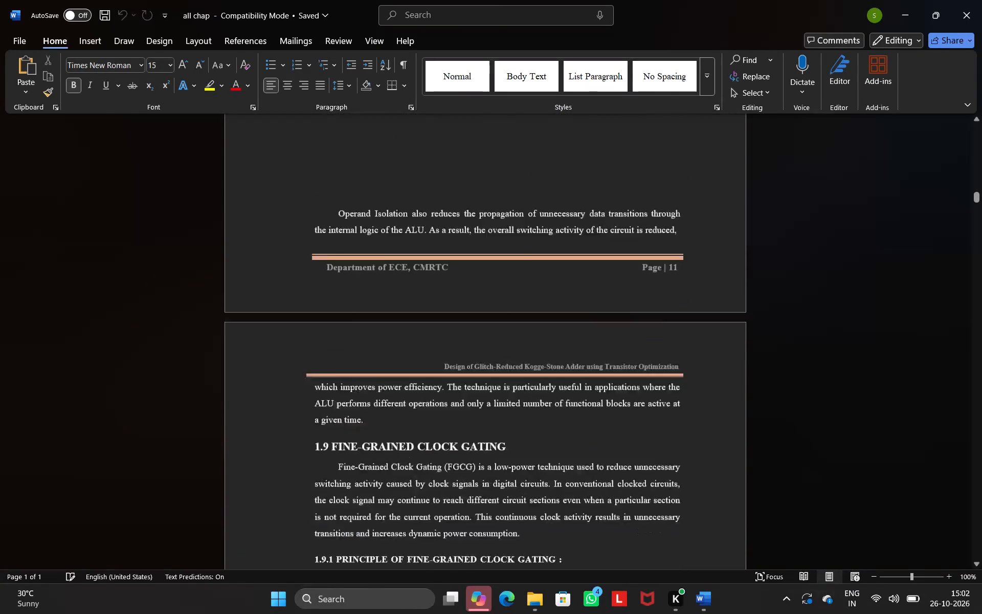
{"action": "scroll", "coordinate": [411, 462], "scroll_direction": "down", "scroll_amount": 9}
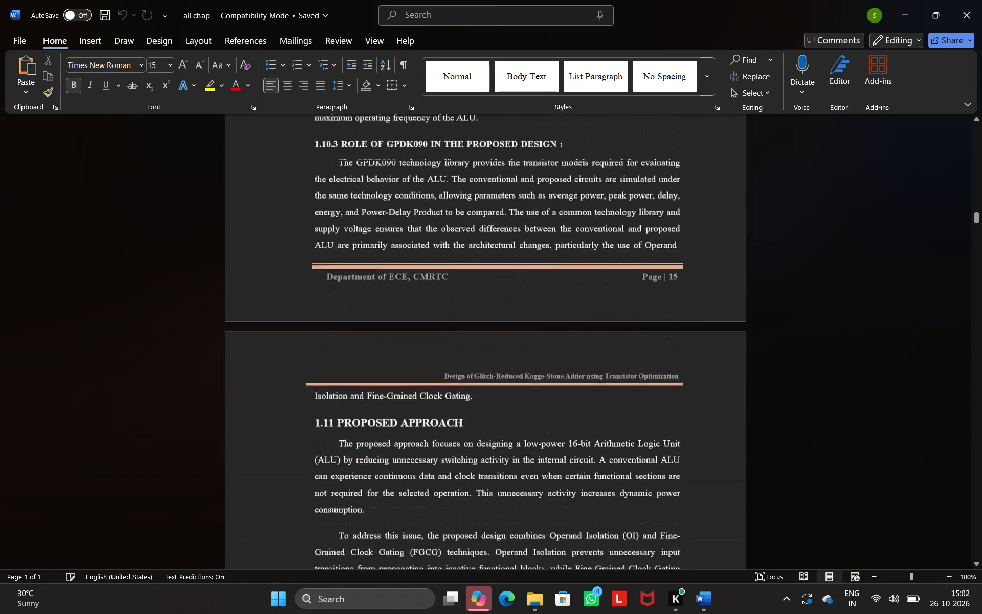
{"action": "scroll", "coordinate": [411, 462], "scroll_direction": "down", "scroll_amount": 5}
{"action": "scroll", "coordinate": [411, 462], "scroll_direction": "up", "scroll_amount": 3}
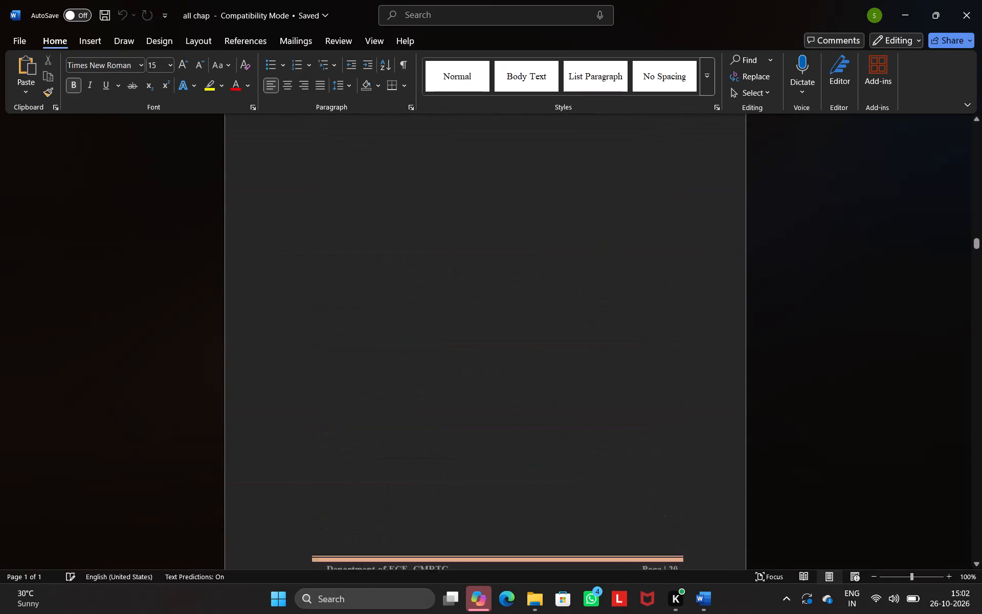
{"action": "scroll", "coordinate": [411, 462], "scroll_direction": "up", "scroll_amount": 3}
{"action": "scroll", "coordinate": [411, 462], "scroll_direction": "down", "scroll_amount": 4}
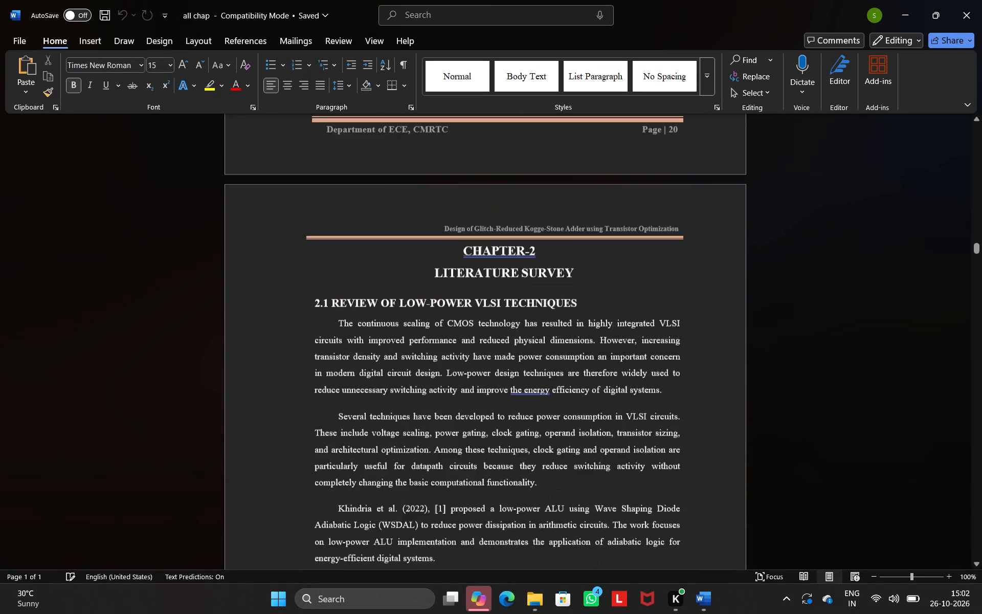
{"action": "scroll", "coordinate": [411, 462], "scroll_direction": "down", "scroll_amount": 3}
{"action": "scroll", "coordinate": [411, 462], "scroll_direction": "up", "scroll_amount": 2}
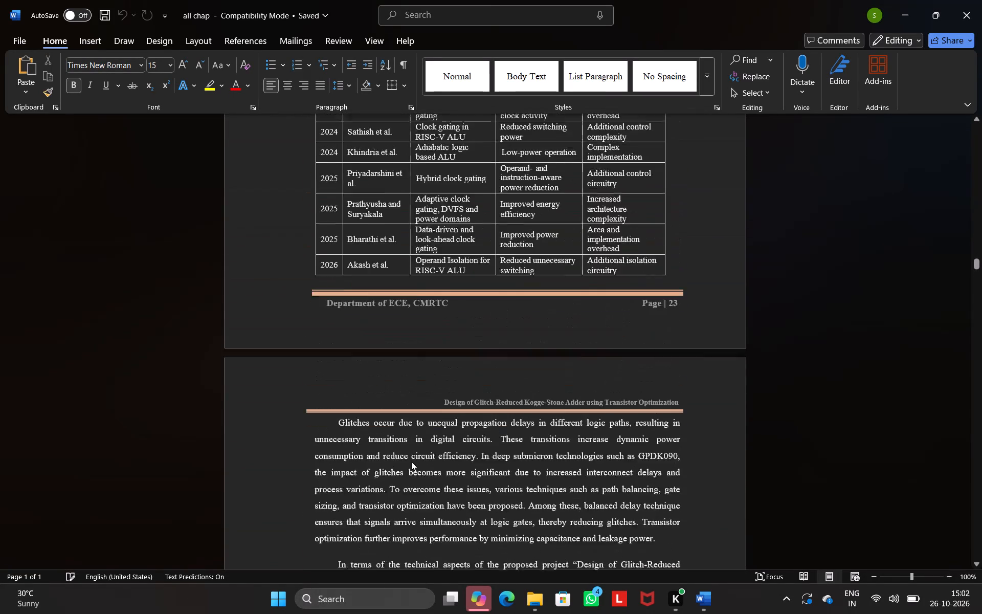
{"action": "scroll", "coordinate": [411, 462], "scroll_direction": "up", "scroll_amount": 2}
{"action": "left_click", "coordinate": [379, 355]}
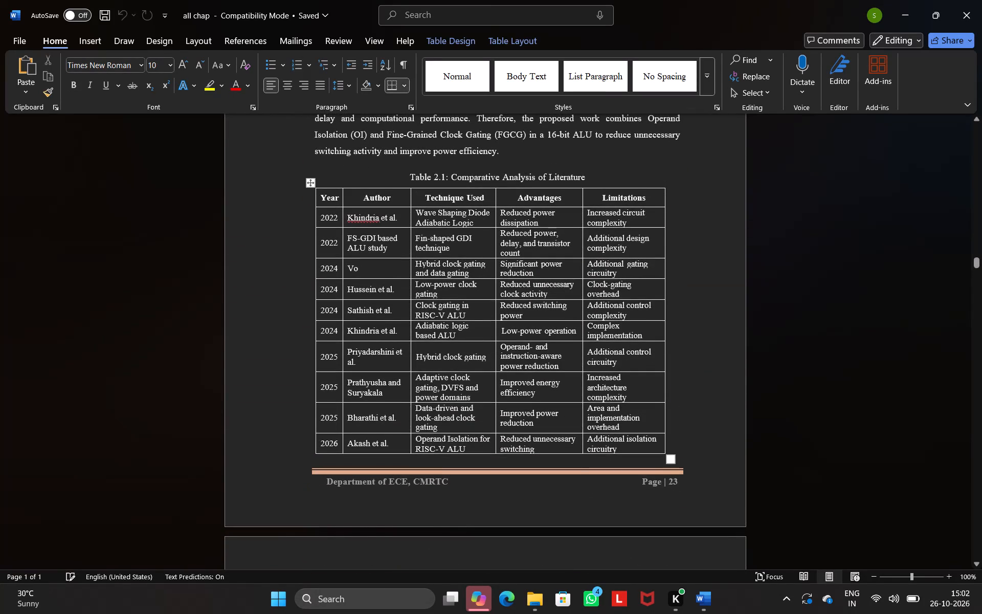
{"action": "left_click", "coordinate": [369, 352]}
{"action": "left_click", "coordinate": [395, 142]}
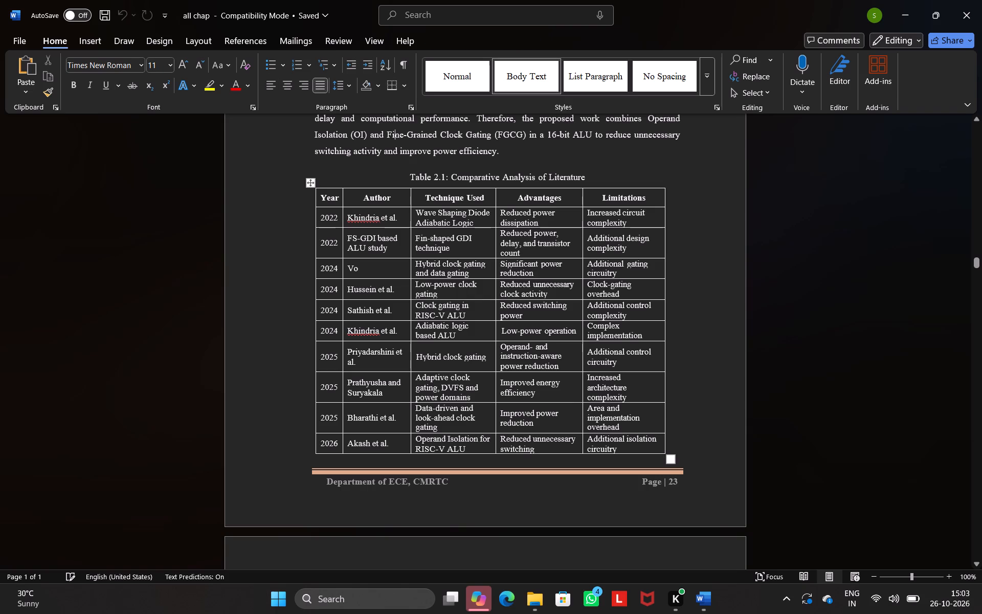
{"action": "left_click", "coordinate": [309, 184]}
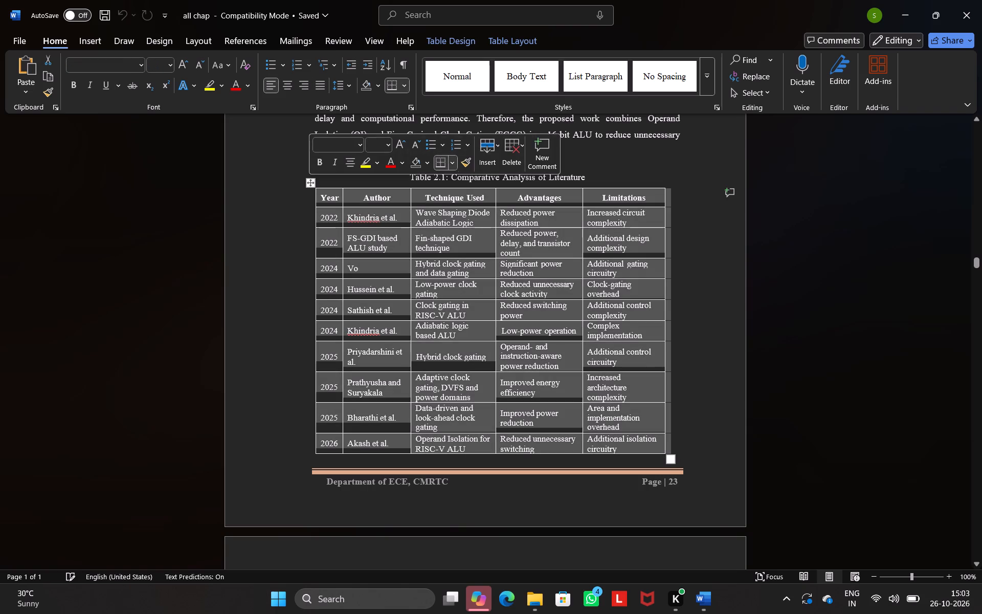
{"action": "key", "text": "ctrl+c"}
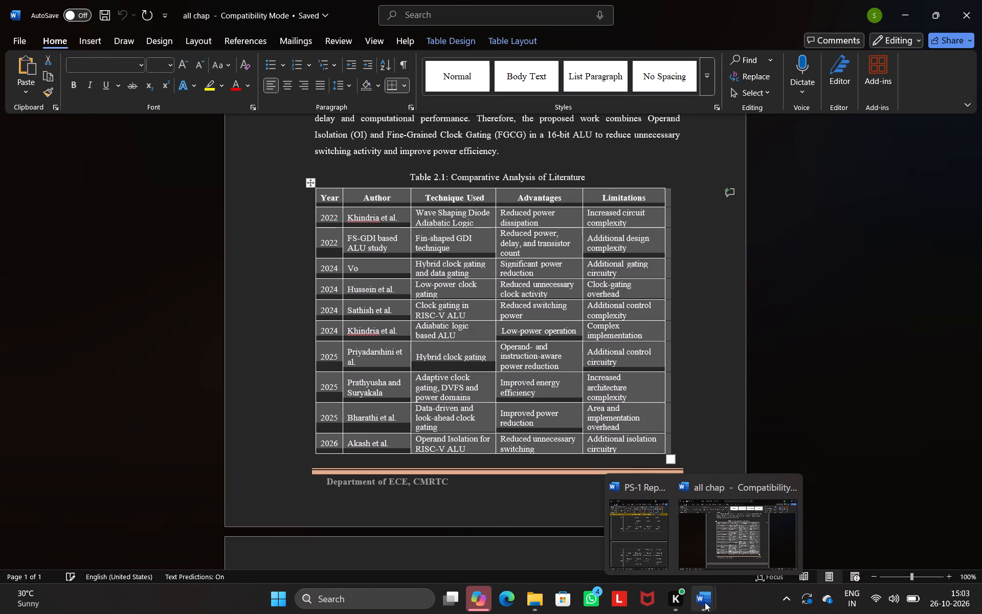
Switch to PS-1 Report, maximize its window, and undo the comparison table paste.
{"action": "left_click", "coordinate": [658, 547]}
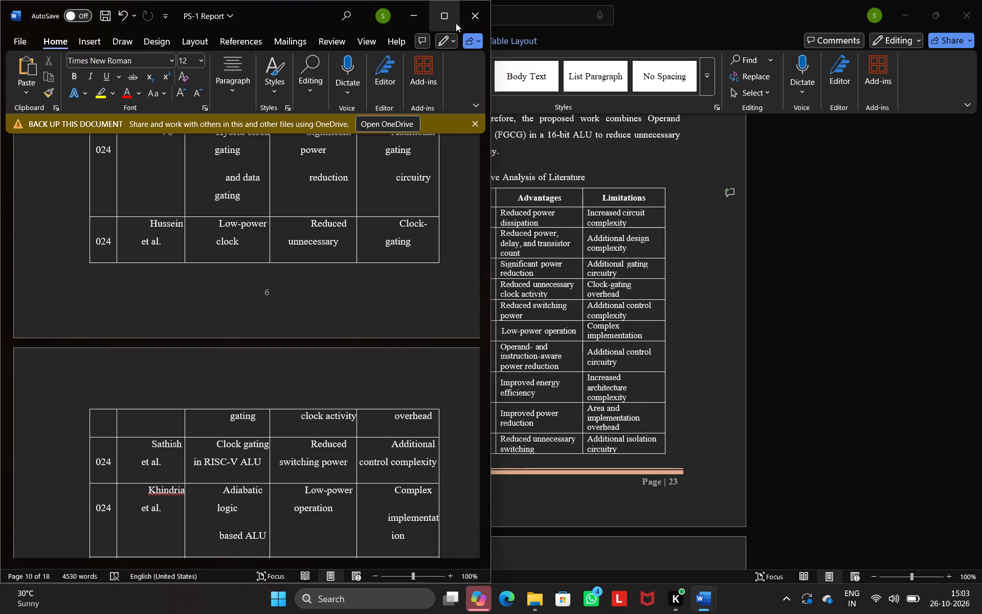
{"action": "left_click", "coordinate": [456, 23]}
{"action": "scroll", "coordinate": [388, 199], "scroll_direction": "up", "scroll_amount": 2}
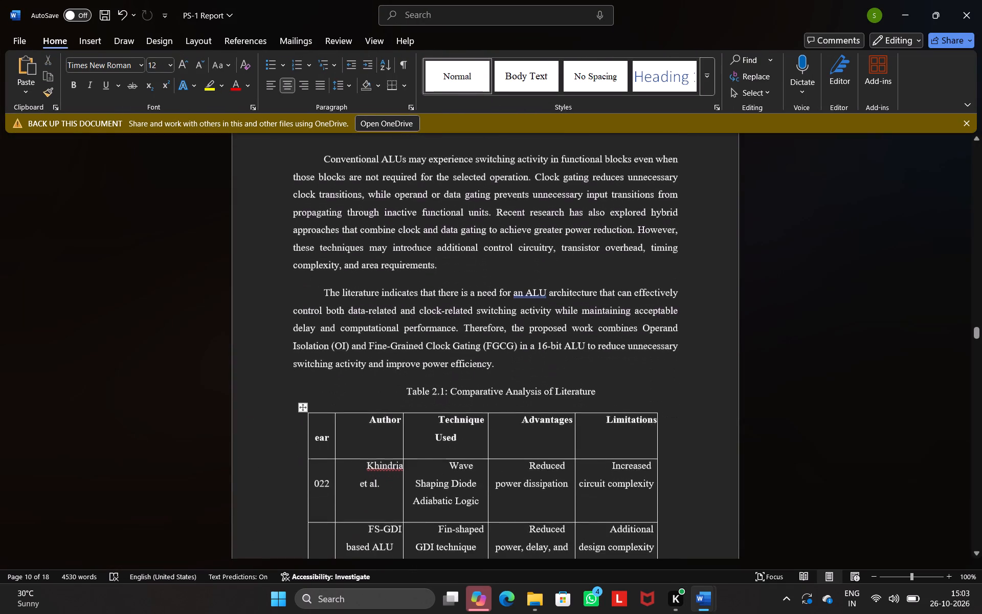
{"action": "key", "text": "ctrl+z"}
Set the font size of the blank line below the Table 2.1 caption to 10.
{"action": "left_click", "coordinate": [388, 199]}
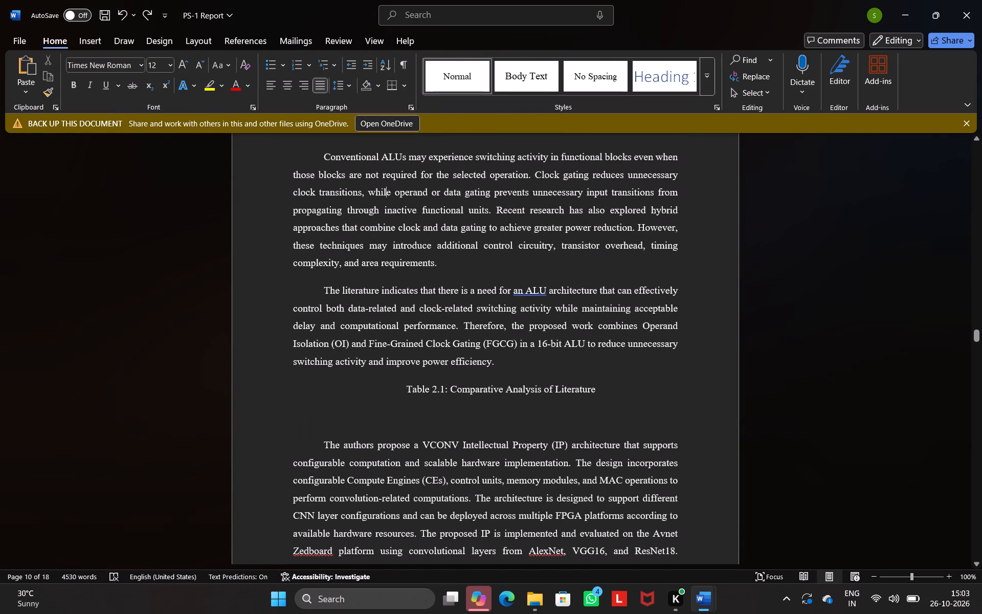
{"action": "left_click", "coordinate": [514, 413]}
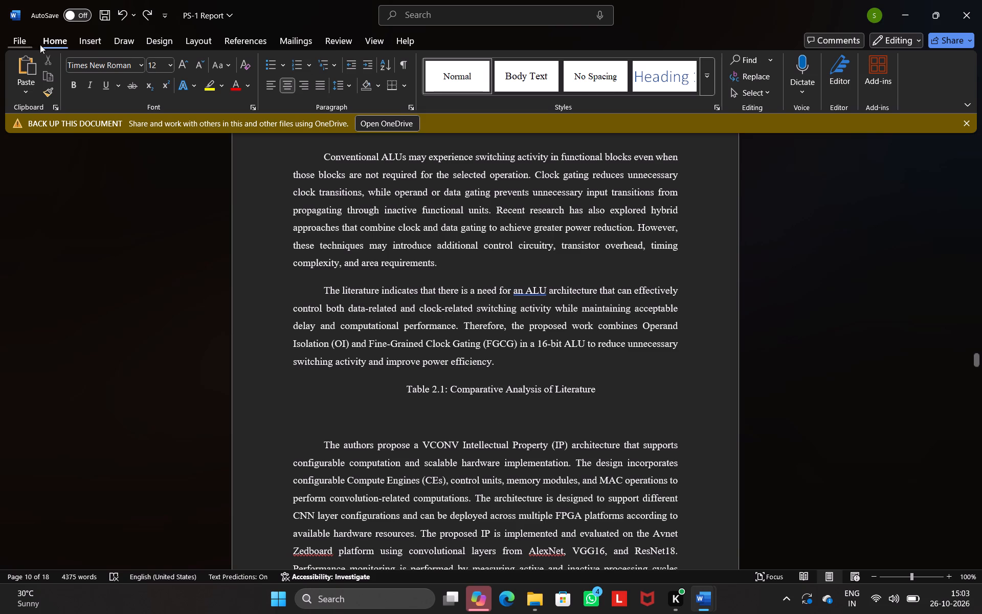
{"action": "left_click", "coordinate": [158, 65]}
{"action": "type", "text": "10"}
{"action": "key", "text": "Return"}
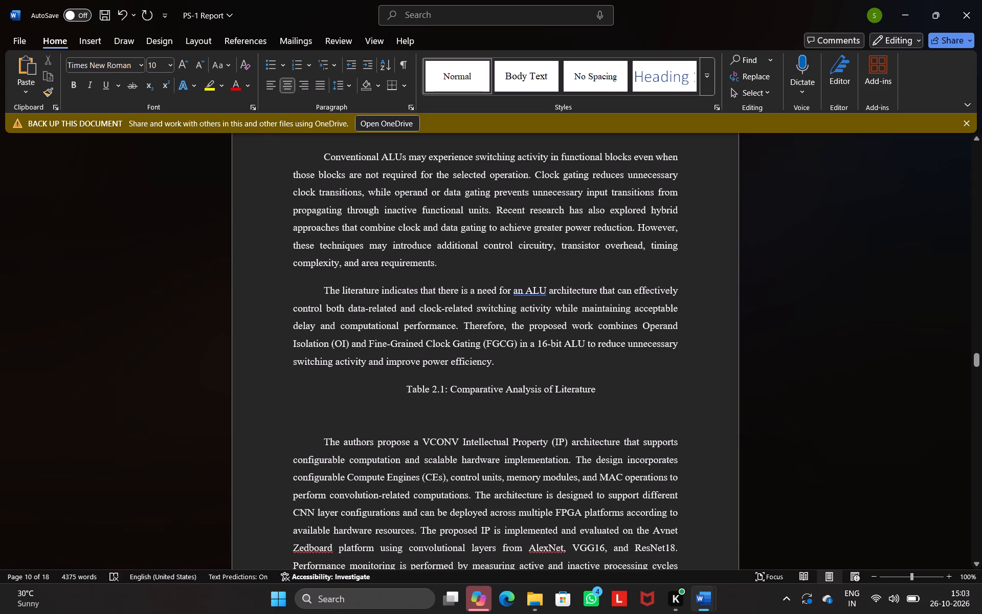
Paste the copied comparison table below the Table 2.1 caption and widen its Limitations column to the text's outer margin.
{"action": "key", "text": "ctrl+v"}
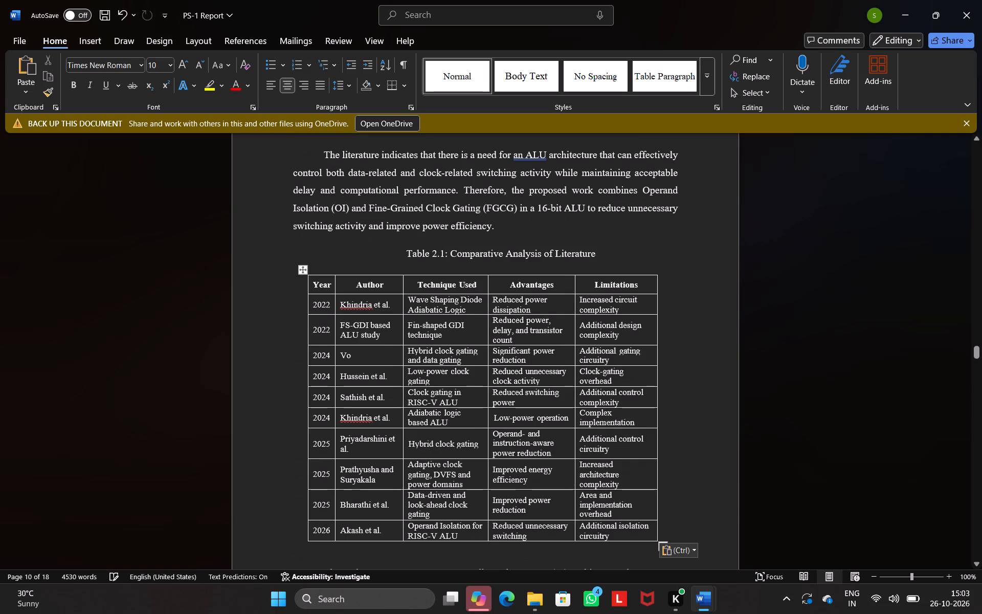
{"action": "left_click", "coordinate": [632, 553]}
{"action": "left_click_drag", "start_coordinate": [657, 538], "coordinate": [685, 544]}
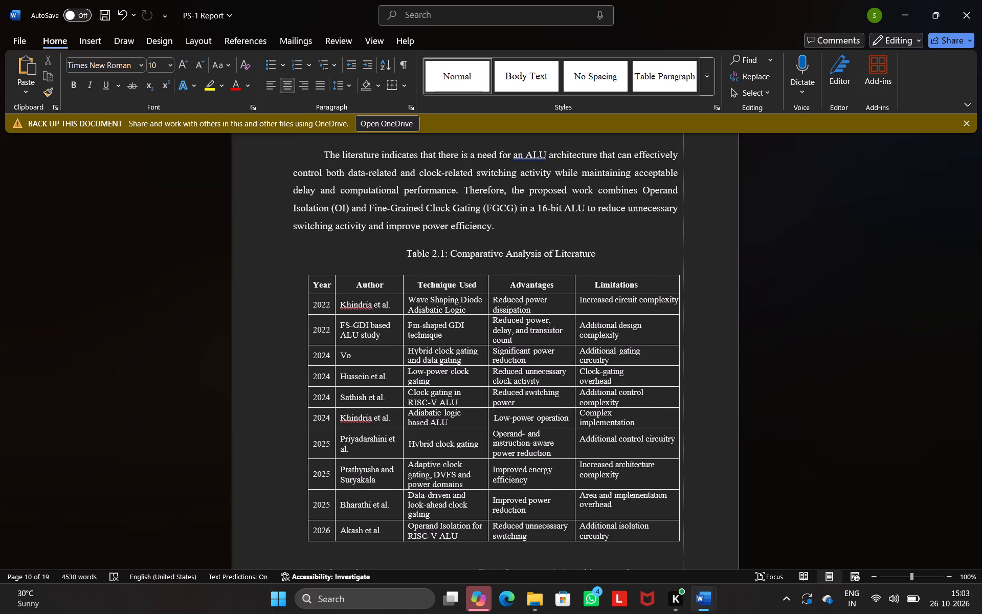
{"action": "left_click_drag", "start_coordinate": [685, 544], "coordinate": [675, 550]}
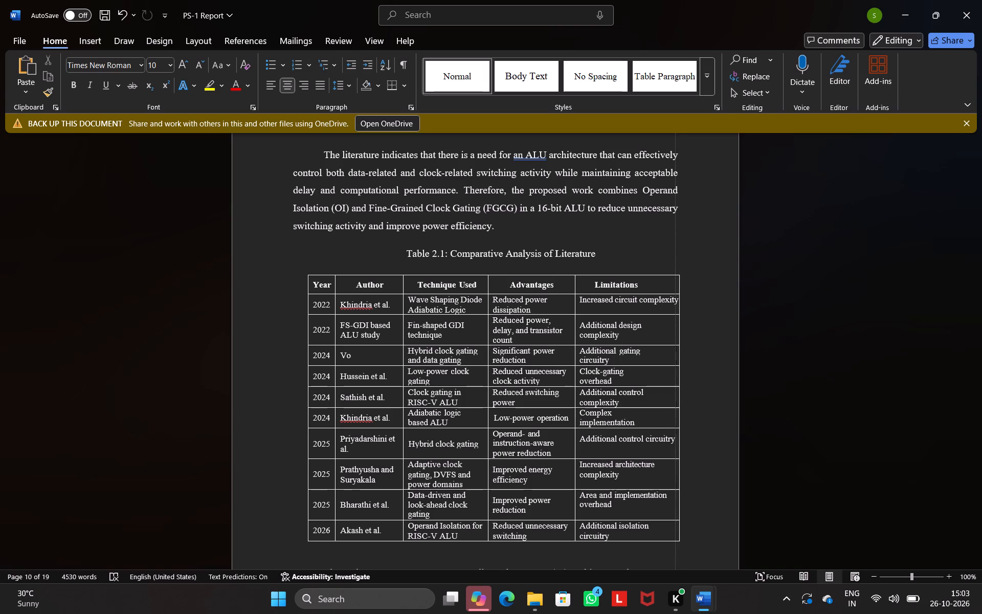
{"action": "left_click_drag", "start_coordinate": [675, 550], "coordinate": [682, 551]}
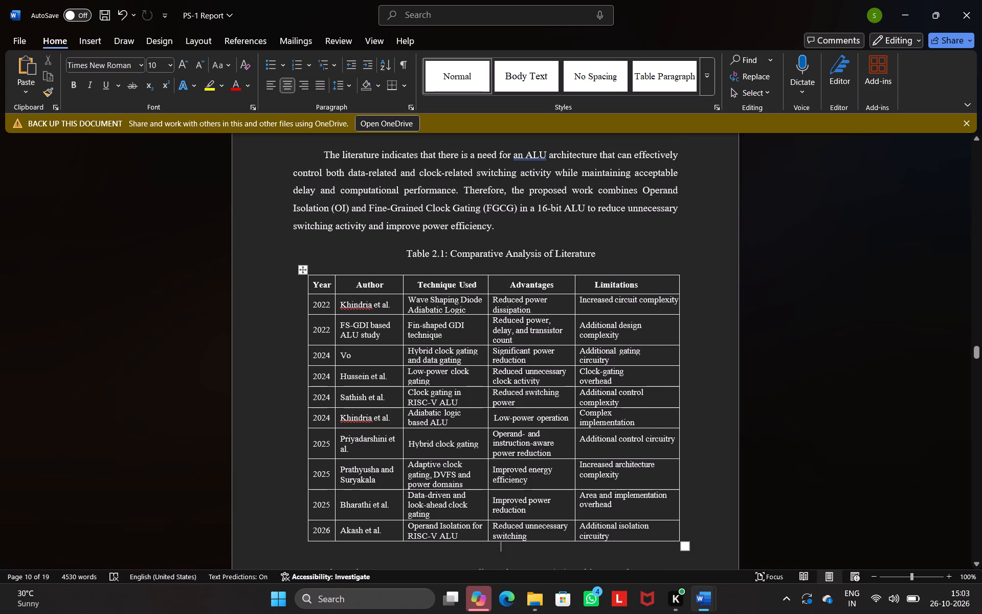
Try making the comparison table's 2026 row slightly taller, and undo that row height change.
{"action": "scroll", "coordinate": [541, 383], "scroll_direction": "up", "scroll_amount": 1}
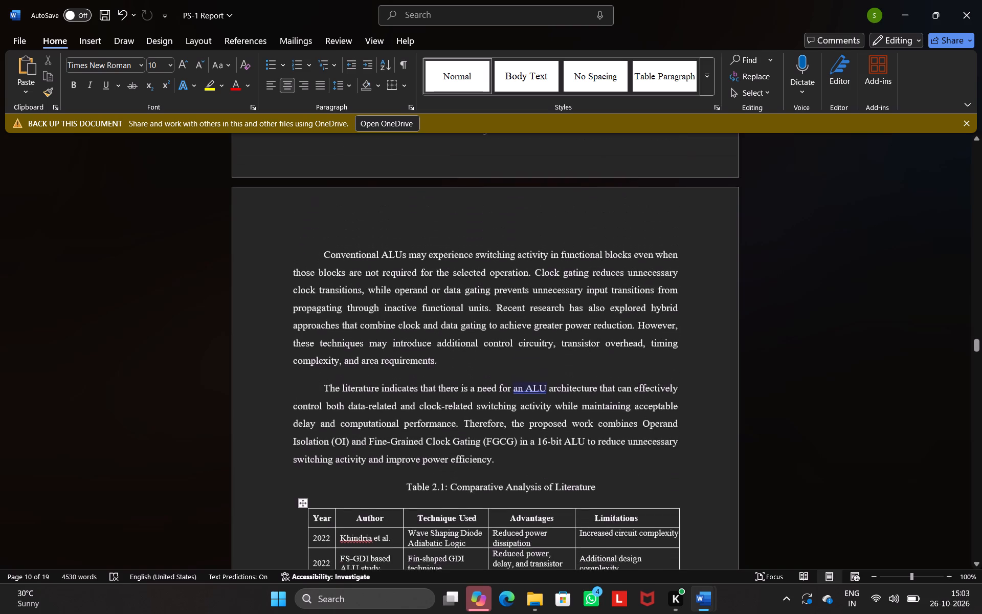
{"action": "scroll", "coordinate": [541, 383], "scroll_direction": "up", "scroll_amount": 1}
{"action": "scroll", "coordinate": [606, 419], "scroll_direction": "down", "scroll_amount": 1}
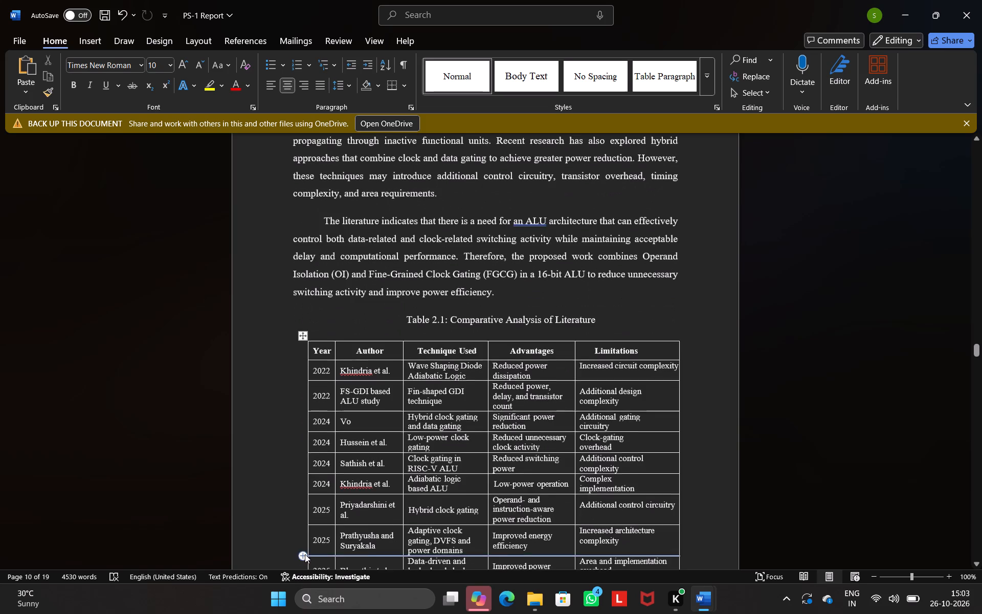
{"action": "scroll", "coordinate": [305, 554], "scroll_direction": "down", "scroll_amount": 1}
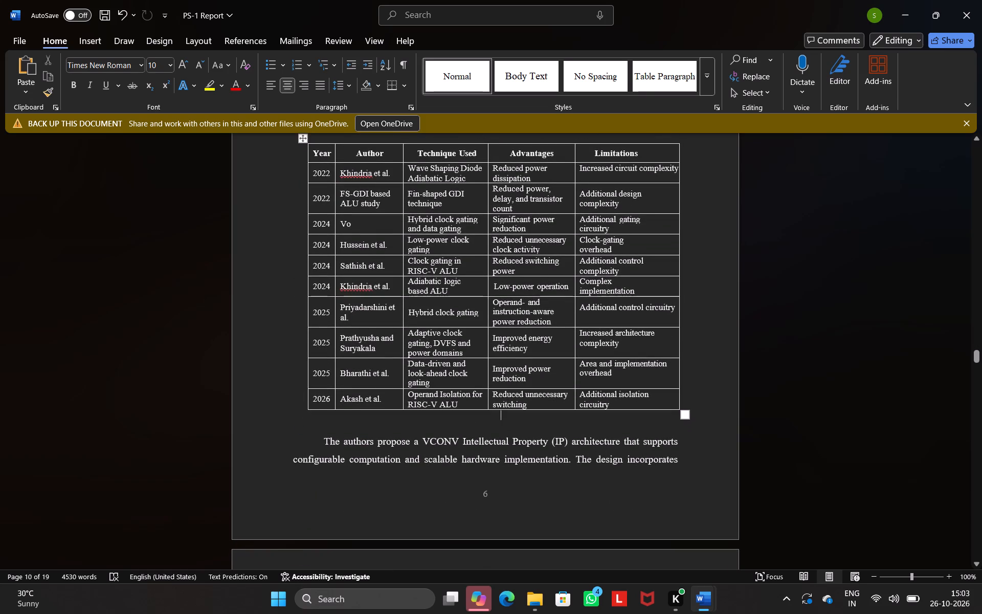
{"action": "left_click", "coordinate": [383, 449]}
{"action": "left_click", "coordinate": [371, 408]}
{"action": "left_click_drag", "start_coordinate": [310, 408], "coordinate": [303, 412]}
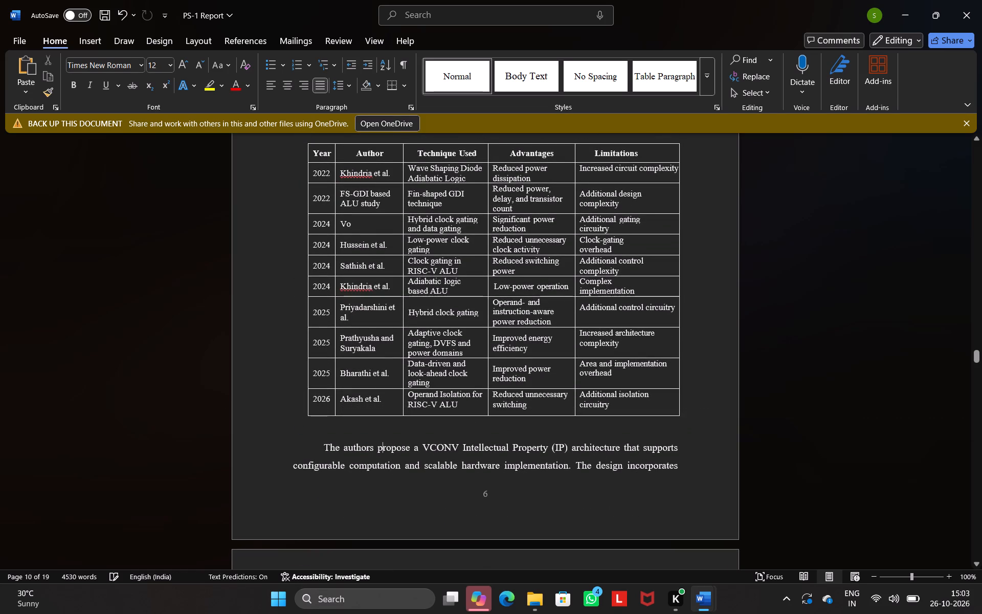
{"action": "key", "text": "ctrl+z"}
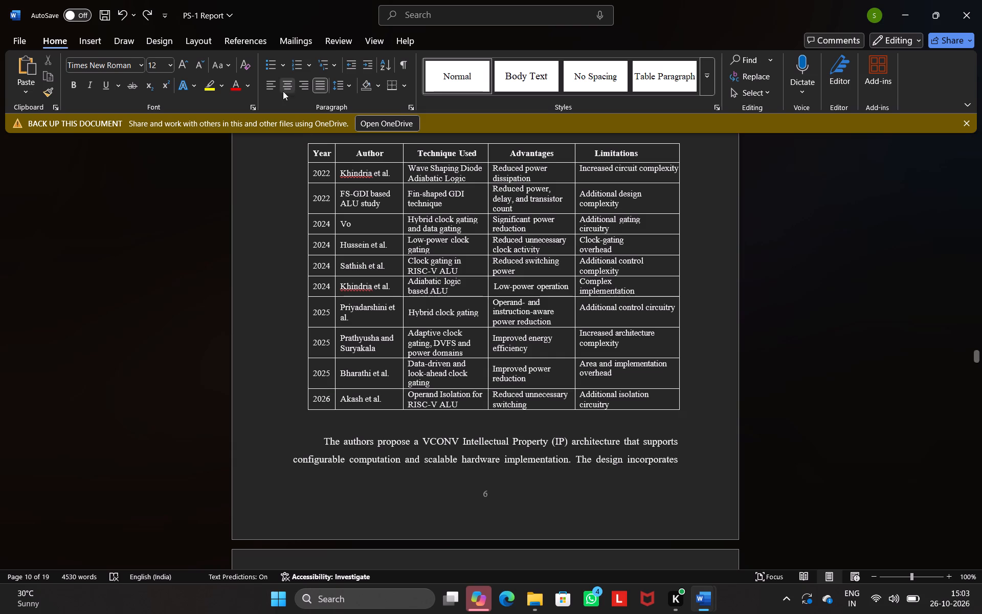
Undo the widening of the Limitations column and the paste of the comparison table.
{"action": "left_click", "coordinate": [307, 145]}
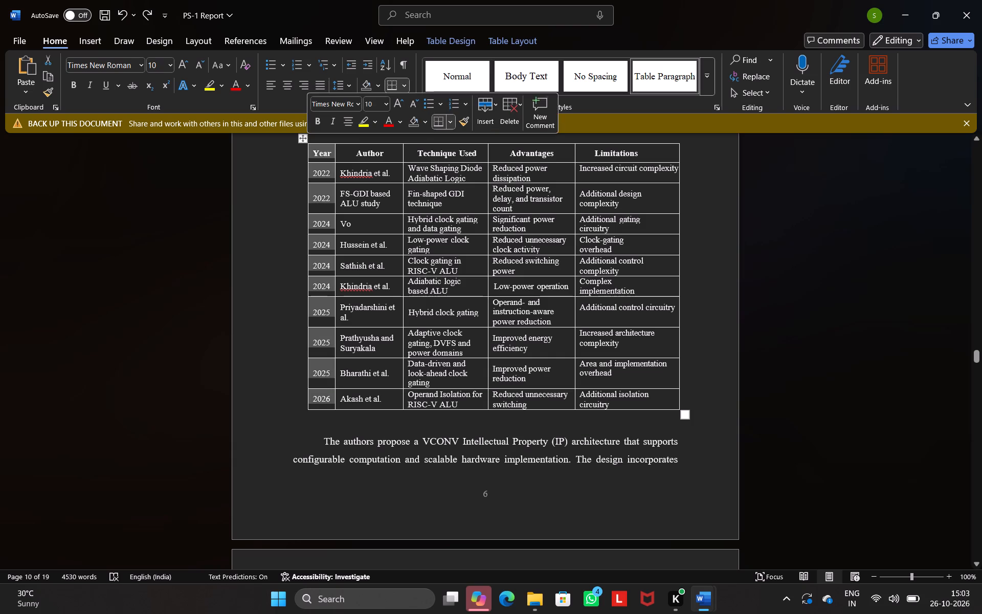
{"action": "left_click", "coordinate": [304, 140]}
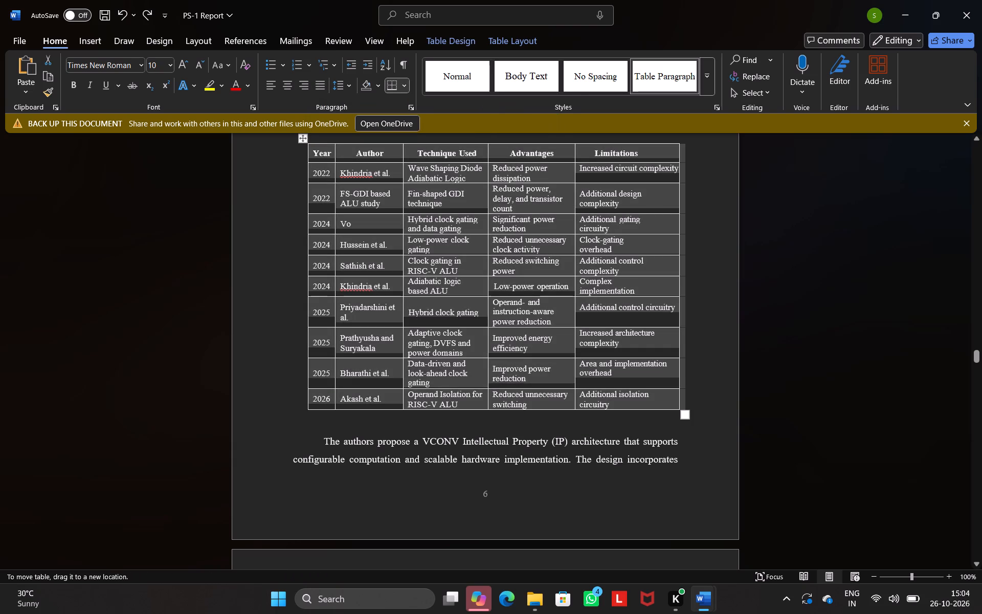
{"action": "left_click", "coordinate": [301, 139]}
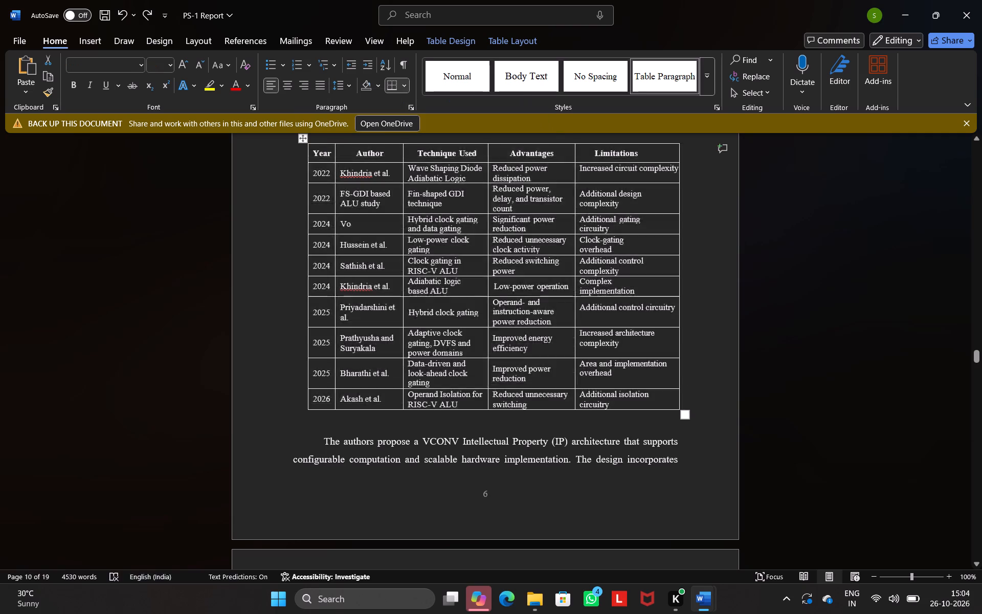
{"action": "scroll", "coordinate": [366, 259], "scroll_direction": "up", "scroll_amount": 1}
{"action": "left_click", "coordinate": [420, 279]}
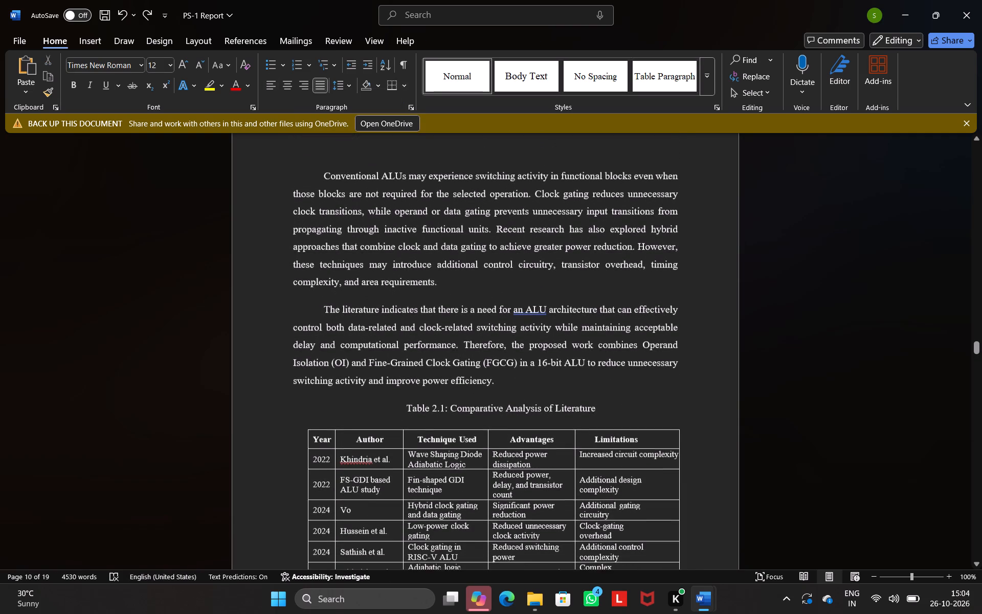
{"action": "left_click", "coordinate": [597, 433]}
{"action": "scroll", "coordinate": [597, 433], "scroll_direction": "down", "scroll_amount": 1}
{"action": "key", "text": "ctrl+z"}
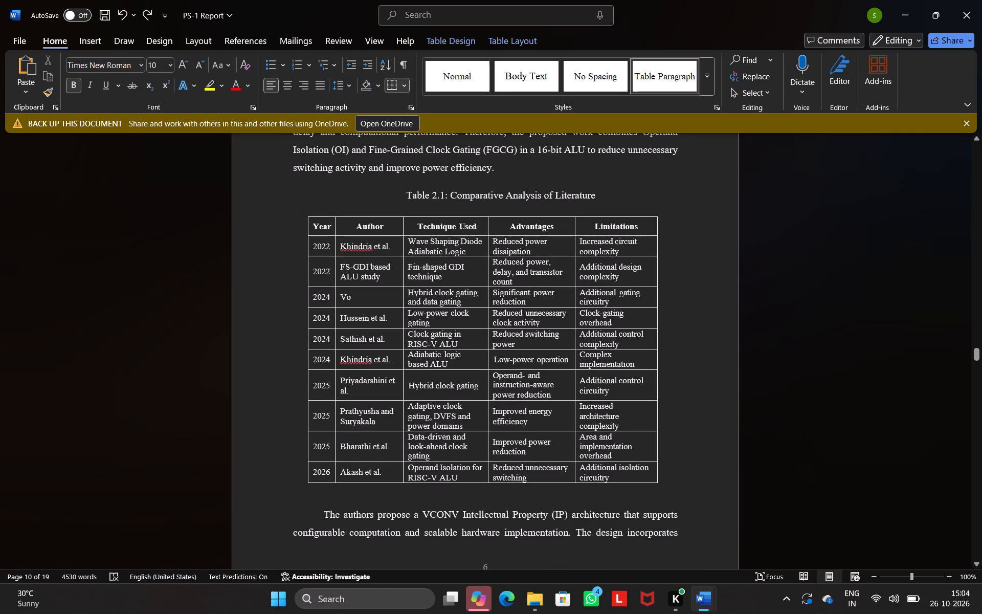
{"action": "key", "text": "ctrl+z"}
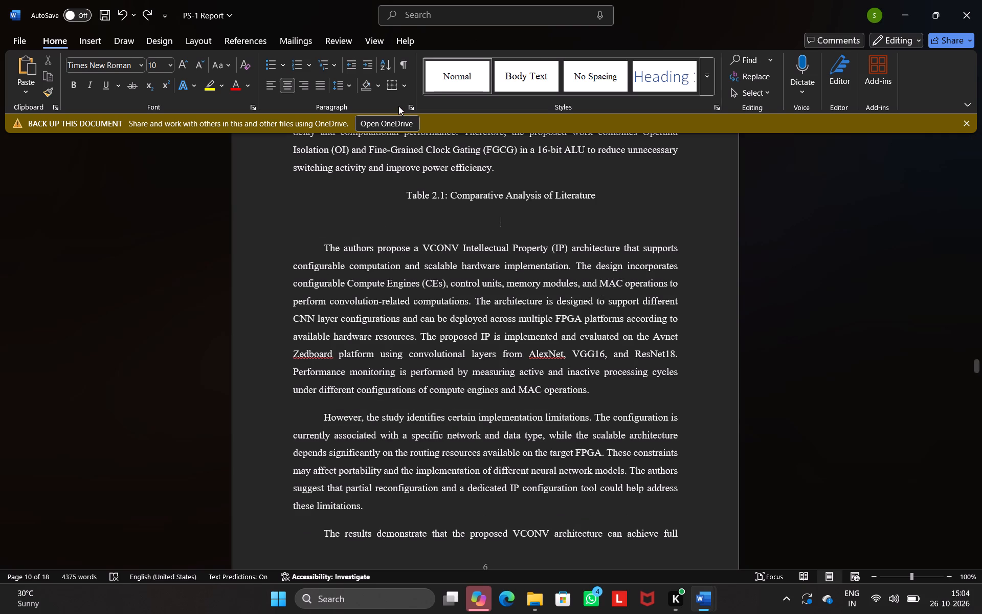
Justify the blank line below the Table 2.1 caption and paste the copied comparison table there.
{"action": "left_click", "coordinate": [317, 84]}
{"action": "key", "text": "ctrl+v"}
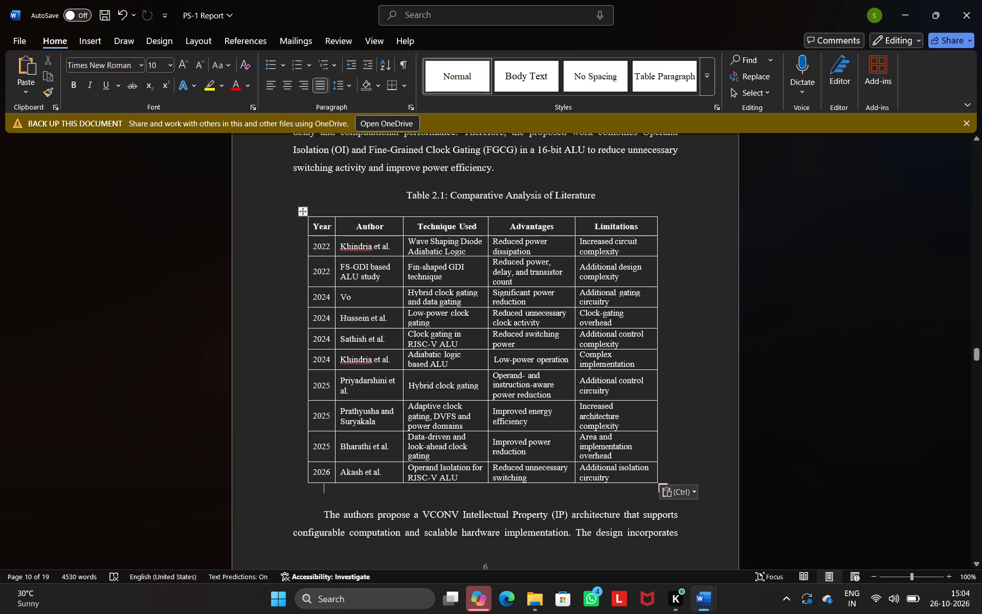
{"action": "left_click", "coordinate": [624, 491]}
{"action": "left_click", "coordinate": [352, 305]}
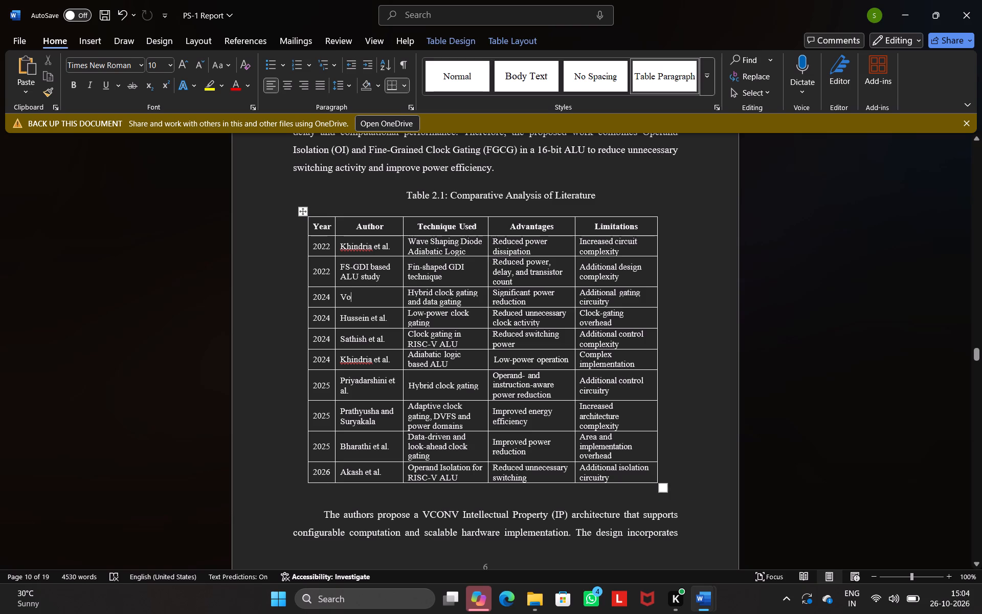
{"action": "left_click", "coordinate": [359, 269]}
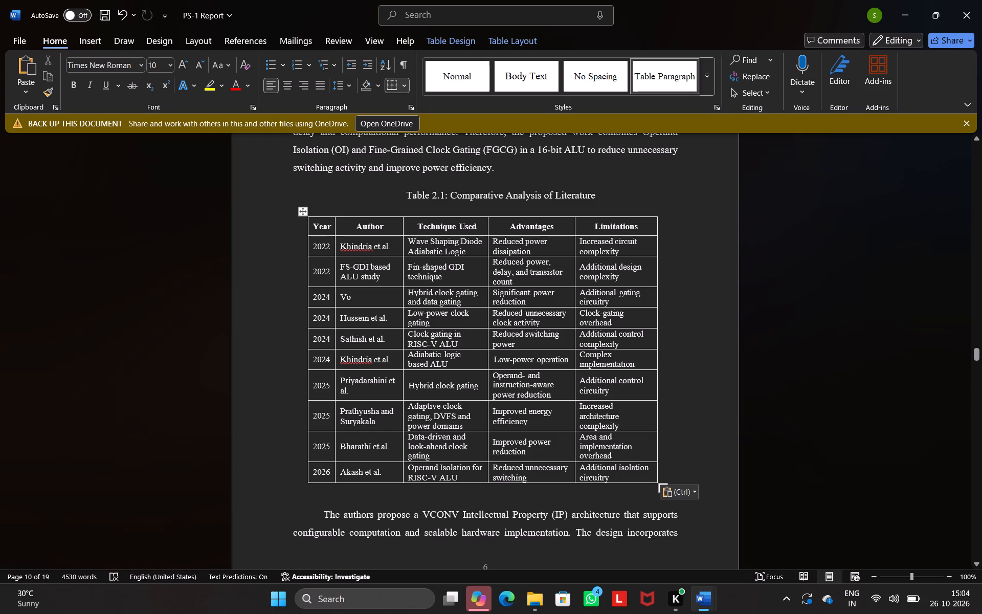
Delete the number 2.1 from the comparison table's caption, leaving "Table : Comparative Analysis of Literature".
{"action": "left_click", "coordinate": [444, 195]}
{"action": "key", "text": "BackSpace"}
{"action": "key", "text": "BackSpace"}
{"action": "key", "text": "BackSpace"}
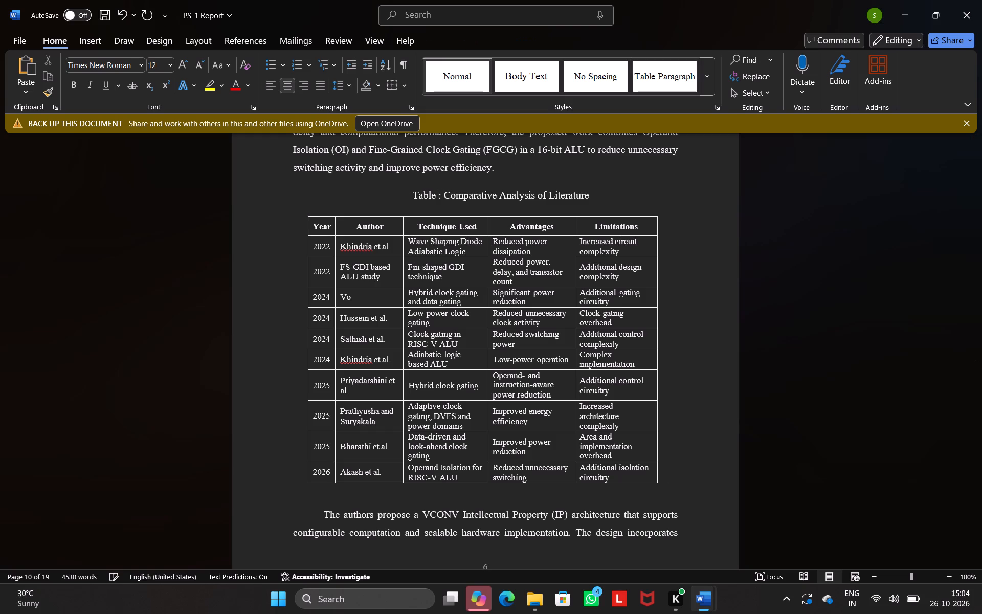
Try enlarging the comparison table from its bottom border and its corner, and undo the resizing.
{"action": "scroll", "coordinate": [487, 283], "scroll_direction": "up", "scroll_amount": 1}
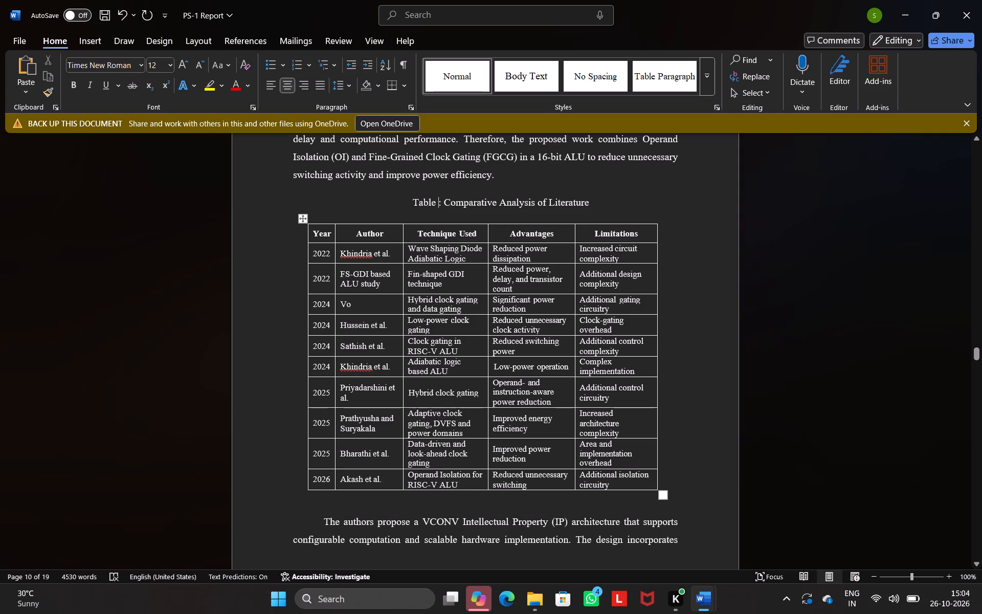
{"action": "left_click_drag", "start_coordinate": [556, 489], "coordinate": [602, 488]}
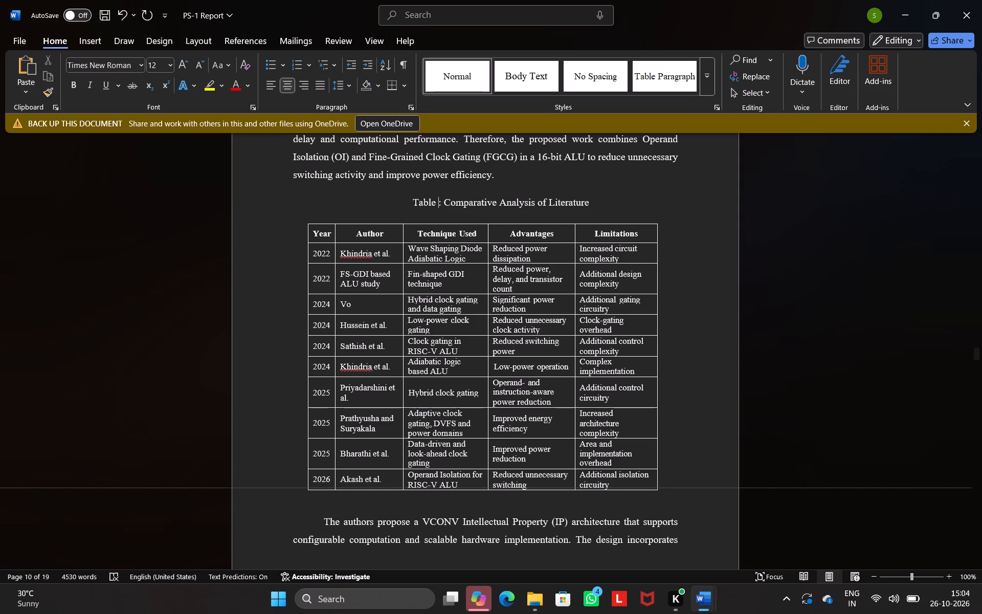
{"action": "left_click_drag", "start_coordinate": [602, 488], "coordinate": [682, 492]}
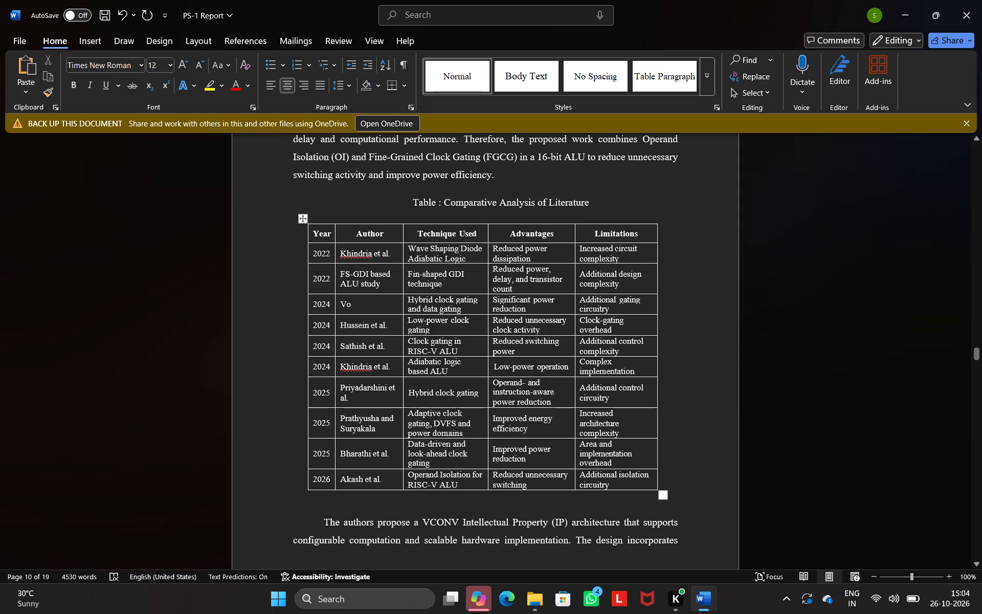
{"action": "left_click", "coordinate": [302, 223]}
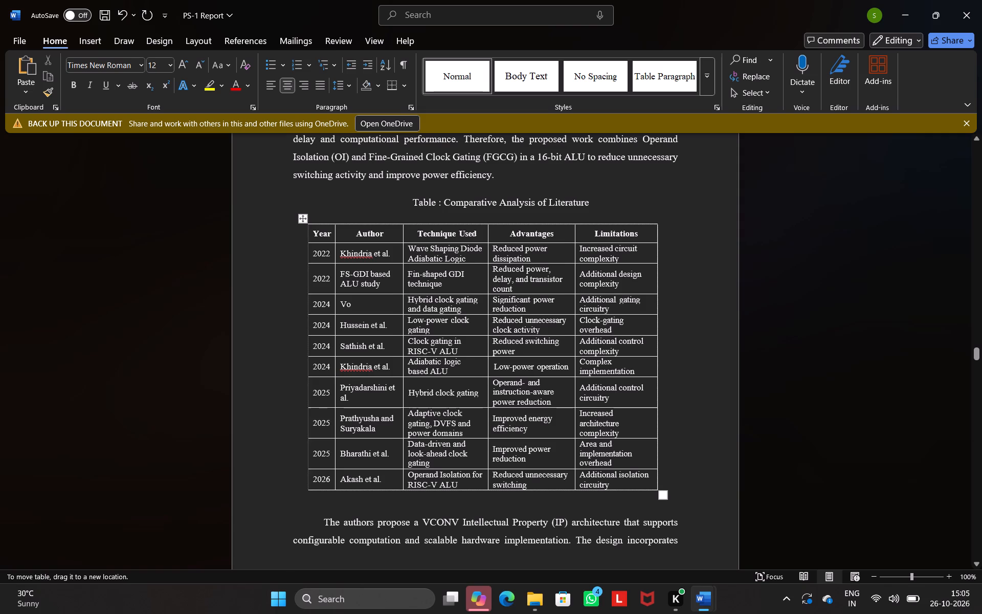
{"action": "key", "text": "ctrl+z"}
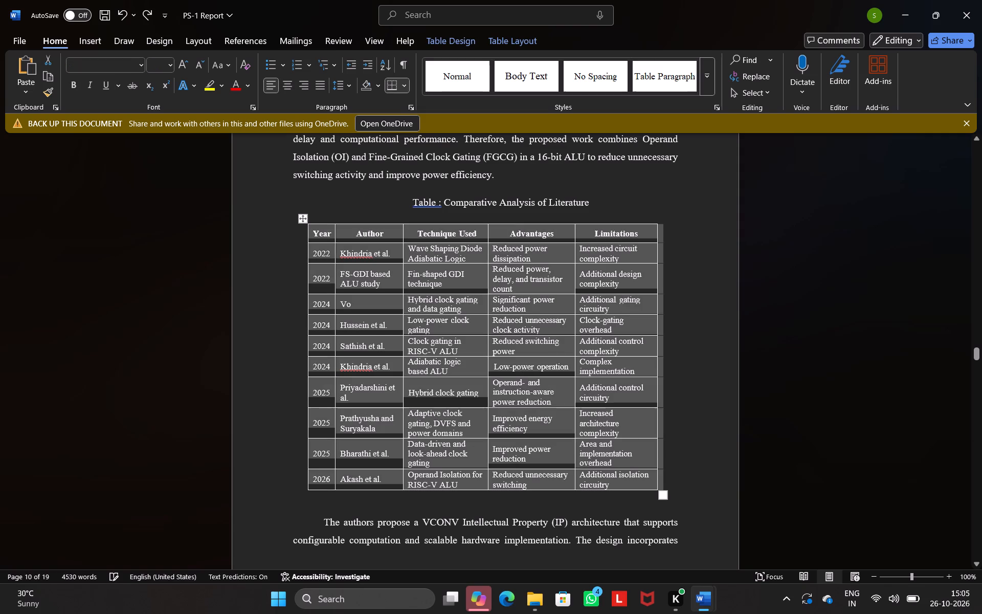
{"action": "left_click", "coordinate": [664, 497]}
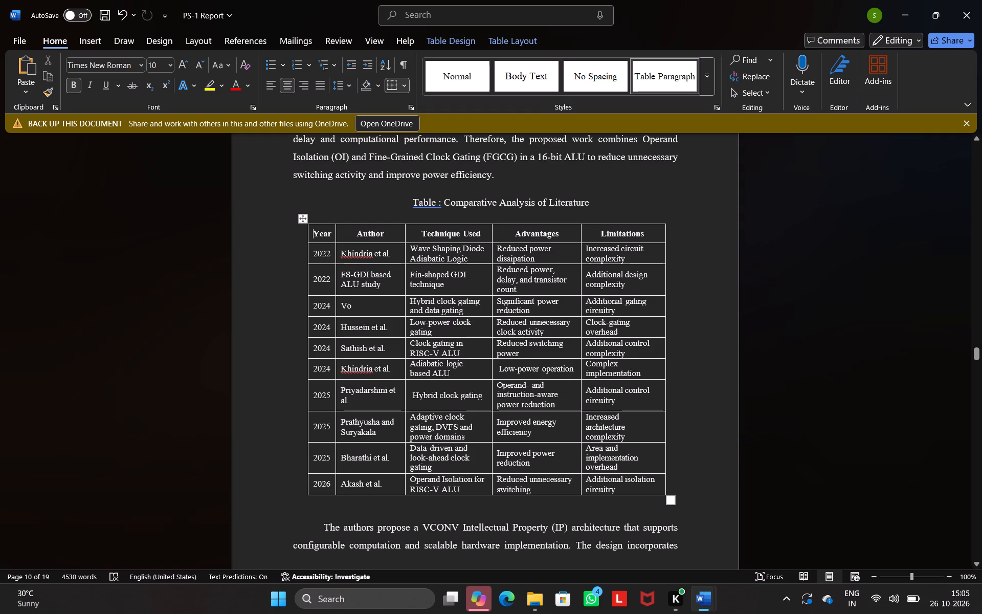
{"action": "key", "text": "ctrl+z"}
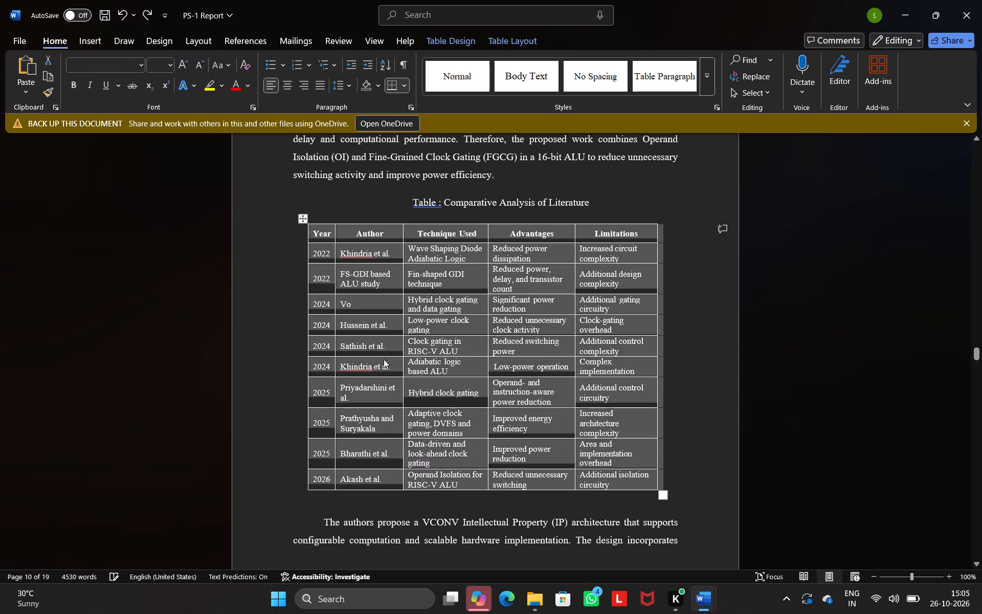
Set the font size of the entire literature comparison table to 12.
{"action": "left_click", "coordinate": [374, 352]}
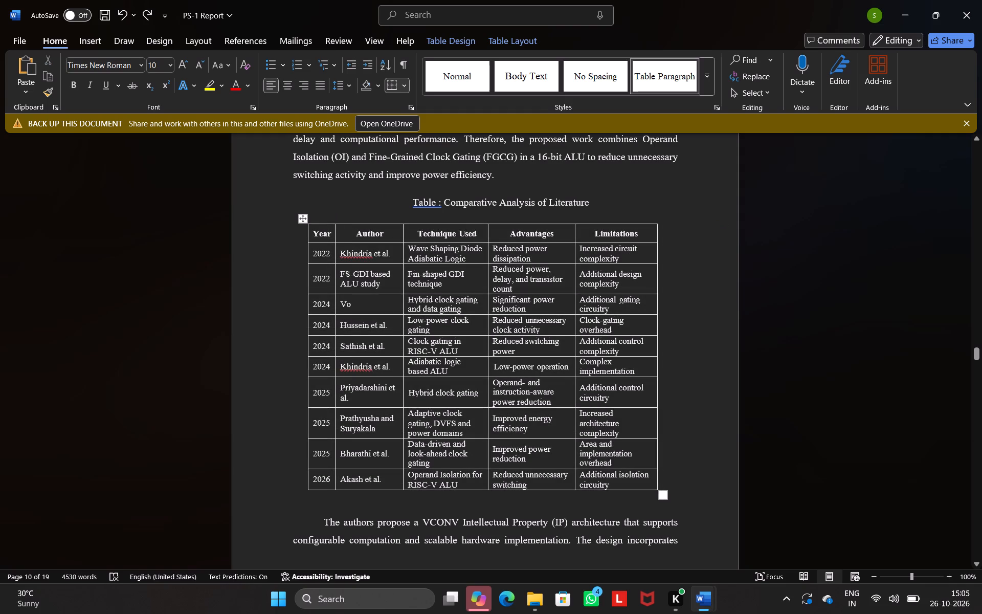
{"action": "left_click_drag", "start_coordinate": [313, 204], "coordinate": [417, 218]}
{"action": "left_click", "coordinate": [417, 218]}
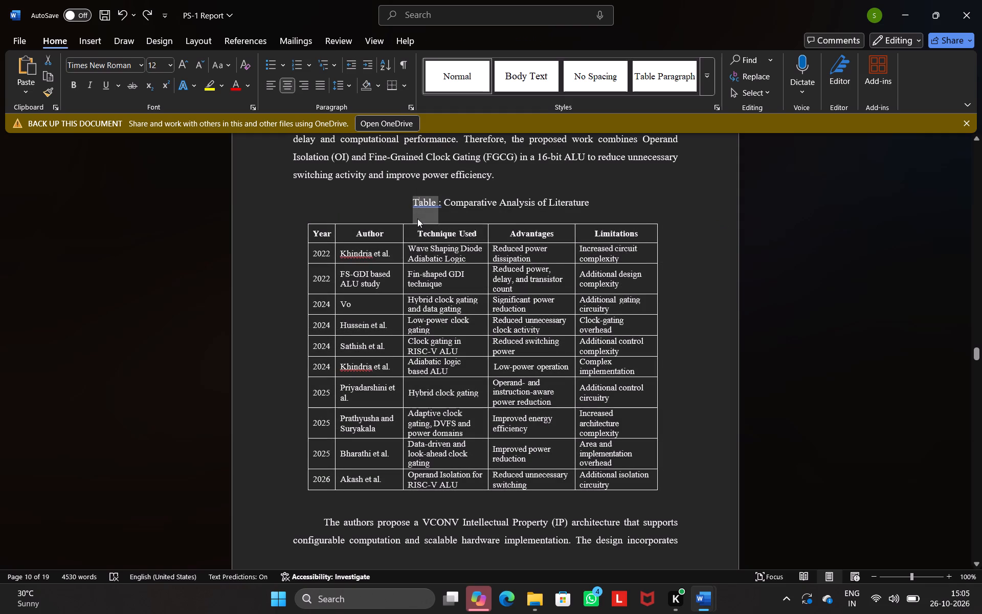
{"action": "left_click", "coordinate": [327, 208]}
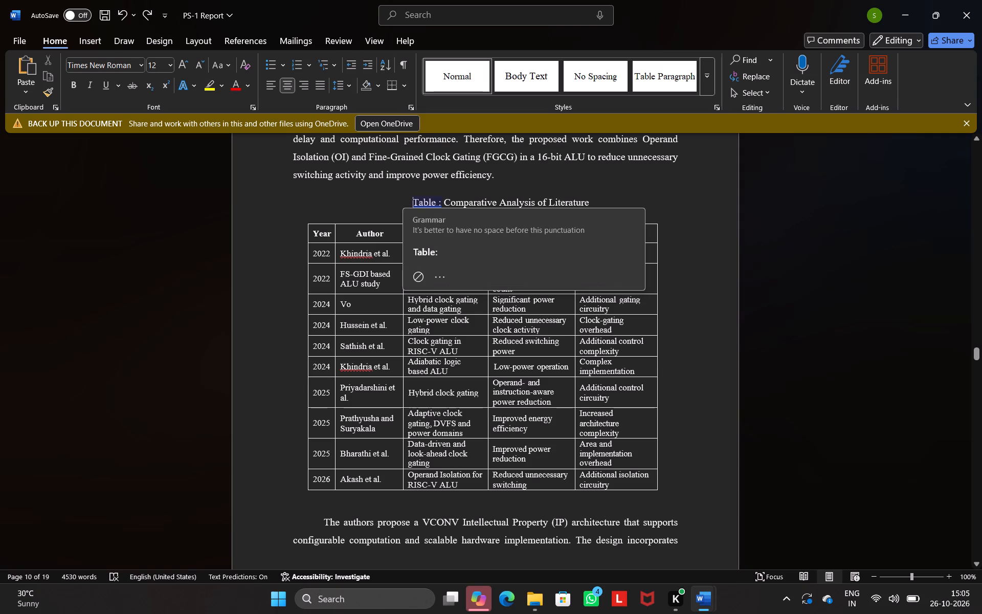
{"action": "left_click_drag", "start_coordinate": [306, 216], "coordinate": [548, 323]}
{"action": "left_click", "coordinate": [548, 323]}
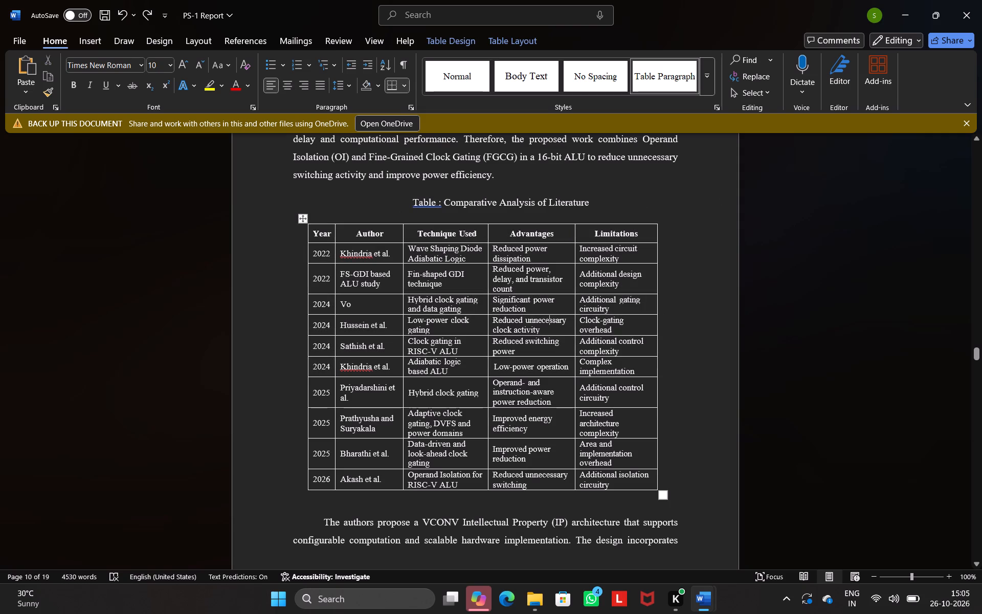
{"action": "left_click", "coordinate": [304, 221]}
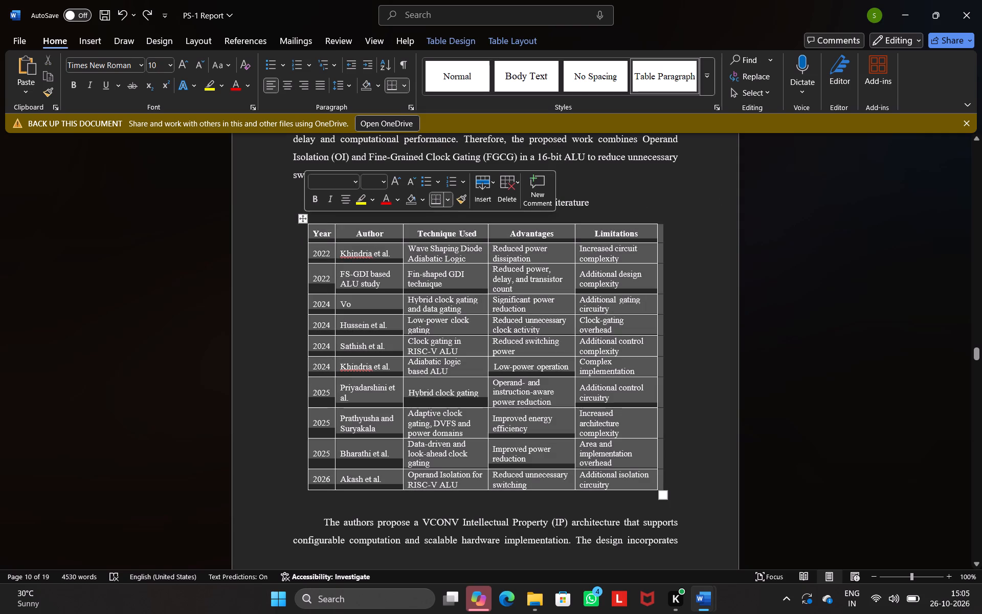
{"action": "left_click", "coordinate": [161, 62]}
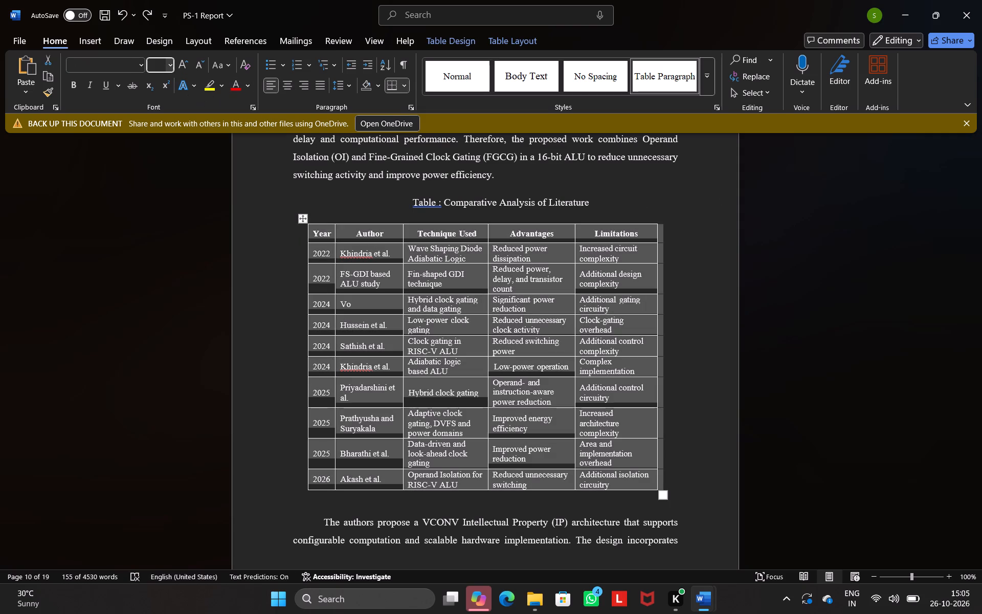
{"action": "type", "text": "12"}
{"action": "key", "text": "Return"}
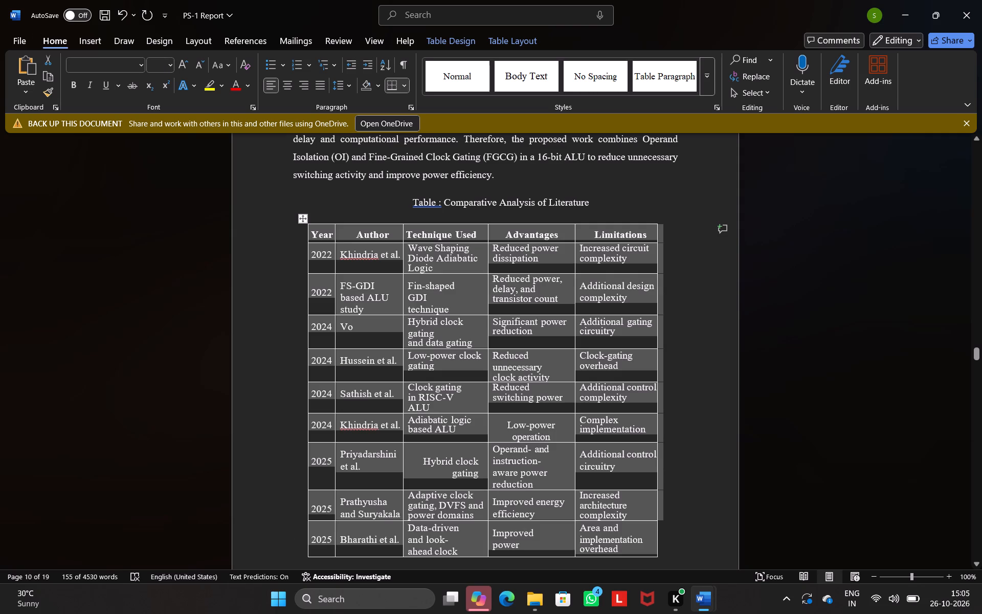
Widen the whole comparison table proportionally until its right edge sits slightly beyond the body text's right margin.
{"action": "scroll", "coordinate": [487, 329], "scroll_direction": "down", "scroll_amount": 1}
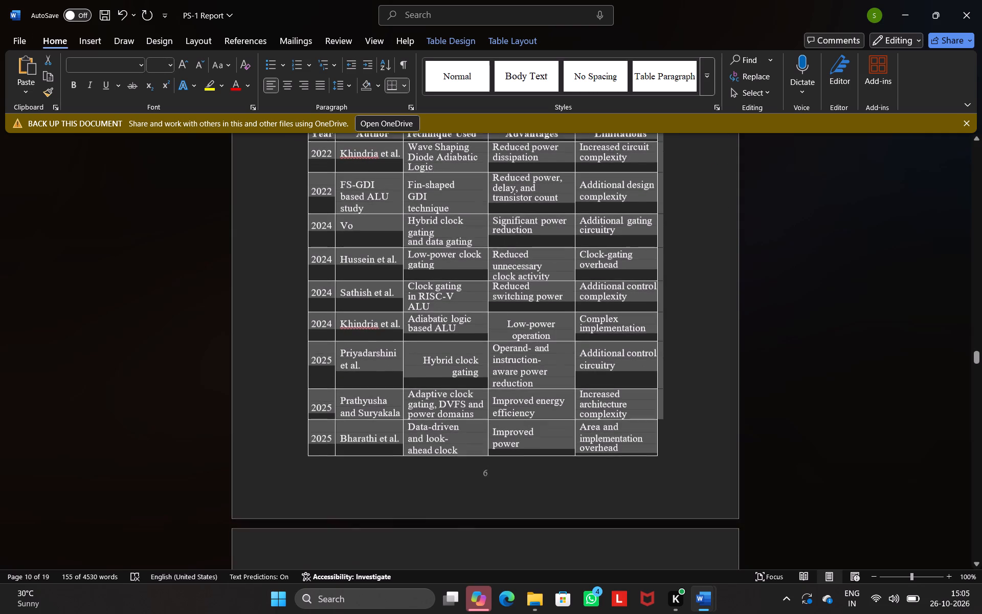
{"action": "left_click", "coordinate": [655, 438]}
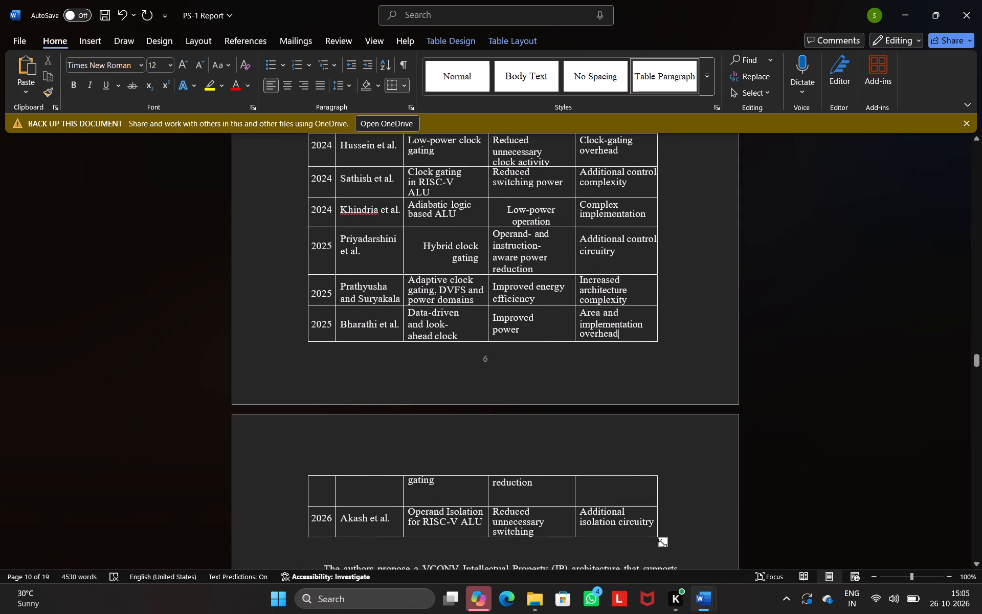
{"action": "left_click_drag", "start_coordinate": [662, 542], "coordinate": [700, 549]}
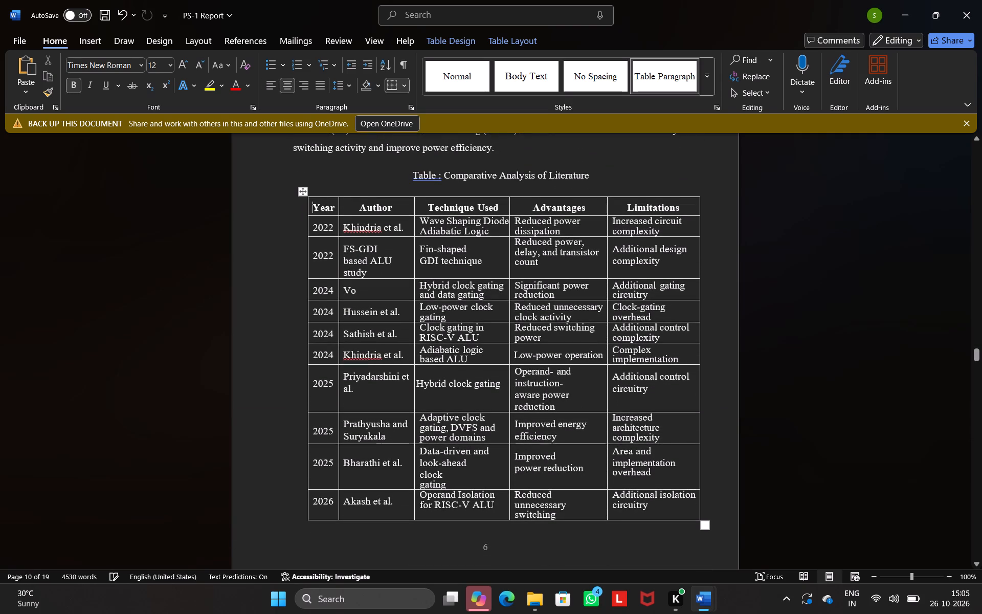
{"action": "left_click_drag", "start_coordinate": [705, 525], "coordinate": [694, 523]}
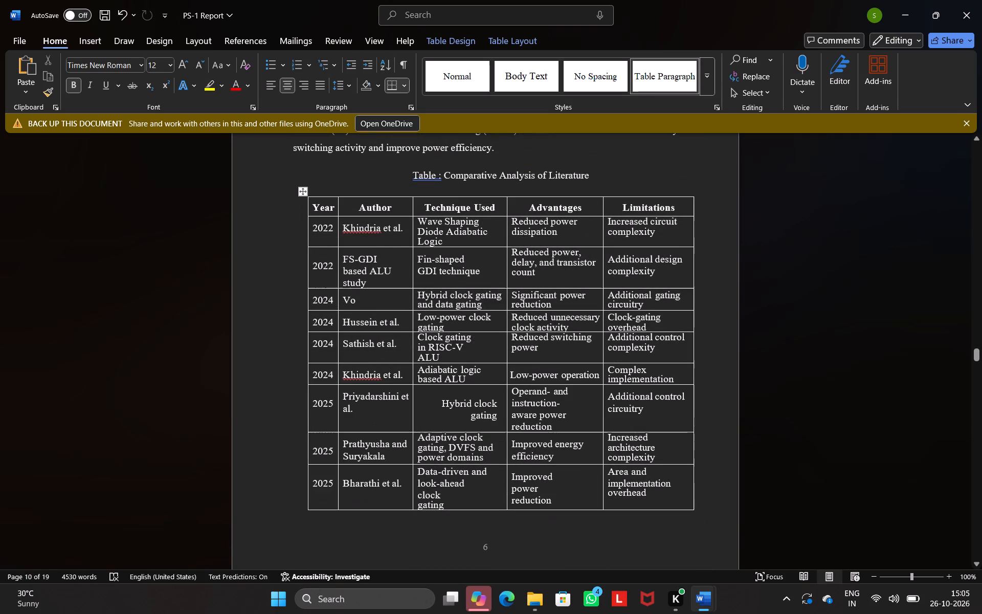
Examine how the resized comparison table breaks across pages and fits with the preceding literature survey paragraphs.
{"action": "scroll", "coordinate": [641, 474], "scroll_direction": "down", "scroll_amount": 1}
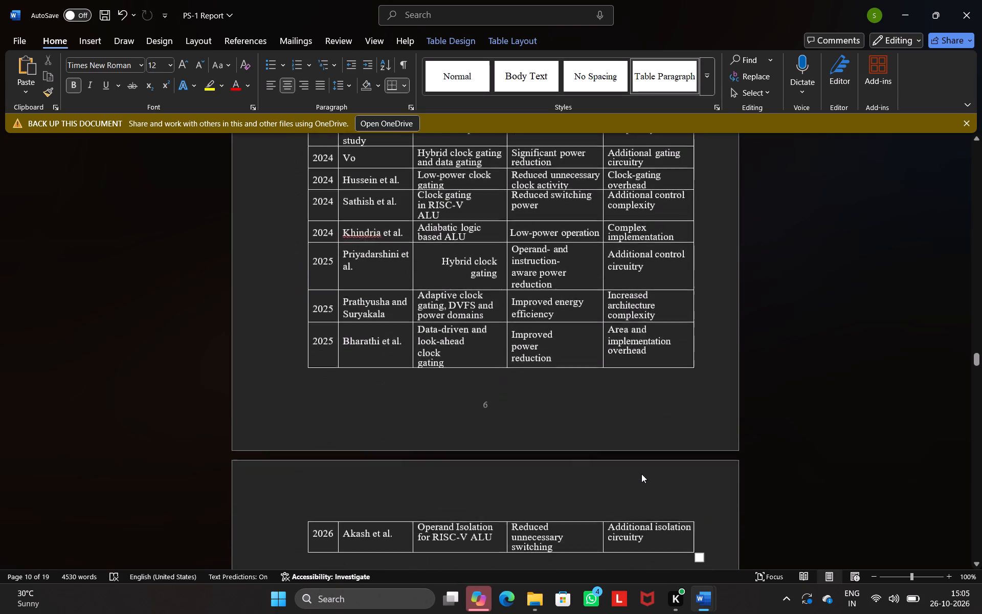
{"action": "scroll", "coordinate": [641, 474], "scroll_direction": "down", "scroll_amount": 1}
{"action": "scroll", "coordinate": [641, 447], "scroll_direction": "up", "scroll_amount": 2}
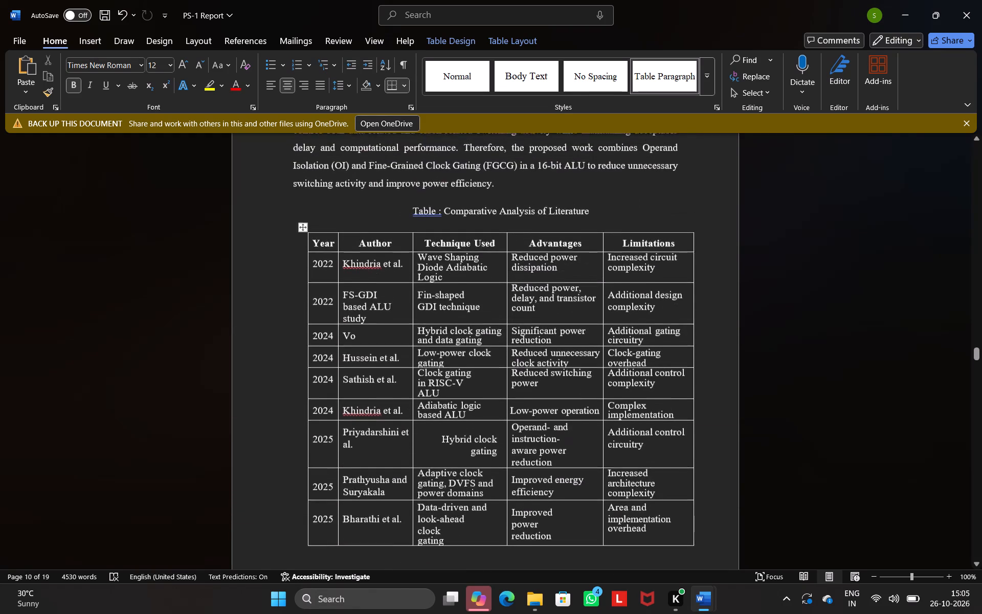
{"action": "scroll", "coordinate": [641, 447], "scroll_direction": "up", "scroll_amount": 3}
{"action": "scroll", "coordinate": [641, 447], "scroll_direction": "down", "scroll_amount": 1}
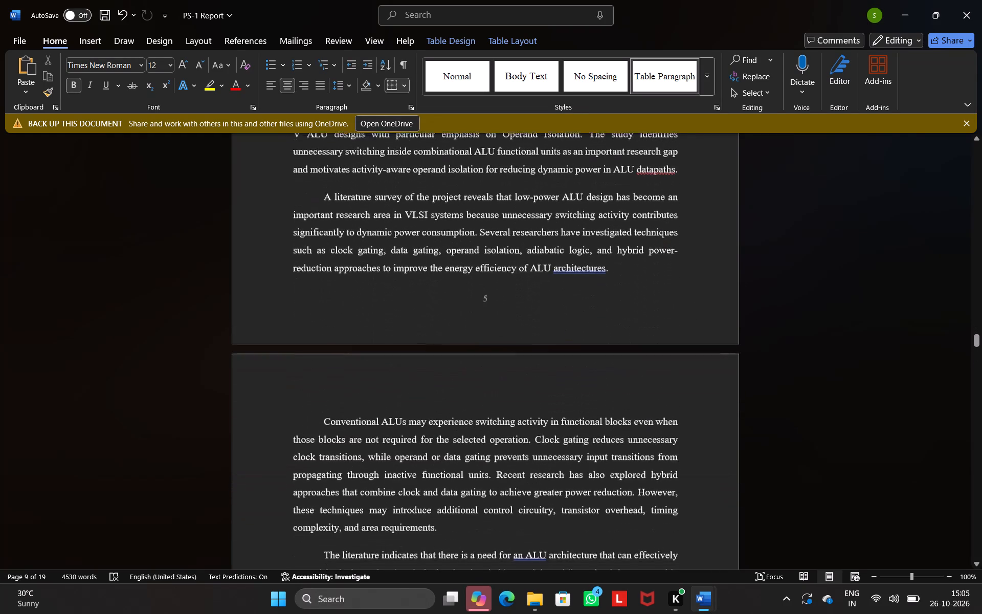
{"action": "scroll", "coordinate": [641, 447], "scroll_direction": "down", "scroll_amount": 2}
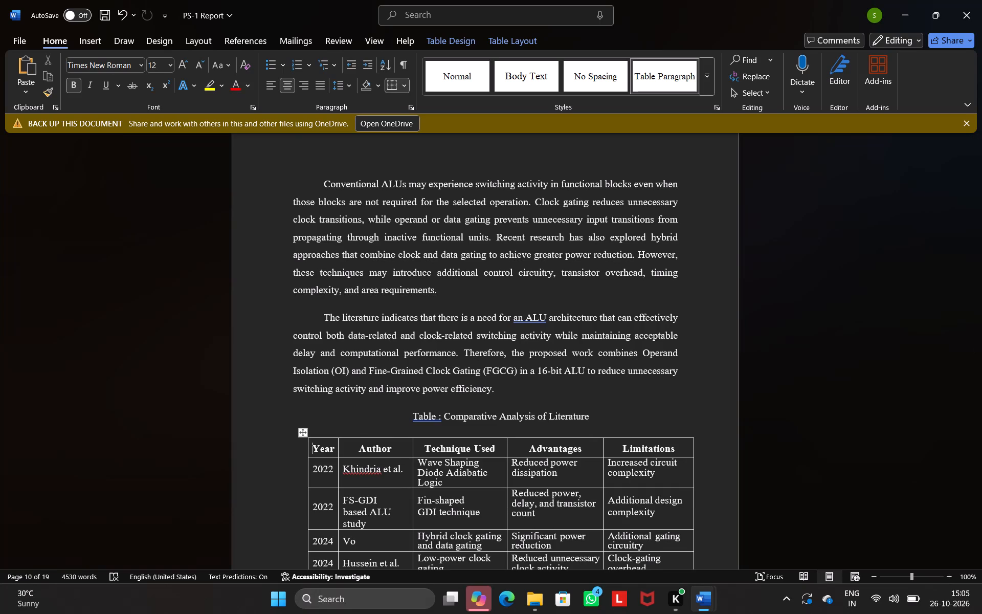
{"action": "scroll", "coordinate": [641, 447], "scroll_direction": "down", "scroll_amount": 3}
{"action": "scroll", "coordinate": [641, 447], "scroll_direction": "up", "scroll_amount": 1}
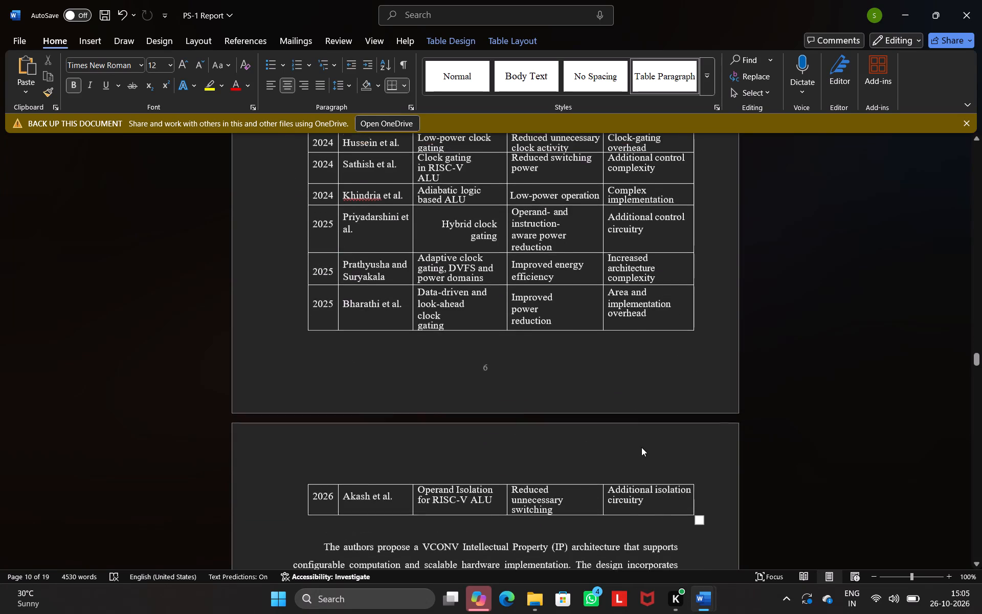
{"action": "scroll", "coordinate": [641, 447], "scroll_direction": "up", "scroll_amount": 3}
{"action": "scroll", "coordinate": [641, 447], "scroll_direction": "down", "scroll_amount": 1}
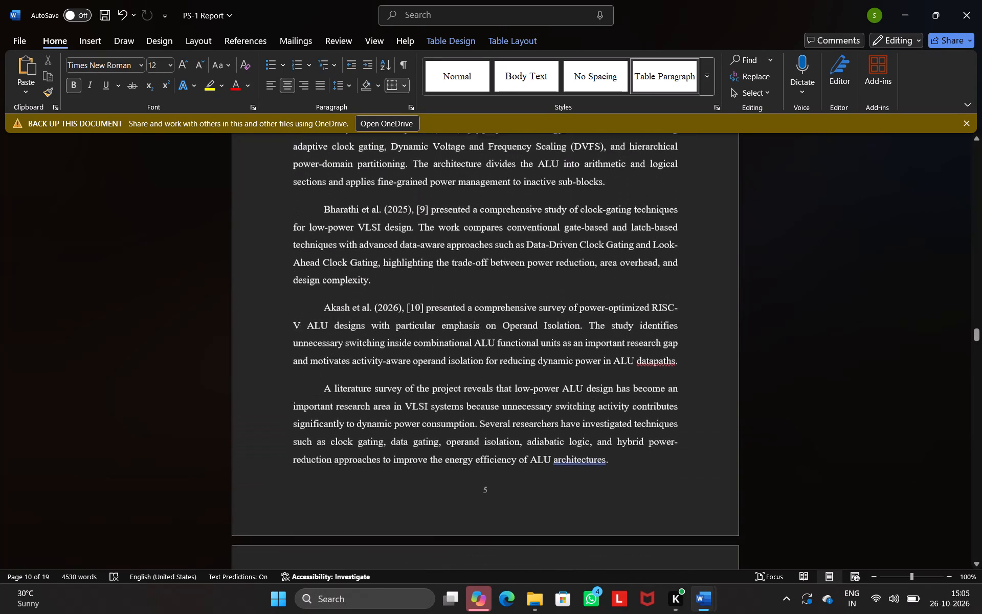
{"action": "scroll", "coordinate": [641, 447], "scroll_direction": "down", "scroll_amount": 4}
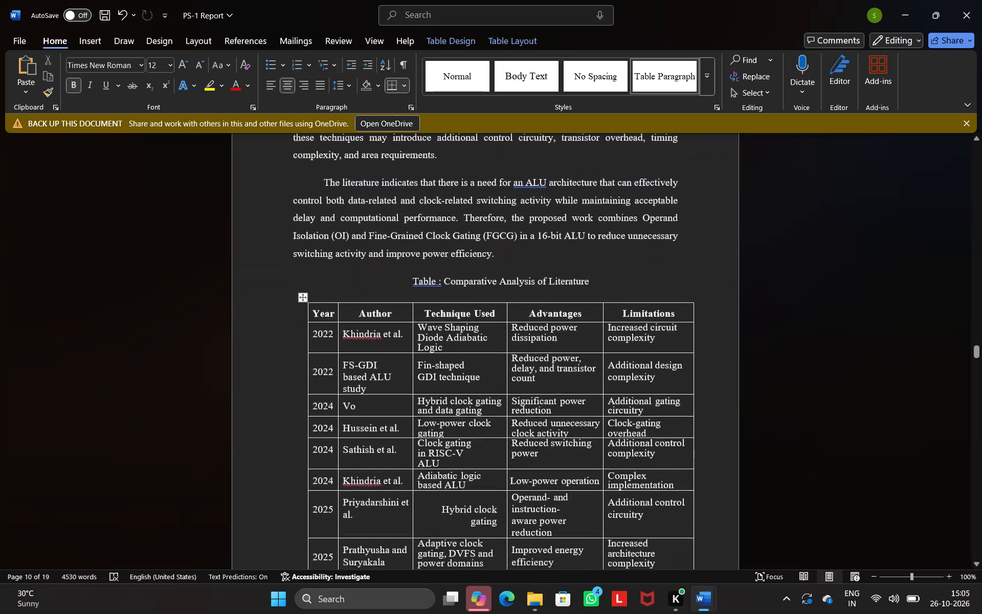
{"action": "scroll", "coordinate": [677, 521], "scroll_direction": "down", "scroll_amount": 1}
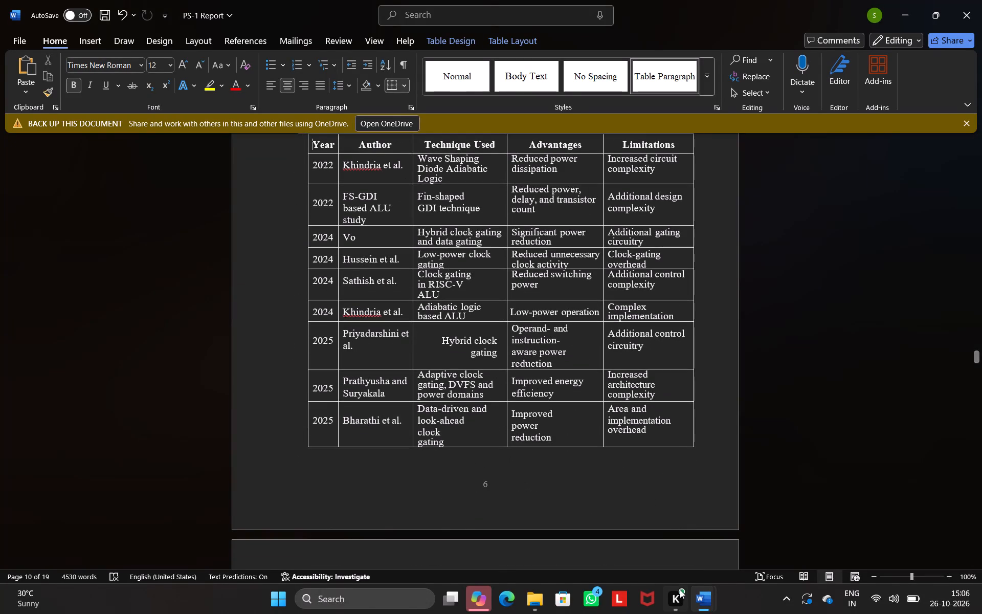
Narrow the whole comparison table slightly from its bottom corner.
{"action": "scroll", "coordinate": [682, 575], "scroll_direction": "down", "scroll_amount": 1}
{"action": "scroll", "coordinate": [657, 507], "scroll_direction": "down", "scroll_amount": 1}
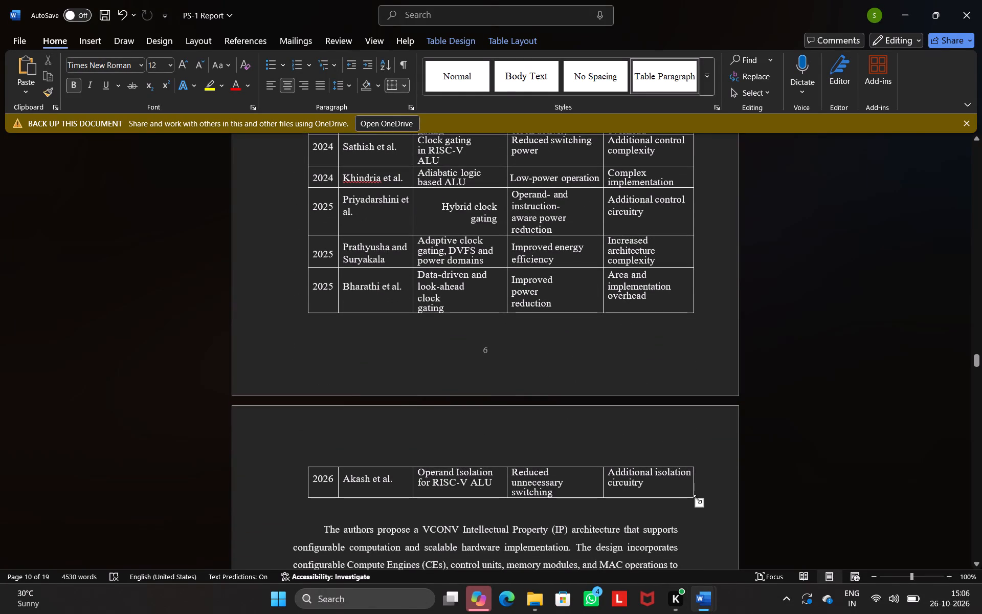
{"action": "left_click_drag", "start_coordinate": [701, 506], "coordinate": [694, 504]}
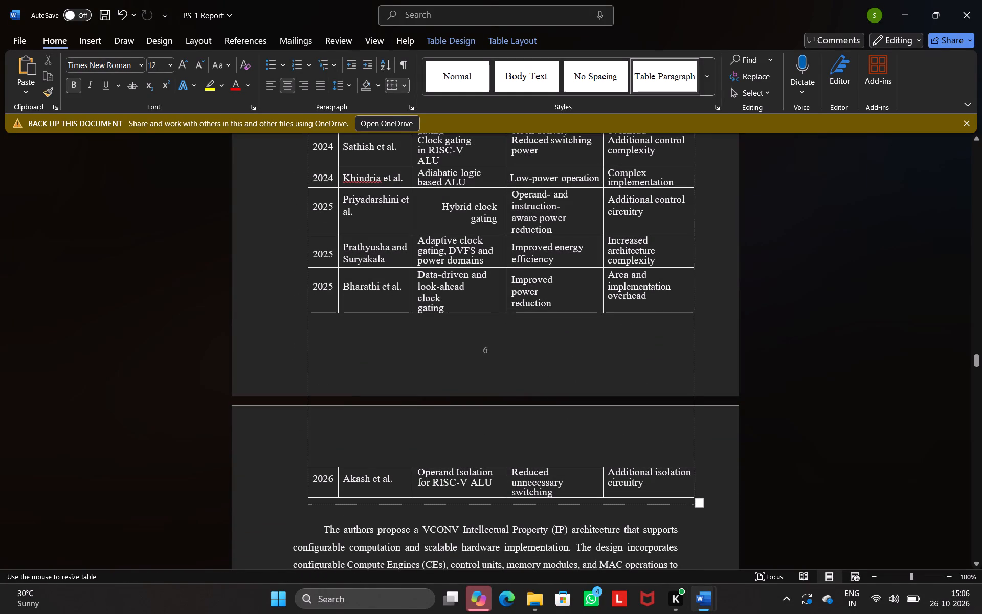
{"action": "left_click_drag", "start_coordinate": [694, 504], "coordinate": [689, 503]}
Narrow the Limitations column so the comparison table's right edge lines up with the body text's right margin.
{"action": "scroll", "coordinate": [689, 503], "scroll_direction": "up", "scroll_amount": 2}
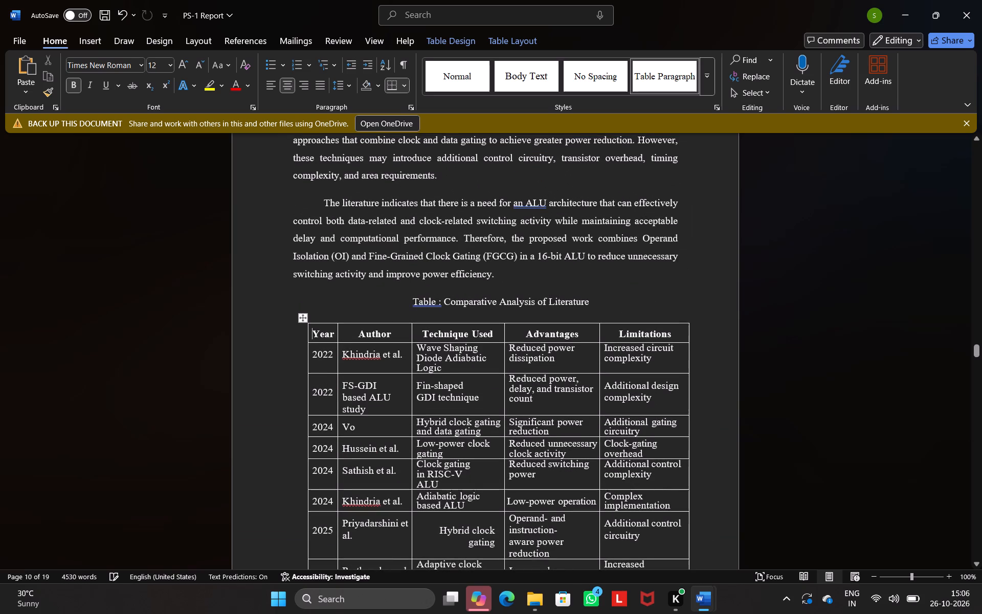
{"action": "left_click", "coordinate": [672, 322]}
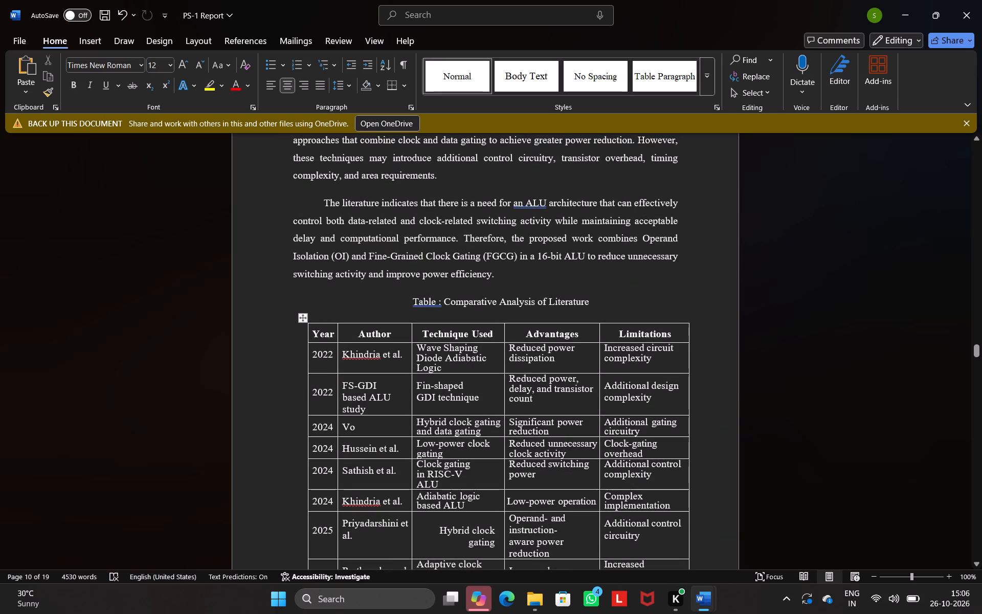
{"action": "left_click", "coordinate": [687, 325]}
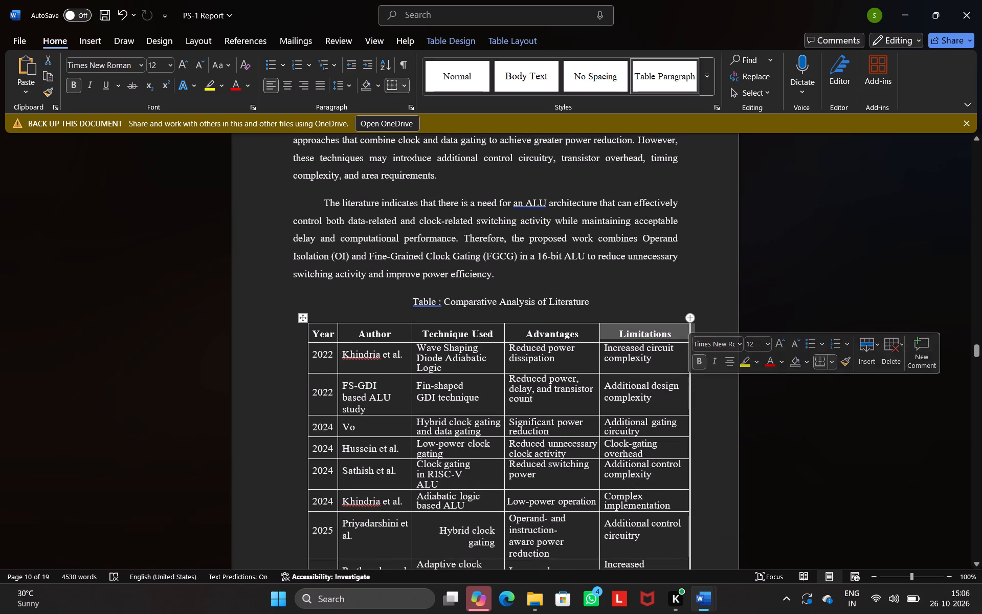
{"action": "left_click", "coordinate": [704, 314]}
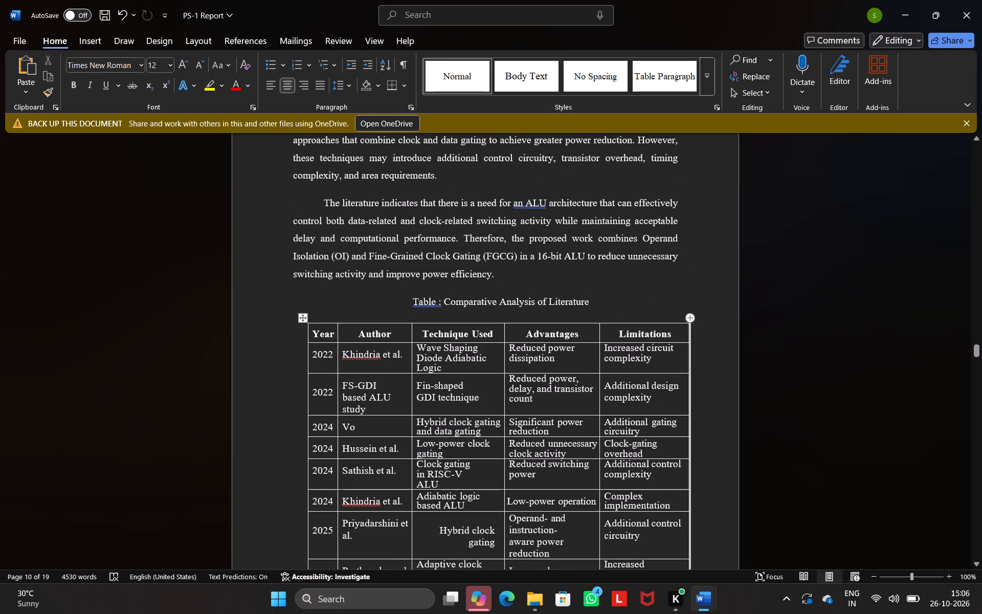
{"action": "left_click_drag", "start_coordinate": [688, 324], "coordinate": [683, 323]}
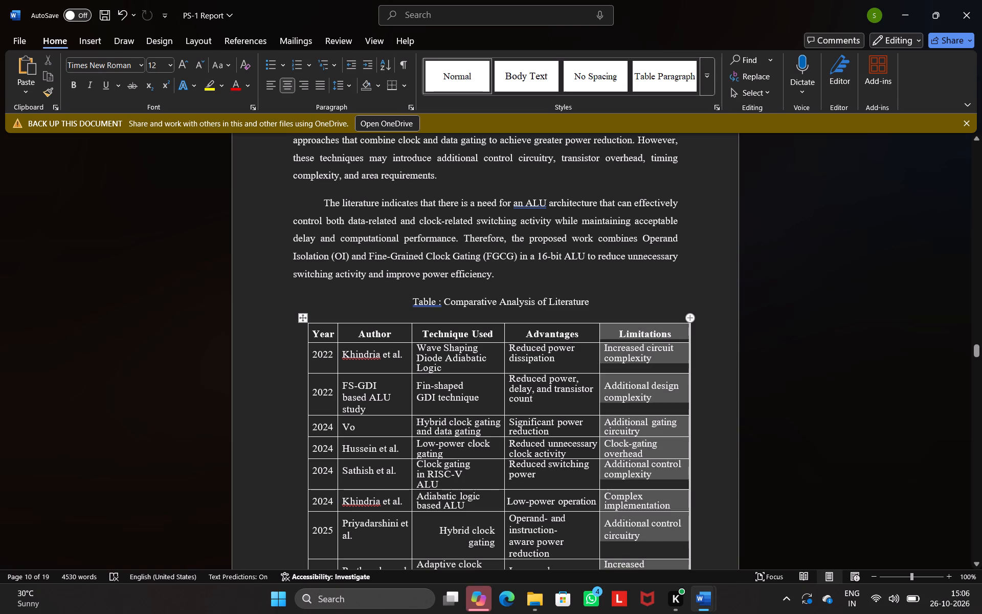
{"action": "left_click_drag", "start_coordinate": [683, 323], "coordinate": [681, 323]}
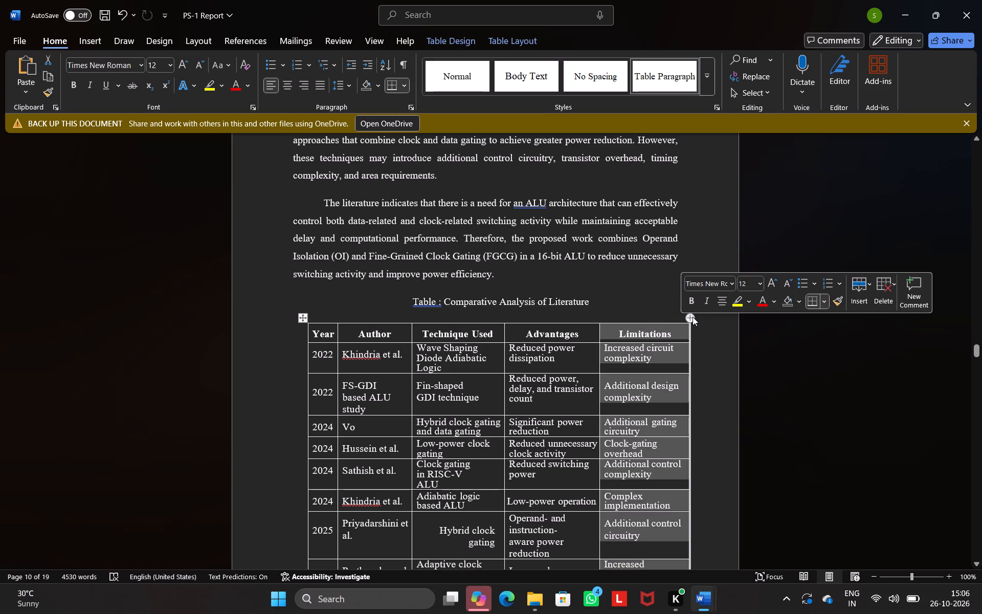
{"action": "left_click", "coordinate": [706, 340]}
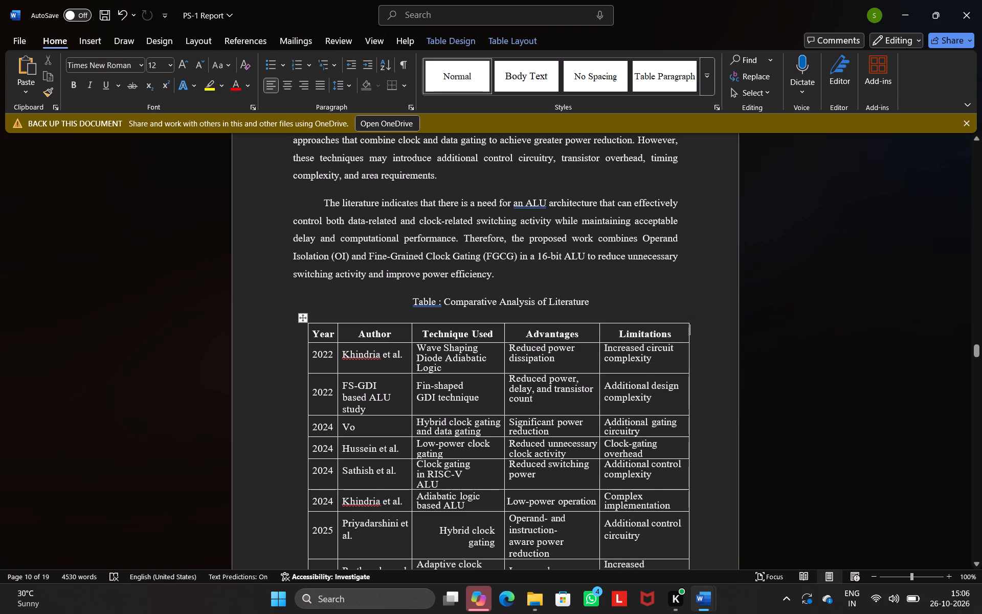
{"action": "left_click_drag", "start_coordinate": [688, 327], "coordinate": [676, 326]}
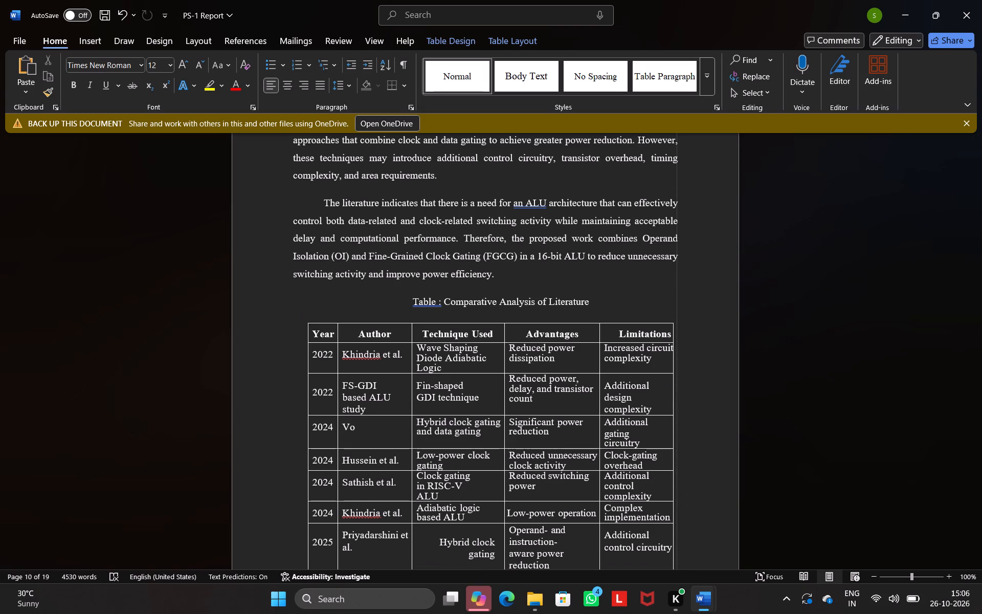
{"action": "left_click_drag", "start_coordinate": [676, 326], "coordinate": [680, 326]}
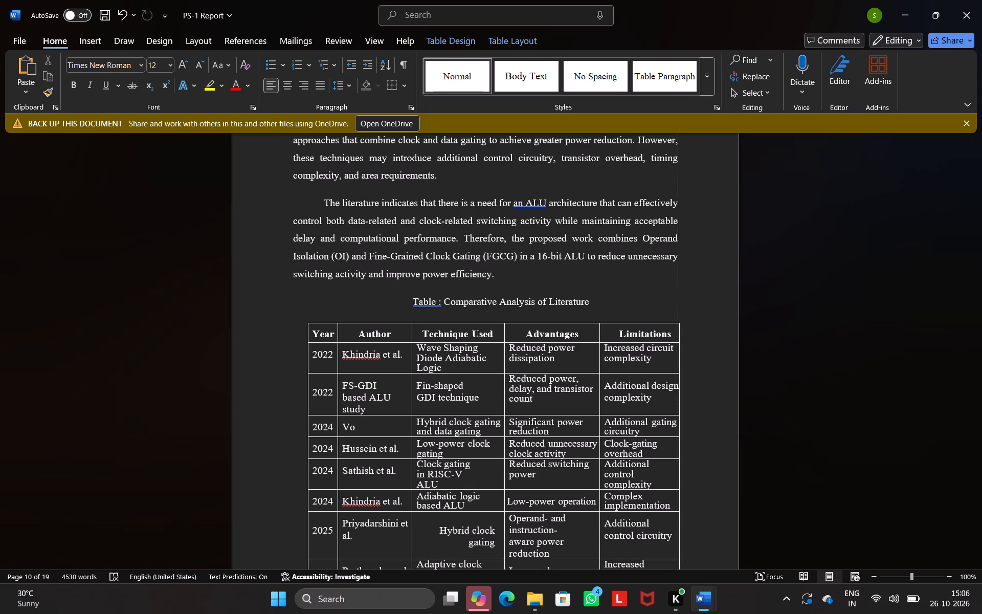
{"action": "left_click_drag", "start_coordinate": [680, 326], "coordinate": [680, 327]}
{"action": "left_click", "coordinate": [705, 275]}
Examine how the comparison table breaks across pages and review the survey paragraph for reference [10] before it.
{"action": "scroll", "coordinate": [610, 344], "scroll_direction": "down", "scroll_amount": 2}
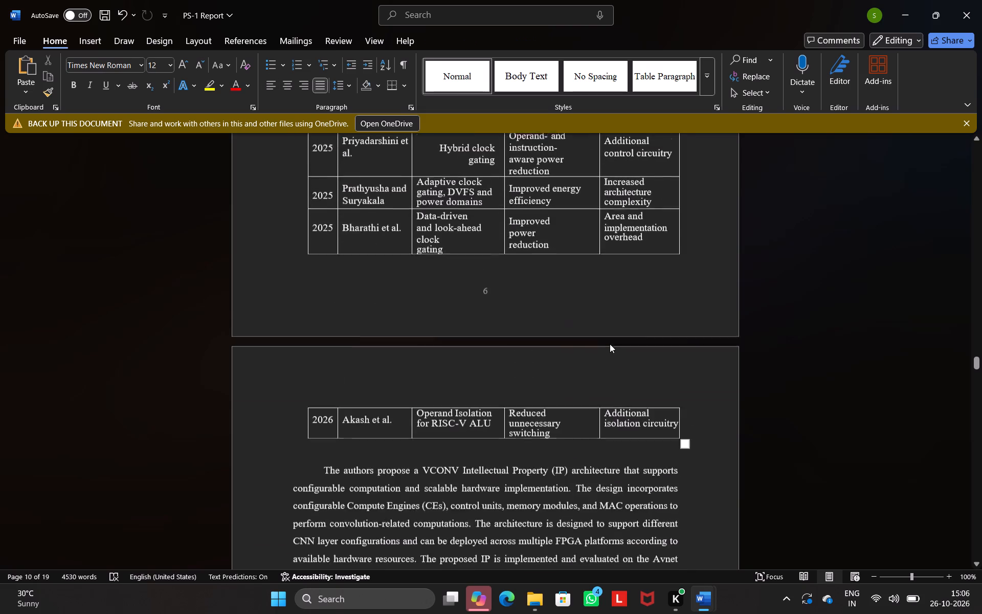
{"action": "scroll", "coordinate": [610, 344], "scroll_direction": "up", "scroll_amount": 3}
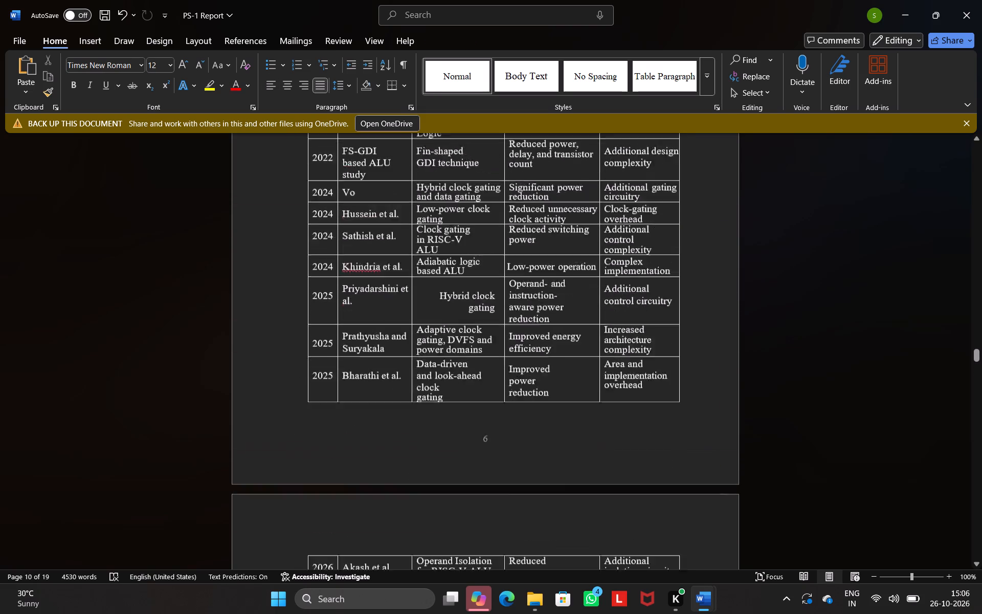
{"action": "scroll", "coordinate": [610, 344], "scroll_direction": "up", "scroll_amount": 3}
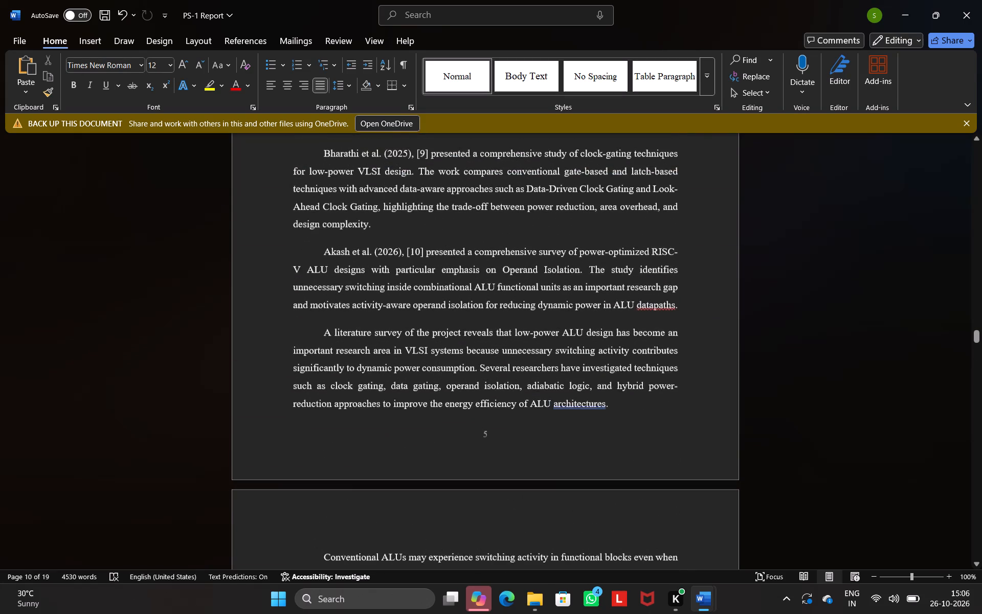
{"action": "scroll", "coordinate": [610, 344], "scroll_direction": "up", "scroll_amount": 1}
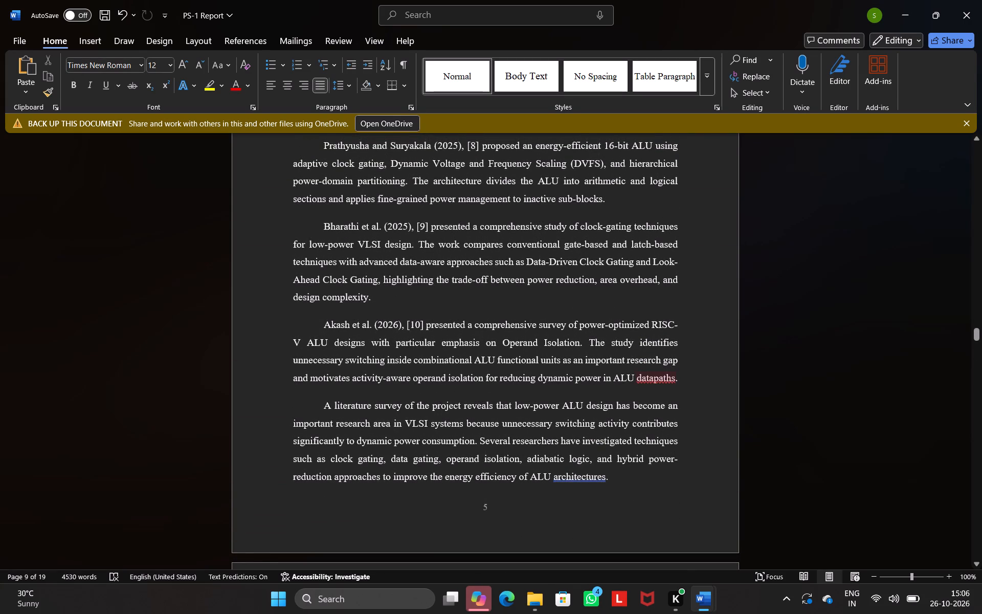
{"action": "left_click_drag", "start_coordinate": [677, 380], "coordinate": [348, 298]}
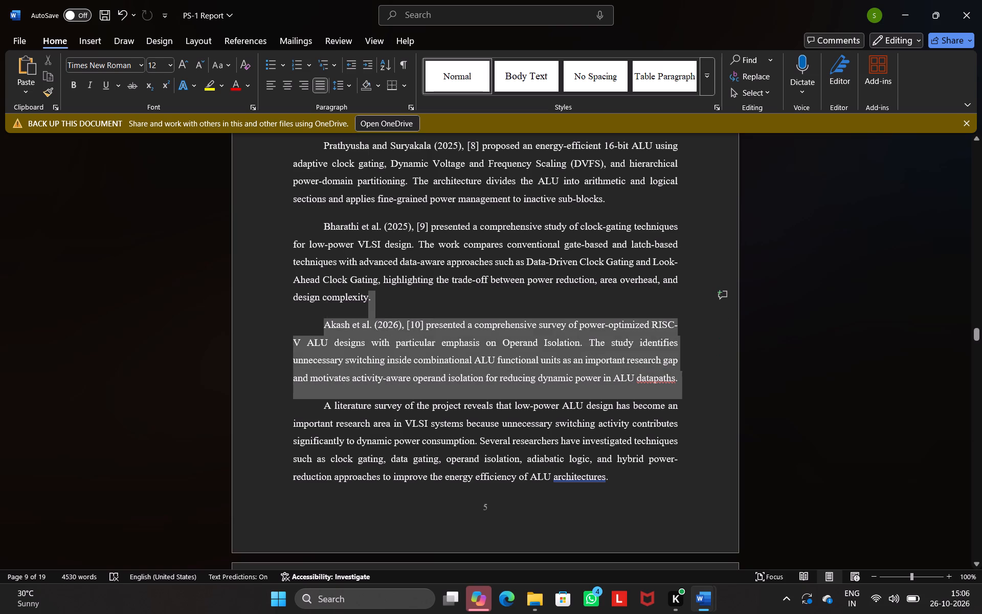
{"action": "left_click_drag", "start_coordinate": [348, 298], "coordinate": [326, 323]}
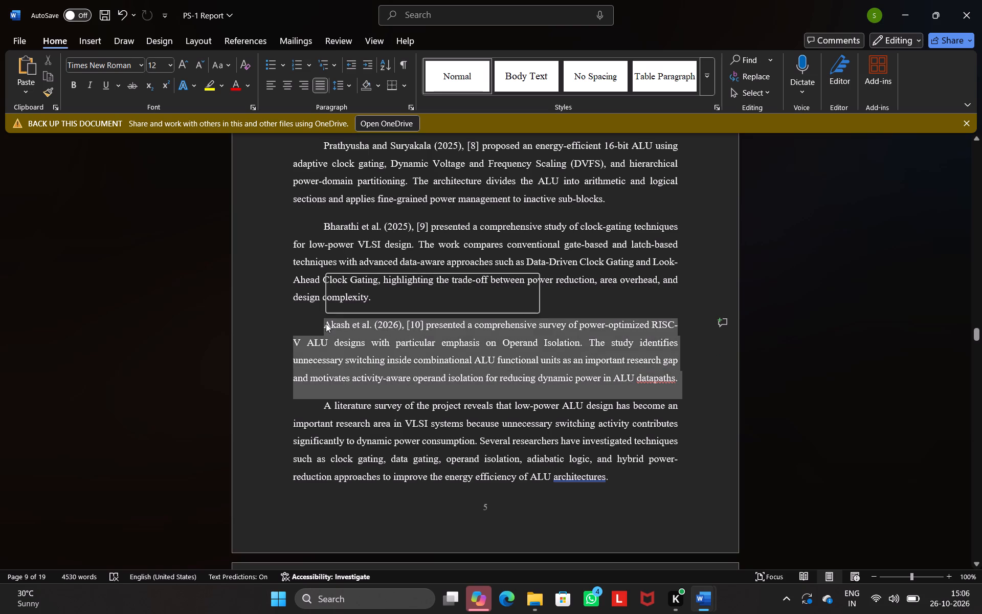
{"action": "left_click", "coordinate": [433, 380]}
Read through the Chapter 2 literature survey paragraphs, from the chapter opening to the summary paragraph after reference [10].
{"action": "scroll", "coordinate": [444, 311], "scroll_direction": "up", "scroll_amount": 1}
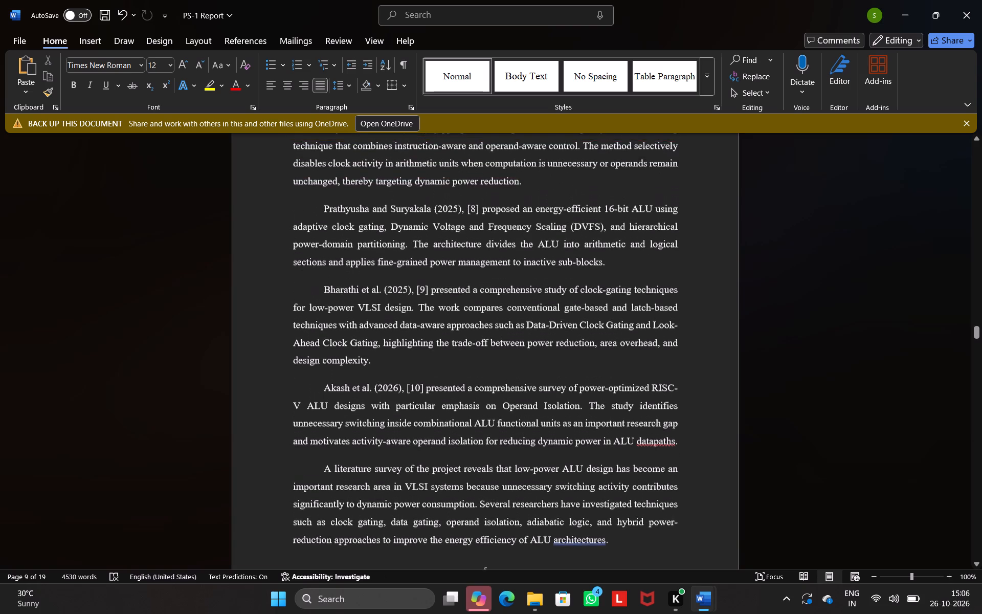
{"action": "scroll", "coordinate": [444, 311], "scroll_direction": "up", "scroll_amount": 3}
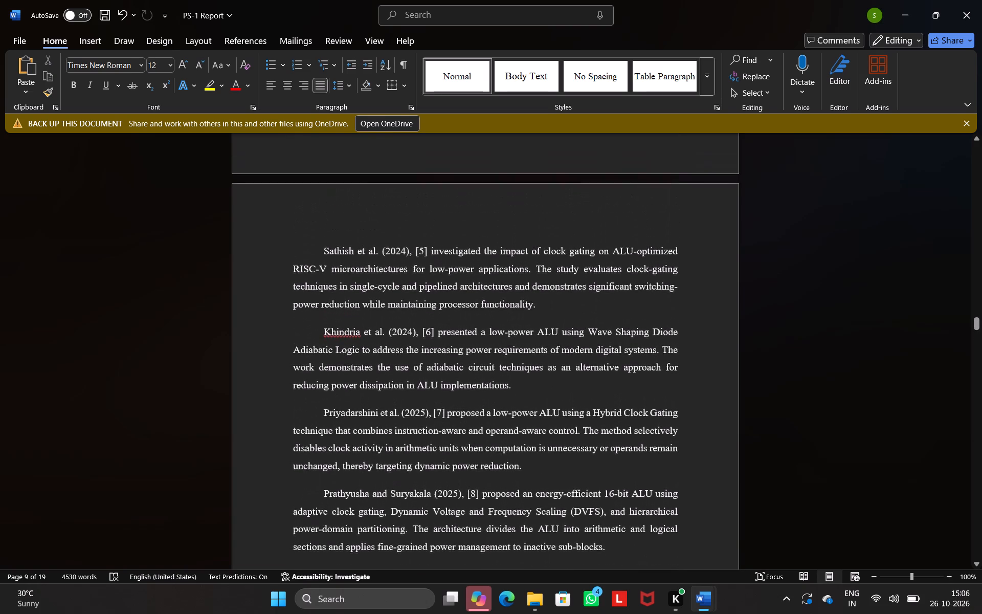
{"action": "scroll", "coordinate": [444, 311], "scroll_direction": "up", "scroll_amount": 2}
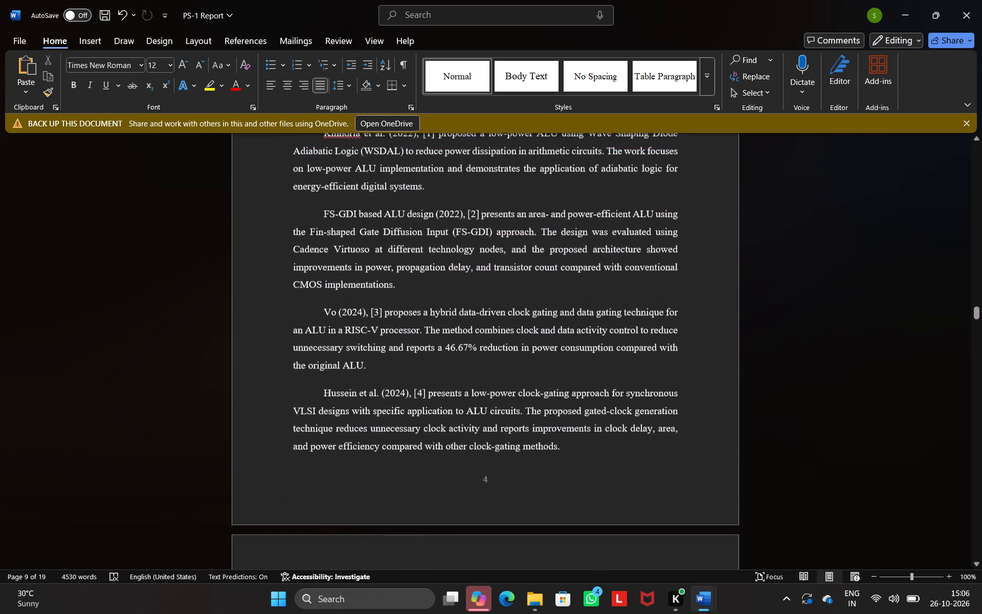
{"action": "scroll", "coordinate": [444, 311], "scroll_direction": "up", "scroll_amount": 2}
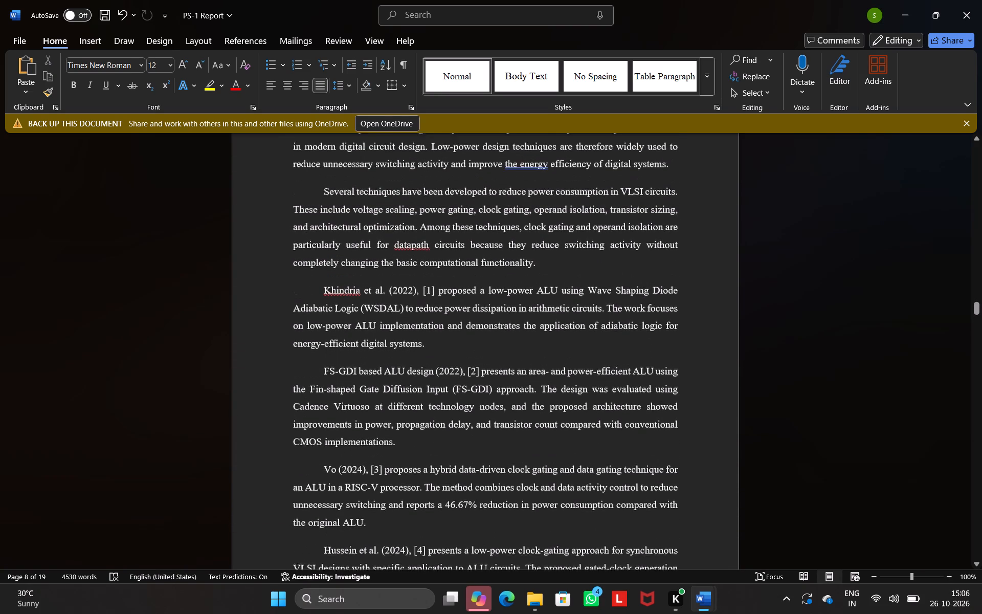
{"action": "scroll", "coordinate": [449, 280], "scroll_direction": "up", "scroll_amount": 2}
{"action": "scroll", "coordinate": [449, 280], "scroll_direction": "down", "scroll_amount": 1}
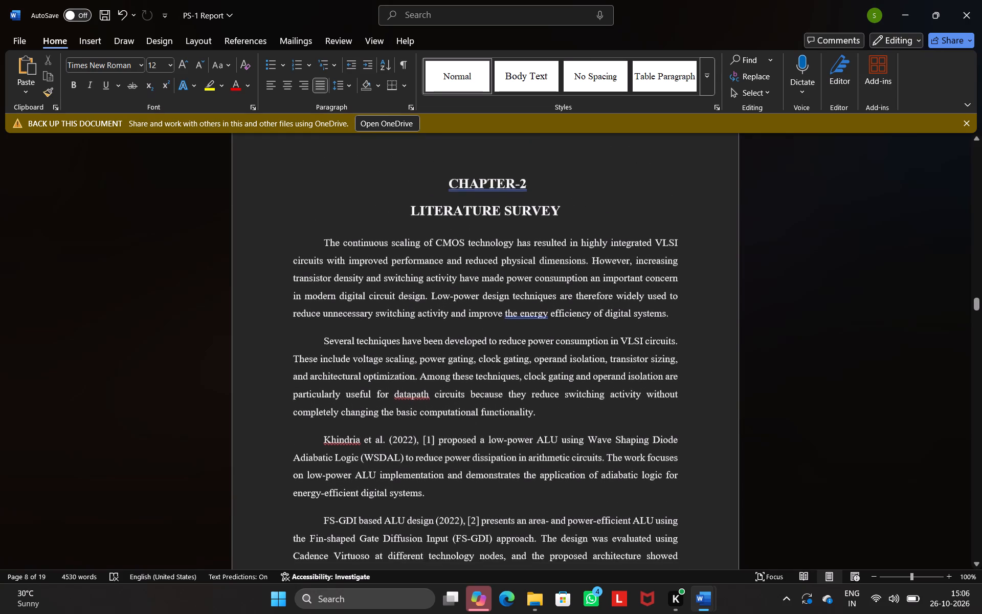
{"action": "scroll", "coordinate": [449, 280], "scroll_direction": "down", "scroll_amount": 1}
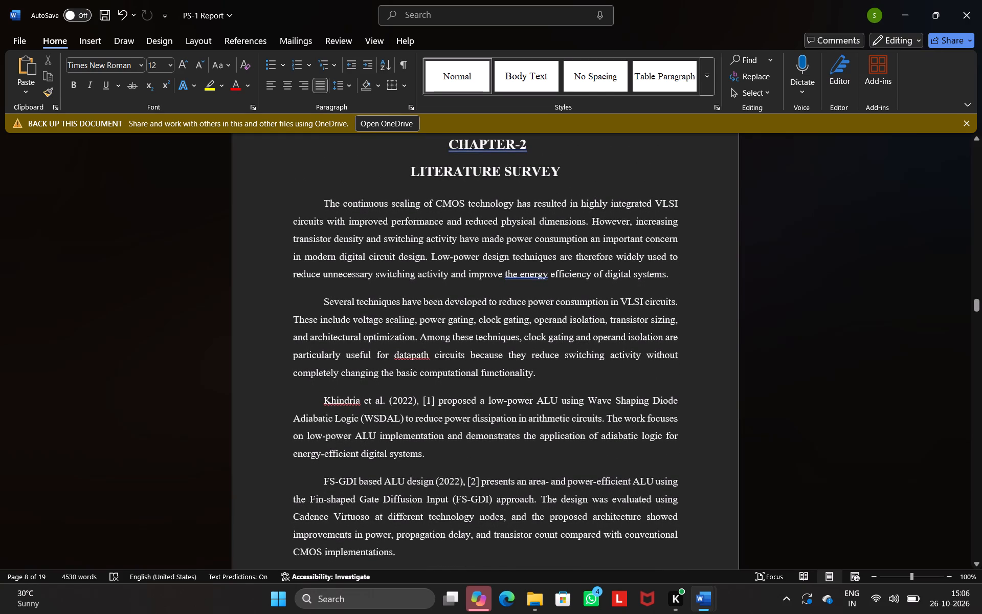
{"action": "scroll", "coordinate": [458, 257], "scroll_direction": "down", "scroll_amount": 4}
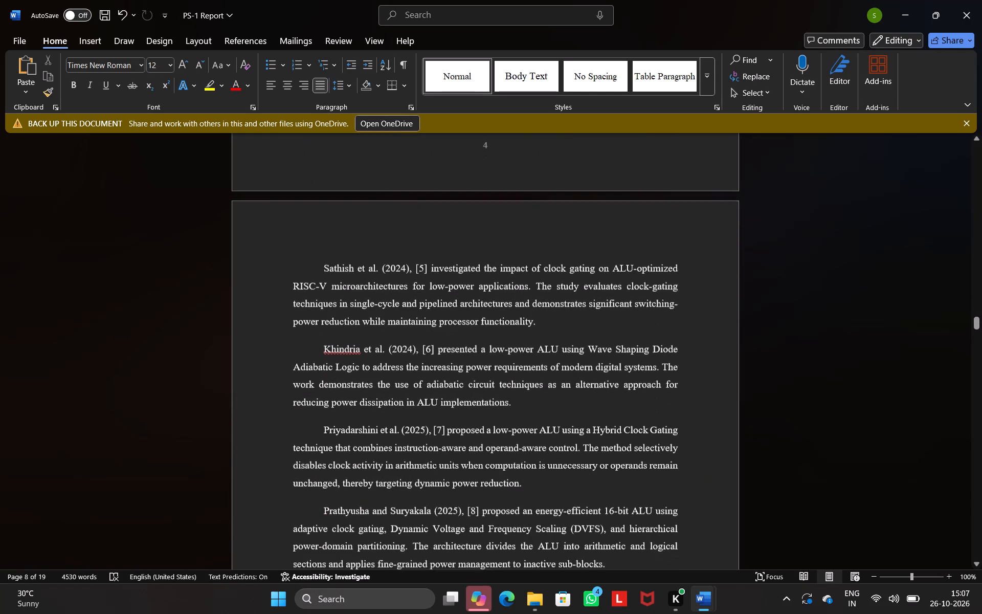
{"action": "scroll", "coordinate": [458, 257], "scroll_direction": "down", "scroll_amount": 3}
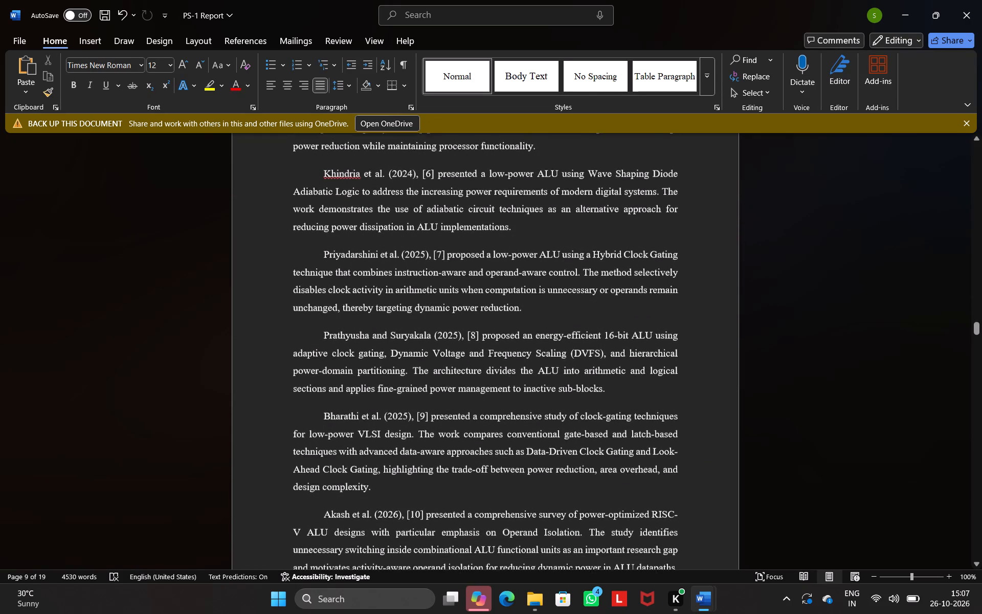
{"action": "scroll", "coordinate": [458, 257], "scroll_direction": "down", "scroll_amount": 1}
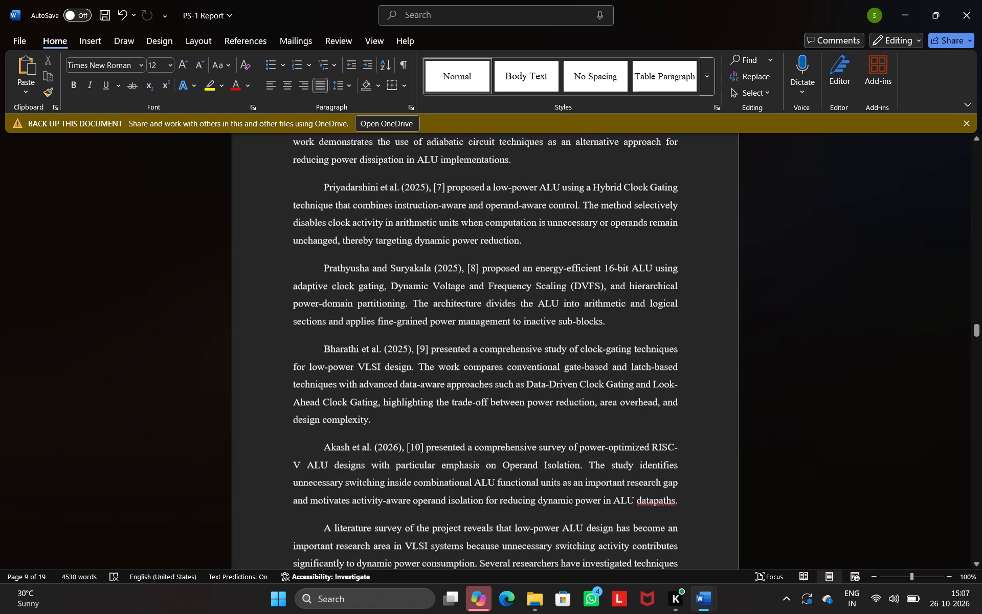
{"action": "scroll", "coordinate": [458, 257], "scroll_direction": "down", "scroll_amount": 1}
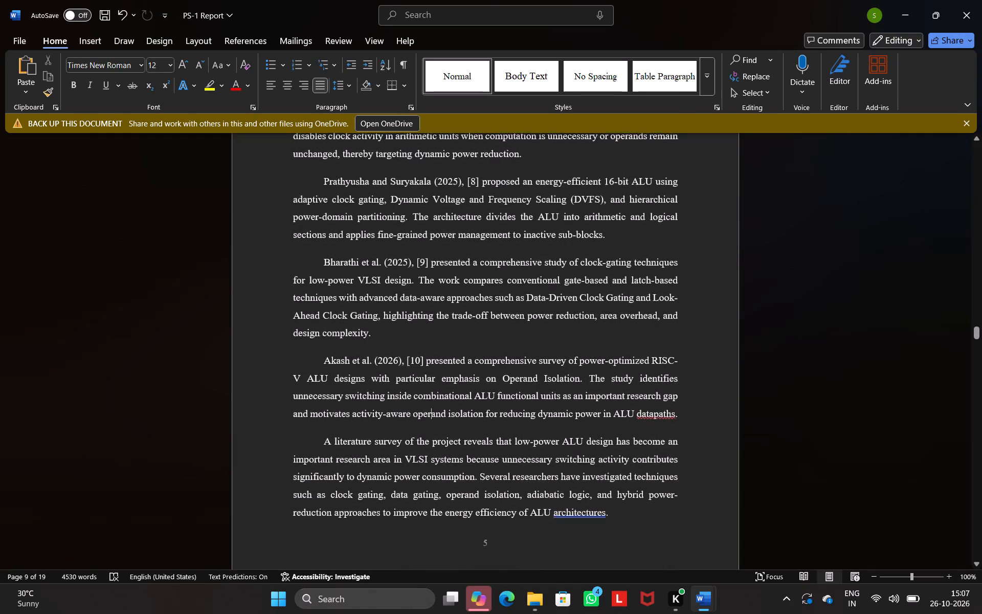
{"action": "scroll", "coordinate": [458, 257], "scroll_direction": "down", "scroll_amount": 1}
{"action": "scroll", "coordinate": [458, 257], "scroll_direction": "up", "scroll_amount": 1}
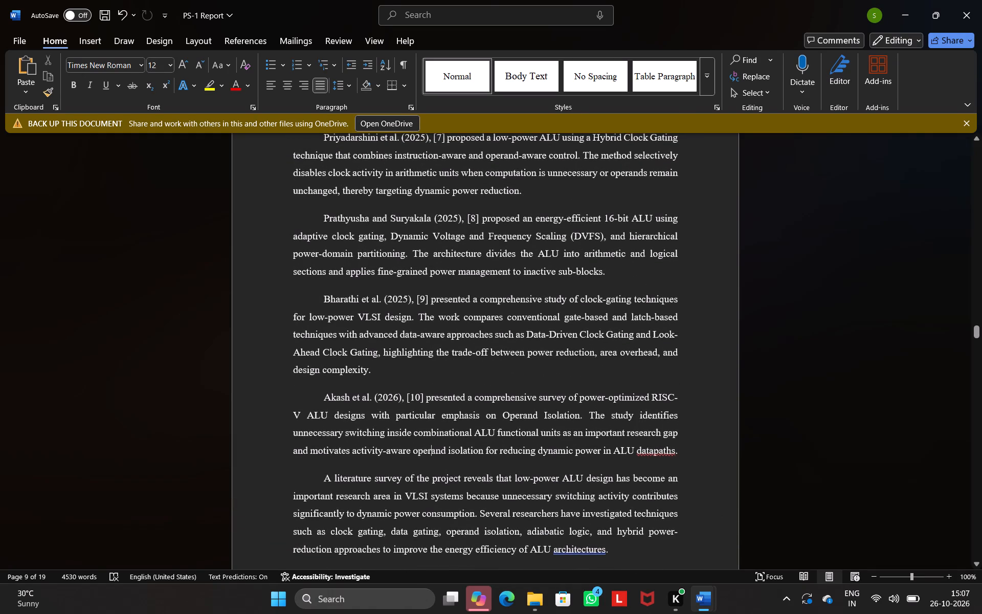
Correct the spelling of the first student's name on the title page by adding a "u" at its end.
{"action": "scroll", "coordinate": [458, 265], "scroll_direction": "up", "scroll_amount": 1}
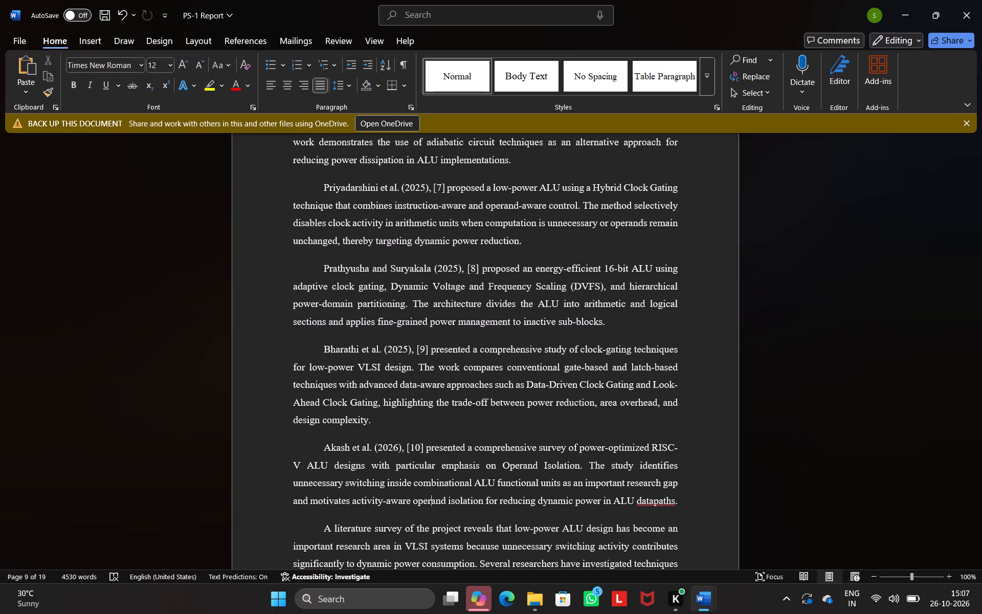
{"action": "scroll", "coordinate": [486, 292], "scroll_direction": "up", "scroll_amount": 7}
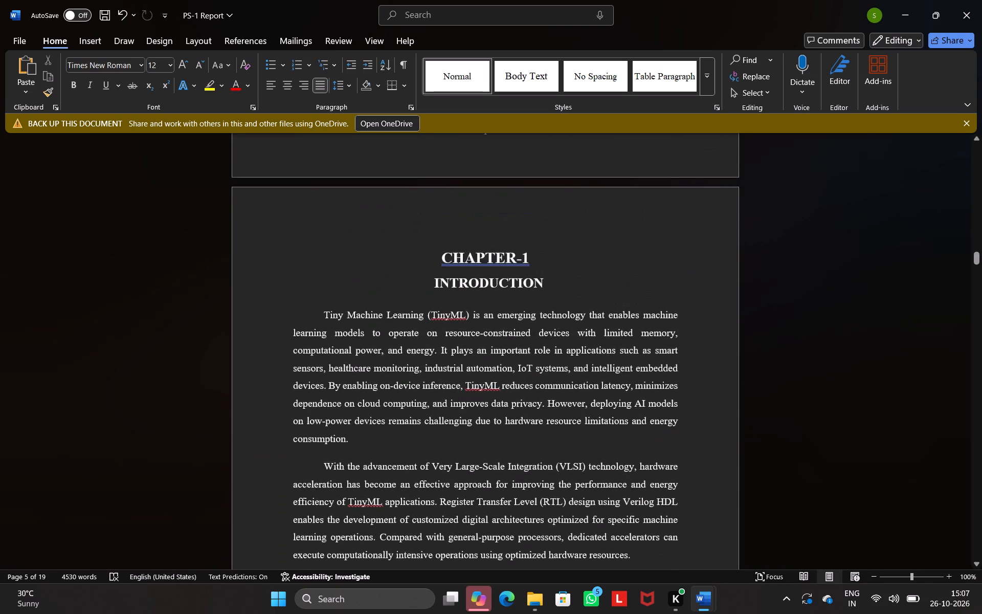
{"action": "scroll", "coordinate": [486, 292], "scroll_direction": "up", "scroll_amount": 14}
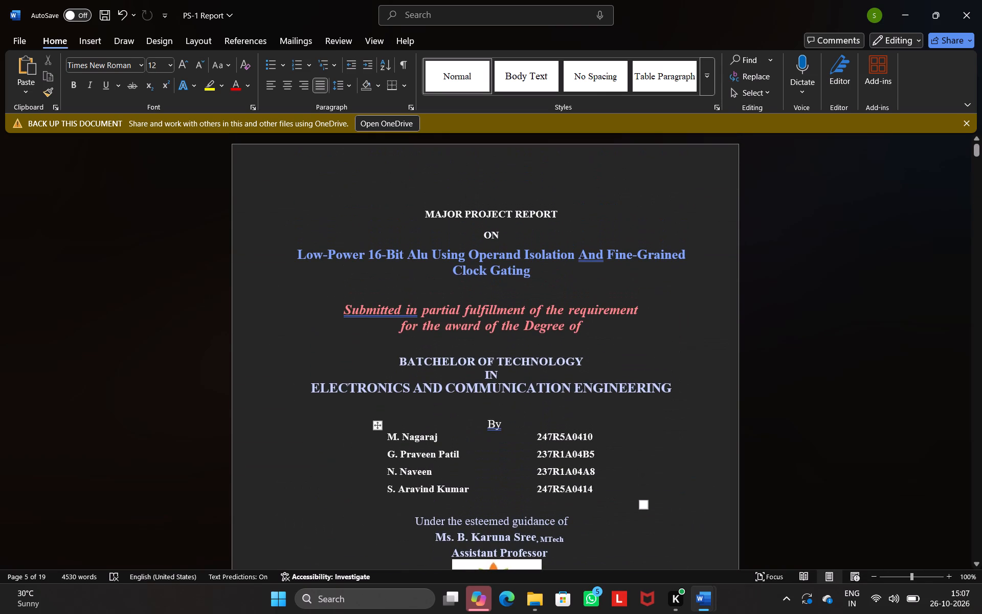
{"action": "scroll", "coordinate": [784, 332], "scroll_direction": "down", "scroll_amount": 2}
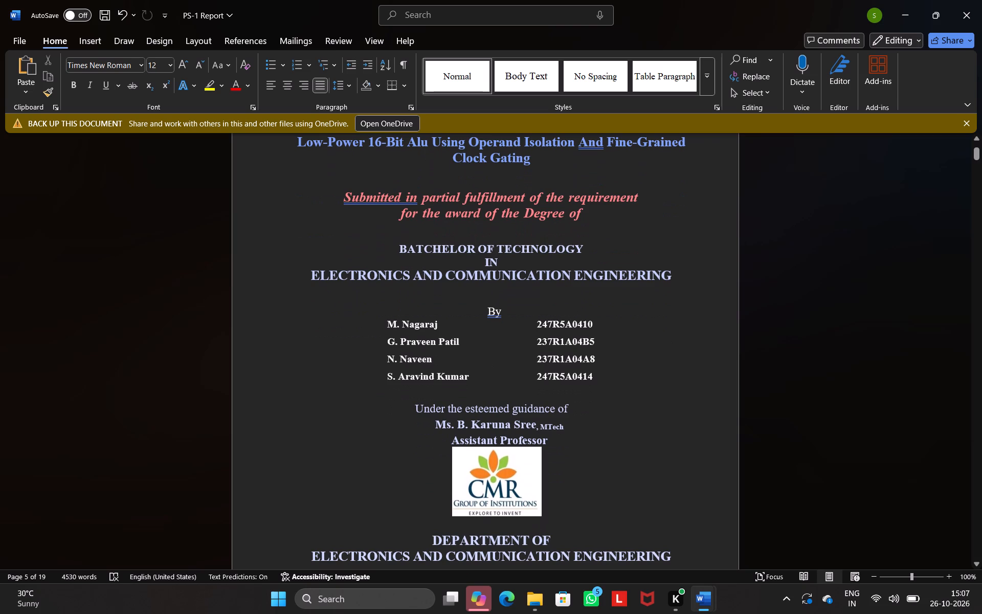
{"action": "scroll", "coordinate": [744, 328], "scroll_direction": "down", "scroll_amount": 1}
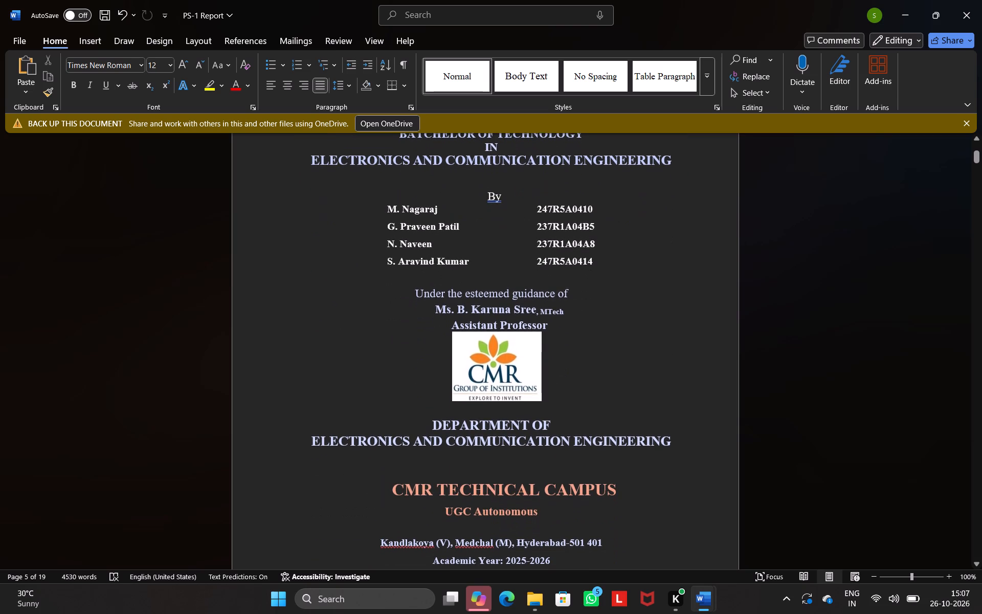
{"action": "scroll", "coordinate": [744, 328], "scroll_direction": "up", "scroll_amount": 1}
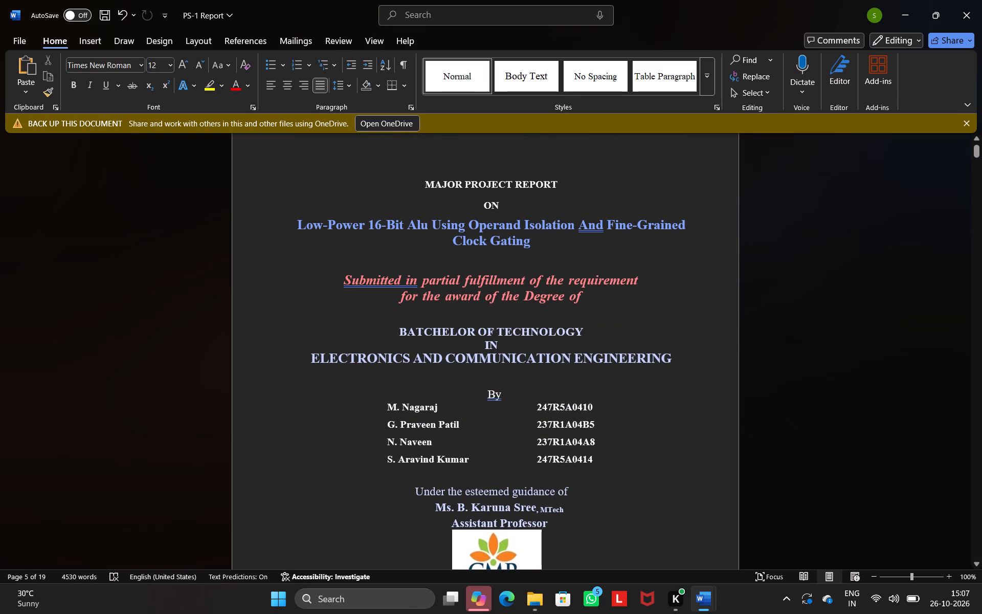
{"action": "left_click", "coordinate": [464, 403]}
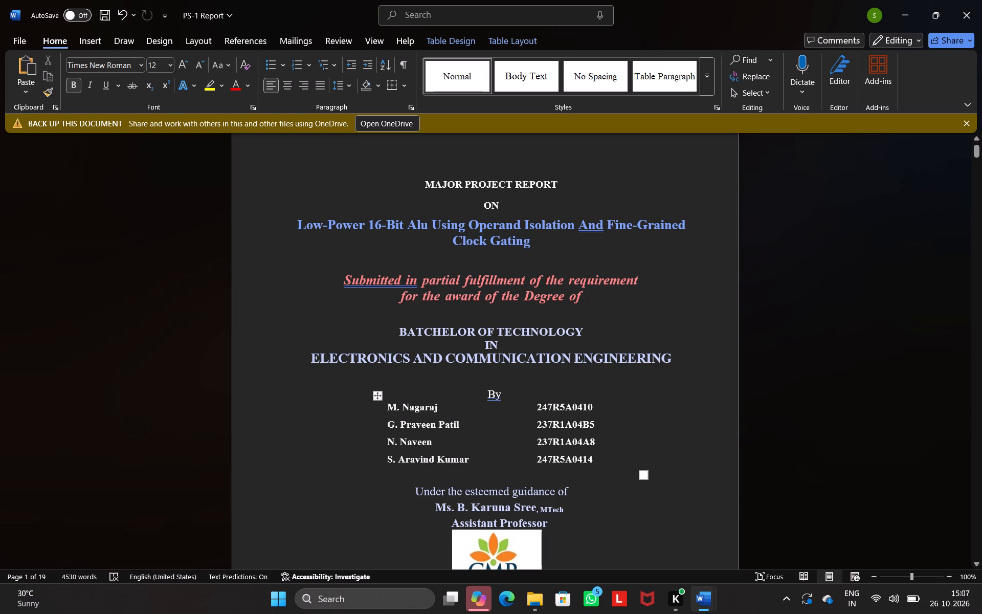
{"action": "key", "text": "Left"}
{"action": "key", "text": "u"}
Check the rest of the title page, the contents list and the Chapter 2 survey paragraphs for references [8] to [10].
{"action": "scroll", "coordinate": [586, 419], "scroll_direction": "down", "scroll_amount": 2}
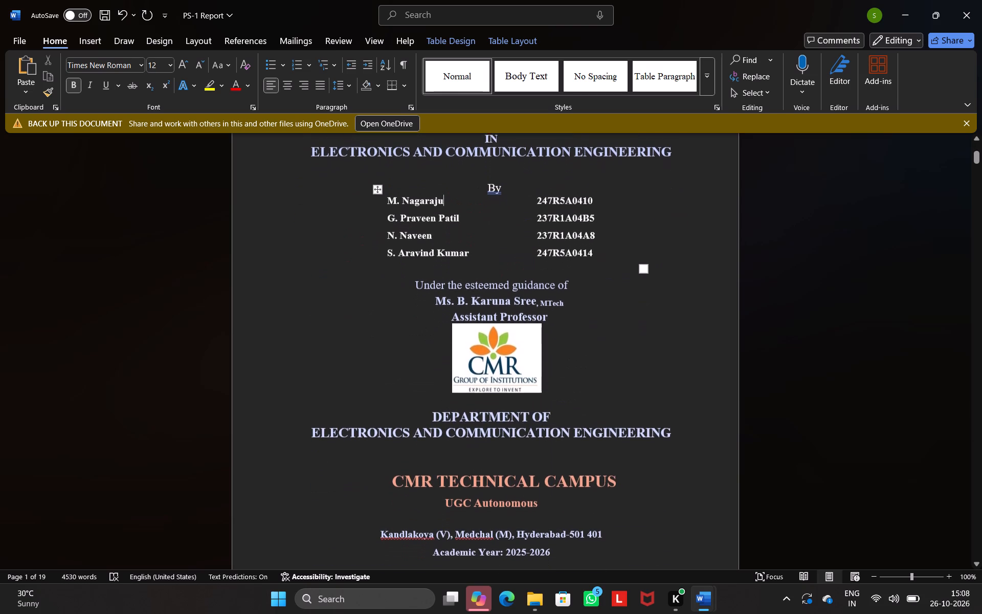
{"action": "left_click", "coordinate": [586, 419]}
{"action": "scroll", "coordinate": [586, 419], "scroll_direction": "down", "scroll_amount": 13}
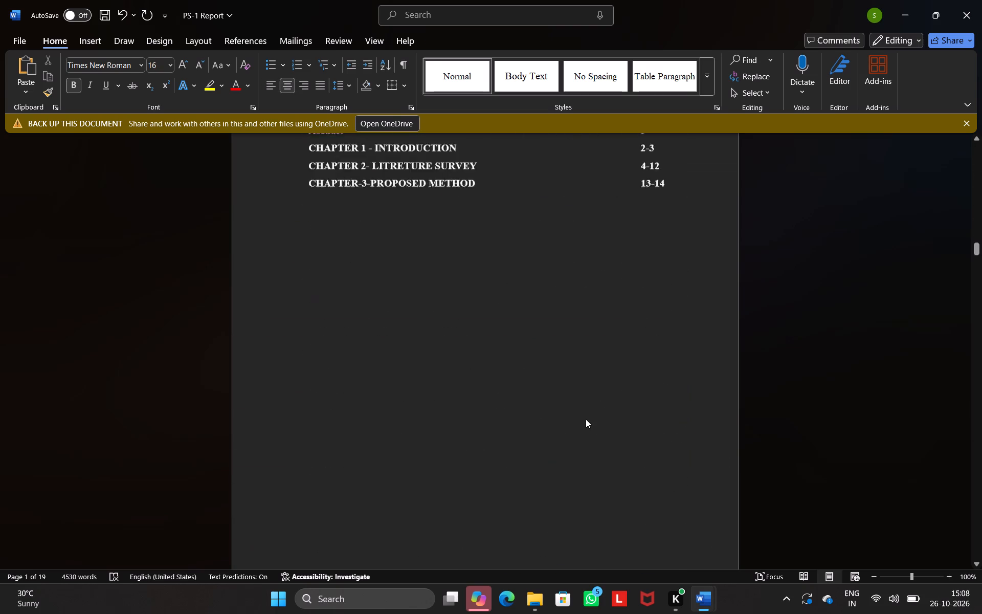
{"action": "scroll", "coordinate": [586, 419], "scroll_direction": "down", "scroll_amount": 7}
{"action": "scroll", "coordinate": [586, 419], "scroll_direction": "up", "scroll_amount": 2}
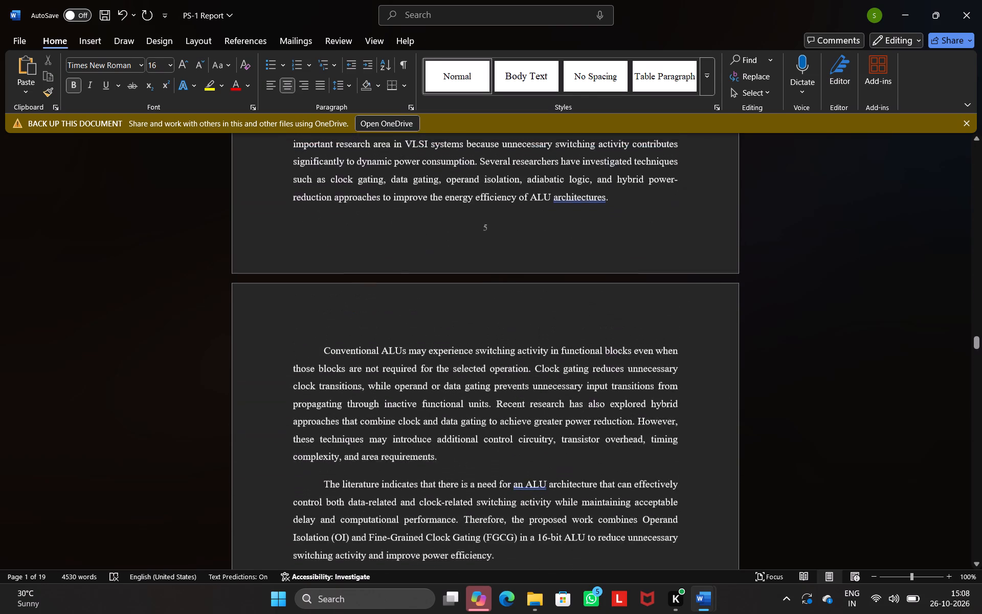
{"action": "scroll", "coordinate": [586, 419], "scroll_direction": "up", "scroll_amount": 2}
{"action": "scroll", "coordinate": [554, 347], "scroll_direction": "up", "scroll_amount": 1}
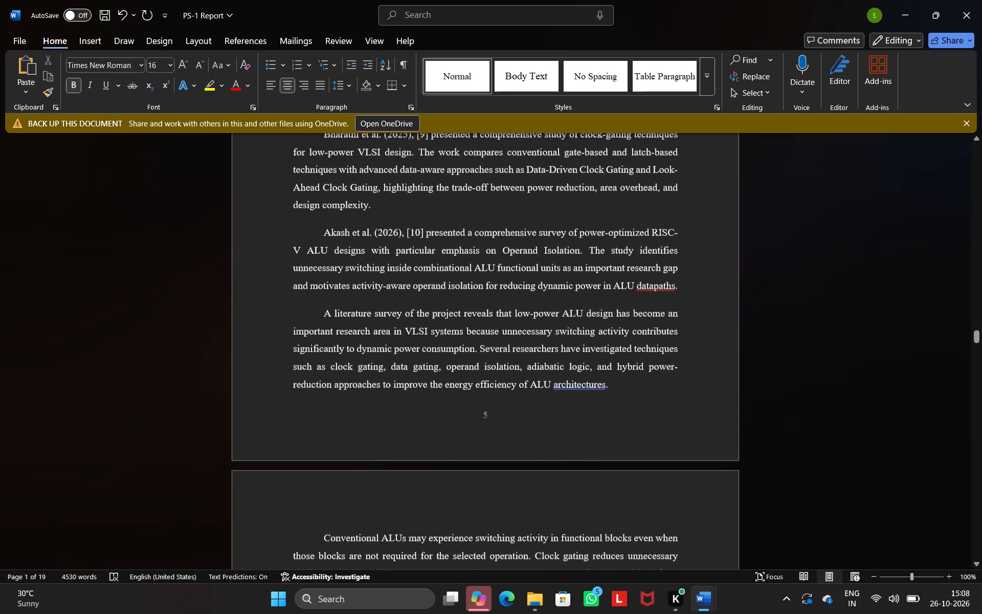
{"action": "left_click", "coordinate": [554, 347]}
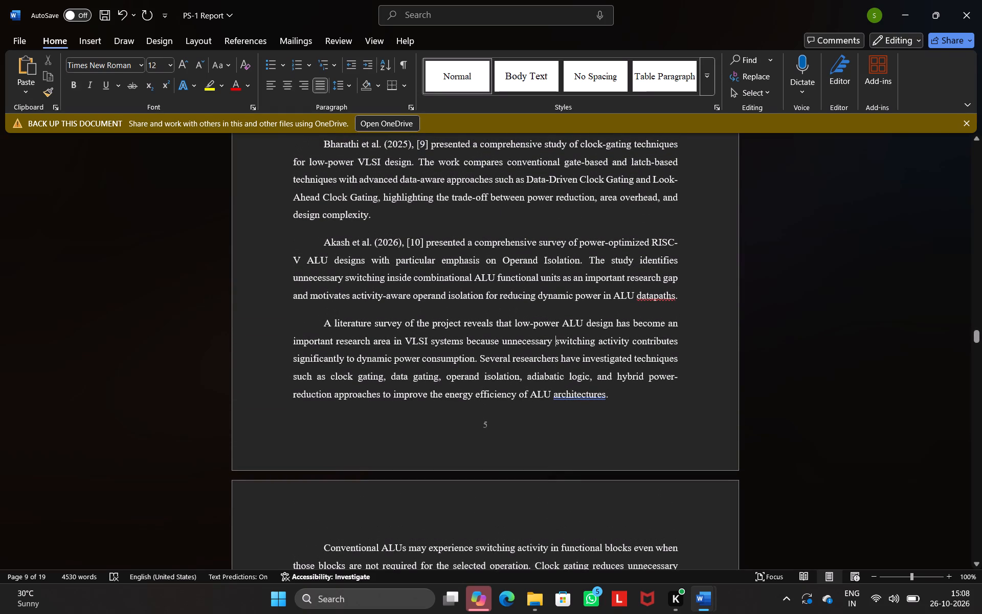
{"action": "scroll", "coordinate": [428, 238], "scroll_direction": "up", "scroll_amount": 1}
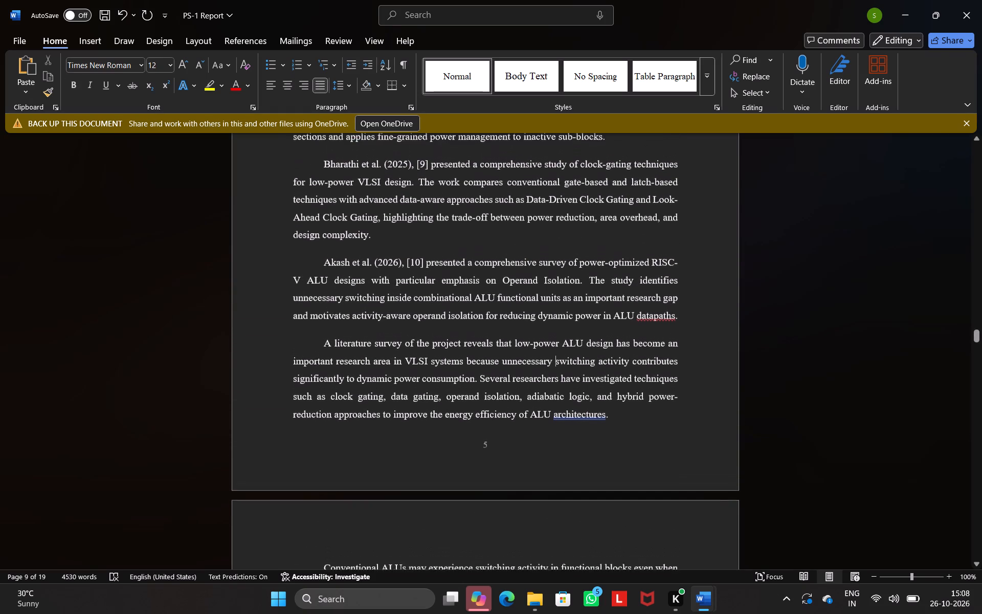
{"action": "scroll", "coordinate": [428, 238], "scroll_direction": "up", "scroll_amount": 2}
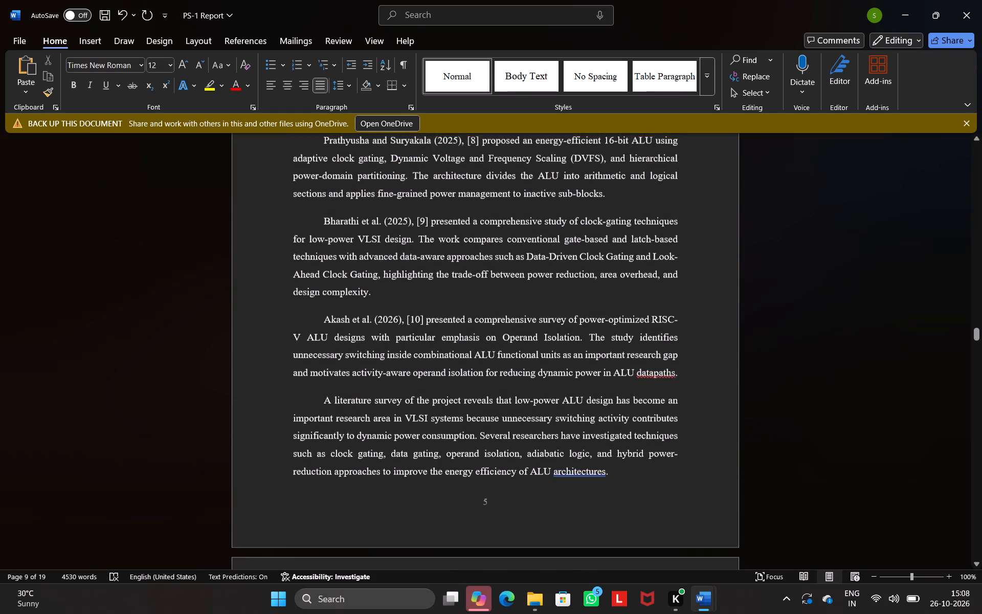
{"action": "scroll", "coordinate": [413, 205], "scroll_direction": "up", "scroll_amount": 1}
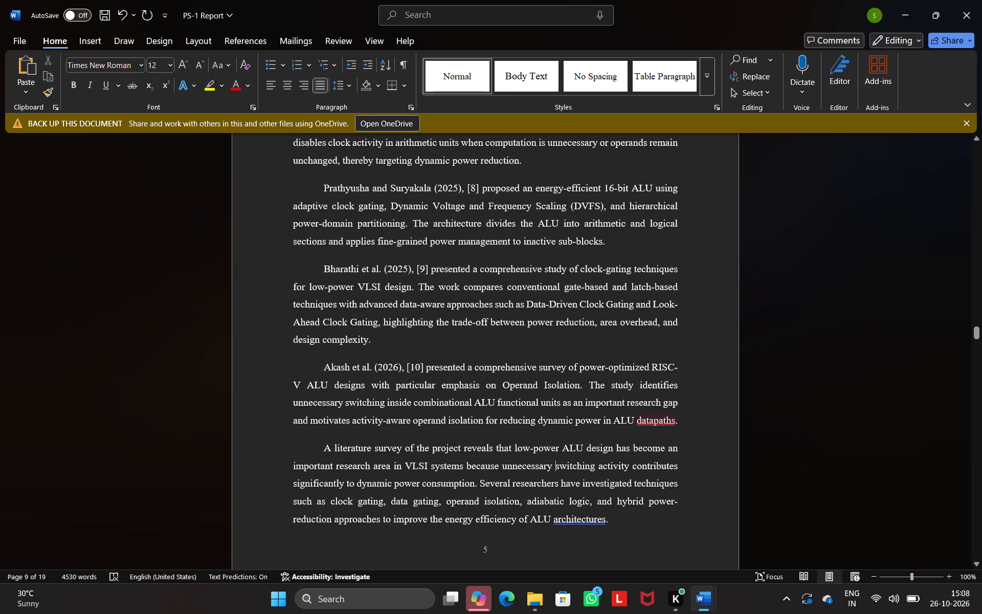
{"action": "left_click_drag", "start_coordinate": [373, 342], "coordinate": [305, 197]}
{"action": "left_click", "coordinate": [412, 276]}
Review the comparison table's page break together with the text around it and the preceding survey paragraphs.
{"action": "scroll", "coordinate": [412, 276], "scroll_direction": "down", "scroll_amount": 3}
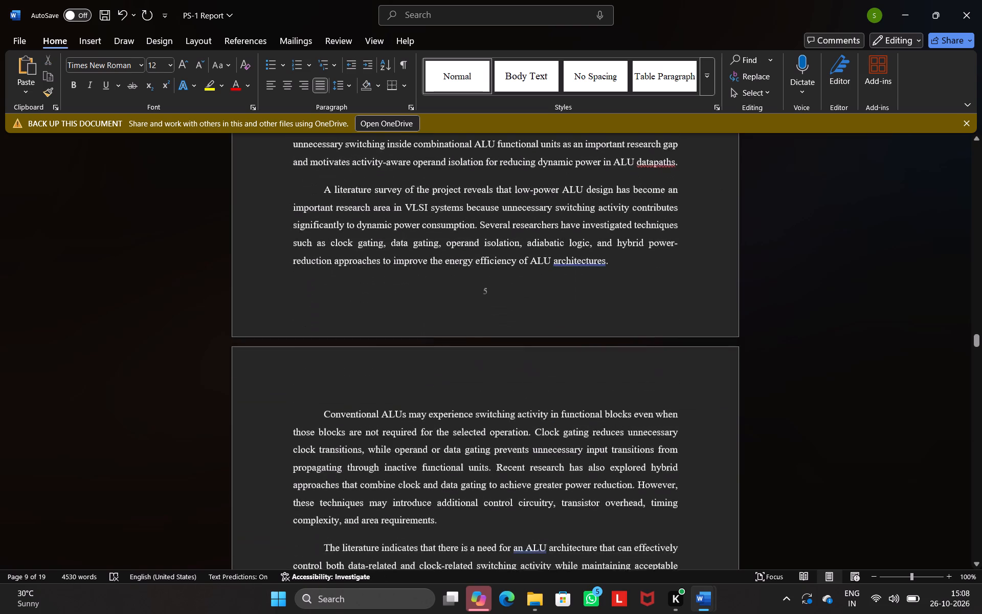
{"action": "scroll", "coordinate": [412, 276], "scroll_direction": "down", "scroll_amount": 3}
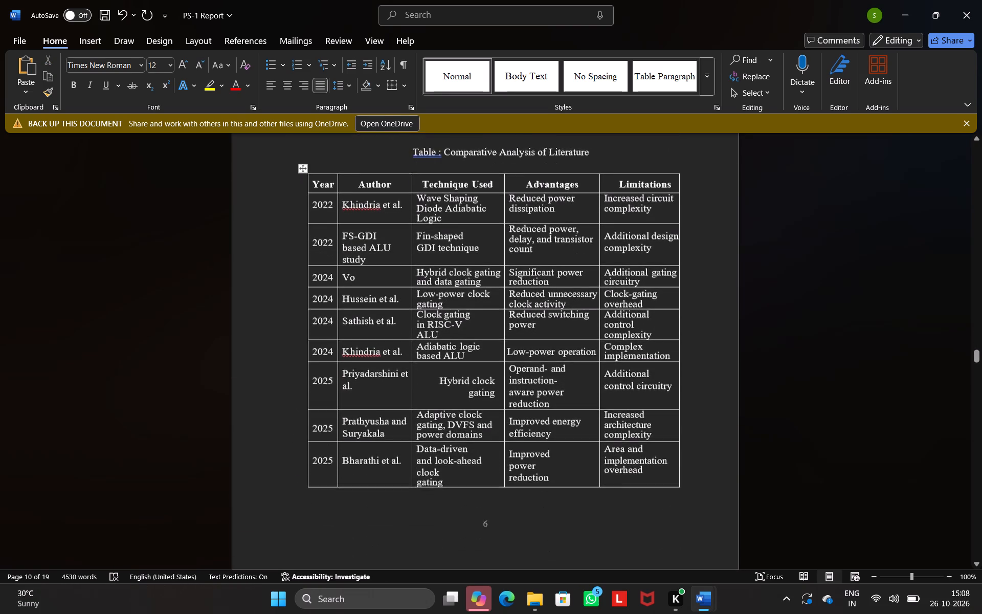
{"action": "scroll", "coordinate": [412, 276], "scroll_direction": "down", "scroll_amount": 1}
{"action": "scroll", "coordinate": [409, 356], "scroll_direction": "down", "scroll_amount": 1}
{"action": "scroll", "coordinate": [409, 356], "scroll_direction": "up", "scroll_amount": 1}
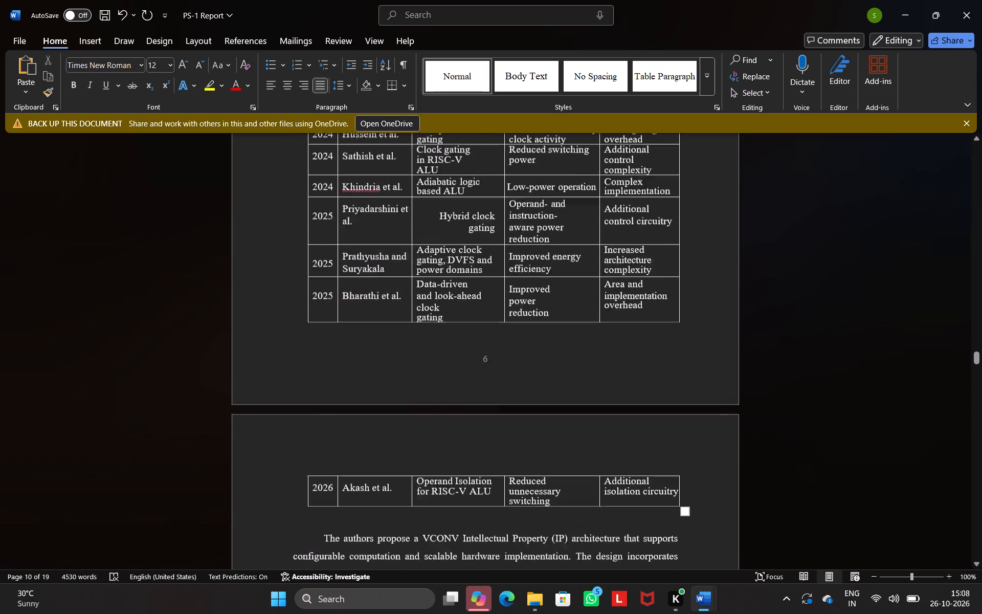
{"action": "scroll", "coordinate": [409, 356], "scroll_direction": "up", "scroll_amount": 2}
{"action": "scroll", "coordinate": [409, 356], "scroll_direction": "down", "scroll_amount": 1}
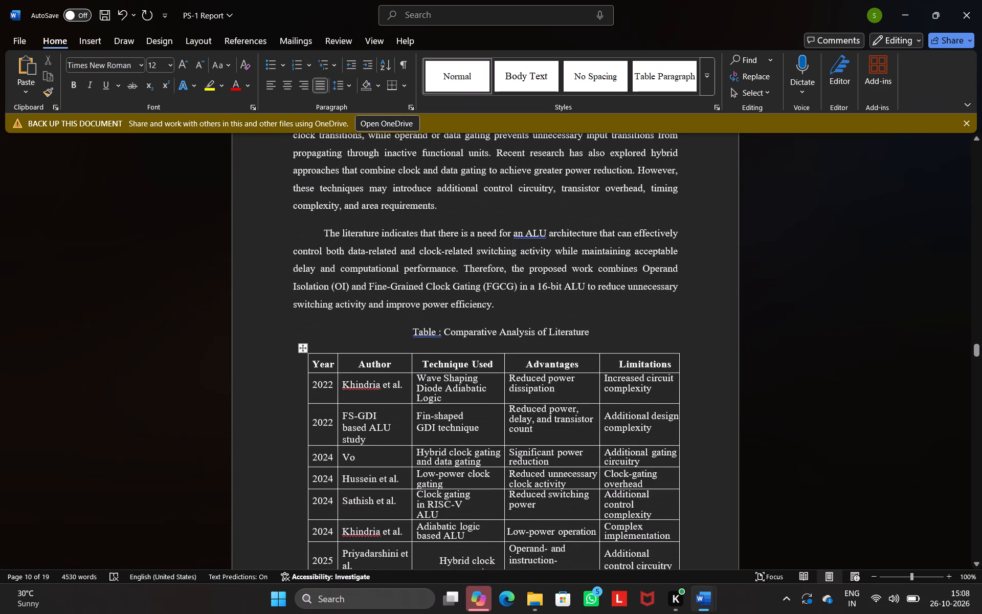
{"action": "scroll", "coordinate": [409, 356], "scroll_direction": "down", "scroll_amount": 3}
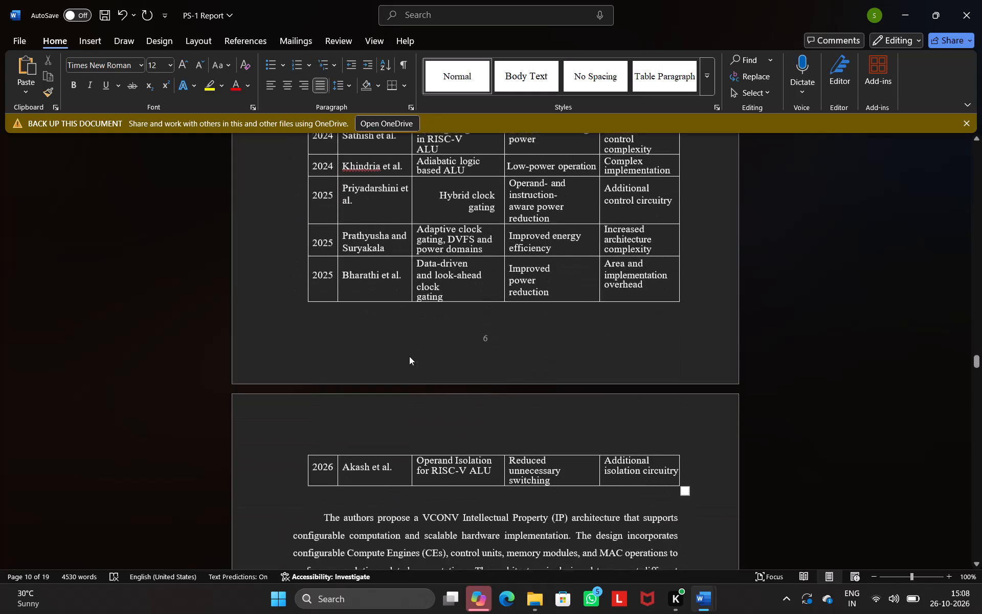
{"action": "scroll", "coordinate": [409, 356], "scroll_direction": "down", "scroll_amount": 2}
{"action": "scroll", "coordinate": [409, 356], "scroll_direction": "up", "scroll_amount": 5}
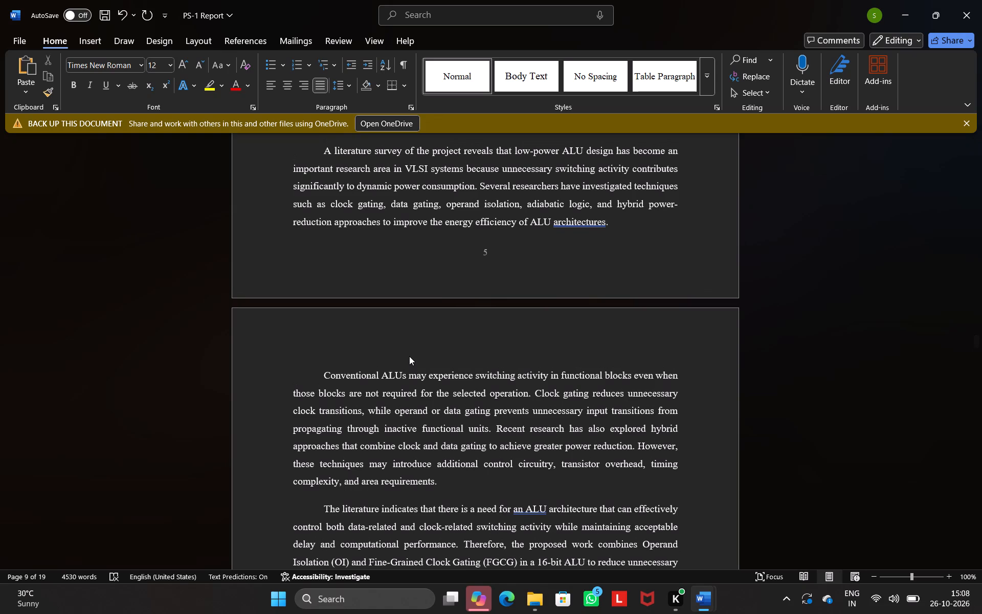
{"action": "scroll", "coordinate": [409, 356], "scroll_direction": "up", "scroll_amount": 6}
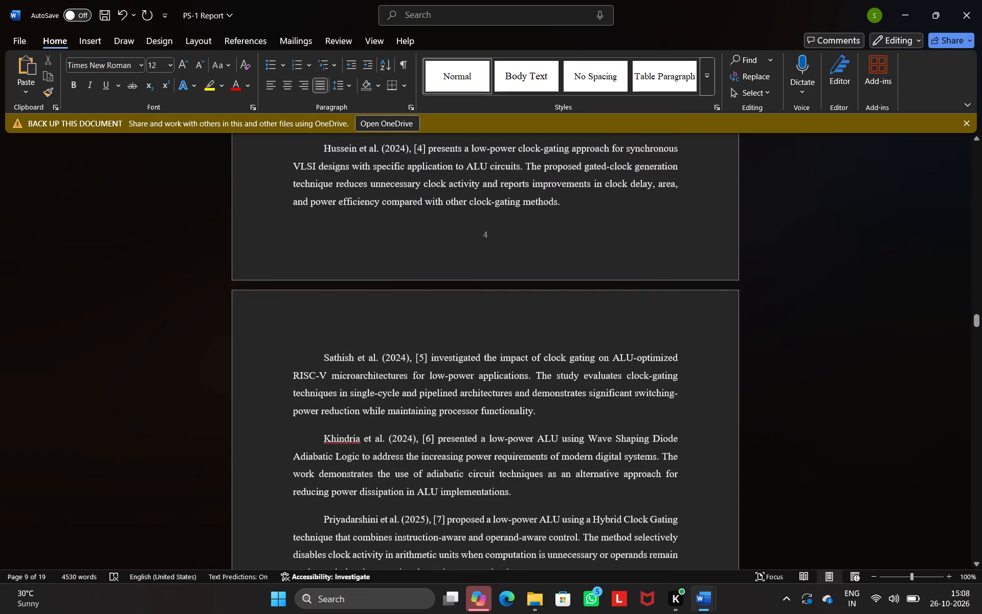
Delete the Bharathi et al. (2025), [9] paragraph from the Chapter 2 literature survey.
{"action": "scroll", "coordinate": [409, 356], "scroll_direction": "down", "scroll_amount": 4}
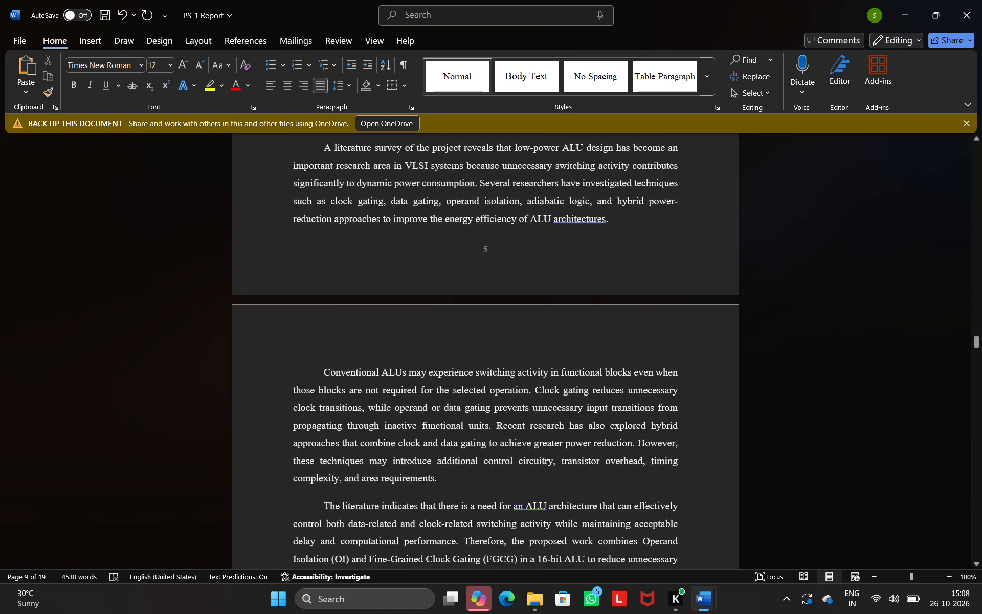
{"action": "scroll", "coordinate": [409, 356], "scroll_direction": "down", "scroll_amount": 1}
{"action": "scroll", "coordinate": [409, 356], "scroll_direction": "up", "scroll_amount": 2}
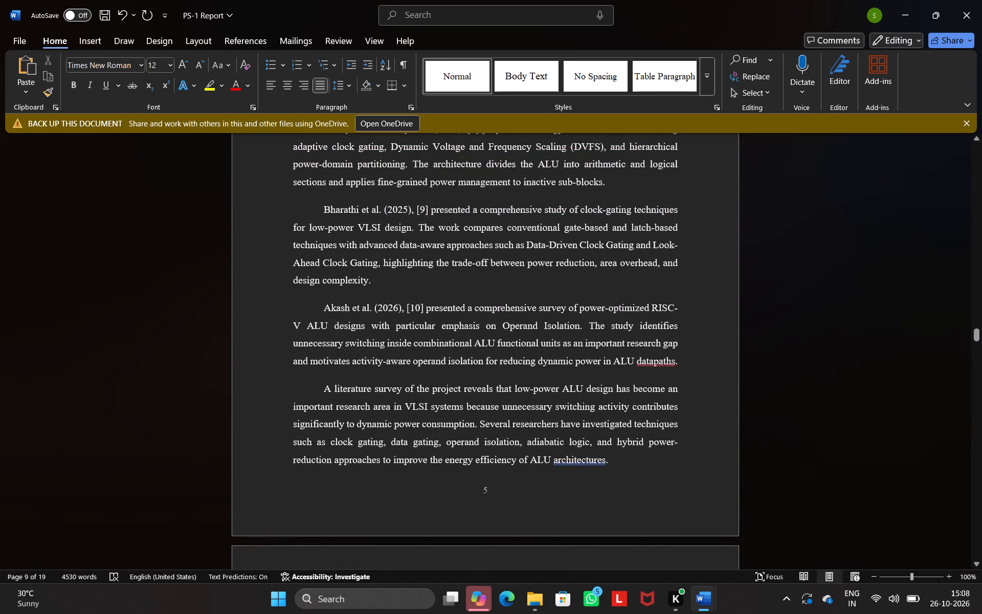
{"action": "left_click_drag", "start_coordinate": [375, 284], "coordinate": [314, 211]}
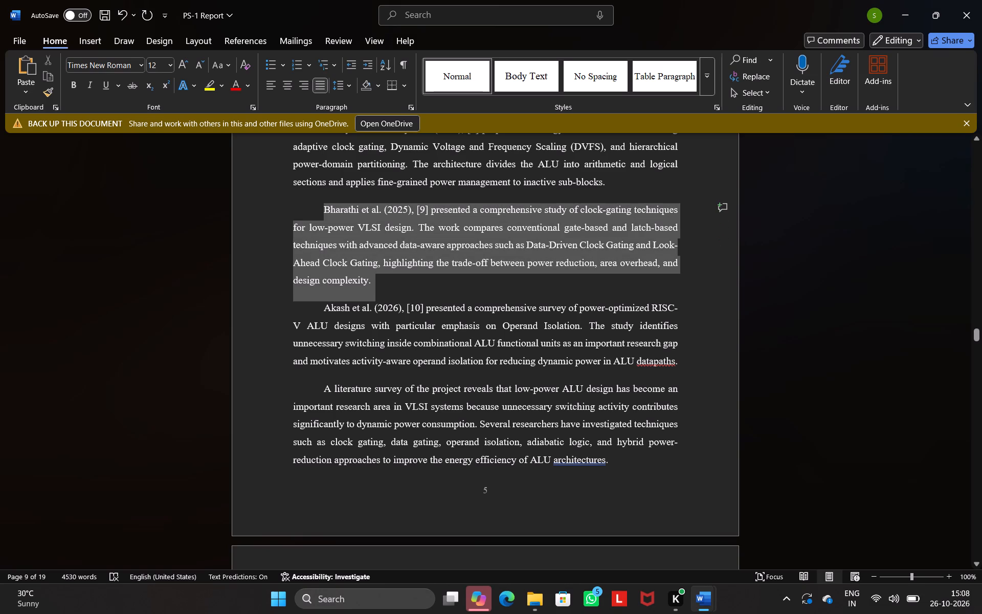
{"action": "left_click_drag", "start_coordinate": [314, 211], "coordinate": [313, 213]}
{"action": "key", "text": "BackSpace"}
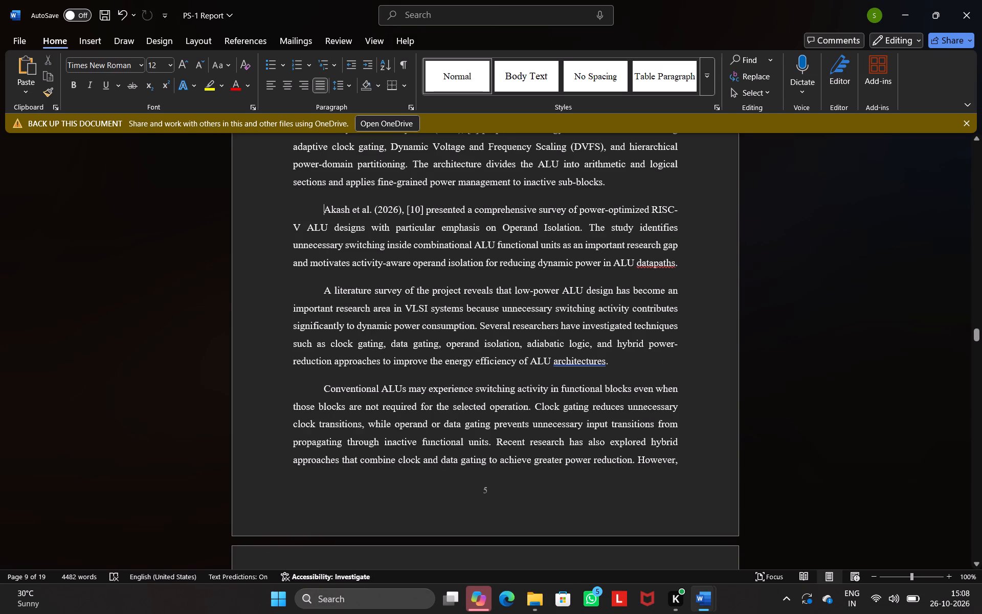
Delete the entire 2025 Bharathi et al. row from the Comparative Analysis of Literature table.
{"action": "scroll", "coordinate": [313, 213], "scroll_direction": "down", "scroll_amount": 3}
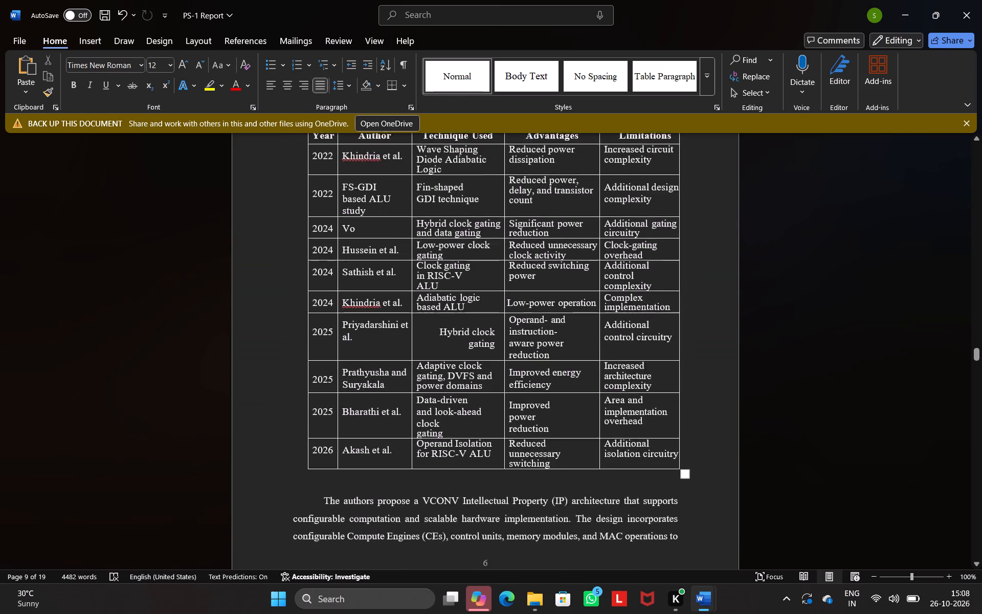
{"action": "scroll", "coordinate": [313, 213], "scroll_direction": "down", "scroll_amount": 1}
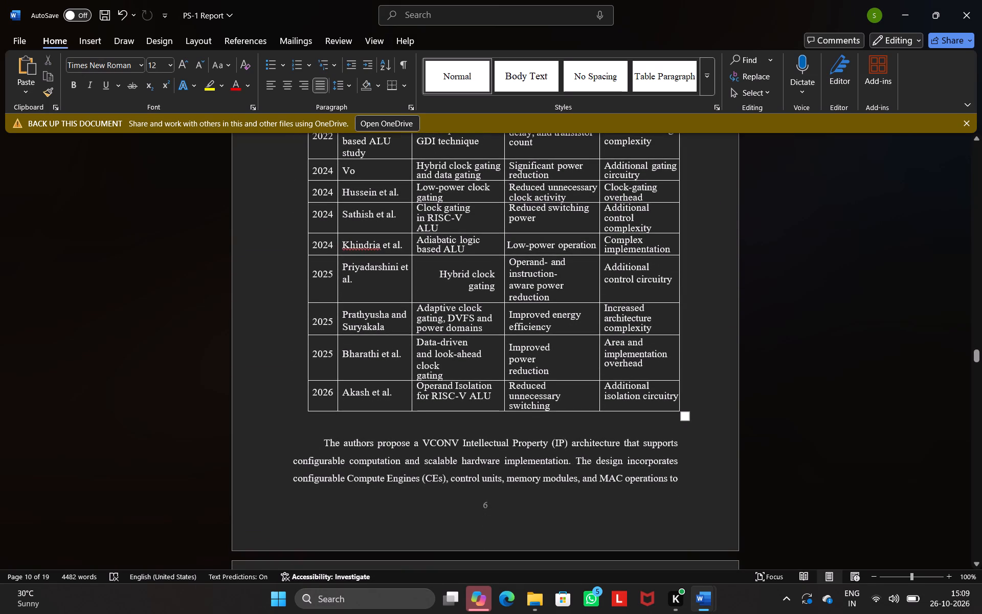
{"action": "left_click_drag", "start_coordinate": [646, 365], "coordinate": [416, 367]}
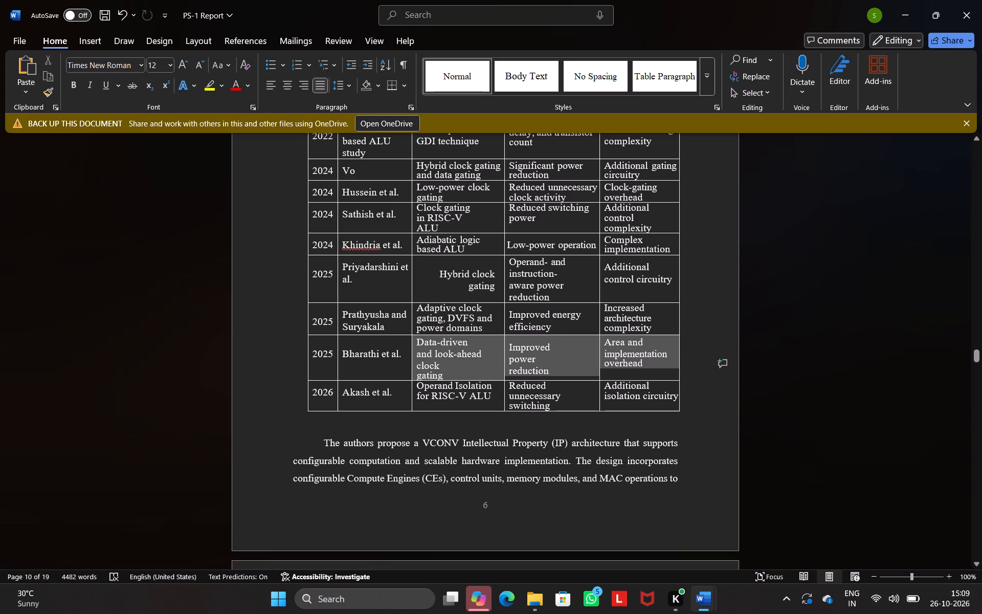
{"action": "left_click_drag", "start_coordinate": [416, 367], "coordinate": [330, 363]}
{"action": "key", "text": "BackSpace"}
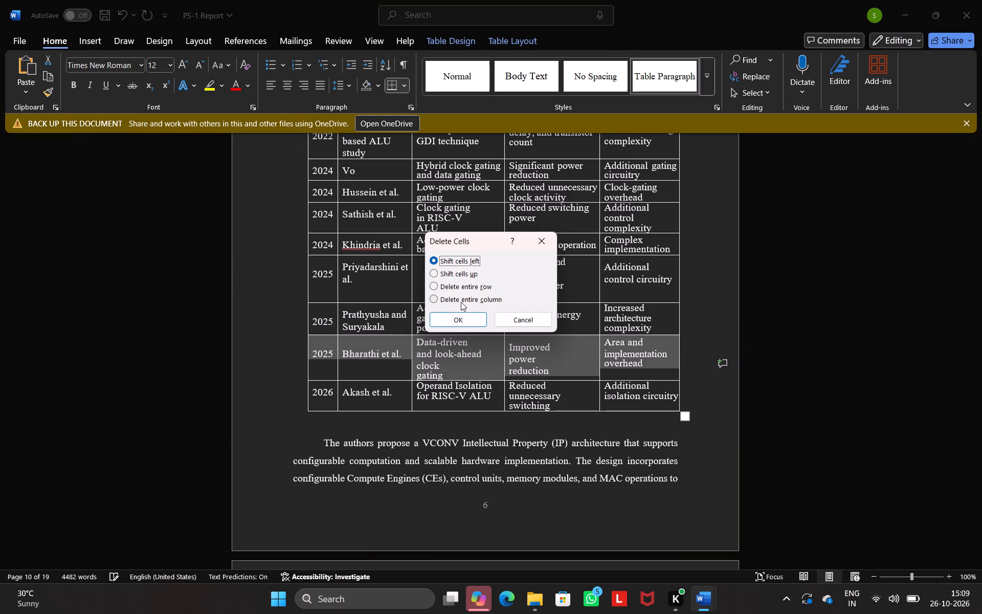
{"action": "left_click", "coordinate": [461, 302]}
{"action": "left_click", "coordinate": [454, 323]}
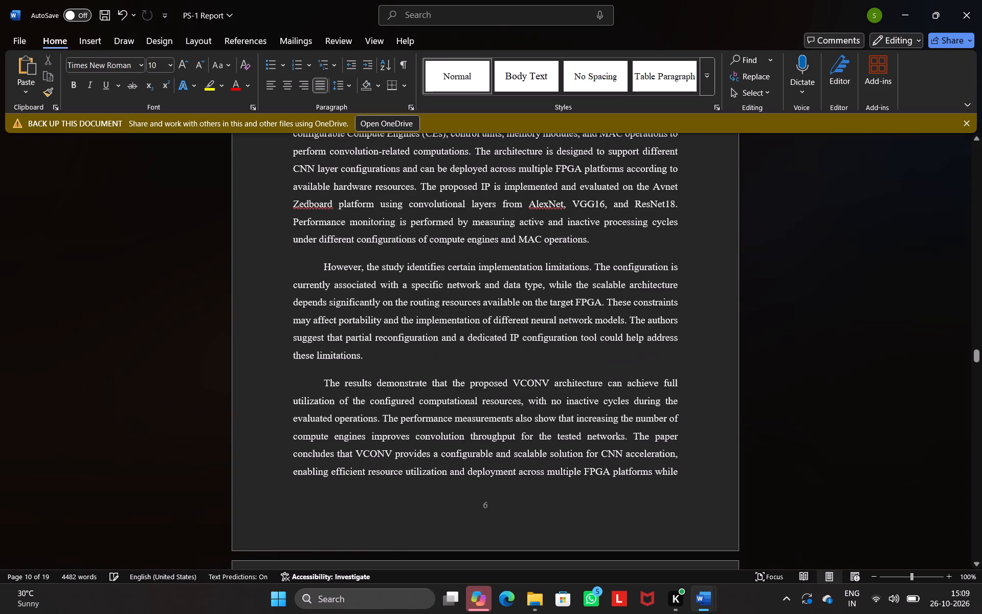
{"action": "scroll", "coordinate": [461, 368], "scroll_direction": "up", "scroll_amount": 2}
{"action": "key", "text": "ctrl+z"}
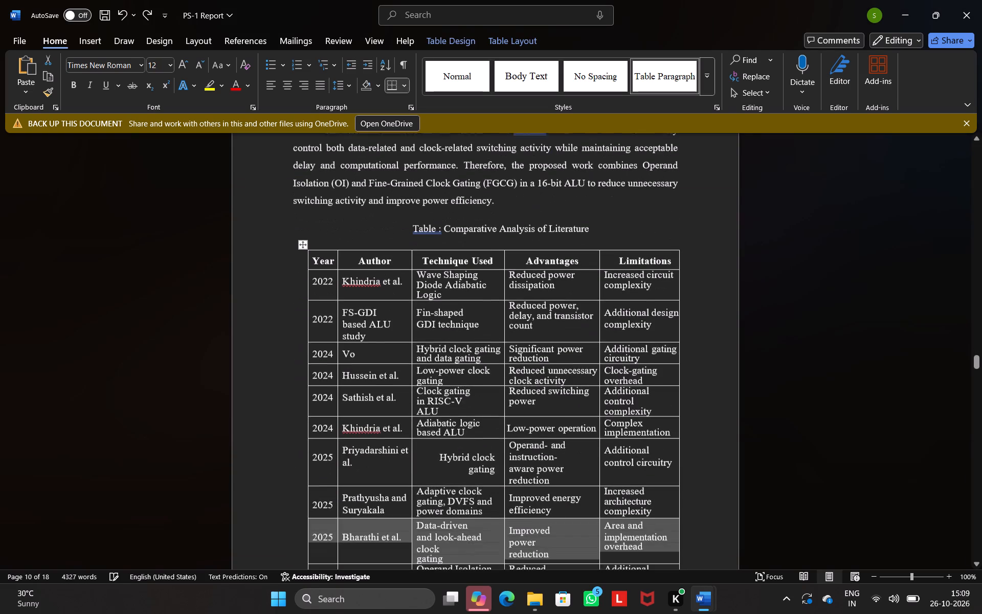
{"action": "scroll", "coordinate": [654, 513], "scroll_direction": "down", "scroll_amount": 1}
{"action": "key", "text": "BackSpace"}
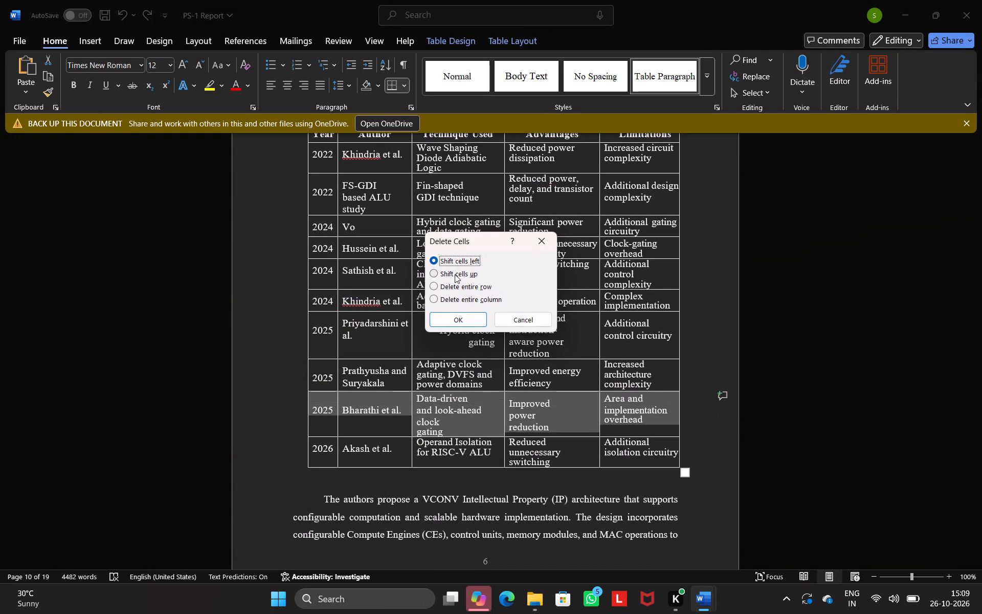
{"action": "left_click", "coordinate": [451, 289]}
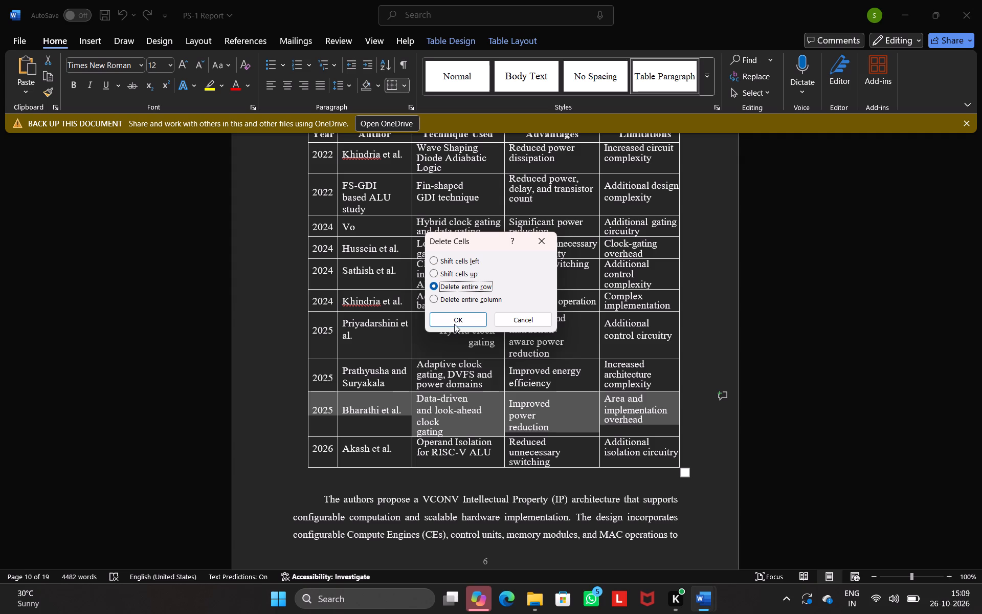
{"action": "left_click", "coordinate": [449, 313]}
Check the comparative analysis table's remaining rows and cells together with the text above and below it.
{"action": "scroll", "coordinate": [469, 421], "scroll_direction": "down", "scroll_amount": 1}
{"action": "scroll", "coordinate": [469, 421], "scroll_direction": "up", "scroll_amount": 1}
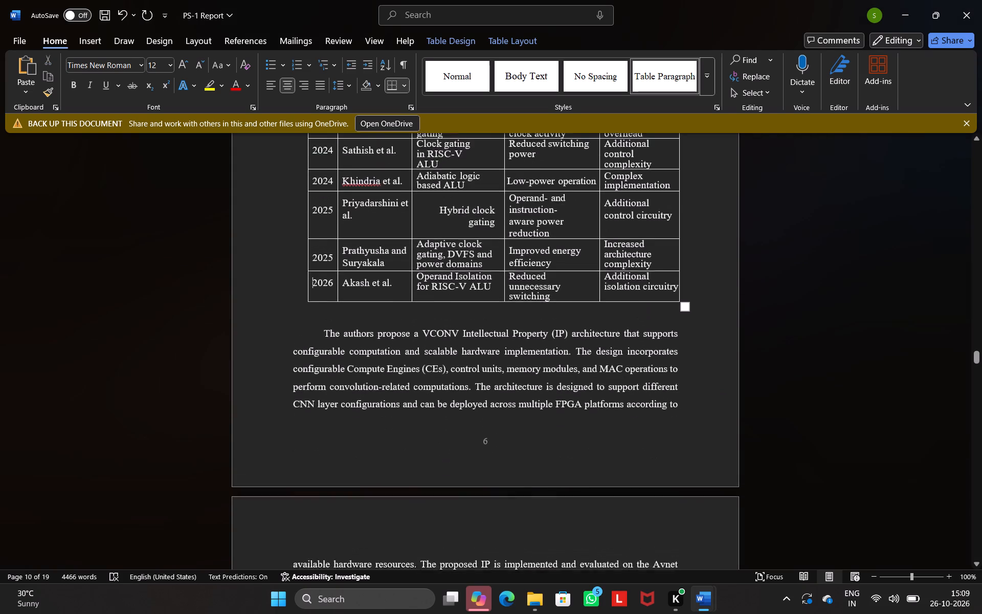
{"action": "scroll", "coordinate": [469, 421], "scroll_direction": "up", "scroll_amount": 1}
{"action": "scroll", "coordinate": [469, 421], "scroll_direction": "down", "scroll_amount": 1}
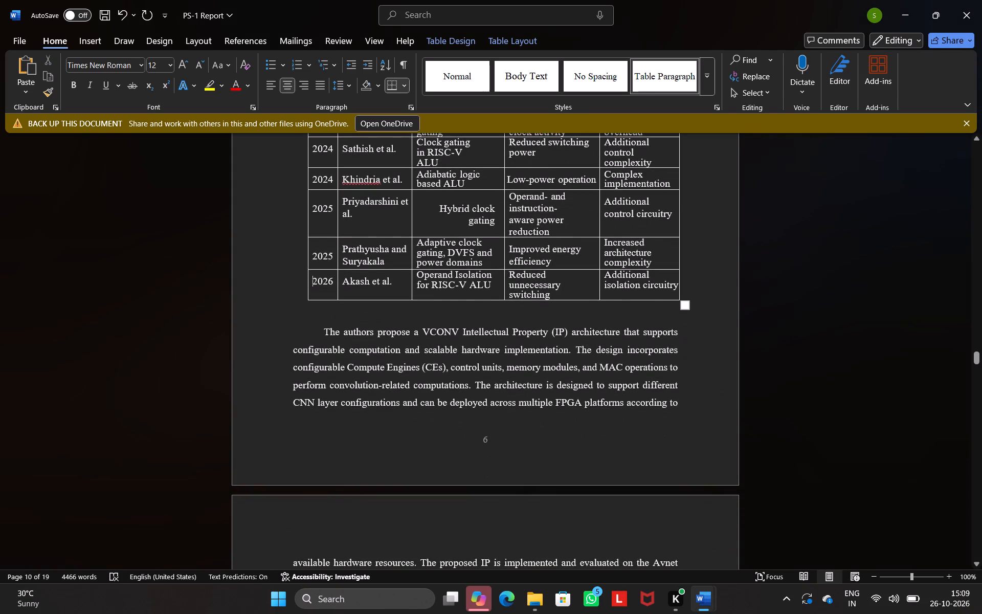
{"action": "scroll", "coordinate": [452, 373], "scroll_direction": "down", "scroll_amount": 1}
{"action": "scroll", "coordinate": [452, 373], "scroll_direction": "up", "scroll_amount": 3}
{"action": "scroll", "coordinate": [452, 373], "scroll_direction": "down", "scroll_amount": 1}
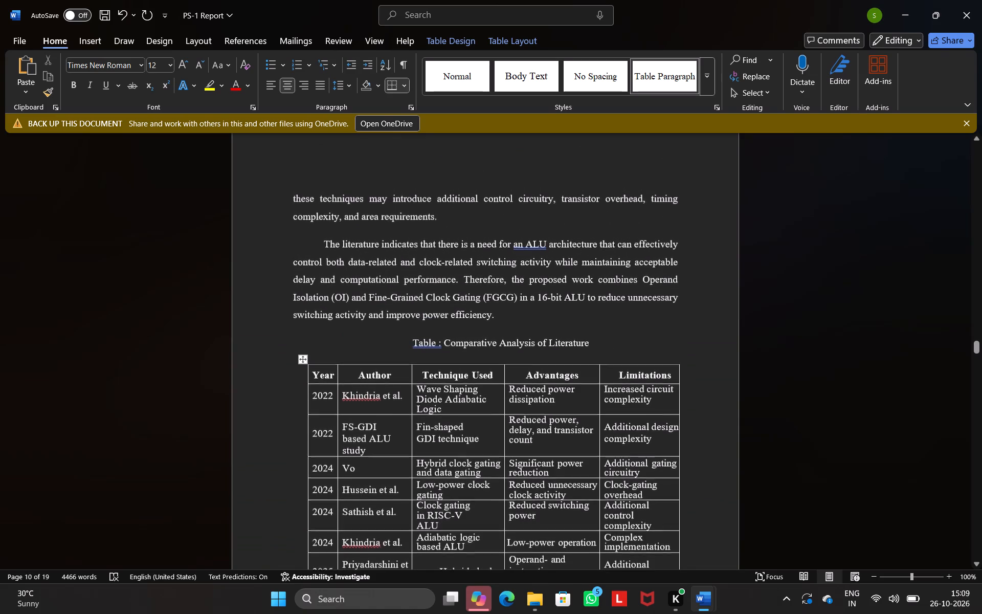
{"action": "scroll", "coordinate": [452, 373], "scroll_direction": "down", "scroll_amount": 1}
{"action": "left_click", "coordinate": [321, 273]}
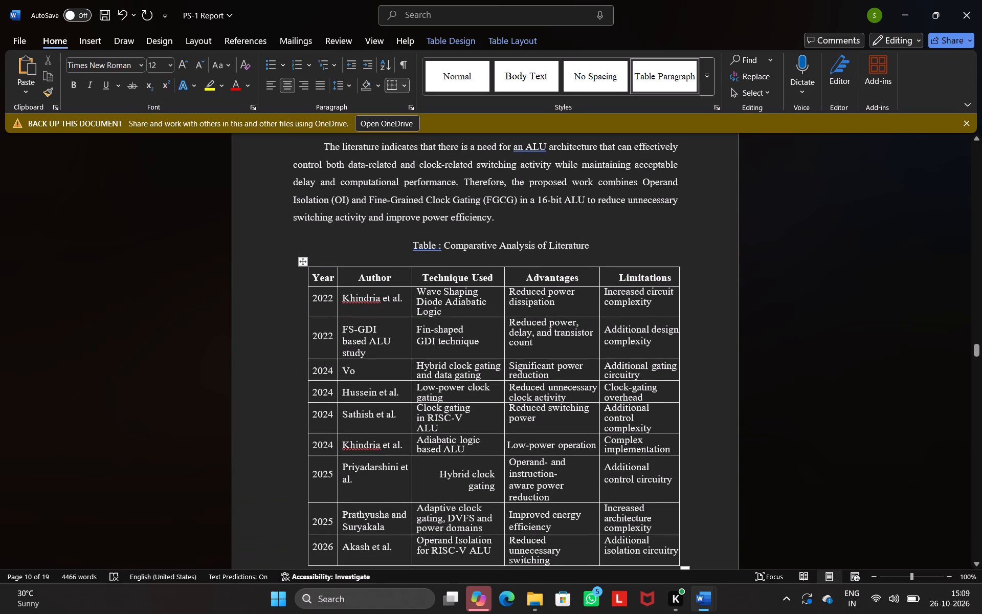
{"action": "left_click", "coordinate": [338, 280]}
{"action": "left_click", "coordinate": [645, 316]}
{"action": "left_click", "coordinate": [328, 327]}
{"action": "left_click", "coordinate": [468, 402]}
Change the right-aligned "Hybrid clock gating" text in the table's Priyadarshini et al. row to centred.
{"action": "scroll", "coordinate": [468, 402], "scroll_direction": "down", "scroll_amount": 1}
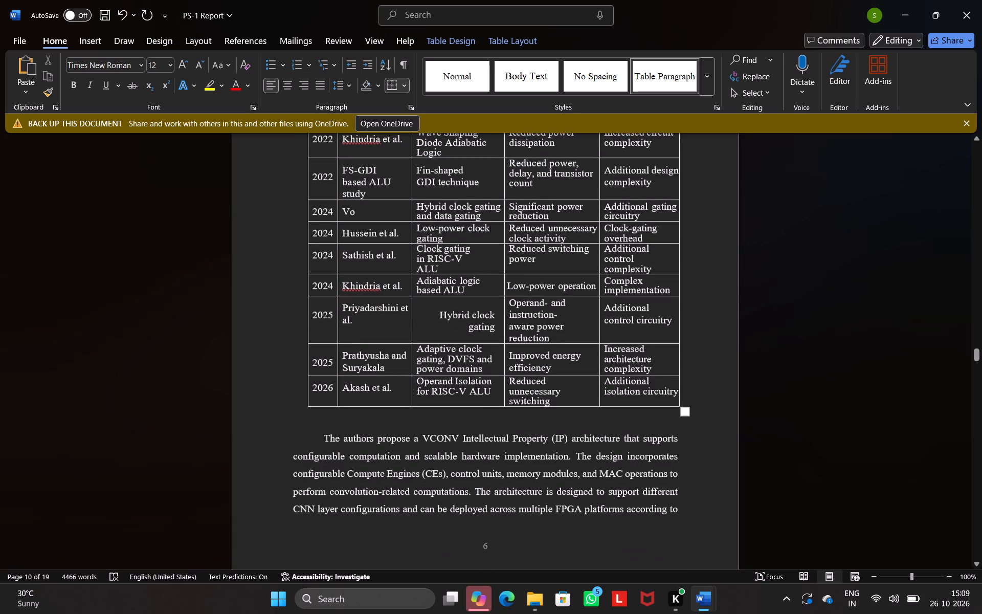
{"action": "left_click", "coordinate": [433, 313]}
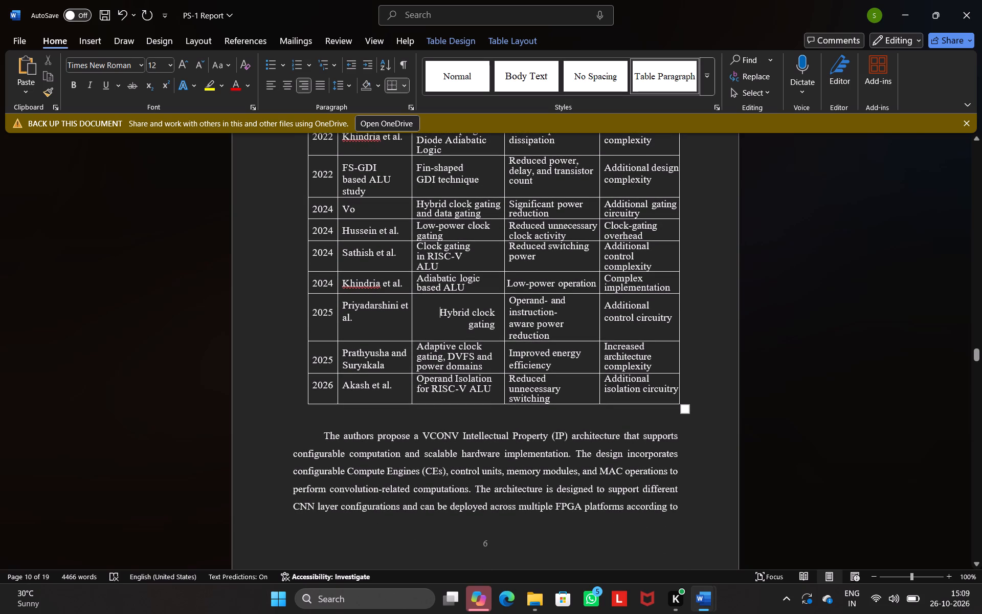
{"action": "key", "text": "BackSpace"}
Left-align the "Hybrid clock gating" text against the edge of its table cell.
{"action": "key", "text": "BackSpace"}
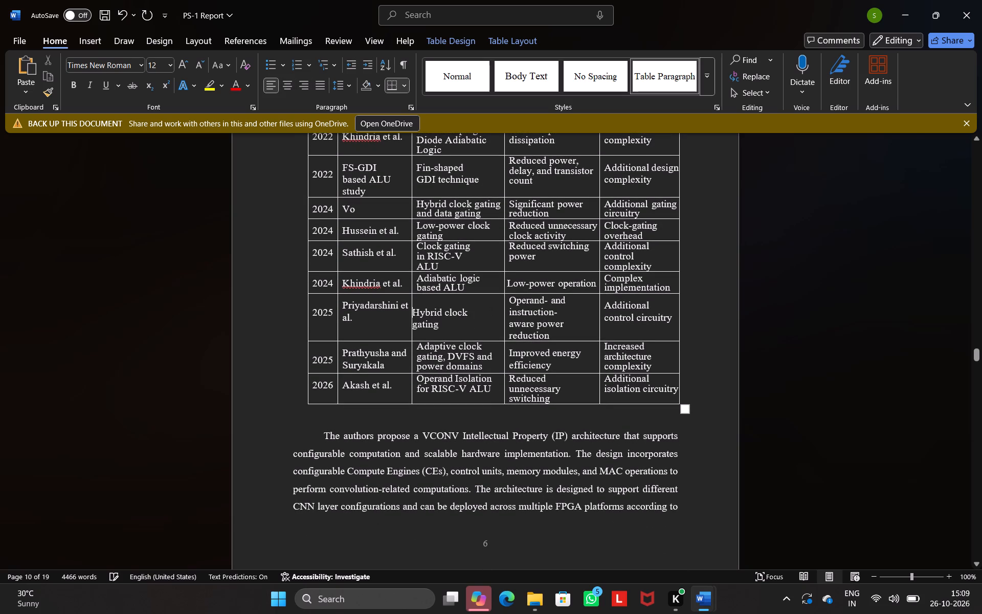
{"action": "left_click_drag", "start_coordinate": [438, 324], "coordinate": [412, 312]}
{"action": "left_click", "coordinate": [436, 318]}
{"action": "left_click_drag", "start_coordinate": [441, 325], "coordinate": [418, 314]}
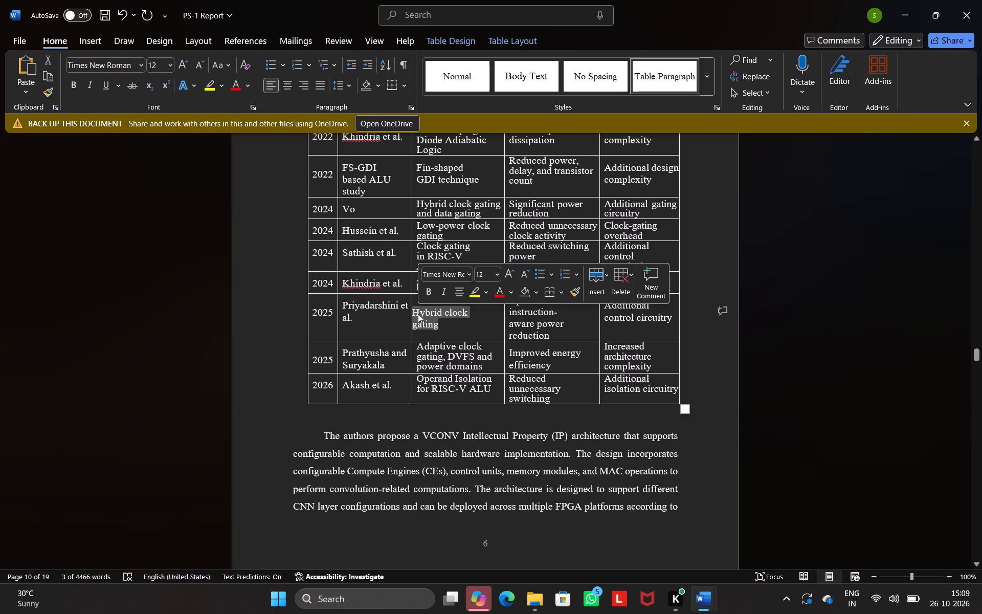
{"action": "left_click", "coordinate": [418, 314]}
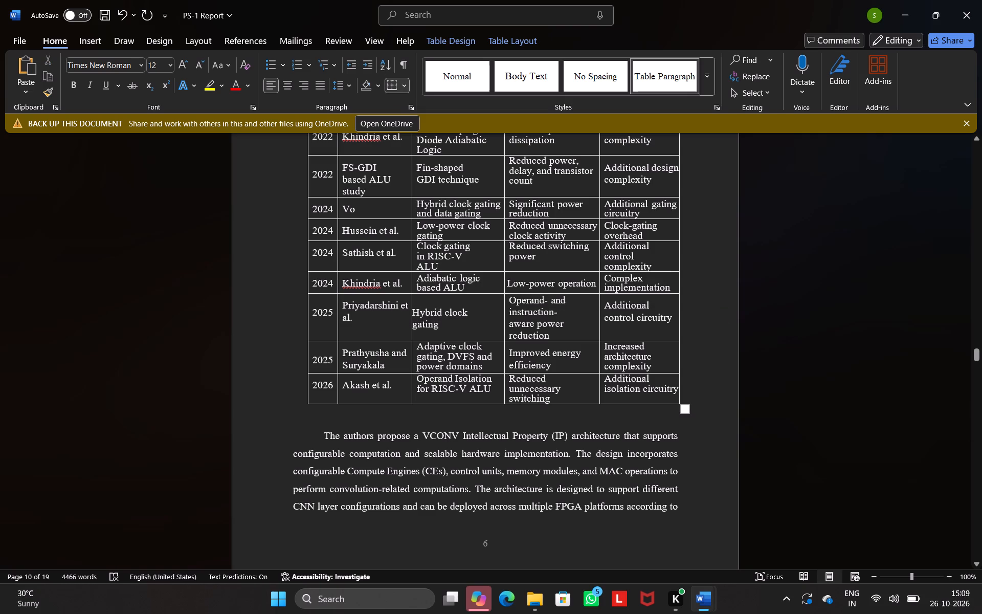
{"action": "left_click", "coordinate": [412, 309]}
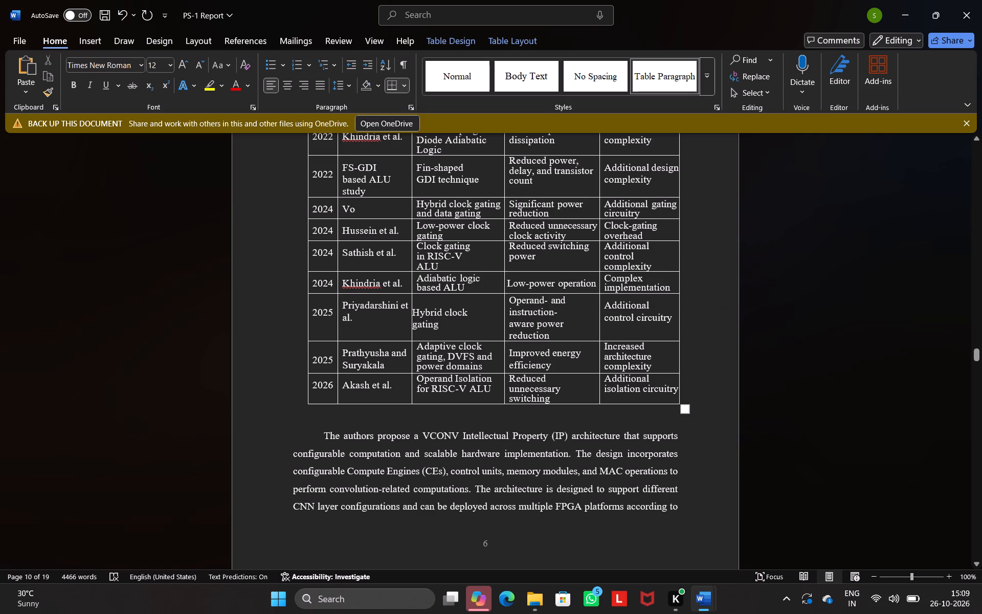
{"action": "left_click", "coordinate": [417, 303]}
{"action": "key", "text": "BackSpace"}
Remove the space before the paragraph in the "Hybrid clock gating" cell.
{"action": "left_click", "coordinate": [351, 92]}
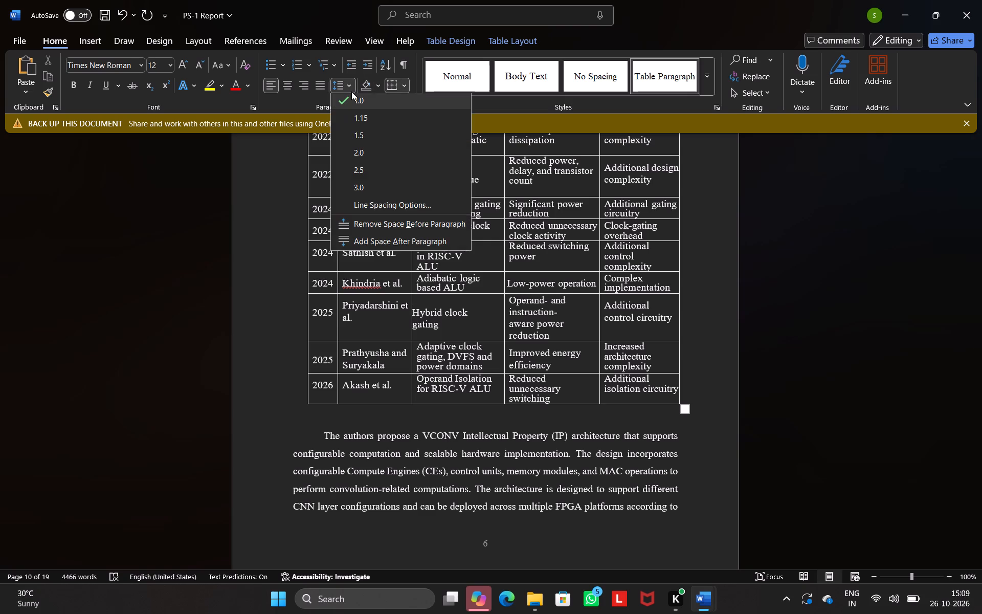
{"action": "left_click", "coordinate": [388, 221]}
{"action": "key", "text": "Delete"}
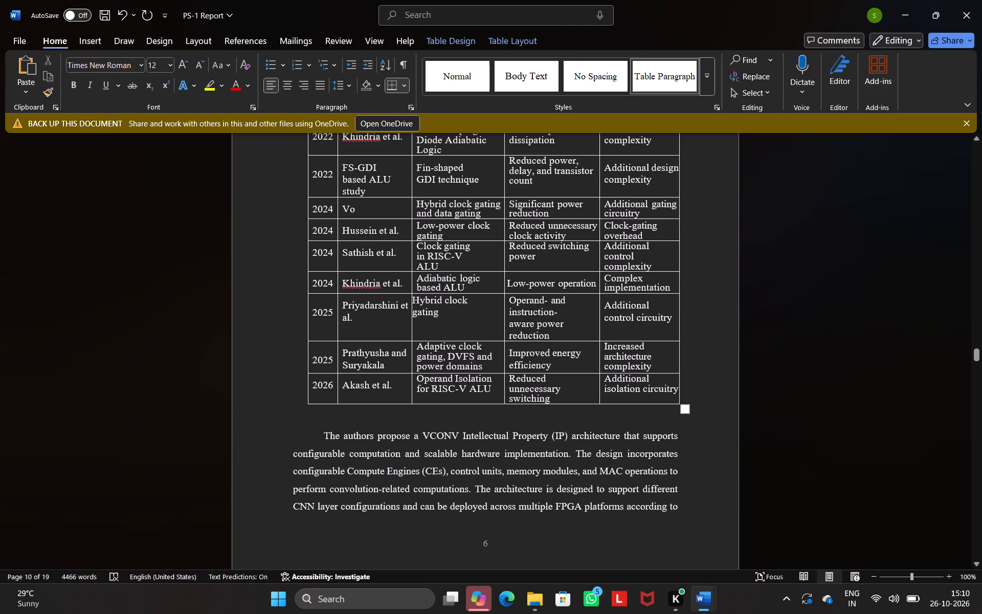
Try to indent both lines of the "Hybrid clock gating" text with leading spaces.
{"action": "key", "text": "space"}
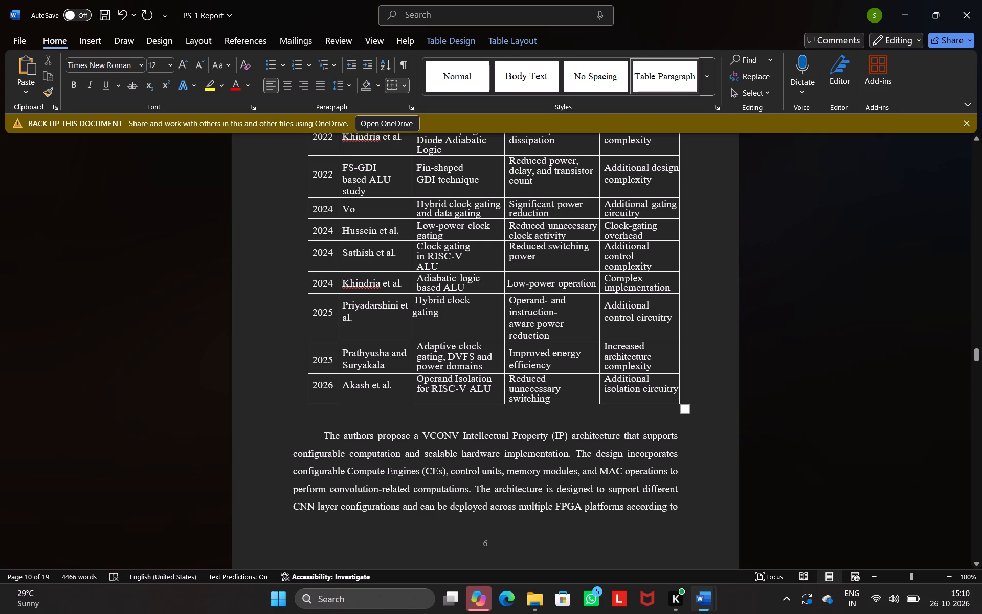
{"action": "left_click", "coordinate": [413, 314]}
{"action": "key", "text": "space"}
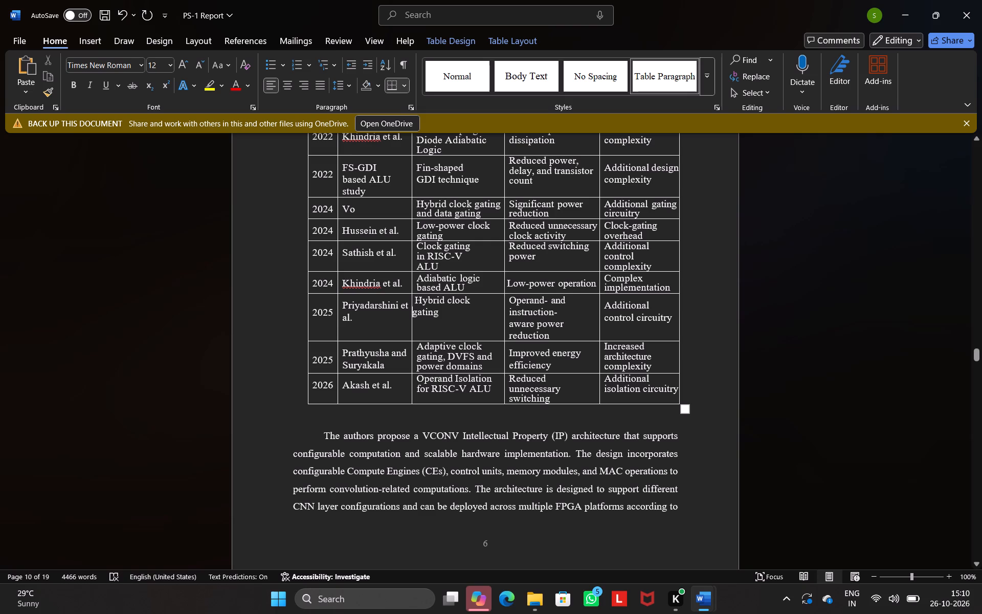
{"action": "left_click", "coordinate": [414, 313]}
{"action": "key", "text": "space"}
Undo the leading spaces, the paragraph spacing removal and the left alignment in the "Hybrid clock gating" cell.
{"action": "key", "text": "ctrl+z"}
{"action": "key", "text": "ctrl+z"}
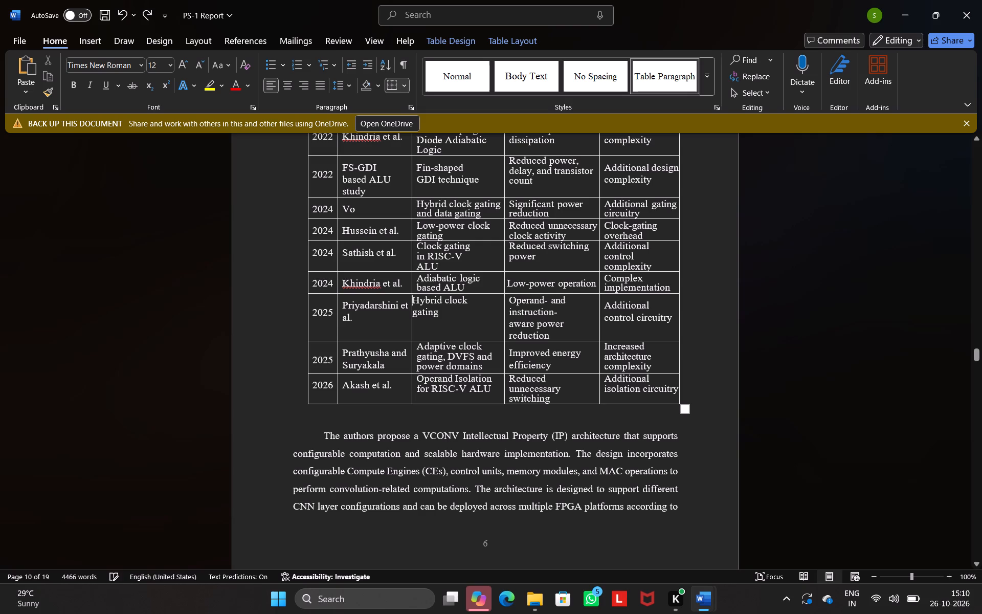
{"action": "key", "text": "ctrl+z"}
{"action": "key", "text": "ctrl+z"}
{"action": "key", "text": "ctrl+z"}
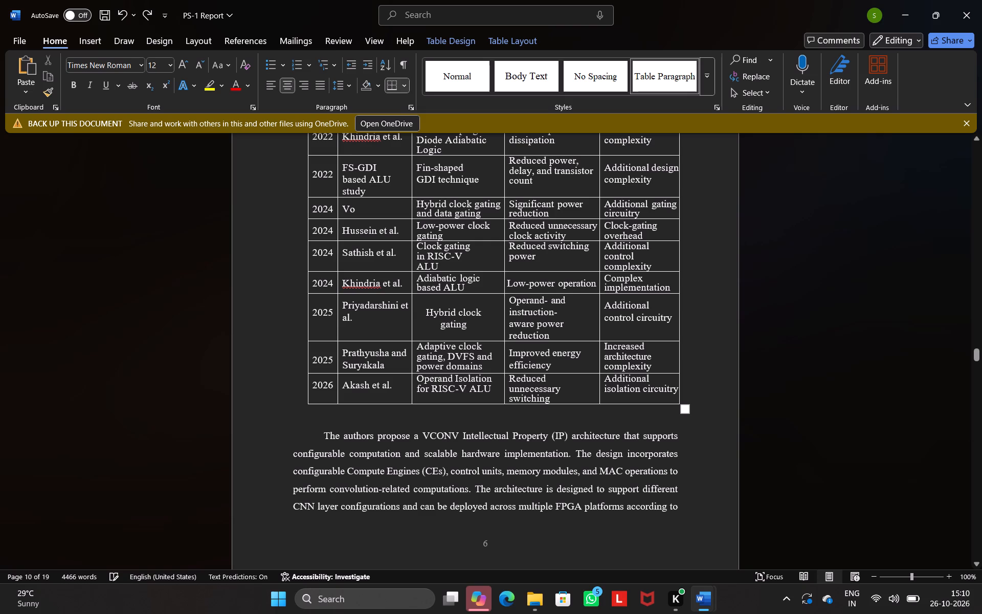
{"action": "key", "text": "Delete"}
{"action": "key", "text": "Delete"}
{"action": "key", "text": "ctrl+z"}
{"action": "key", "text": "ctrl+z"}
Remove the empty line above "Hybrid clock gating" in the Priyadashini row's technique cell and left-align the text.
{"action": "key", "text": "Up"}
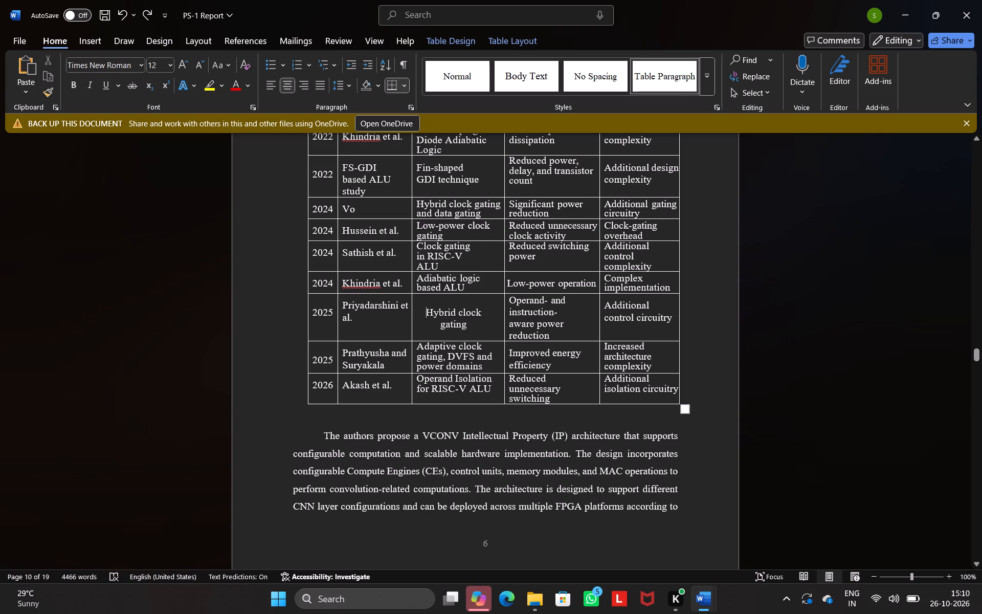
{"action": "key", "text": "Delete"}
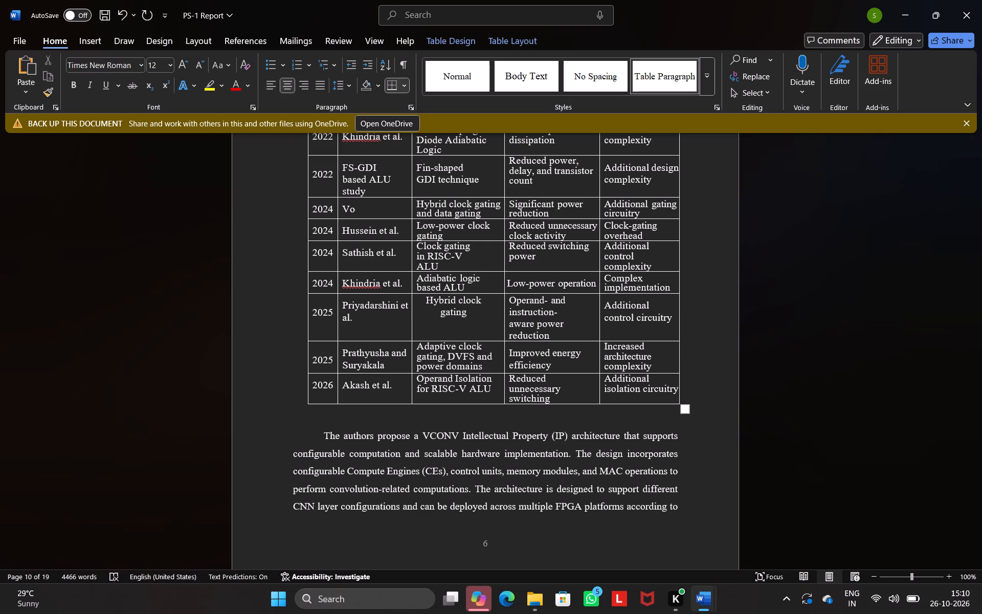
{"action": "key", "text": "BackSpace"}
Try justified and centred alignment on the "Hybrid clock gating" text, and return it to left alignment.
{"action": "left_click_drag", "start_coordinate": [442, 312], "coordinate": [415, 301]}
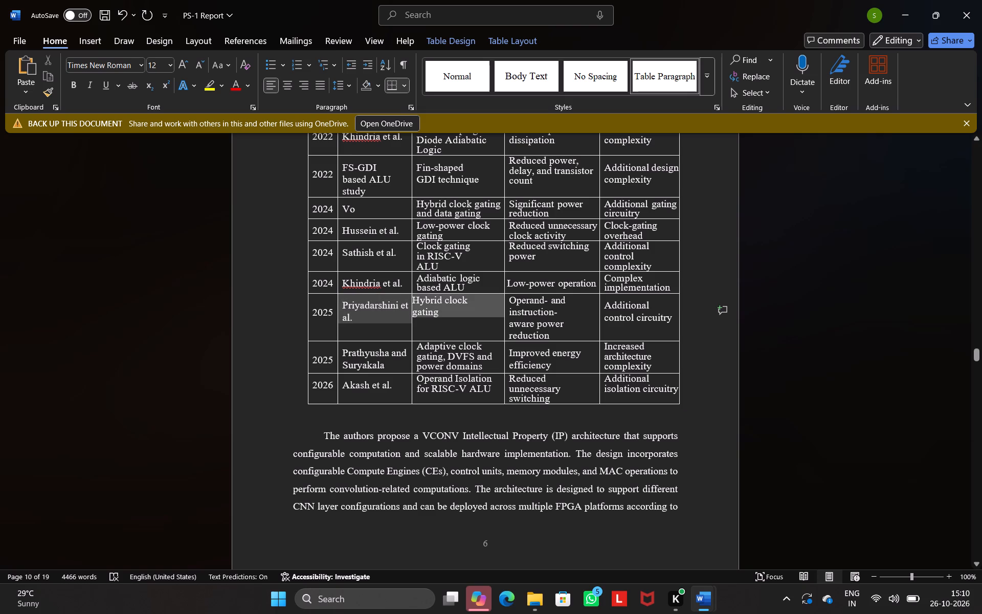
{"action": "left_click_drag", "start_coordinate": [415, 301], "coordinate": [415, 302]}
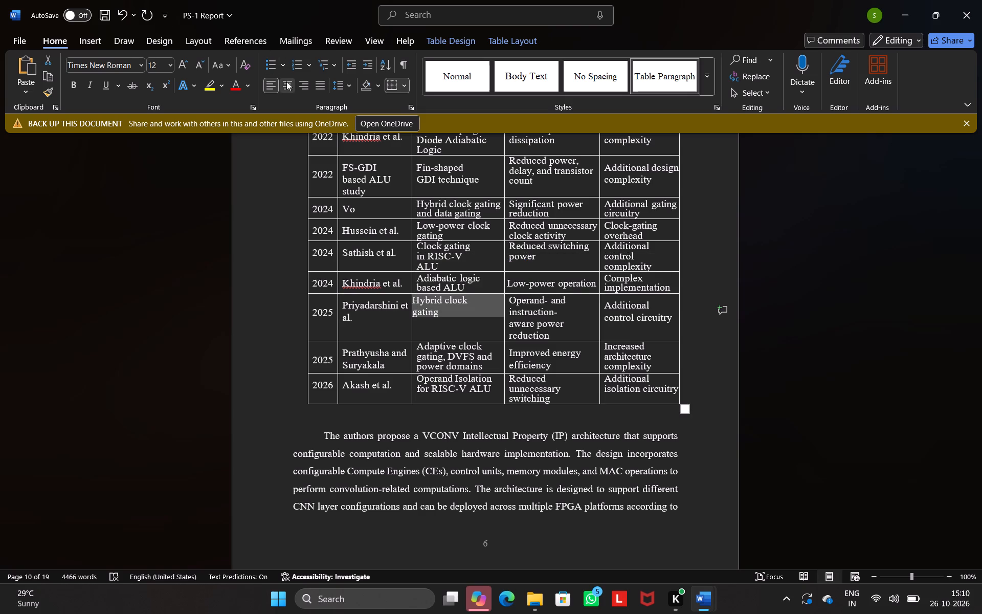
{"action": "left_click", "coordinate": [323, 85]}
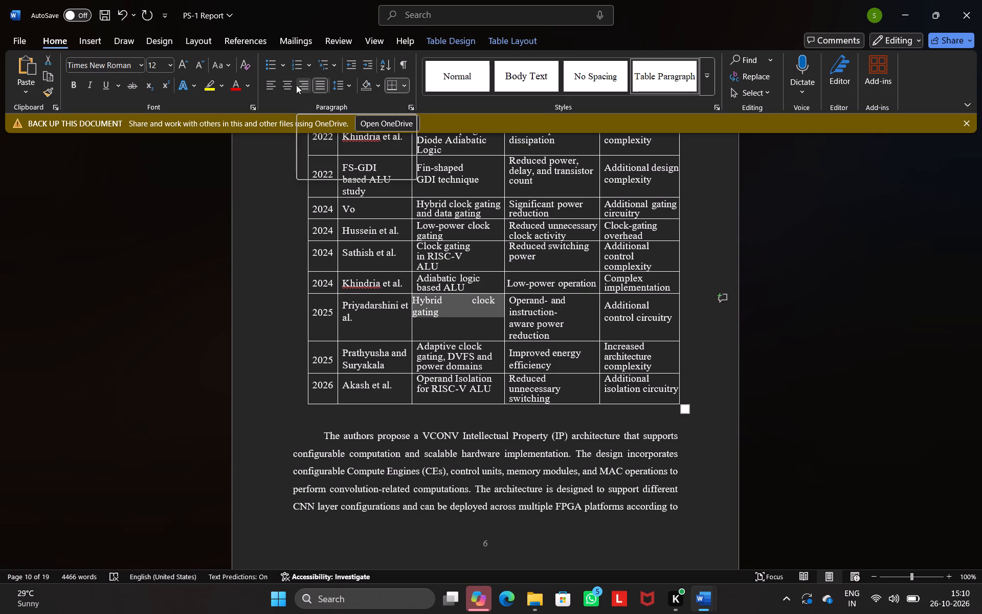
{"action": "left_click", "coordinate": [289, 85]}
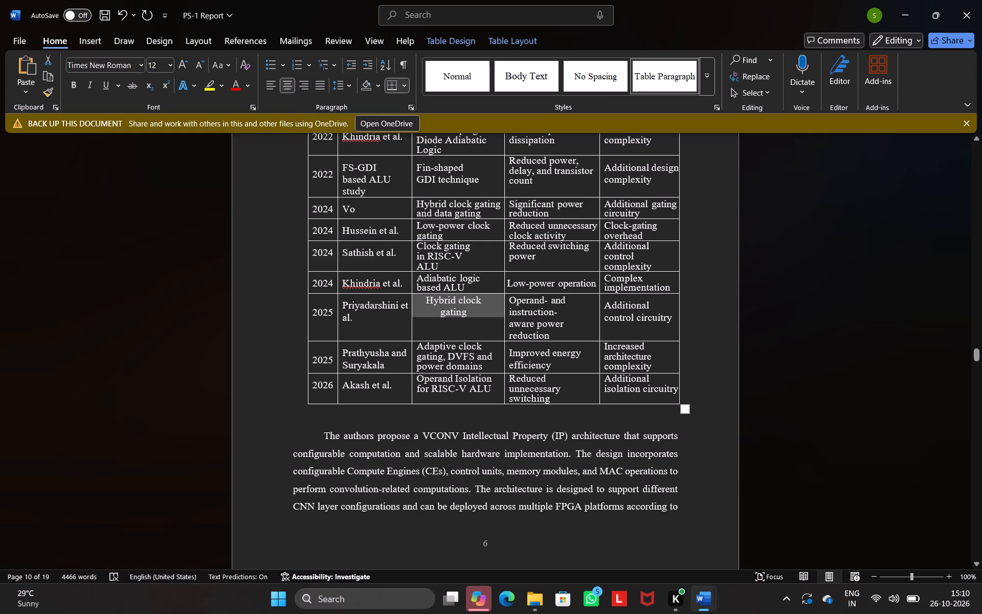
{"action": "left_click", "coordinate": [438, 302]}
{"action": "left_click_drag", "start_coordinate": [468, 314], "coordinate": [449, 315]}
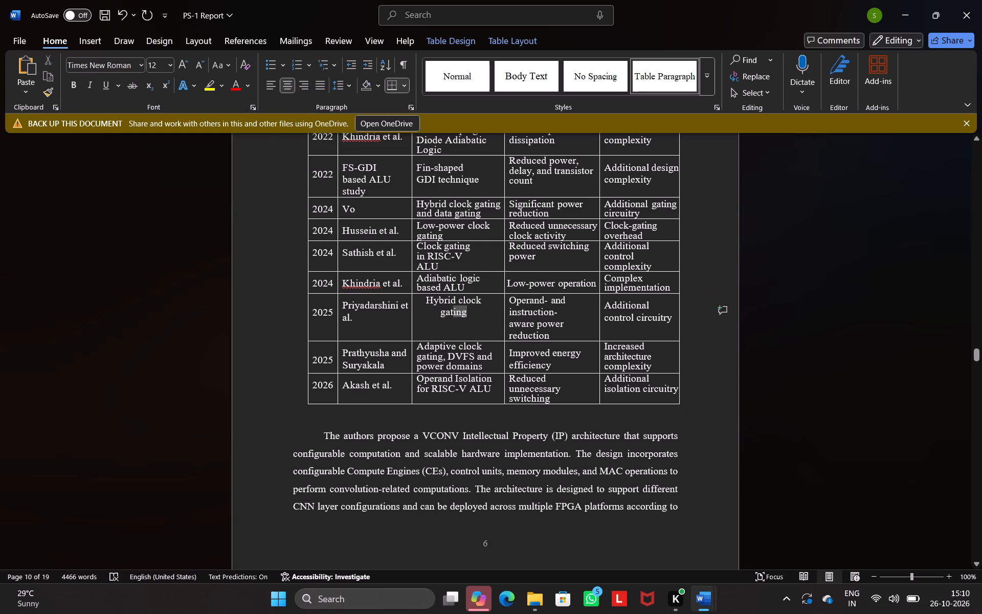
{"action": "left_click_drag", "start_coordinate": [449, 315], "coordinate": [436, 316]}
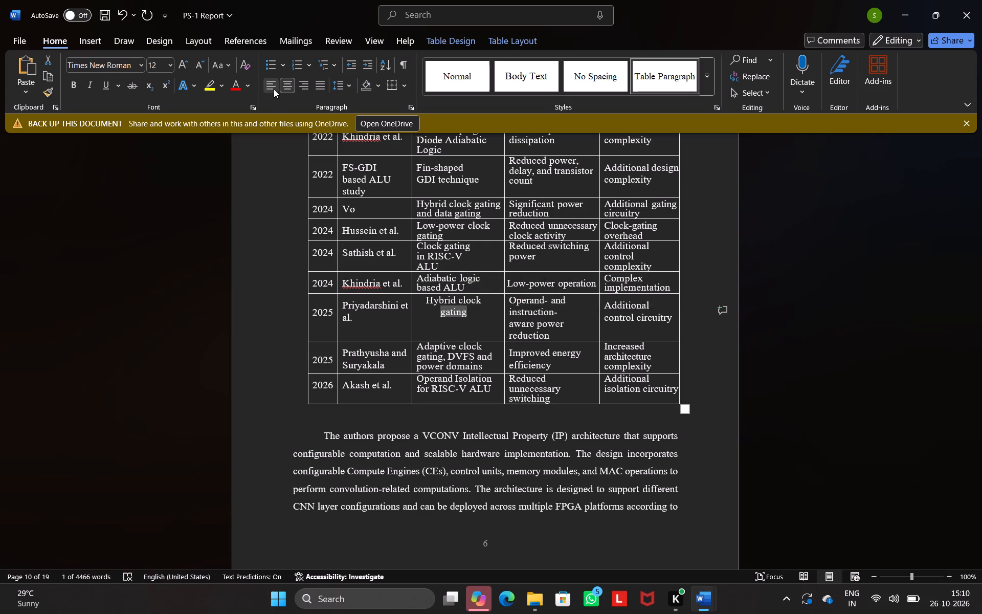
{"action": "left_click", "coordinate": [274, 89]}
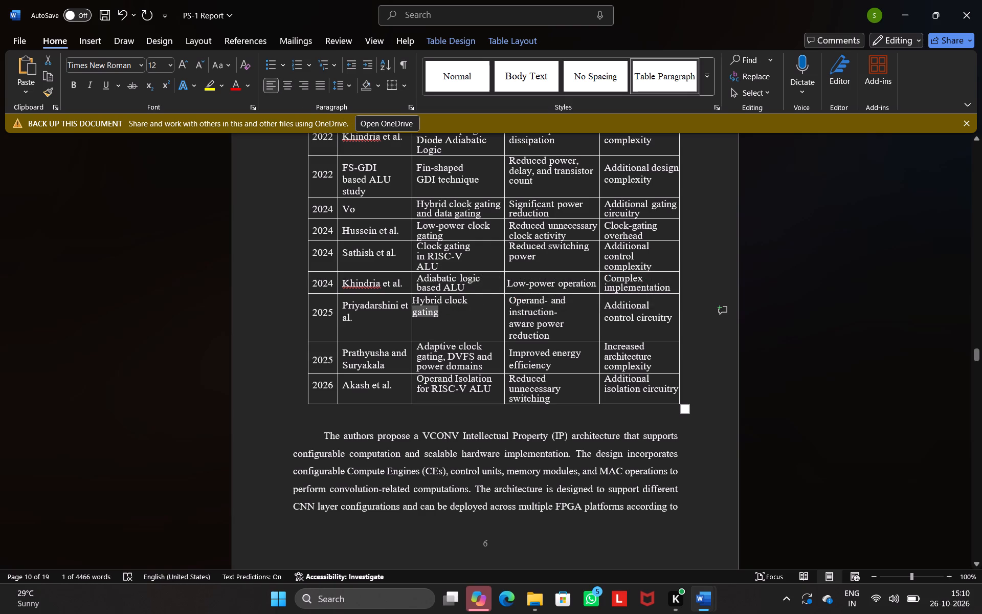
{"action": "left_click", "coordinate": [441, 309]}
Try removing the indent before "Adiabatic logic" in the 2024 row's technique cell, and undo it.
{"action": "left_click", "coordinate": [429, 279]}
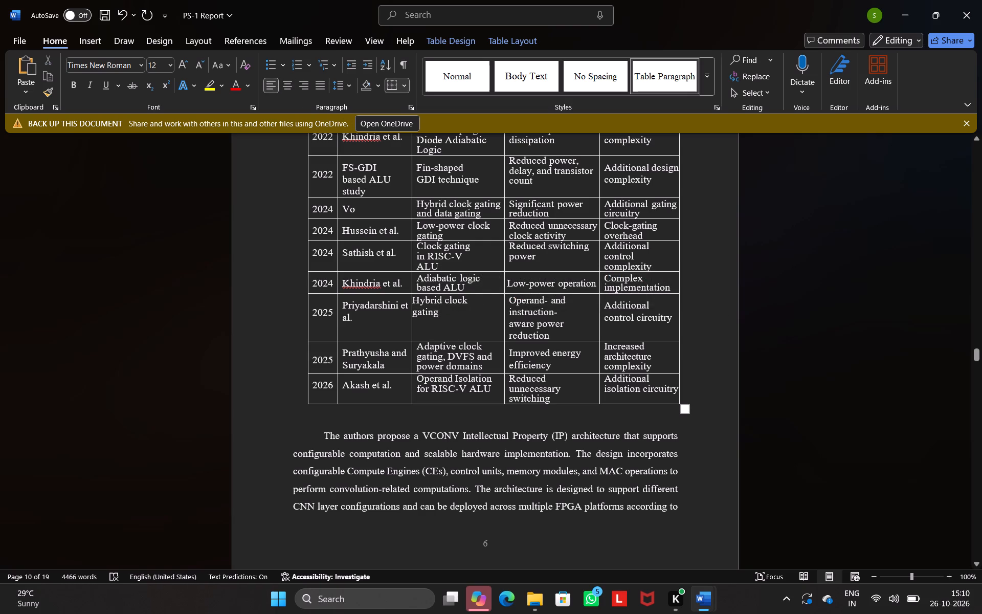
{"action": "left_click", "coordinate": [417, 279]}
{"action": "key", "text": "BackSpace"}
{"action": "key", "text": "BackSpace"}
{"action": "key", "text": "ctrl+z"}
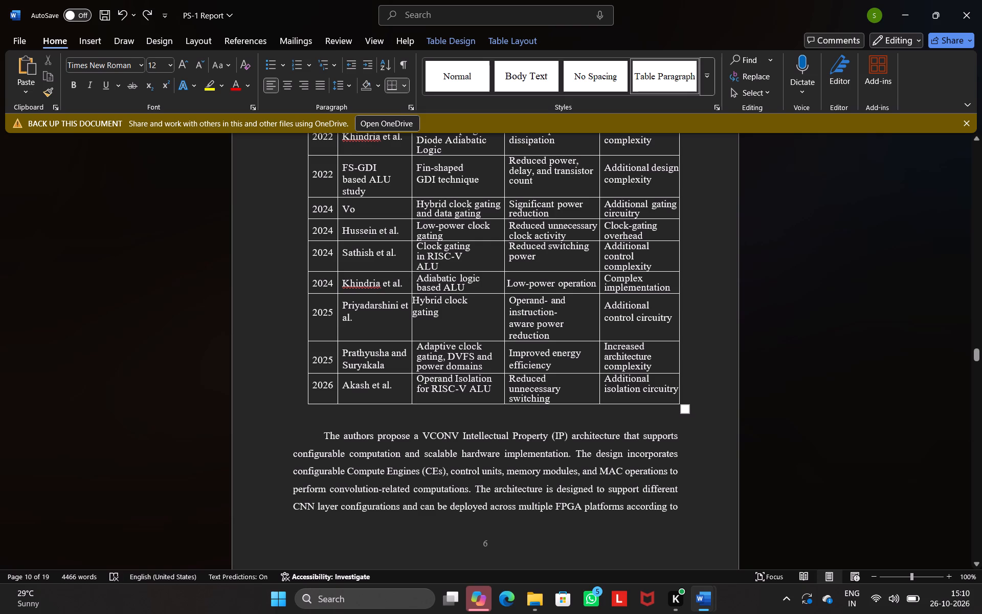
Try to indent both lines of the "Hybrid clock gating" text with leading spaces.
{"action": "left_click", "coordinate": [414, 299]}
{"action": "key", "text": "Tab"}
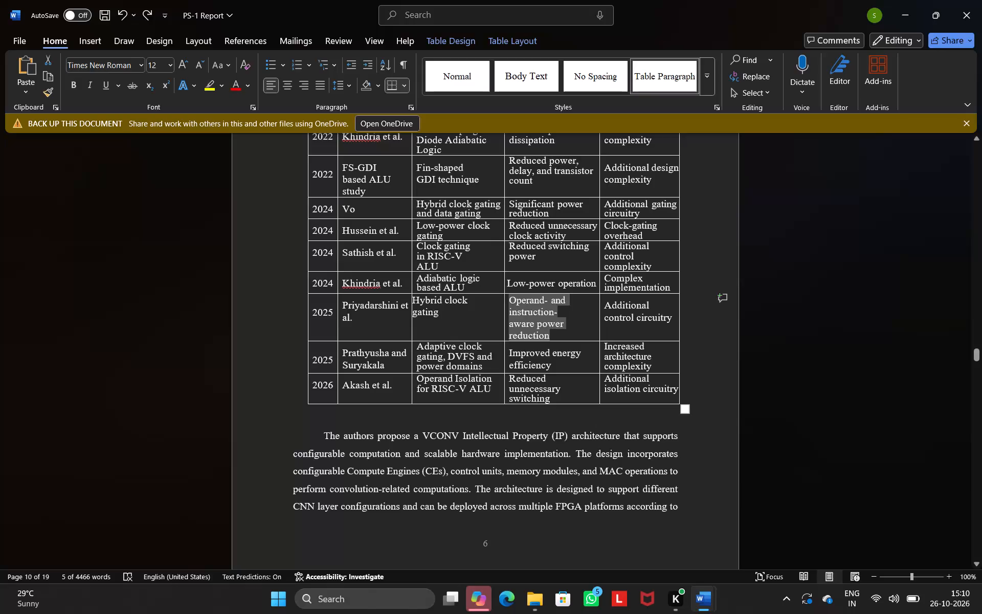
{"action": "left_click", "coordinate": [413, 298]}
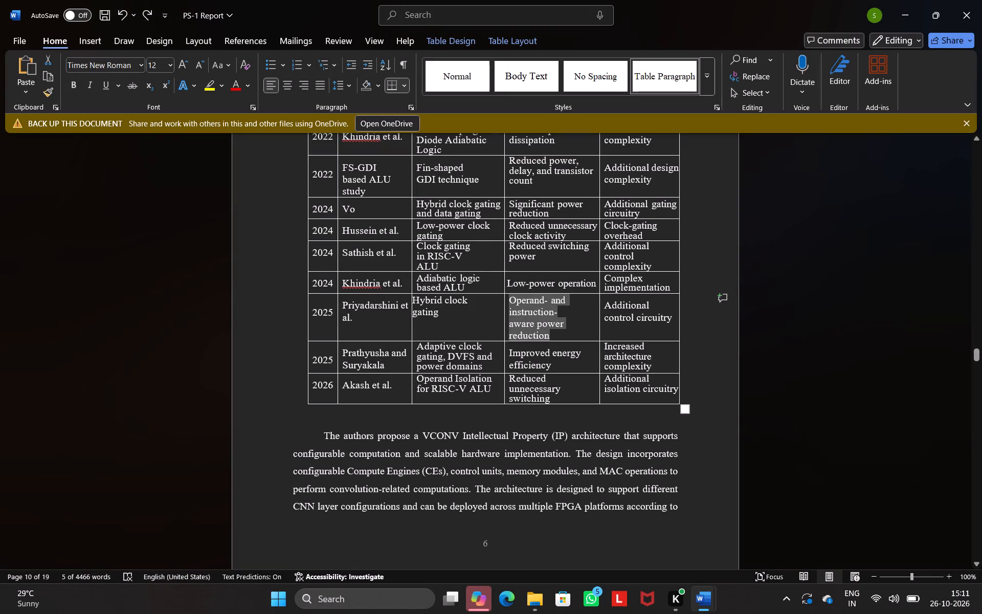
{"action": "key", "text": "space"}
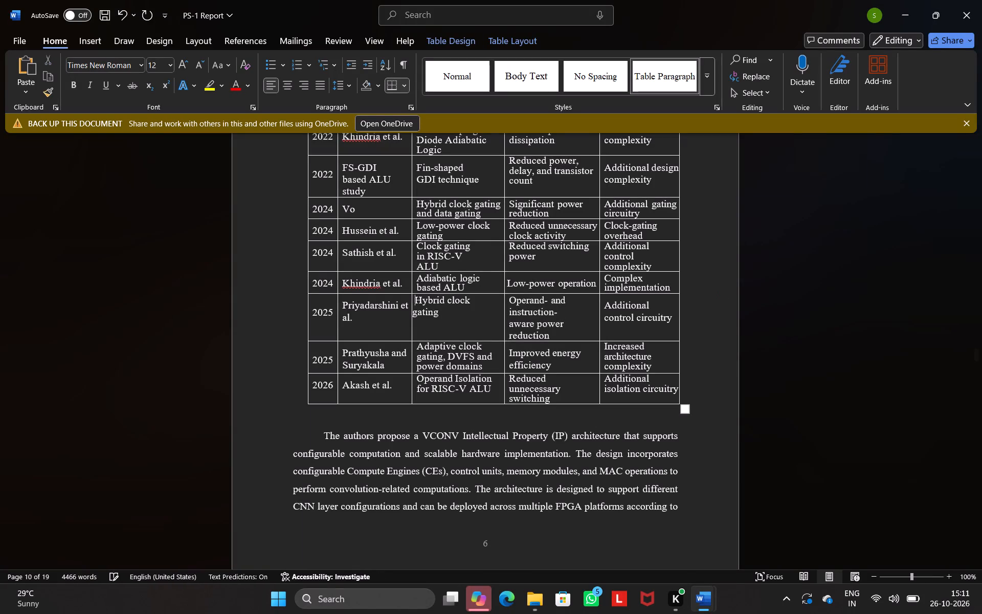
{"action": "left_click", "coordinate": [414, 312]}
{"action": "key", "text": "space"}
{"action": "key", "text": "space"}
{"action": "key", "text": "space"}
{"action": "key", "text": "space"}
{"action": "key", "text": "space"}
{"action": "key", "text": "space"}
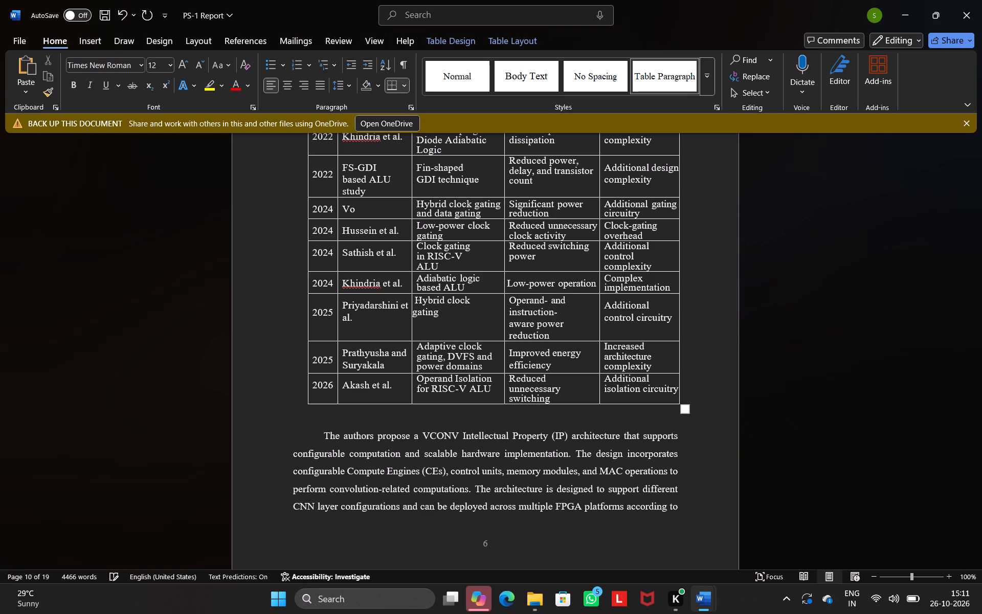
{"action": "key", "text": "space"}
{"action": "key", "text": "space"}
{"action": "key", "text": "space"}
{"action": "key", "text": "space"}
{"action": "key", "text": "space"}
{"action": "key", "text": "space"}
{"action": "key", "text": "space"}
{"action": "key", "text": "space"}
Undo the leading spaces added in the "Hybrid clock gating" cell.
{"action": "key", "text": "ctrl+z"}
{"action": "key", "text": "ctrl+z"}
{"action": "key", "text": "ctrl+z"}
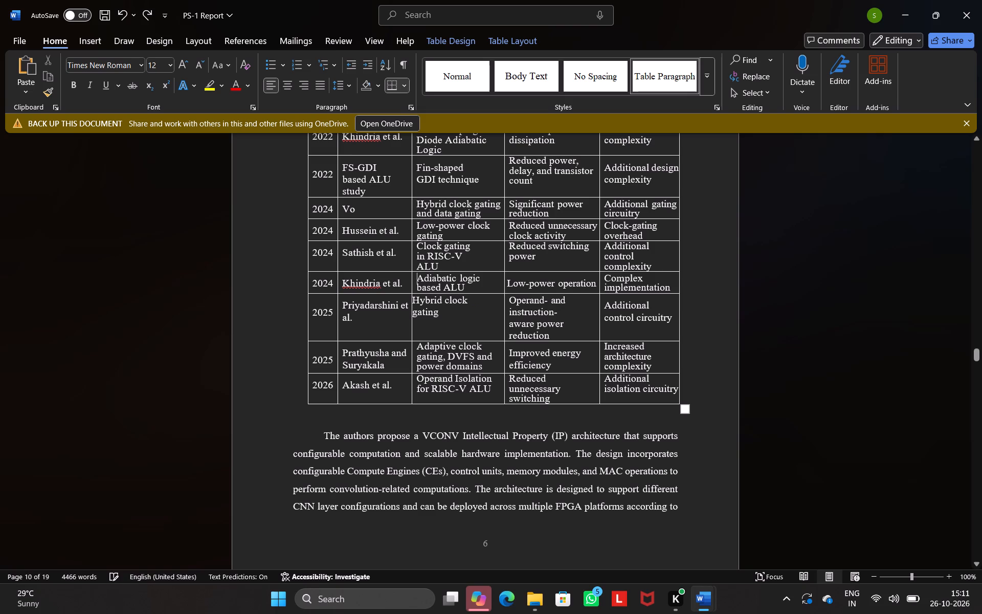
Delete the "Hybrid clock gating" text from its table cell, leaving no stray space.
{"action": "scroll", "coordinate": [428, 309], "scroll_direction": "up", "scroll_amount": 1}
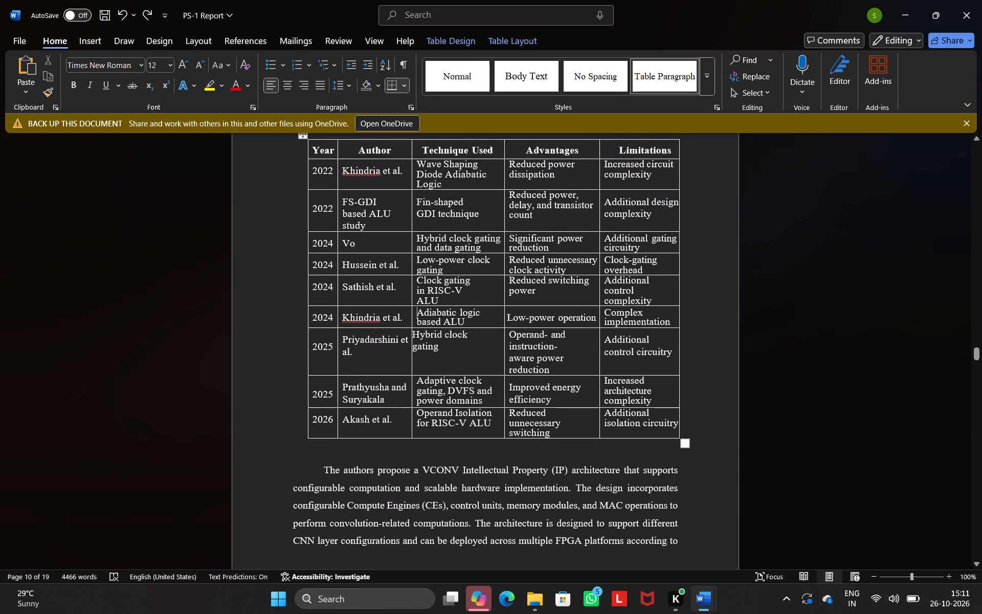
{"action": "left_click_drag", "start_coordinate": [440, 349], "coordinate": [412, 335]}
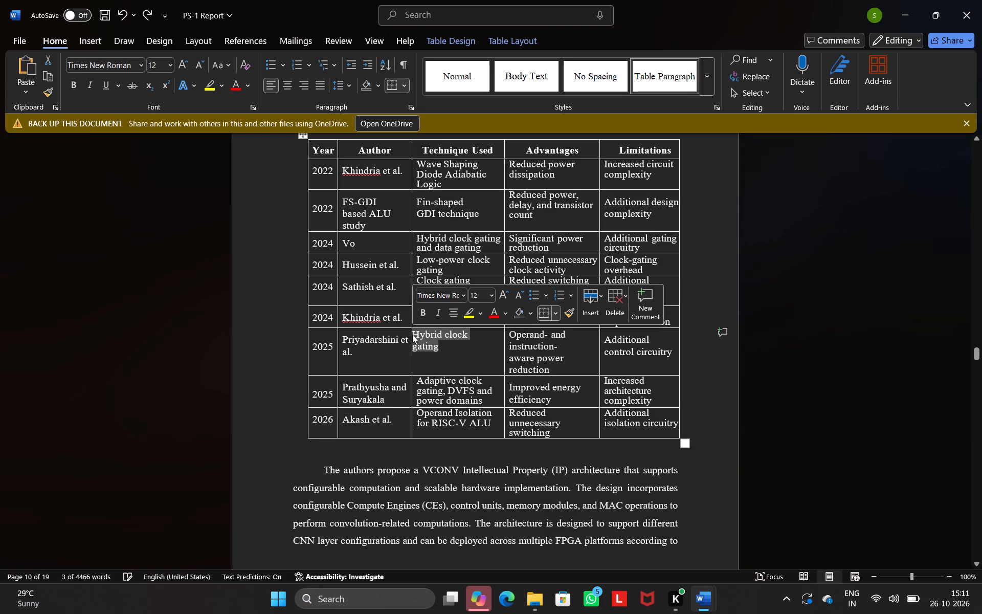
{"action": "key", "text": "BackSpace"}
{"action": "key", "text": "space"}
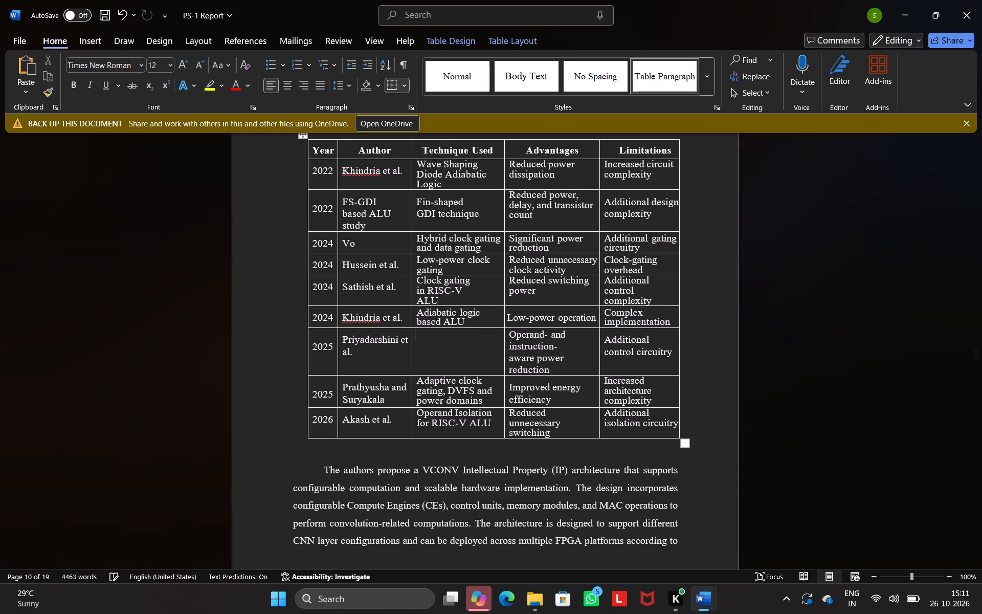
{"action": "key", "text": "BackSpace"}
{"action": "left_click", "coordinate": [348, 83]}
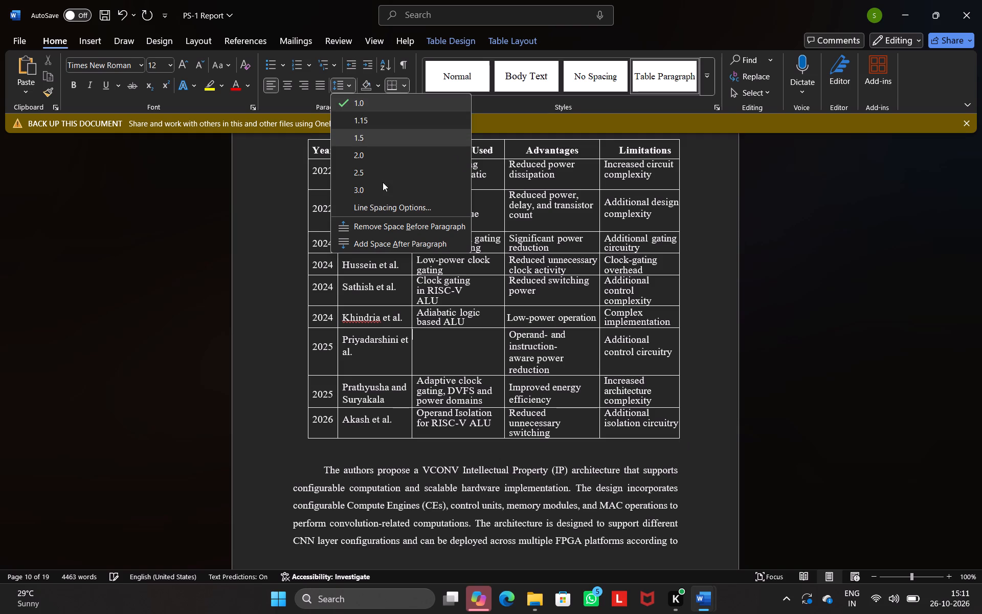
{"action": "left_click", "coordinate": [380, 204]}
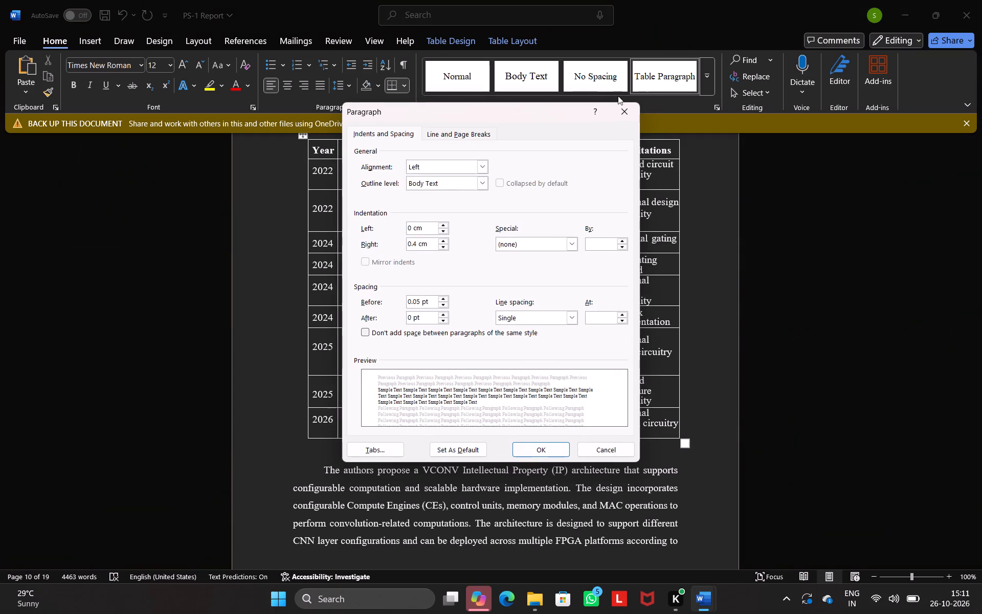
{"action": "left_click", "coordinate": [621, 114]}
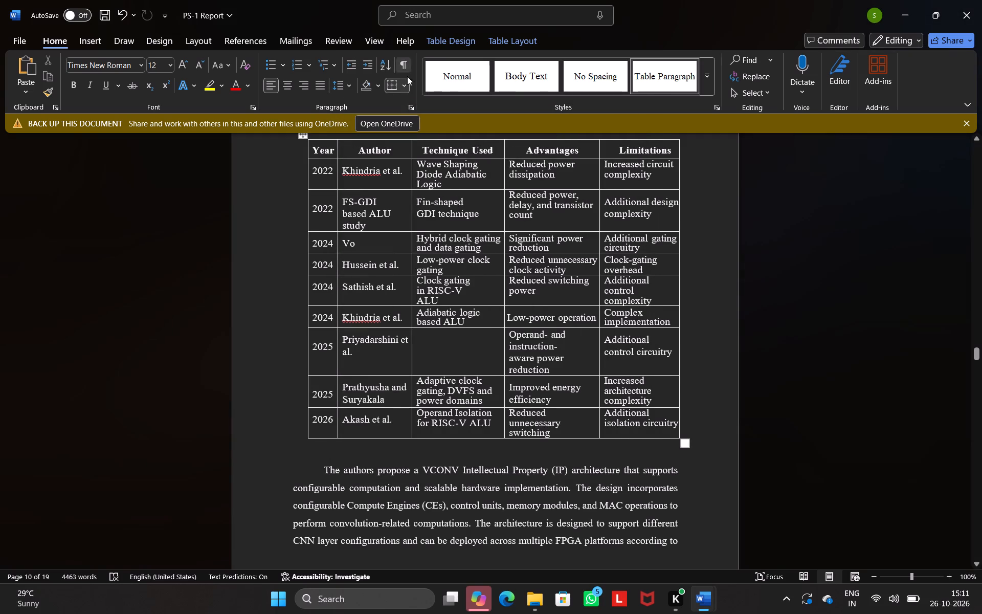
Remove the space before the paragraph in the emptied technique cell of the 2025 Priyadarshini row.
{"action": "left_click", "coordinate": [350, 84]}
{"action": "left_click", "coordinate": [389, 229]}
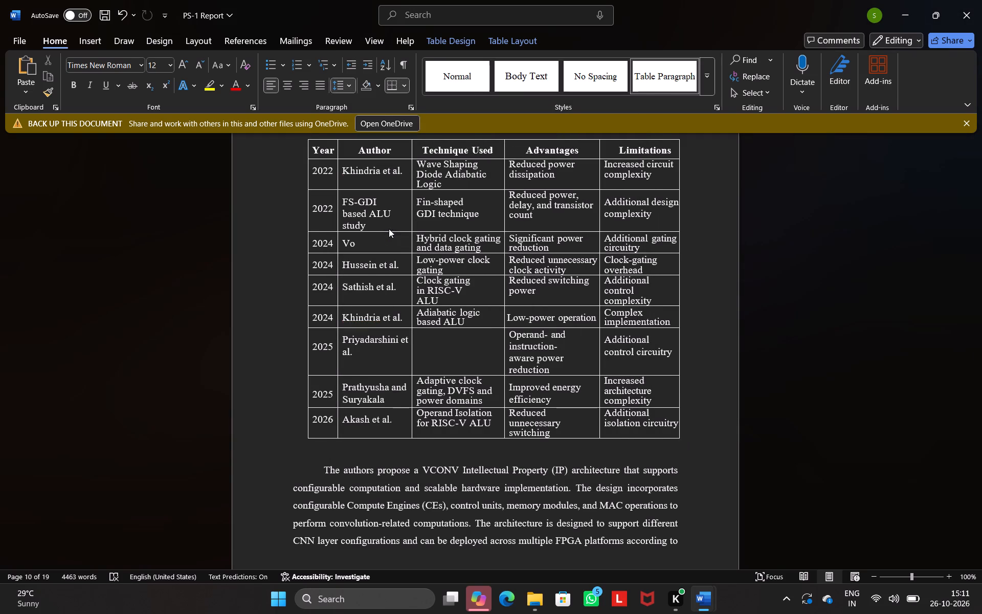
{"action": "key", "text": "Tab"}
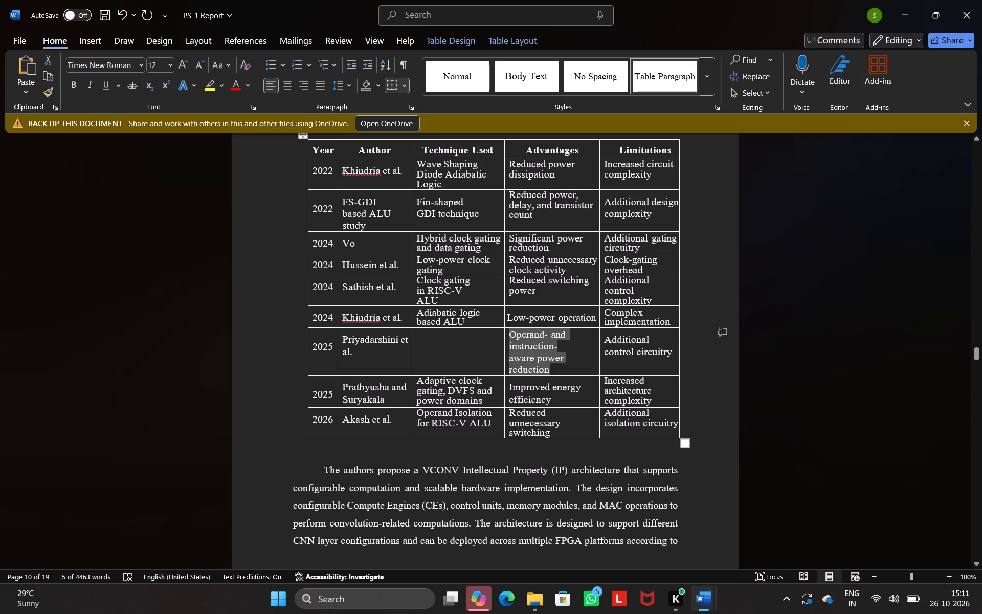
{"action": "left_click", "coordinate": [428, 336]}
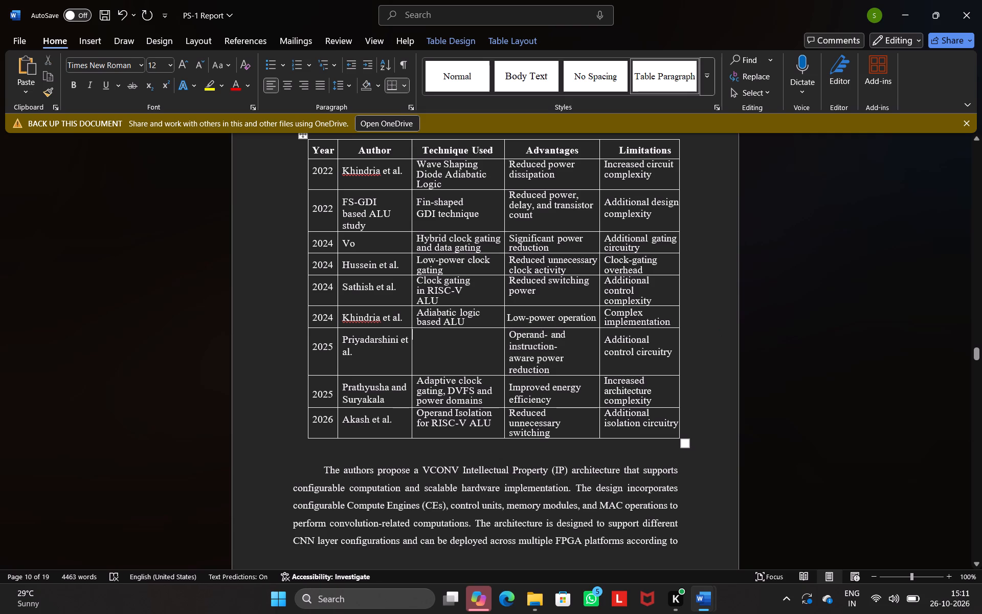
Add an empty line after "Adiabatic logic based ALU" in its table cell.
{"action": "left_click", "coordinate": [472, 321]}
{"action": "key", "text": "Return"}
{"action": "key", "text": "Down"}
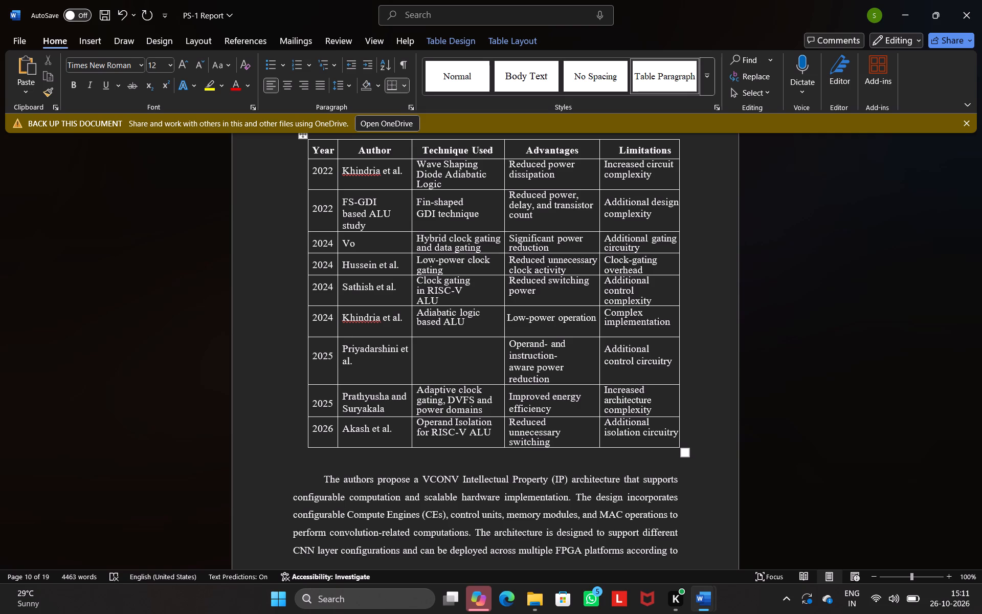
Remove the empty line after "Adiabatic logic based ALU" in its table cell, keeping the text complete.
{"action": "key", "text": "Return"}
{"action": "key", "text": "BackSpace"}
{"action": "key", "text": "BackSpace"}
{"action": "left_click", "coordinate": [442, 330]}
{"action": "key", "text": "BackSpace"}
{"action": "key", "text": "BackSpace"}
{"action": "key", "text": "BackSpace"}
{"action": "key", "text": "BackSpace"}
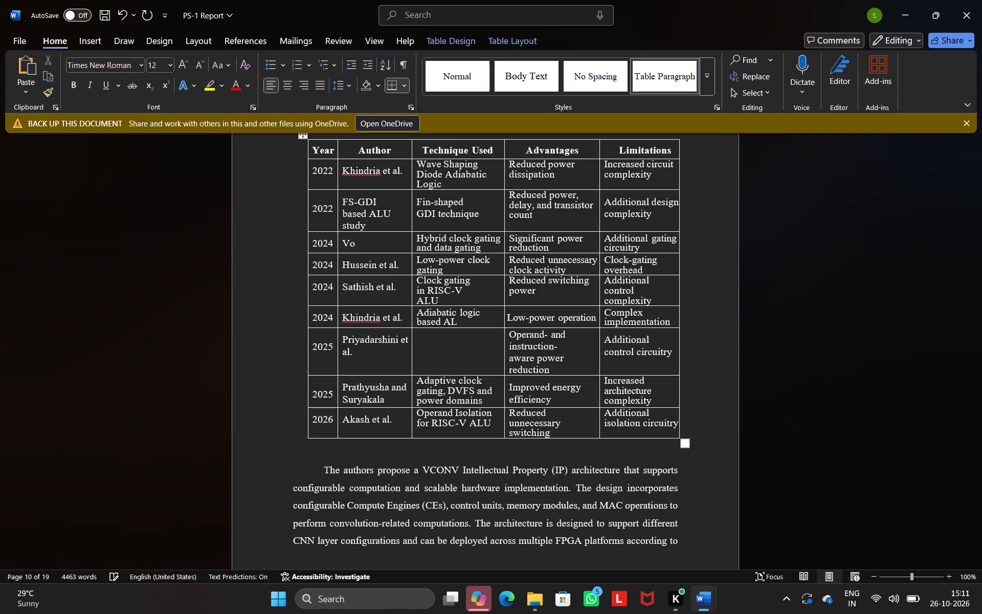
{"action": "key", "text": "ctrl+z"}
Open the line spacing options for the empty technique cell in the 2025 Priyadarshini row.
{"action": "left_click", "coordinate": [444, 338]}
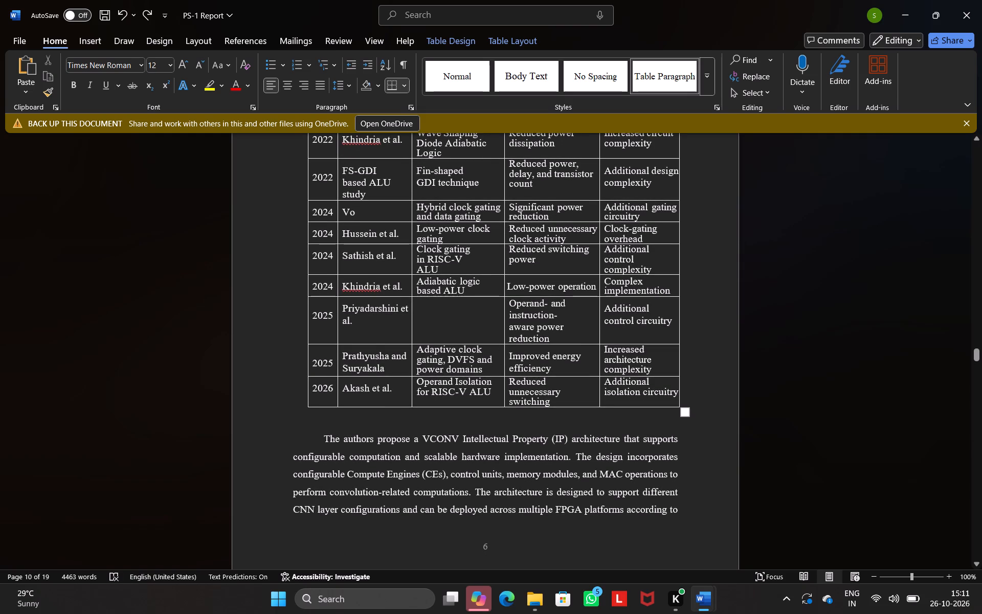
{"action": "left_click", "coordinate": [477, 324]}
{"action": "scroll", "coordinate": [477, 324], "scroll_direction": "up", "scroll_amount": 1}
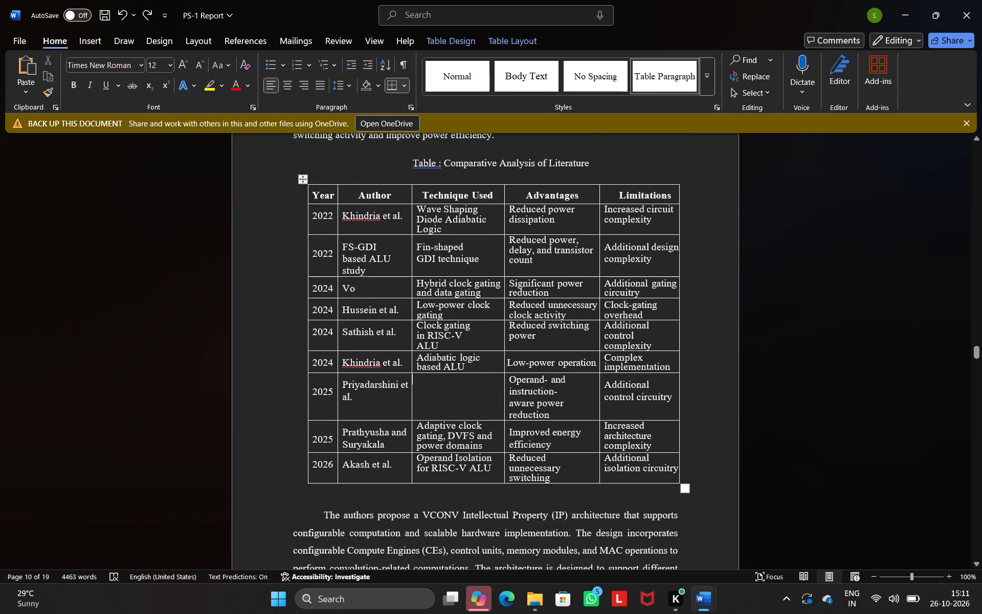
{"action": "scroll", "coordinate": [497, 393], "scroll_direction": "down", "scroll_amount": 1}
{"action": "left_click", "coordinate": [437, 324]}
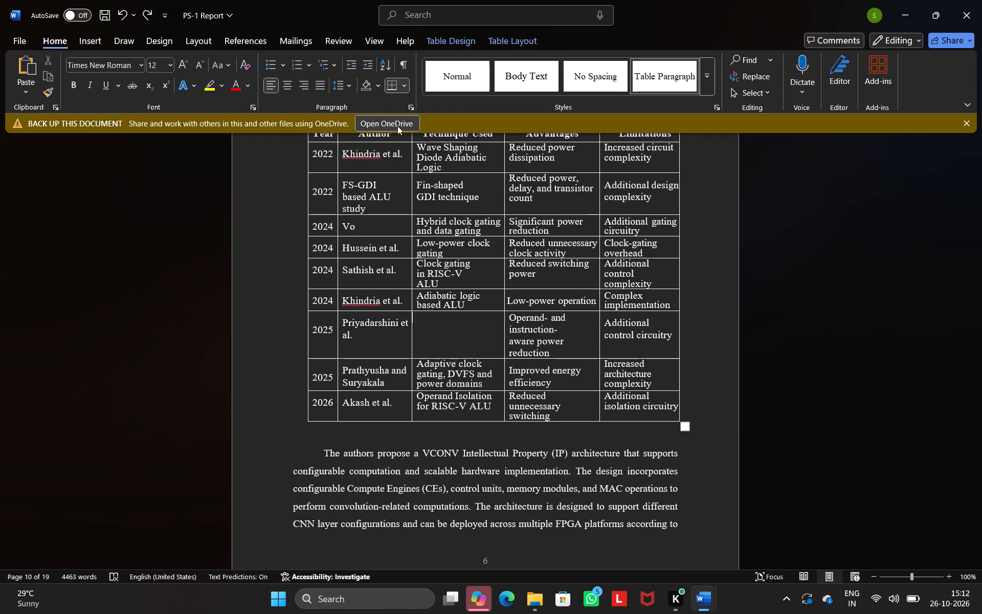
{"action": "left_click", "coordinate": [348, 80]}
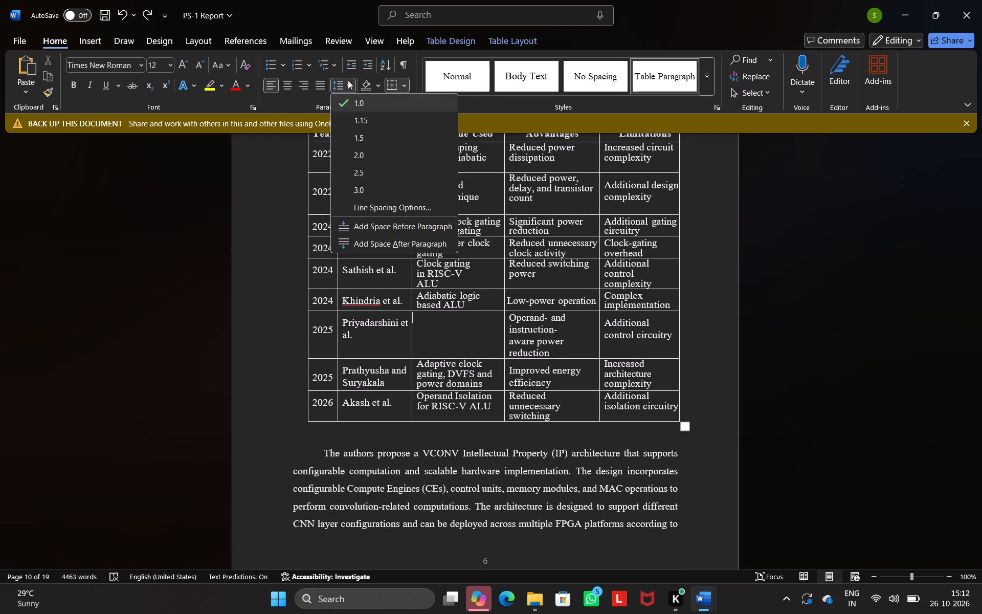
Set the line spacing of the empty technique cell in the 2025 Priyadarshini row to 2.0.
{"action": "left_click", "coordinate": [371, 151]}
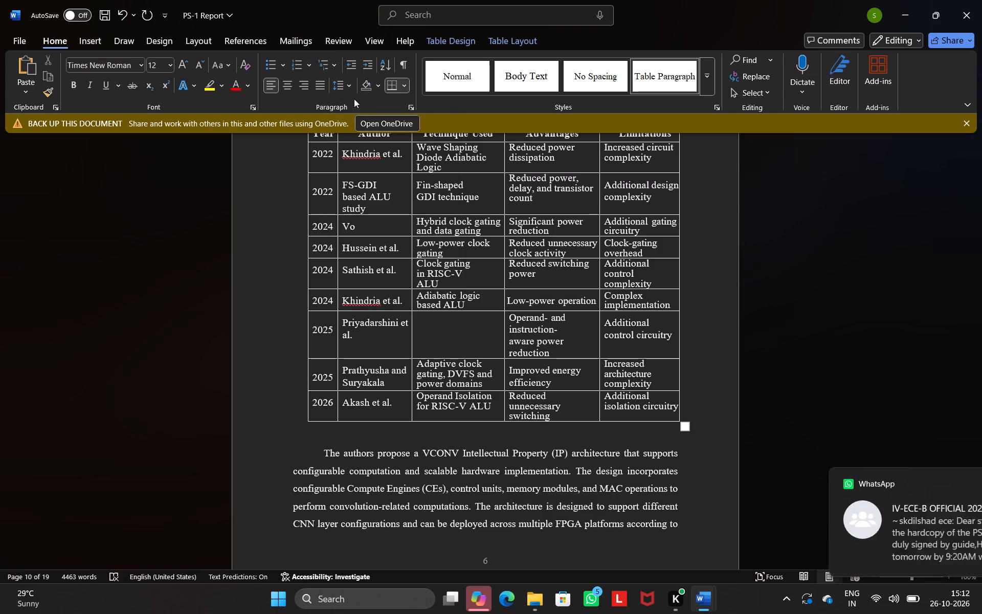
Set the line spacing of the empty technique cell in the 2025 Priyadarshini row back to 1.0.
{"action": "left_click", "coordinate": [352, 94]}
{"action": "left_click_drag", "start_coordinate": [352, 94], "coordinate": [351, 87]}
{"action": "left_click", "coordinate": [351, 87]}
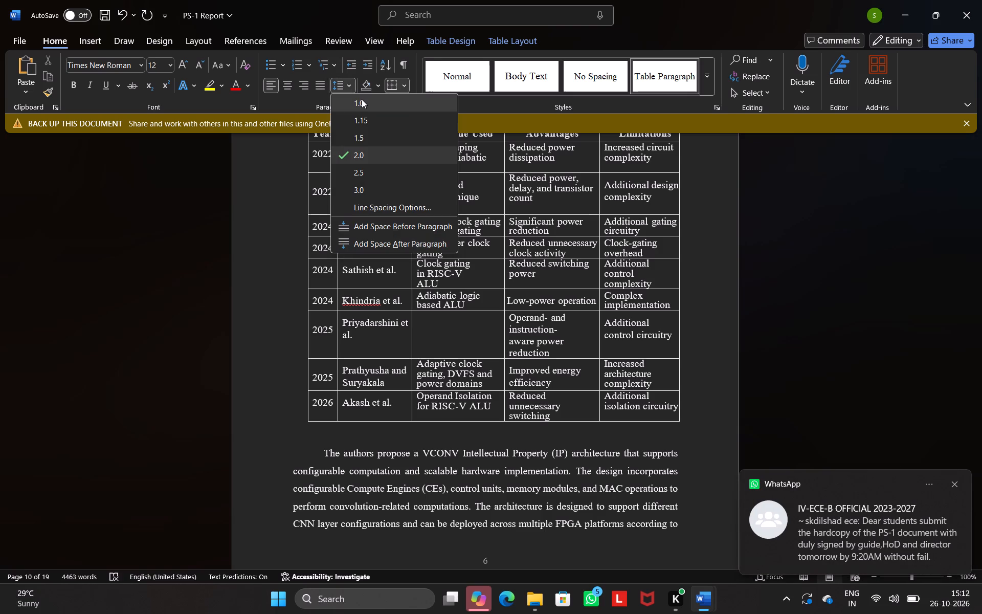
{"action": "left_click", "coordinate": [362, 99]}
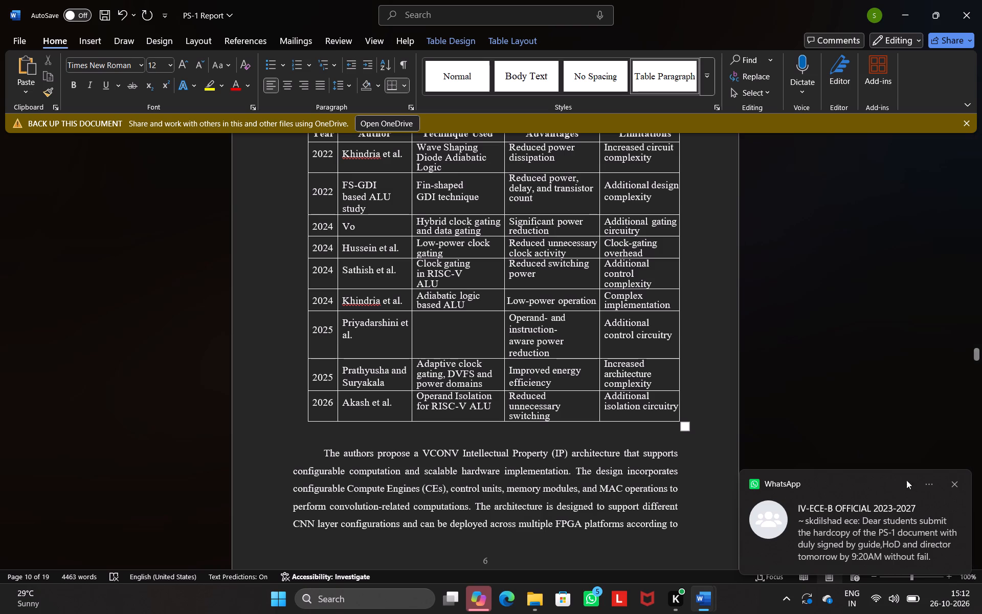
Dismiss the WhatsApp message notification.
{"action": "left_click", "coordinate": [952, 481]}
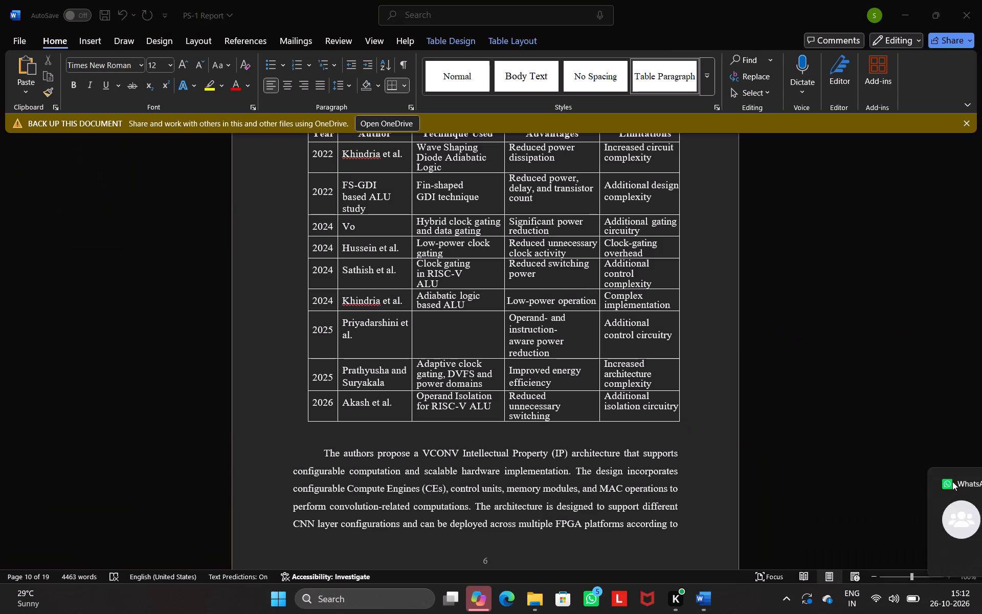
Look up the technique described in the Priyadarshini et al. (2025) literature paragraph for the empty technique cell of the comparison table.
{"action": "left_click", "coordinate": [431, 317]}
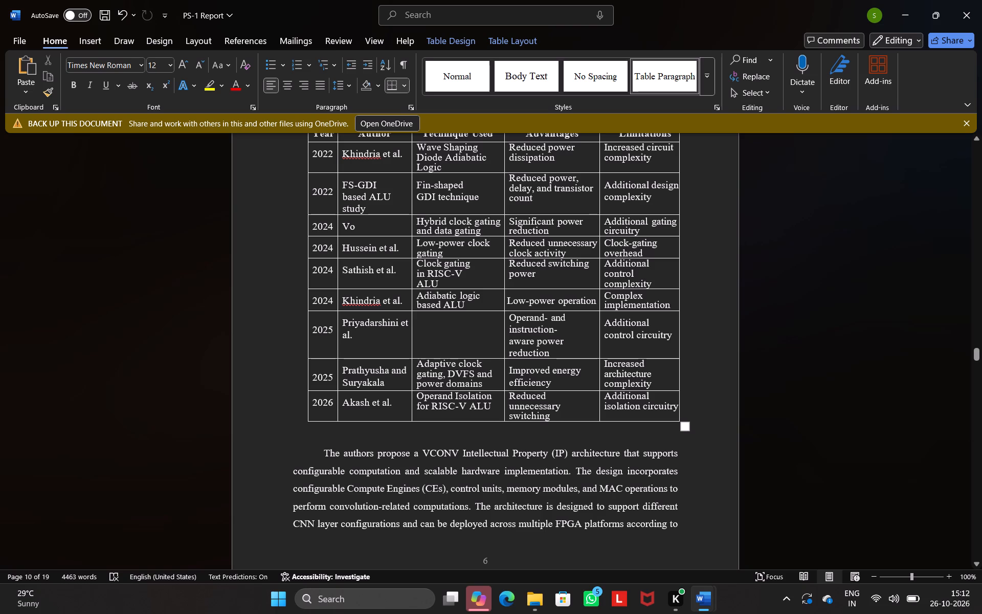
{"action": "left_click", "coordinate": [391, 334]}
Review the literature survey paragraphs that precede the comparison table.
{"action": "scroll", "coordinate": [391, 334], "scroll_direction": "up", "scroll_amount": 4}
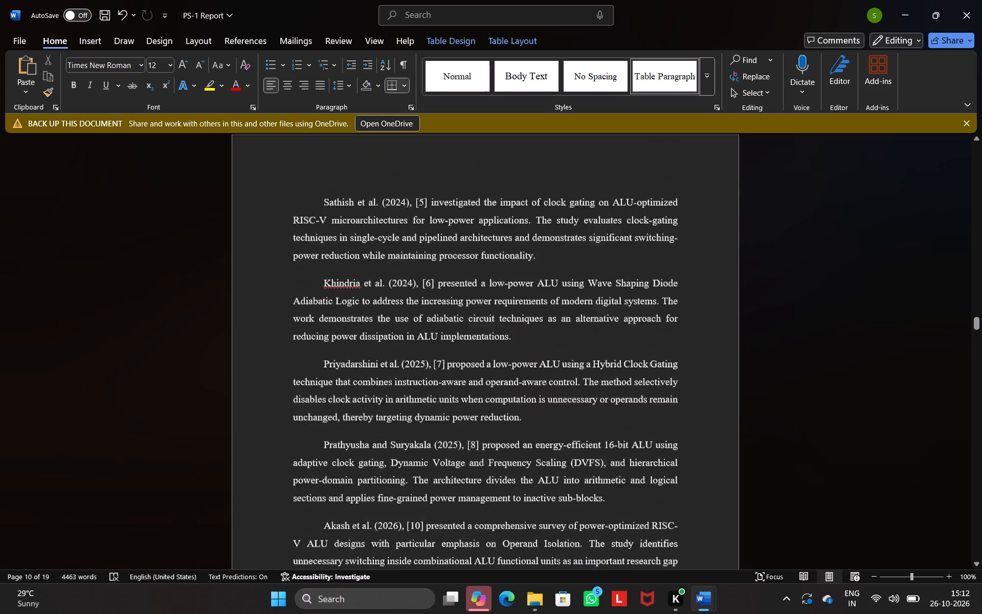
{"action": "scroll", "coordinate": [391, 334], "scroll_direction": "up", "scroll_amount": 1}
{"action": "scroll", "coordinate": [391, 334], "scroll_direction": "down", "scroll_amount": 2}
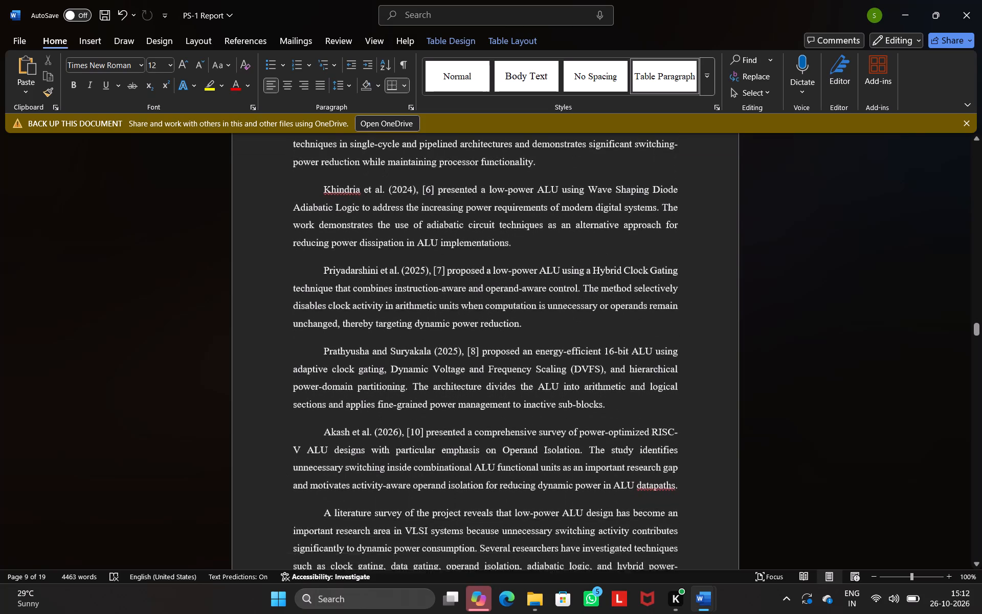
{"action": "scroll", "coordinate": [391, 334], "scroll_direction": "down", "scroll_amount": 1}
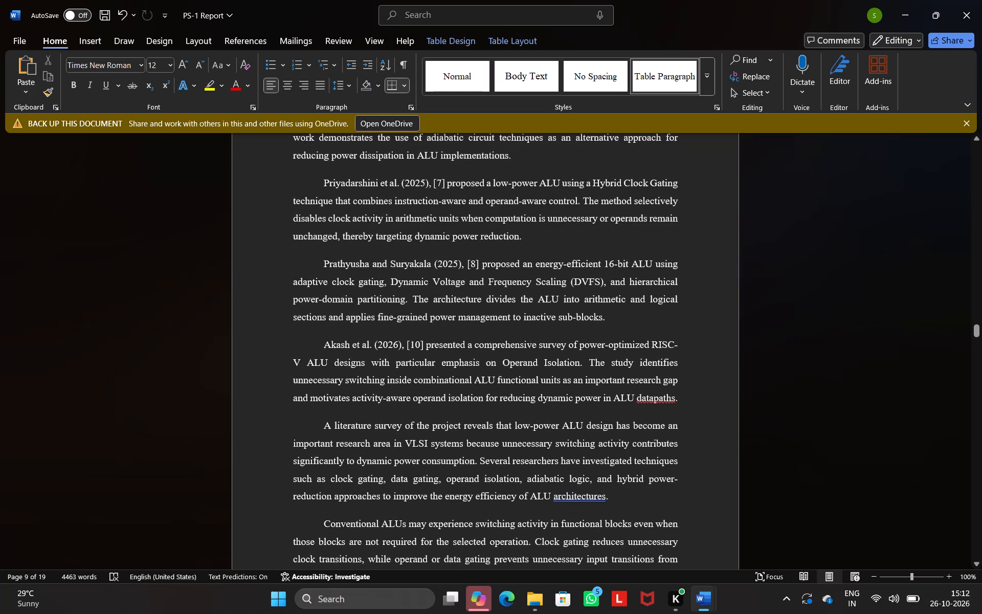
{"action": "scroll", "coordinate": [391, 334], "scroll_direction": "down", "scroll_amount": 6}
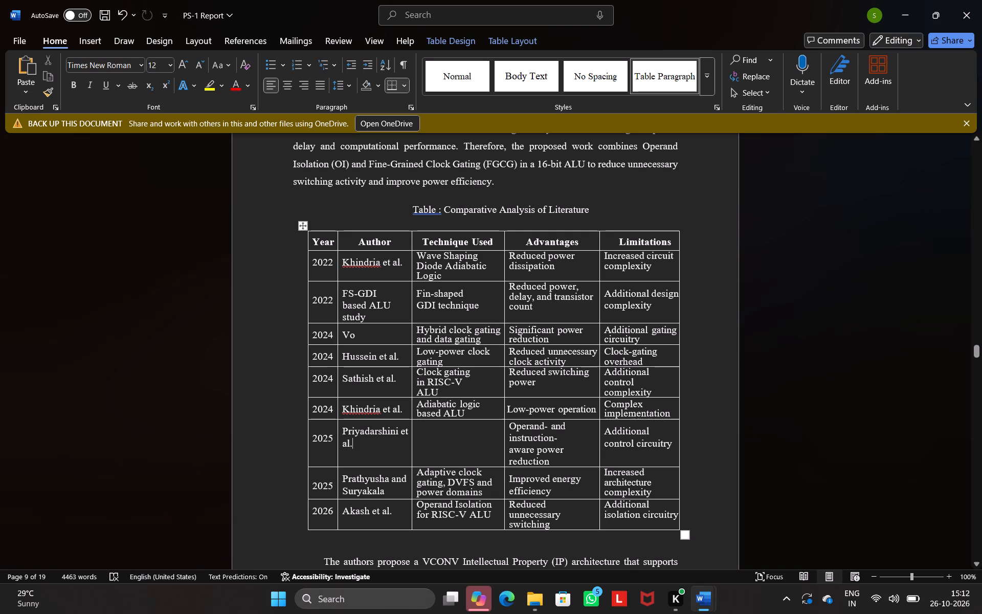
Make the 2025 Priyadarshini row slightly taller by lowering its bottom border.
{"action": "left_click", "coordinate": [341, 443]}
{"action": "left_click", "coordinate": [444, 438]}
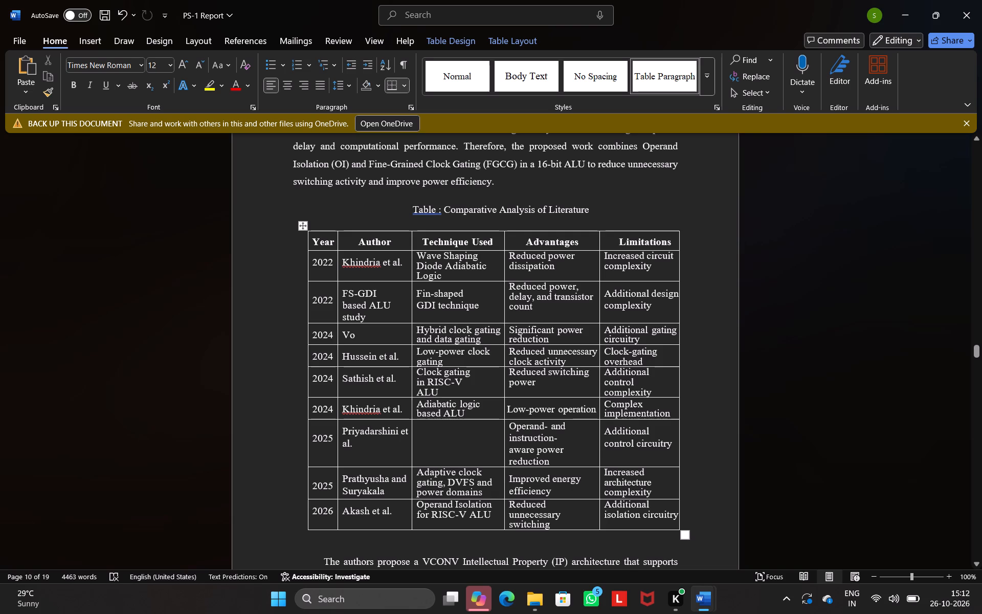
{"action": "right_click", "coordinate": [451, 446]}
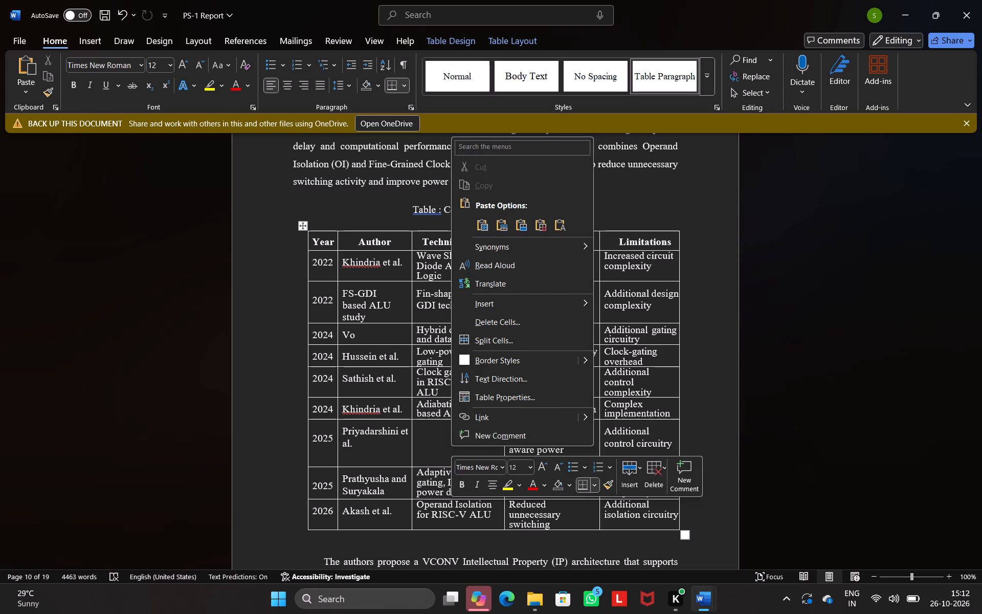
{"action": "left_click", "coordinate": [421, 454]}
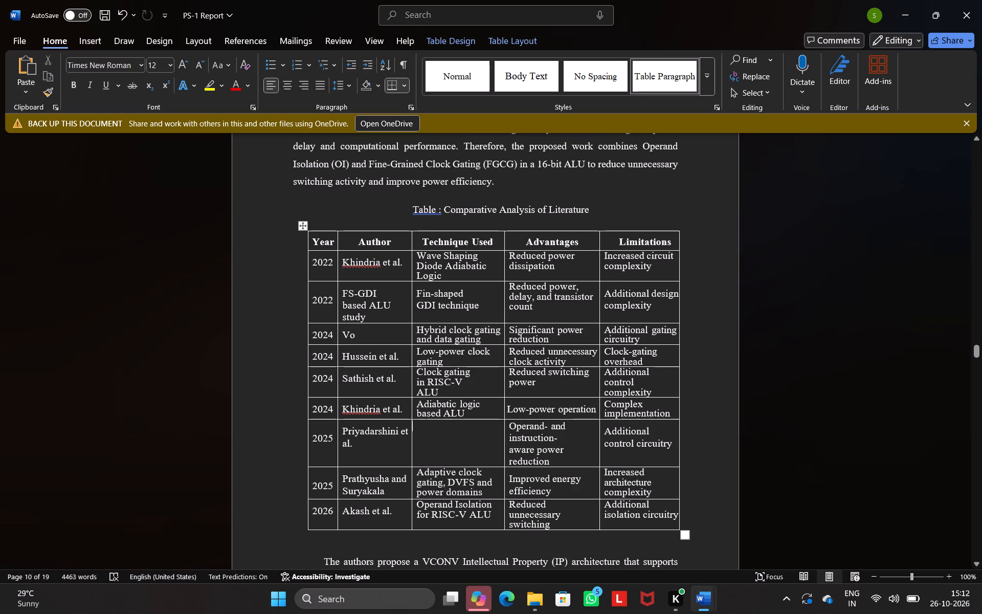
{"action": "left_click", "coordinate": [503, 468]}
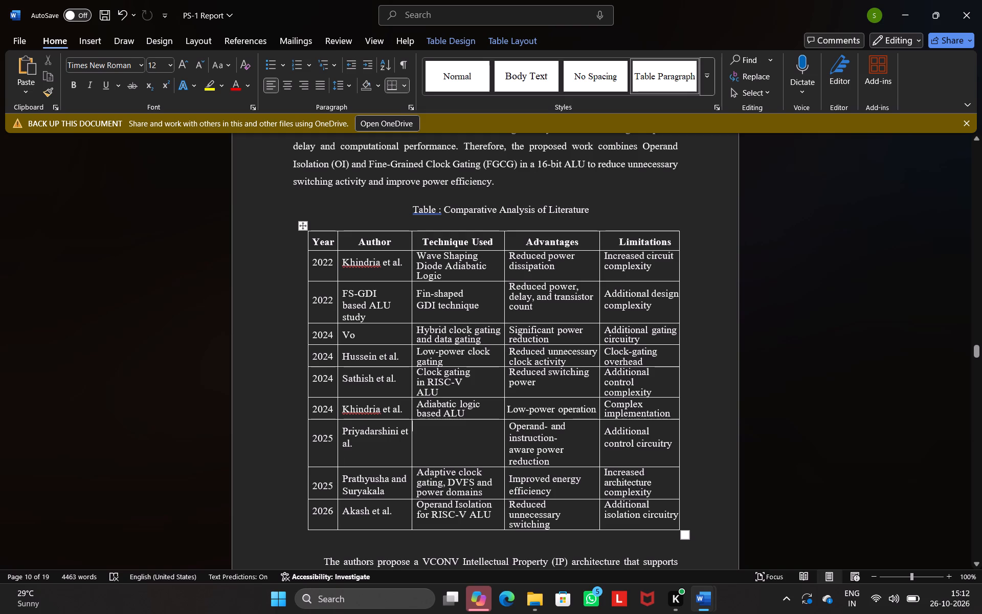
{"action": "left_click", "coordinate": [503, 468]}
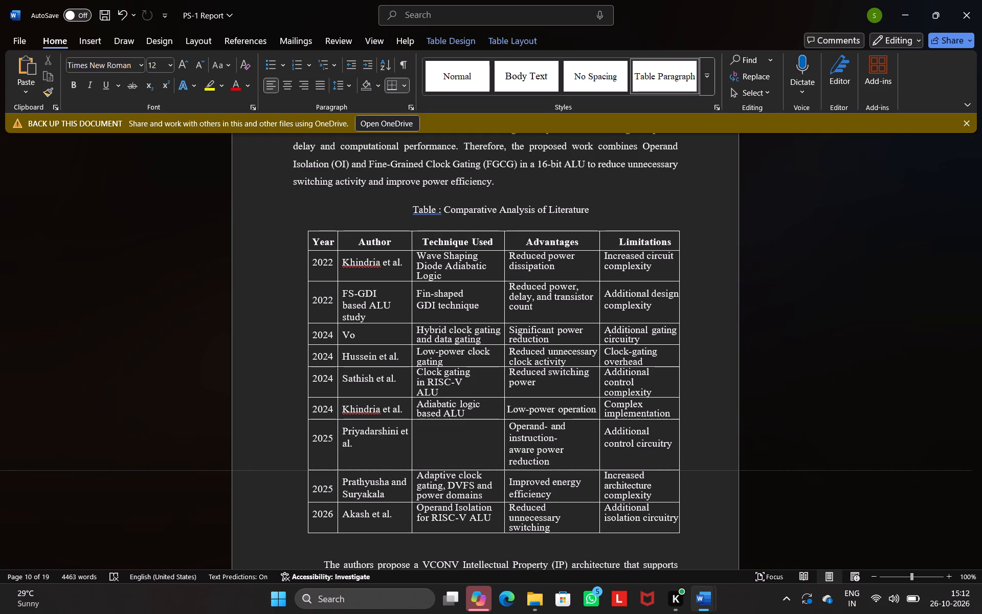
{"action": "right_click", "coordinate": [472, 443]}
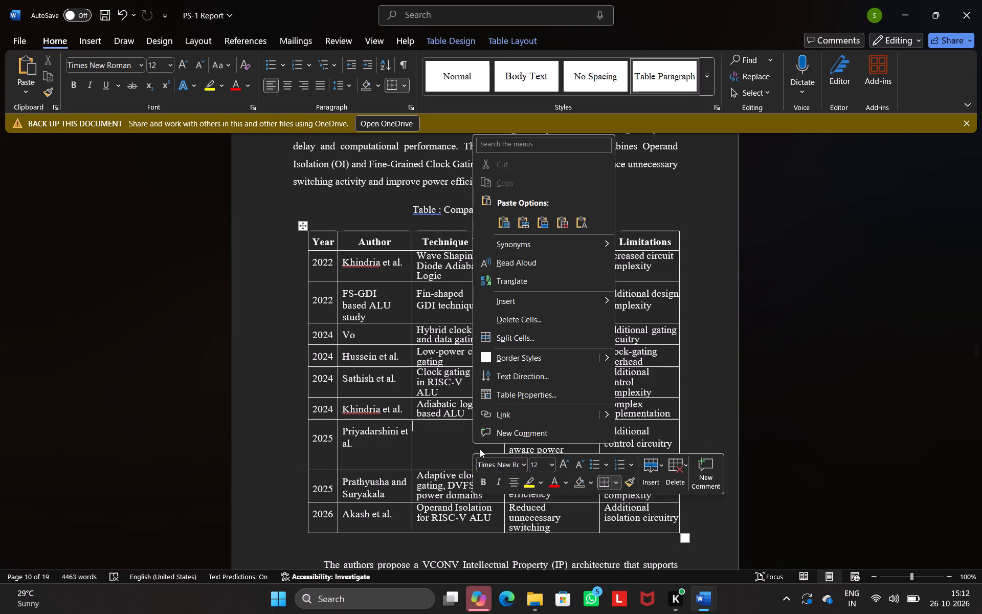
{"action": "left_click", "coordinate": [425, 463]}
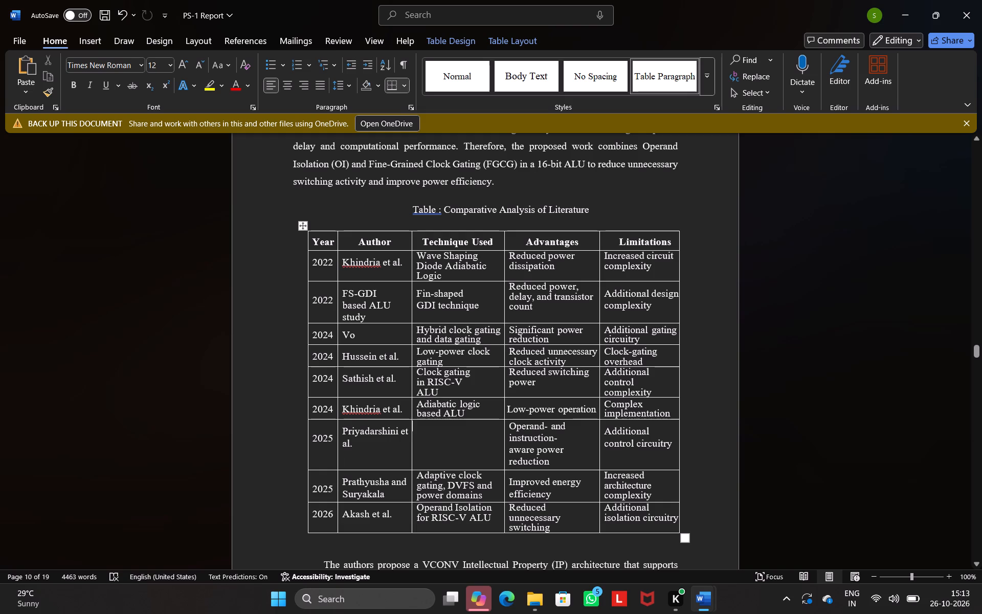
Enter "Hybrid Clock Gating" in the empty technique cell of the 2025 Priyadarshini row.
{"action": "left_click", "coordinate": [445, 438]}
{"action": "left_click", "coordinate": [452, 437]}
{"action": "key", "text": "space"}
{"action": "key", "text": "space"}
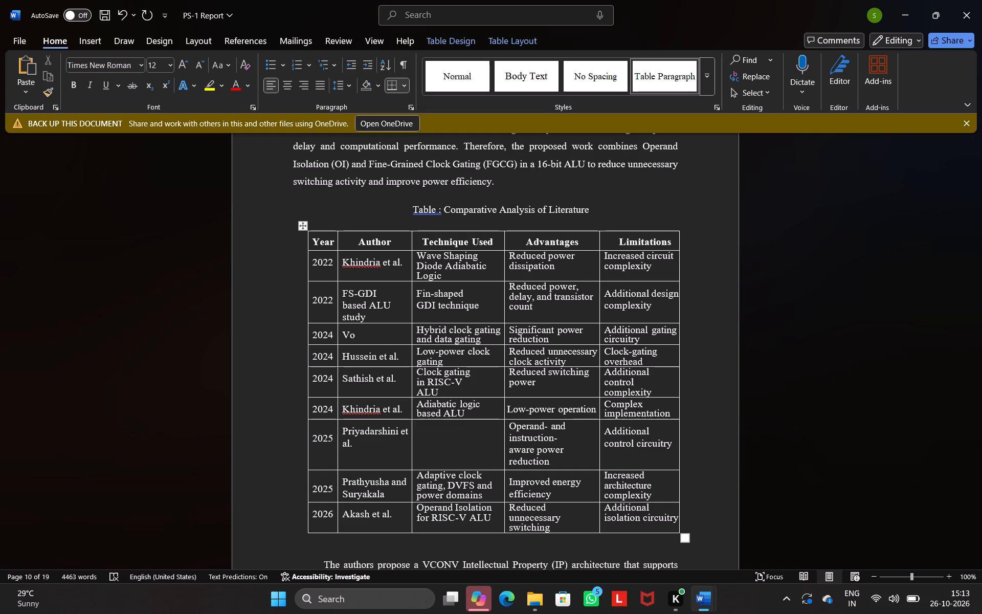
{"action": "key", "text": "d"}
{"action": "key", "text": "BackSpace"}
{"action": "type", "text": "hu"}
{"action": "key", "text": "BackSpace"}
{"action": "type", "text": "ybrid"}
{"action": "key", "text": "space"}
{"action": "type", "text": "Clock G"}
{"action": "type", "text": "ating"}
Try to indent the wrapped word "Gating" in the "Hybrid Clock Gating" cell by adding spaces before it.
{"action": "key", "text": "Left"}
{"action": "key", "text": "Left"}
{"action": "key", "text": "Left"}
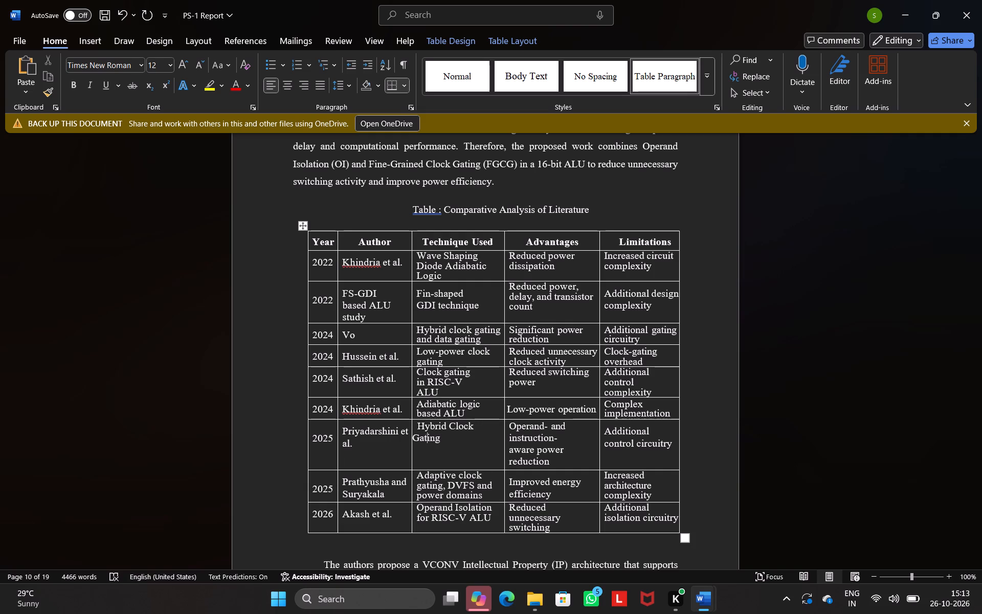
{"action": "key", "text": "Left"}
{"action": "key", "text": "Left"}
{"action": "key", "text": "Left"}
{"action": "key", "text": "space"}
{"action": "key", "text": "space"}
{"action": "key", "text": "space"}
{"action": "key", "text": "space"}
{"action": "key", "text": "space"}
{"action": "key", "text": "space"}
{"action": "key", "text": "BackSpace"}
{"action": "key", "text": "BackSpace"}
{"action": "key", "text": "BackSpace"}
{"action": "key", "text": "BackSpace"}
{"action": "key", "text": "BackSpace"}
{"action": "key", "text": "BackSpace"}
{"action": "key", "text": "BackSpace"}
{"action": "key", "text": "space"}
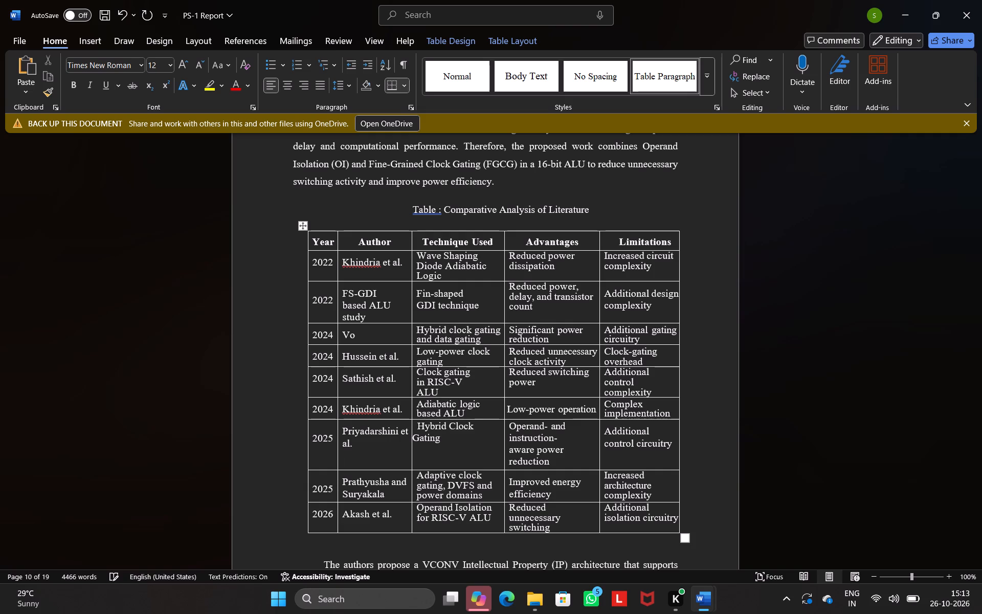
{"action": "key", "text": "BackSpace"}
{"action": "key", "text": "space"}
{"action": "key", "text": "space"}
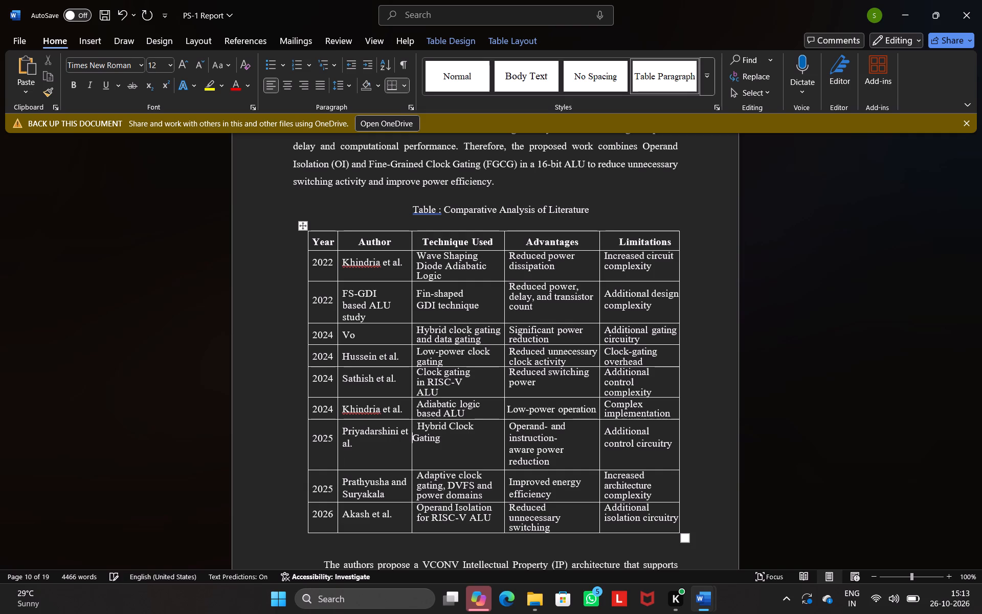
Replace the spaces before "Gating" with a line break and indent the word by two spaces to align it under "Hybrid".
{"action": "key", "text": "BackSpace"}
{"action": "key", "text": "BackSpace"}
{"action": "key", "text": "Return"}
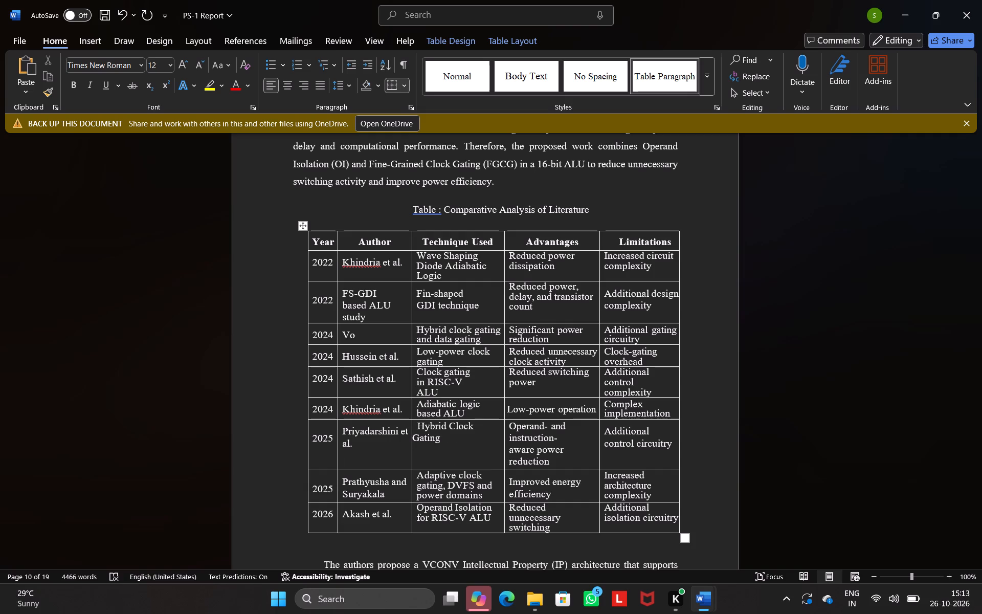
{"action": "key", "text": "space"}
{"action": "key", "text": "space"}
{"action": "scroll", "coordinate": [457, 461], "scroll_direction": "down", "scroll_amount": 1}
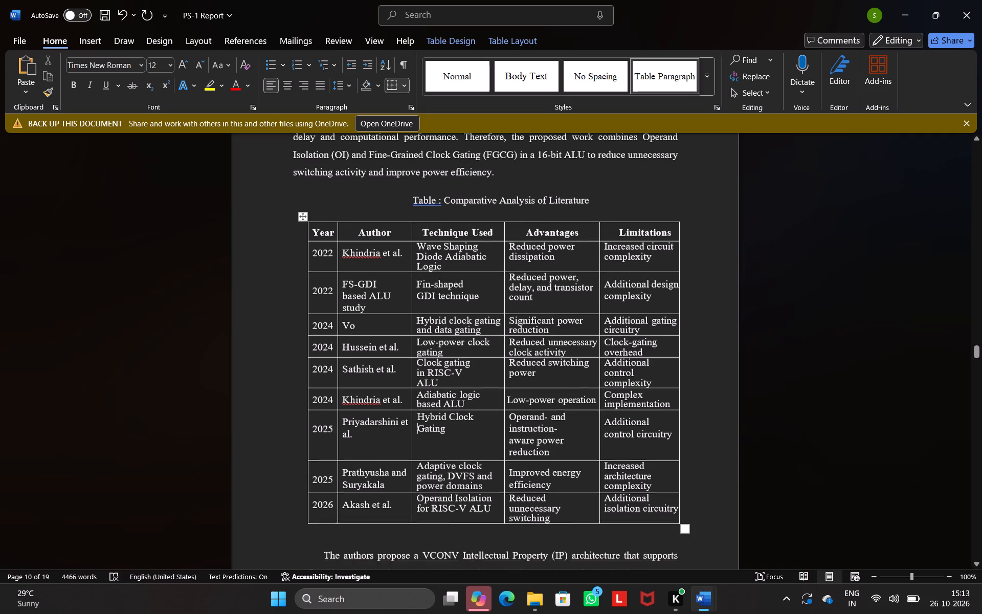
Review the comparison table's rows and the old VCONV paragraphs that follow it.
{"action": "scroll", "coordinate": [457, 461], "scroll_direction": "down", "scroll_amount": 1}
{"action": "left_click", "coordinate": [440, 423]}
{"action": "scroll", "coordinate": [526, 442], "scroll_direction": "down", "scroll_amount": 1}
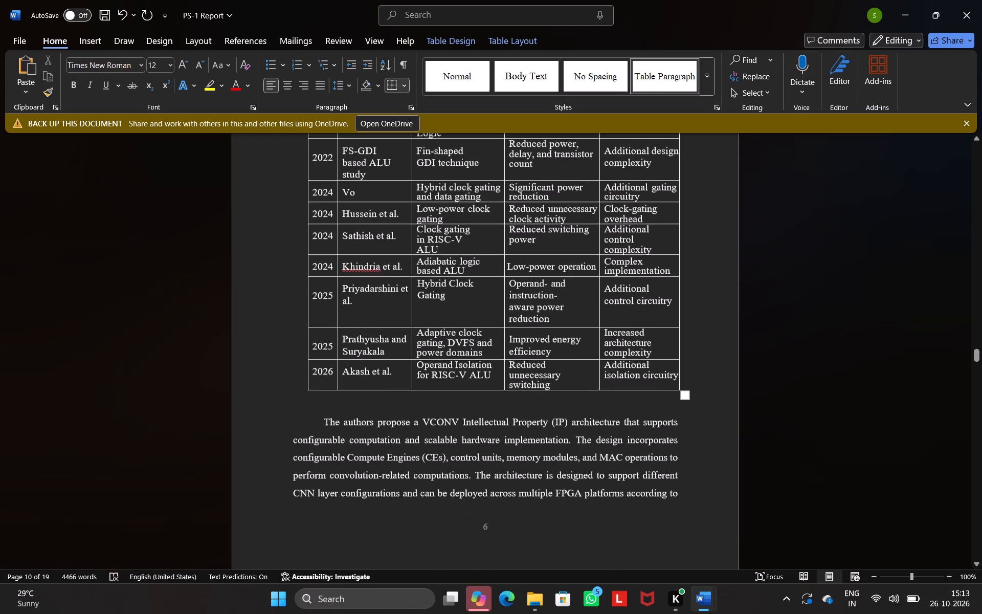
{"action": "scroll", "coordinate": [526, 442], "scroll_direction": "up", "scroll_amount": 3}
{"action": "scroll", "coordinate": [501, 384], "scroll_direction": "down", "scroll_amount": 1}
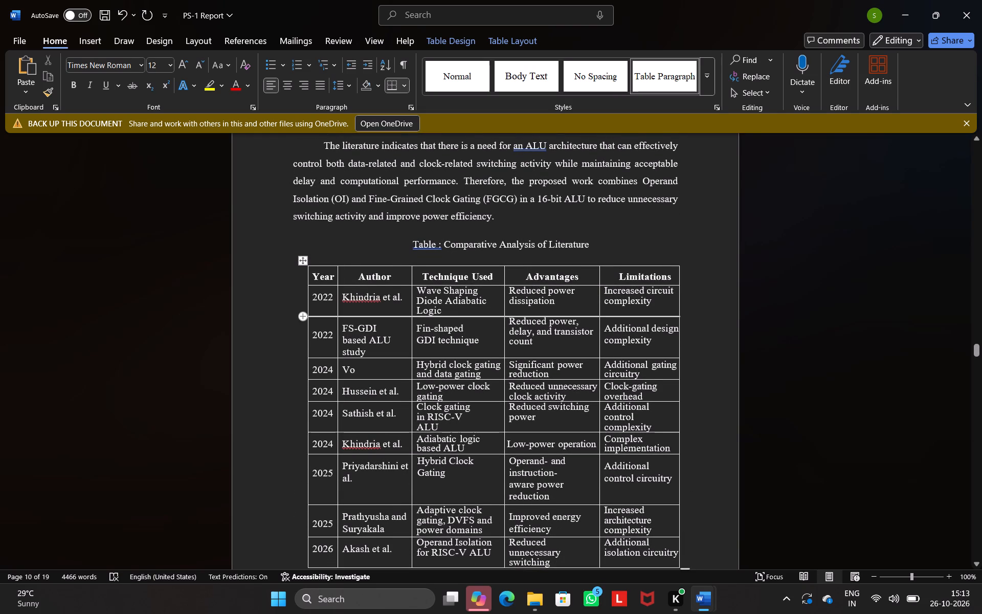
{"action": "scroll", "coordinate": [298, 306], "scroll_direction": "down", "scroll_amount": 1}
{"action": "scroll", "coordinate": [602, 476], "scroll_direction": "down", "scroll_amount": 2}
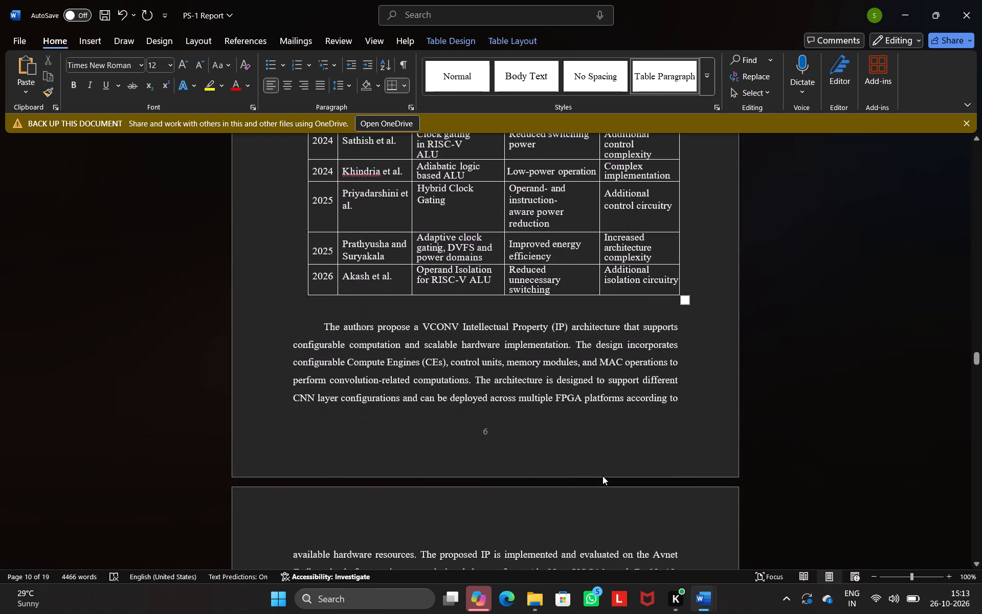
{"action": "scroll", "coordinate": [602, 476], "scroll_direction": "down", "scroll_amount": 3}
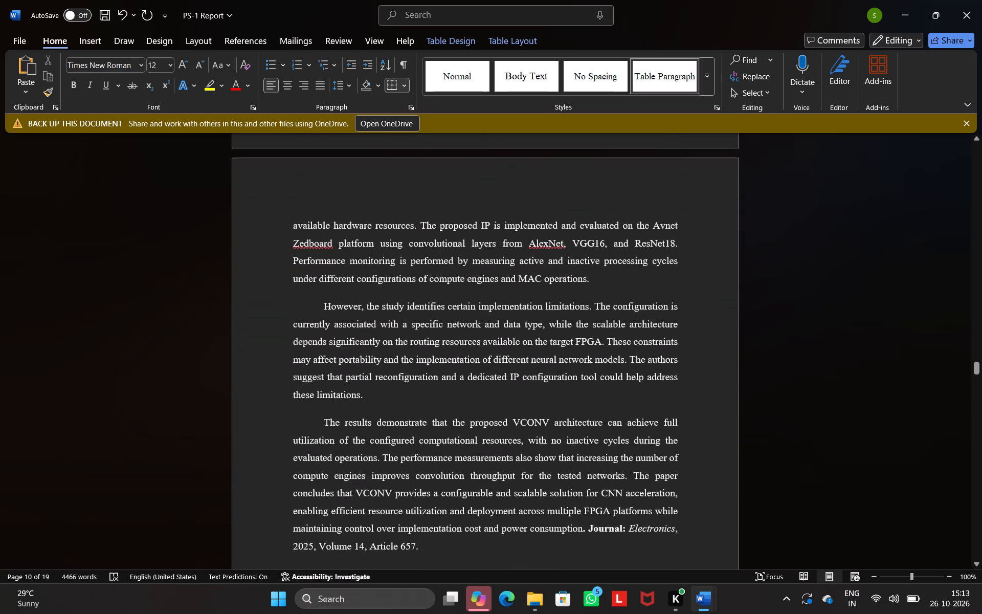
{"action": "scroll", "coordinate": [602, 476], "scroll_direction": "down", "scroll_amount": 1}
{"action": "scroll", "coordinate": [602, 476], "scroll_direction": "up", "scroll_amount": 3}
{"action": "scroll", "coordinate": [602, 476], "scroll_direction": "down", "scroll_amount": 1}
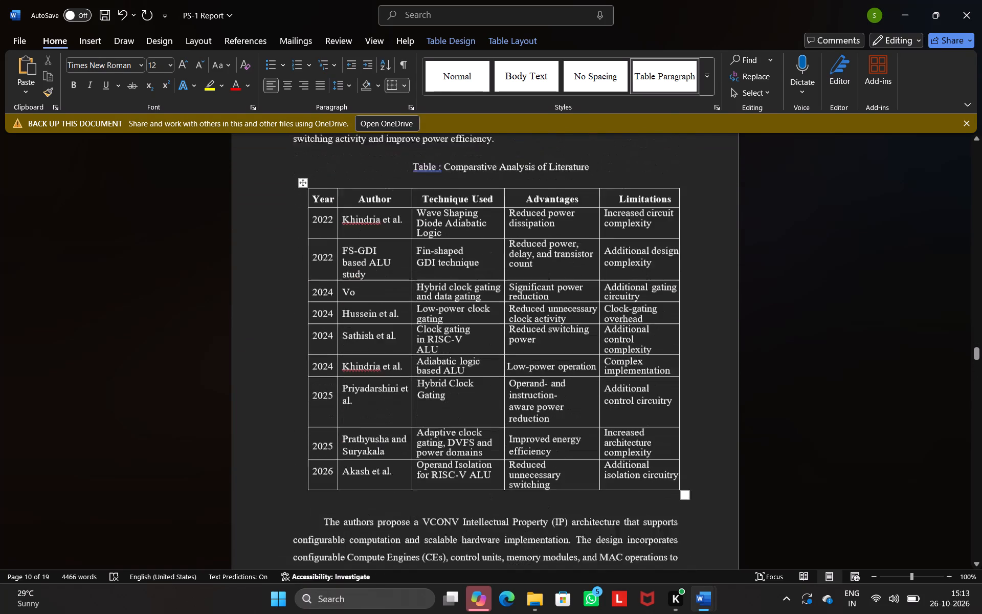
{"action": "scroll", "coordinate": [602, 476], "scroll_direction": "down", "scroll_amount": 1}
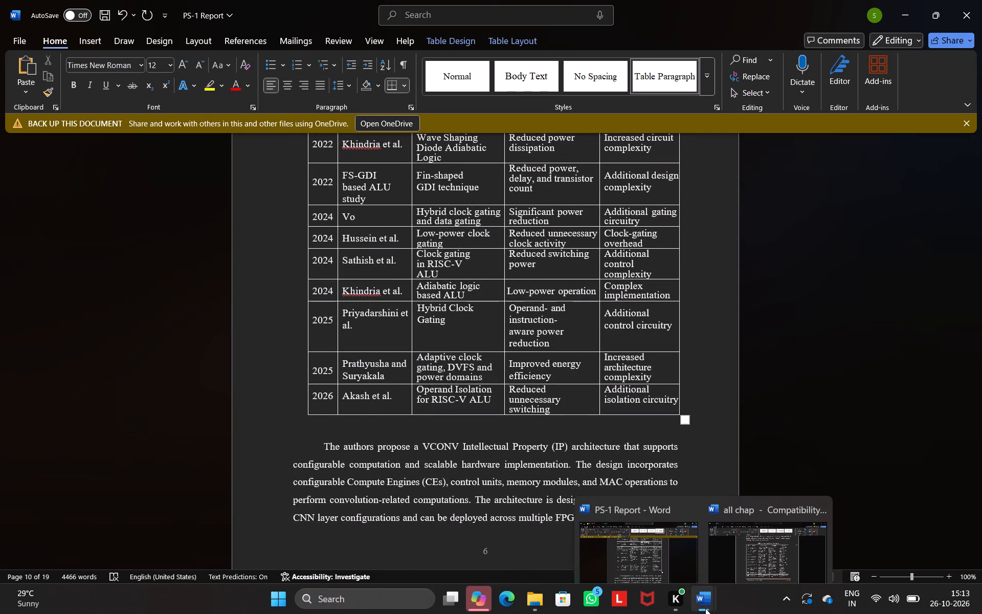
Arrange the PS-1 Report and the "all chap" document side by side.
{"action": "left_click", "coordinate": [669, 557]}
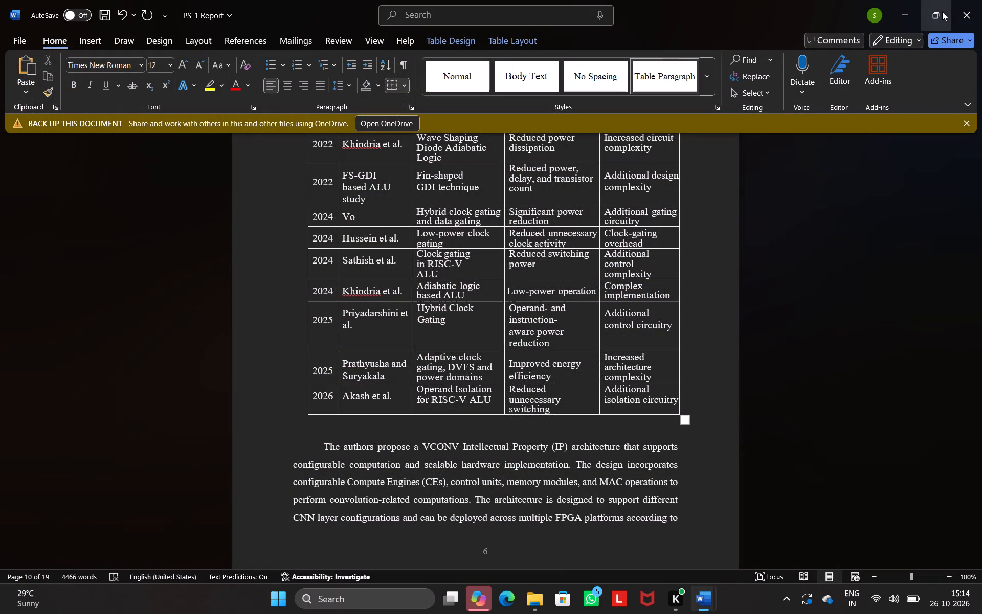
{"action": "left_click", "coordinate": [859, 48]}
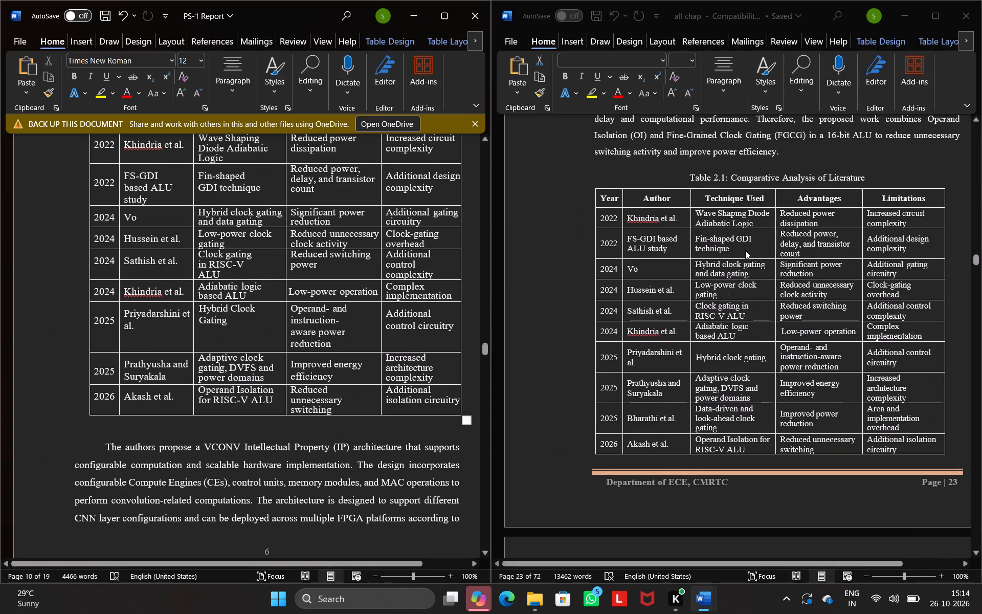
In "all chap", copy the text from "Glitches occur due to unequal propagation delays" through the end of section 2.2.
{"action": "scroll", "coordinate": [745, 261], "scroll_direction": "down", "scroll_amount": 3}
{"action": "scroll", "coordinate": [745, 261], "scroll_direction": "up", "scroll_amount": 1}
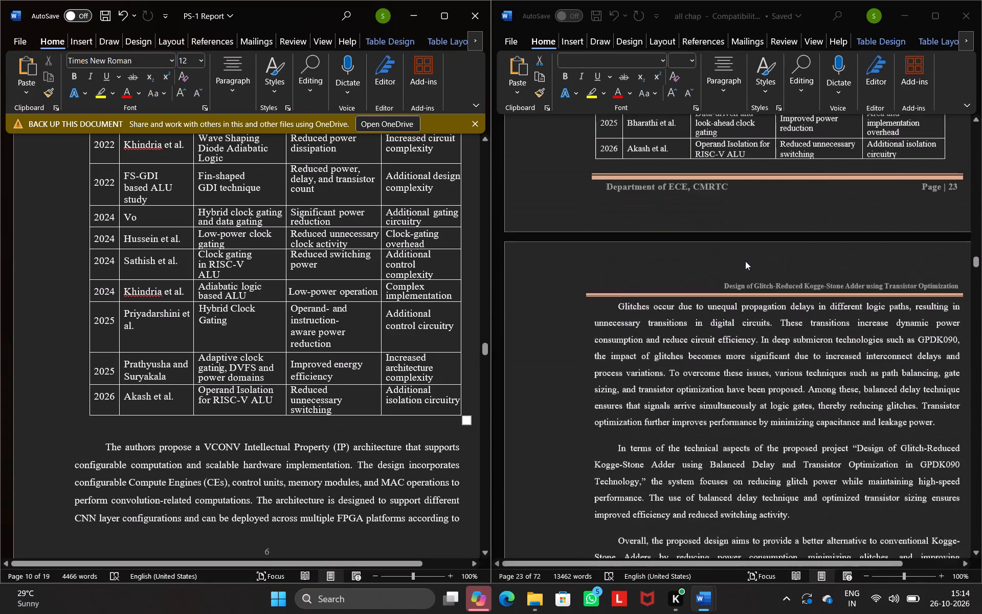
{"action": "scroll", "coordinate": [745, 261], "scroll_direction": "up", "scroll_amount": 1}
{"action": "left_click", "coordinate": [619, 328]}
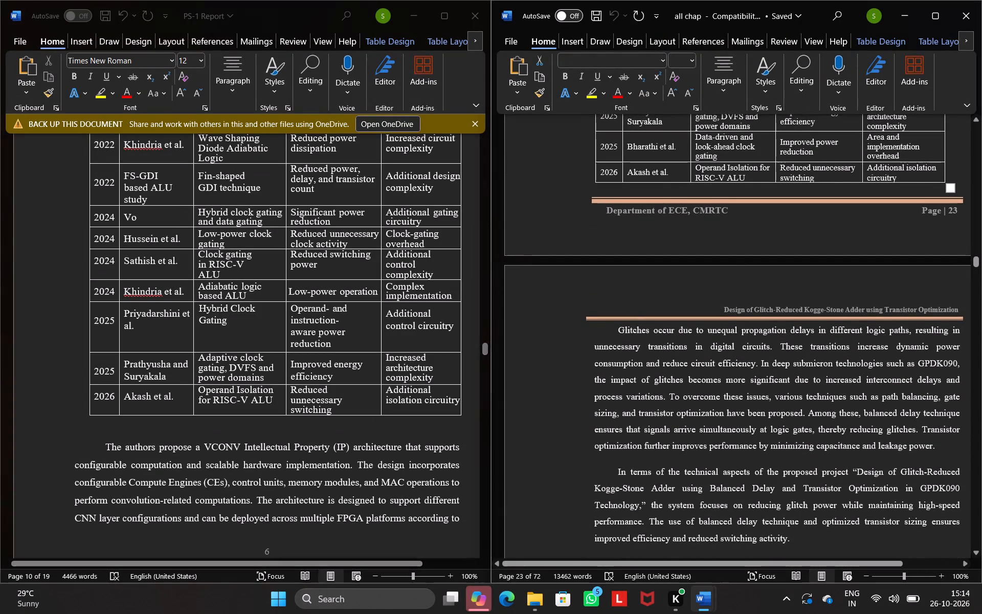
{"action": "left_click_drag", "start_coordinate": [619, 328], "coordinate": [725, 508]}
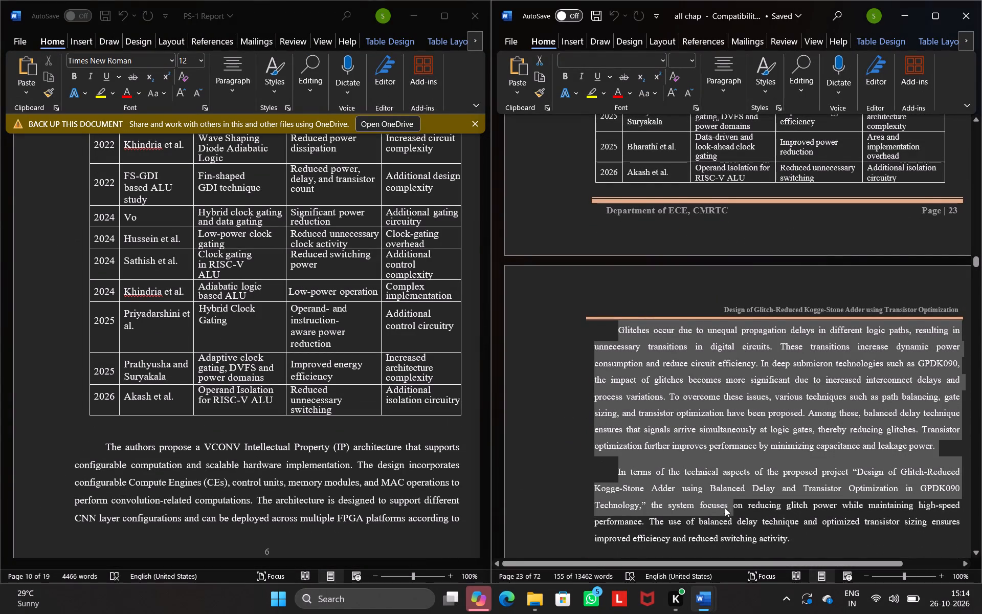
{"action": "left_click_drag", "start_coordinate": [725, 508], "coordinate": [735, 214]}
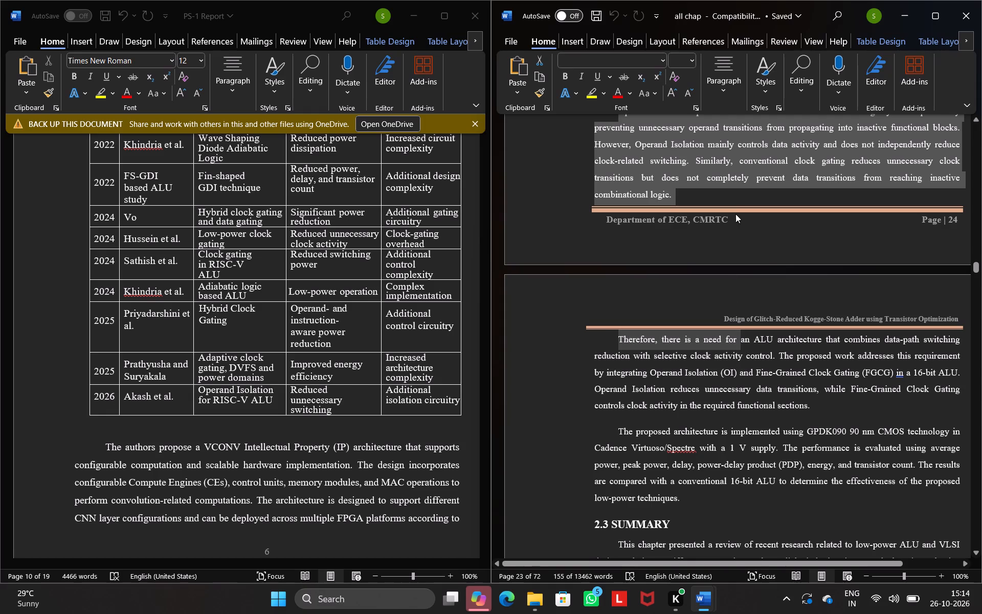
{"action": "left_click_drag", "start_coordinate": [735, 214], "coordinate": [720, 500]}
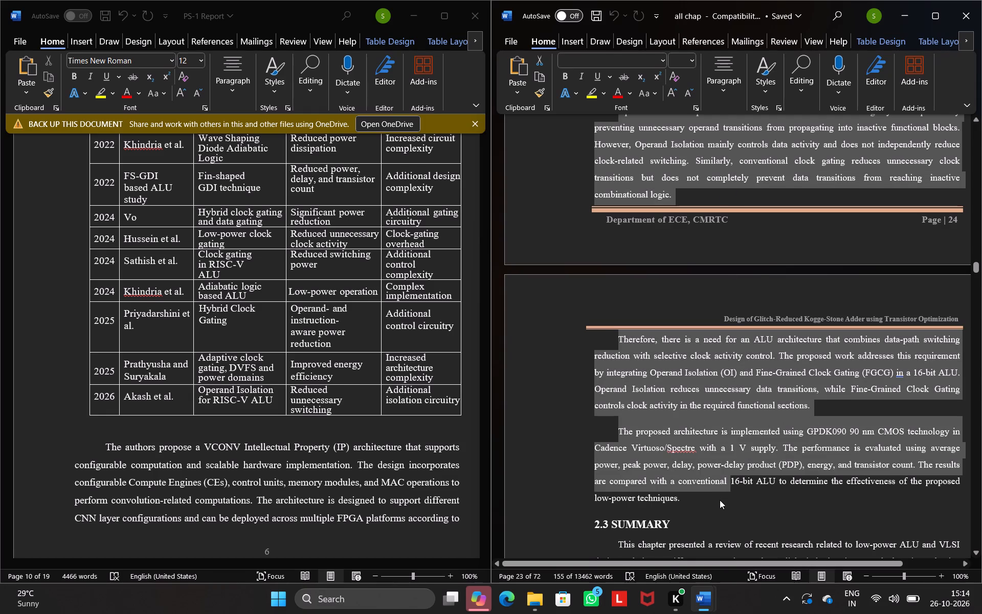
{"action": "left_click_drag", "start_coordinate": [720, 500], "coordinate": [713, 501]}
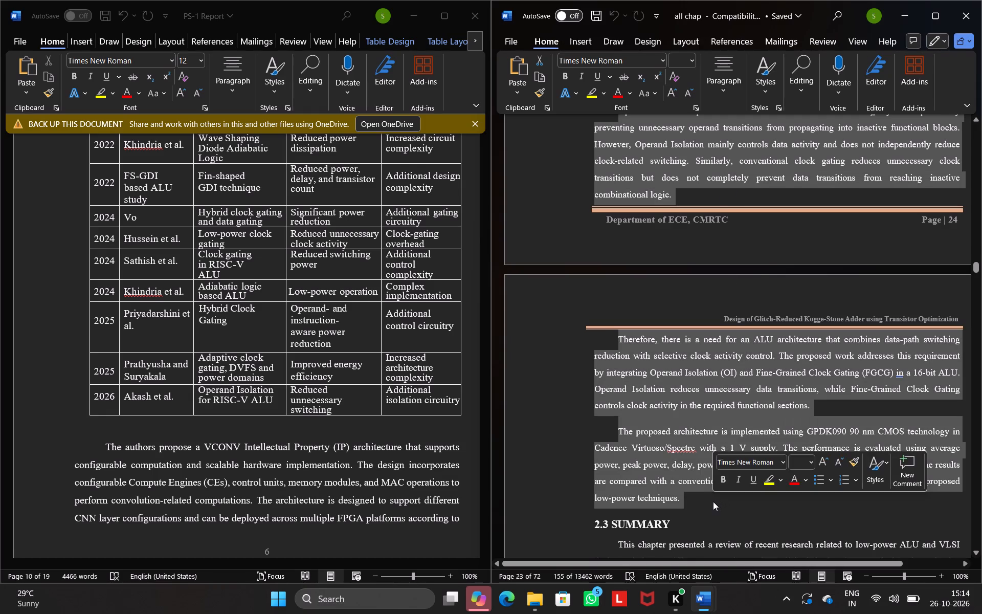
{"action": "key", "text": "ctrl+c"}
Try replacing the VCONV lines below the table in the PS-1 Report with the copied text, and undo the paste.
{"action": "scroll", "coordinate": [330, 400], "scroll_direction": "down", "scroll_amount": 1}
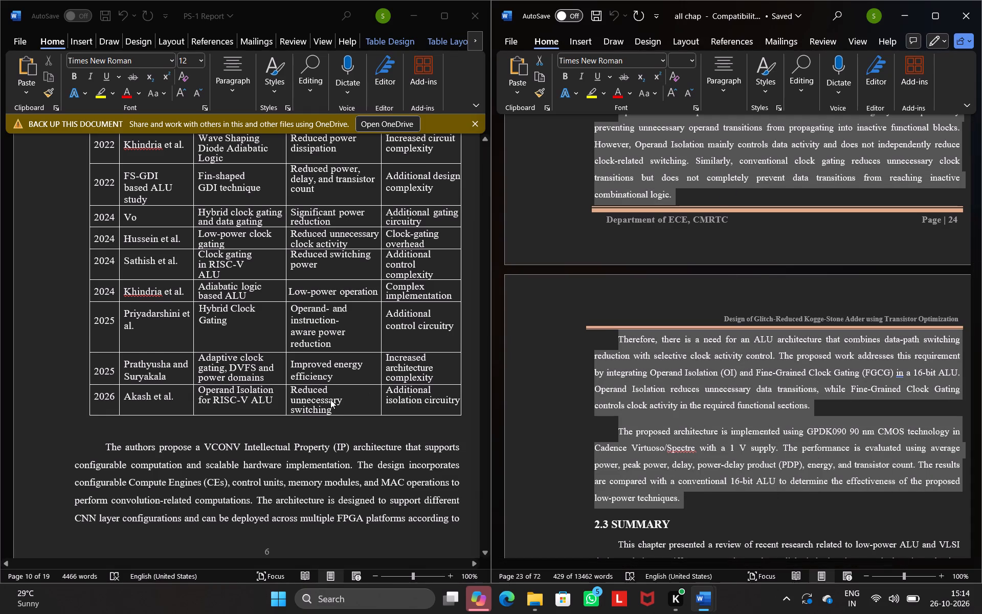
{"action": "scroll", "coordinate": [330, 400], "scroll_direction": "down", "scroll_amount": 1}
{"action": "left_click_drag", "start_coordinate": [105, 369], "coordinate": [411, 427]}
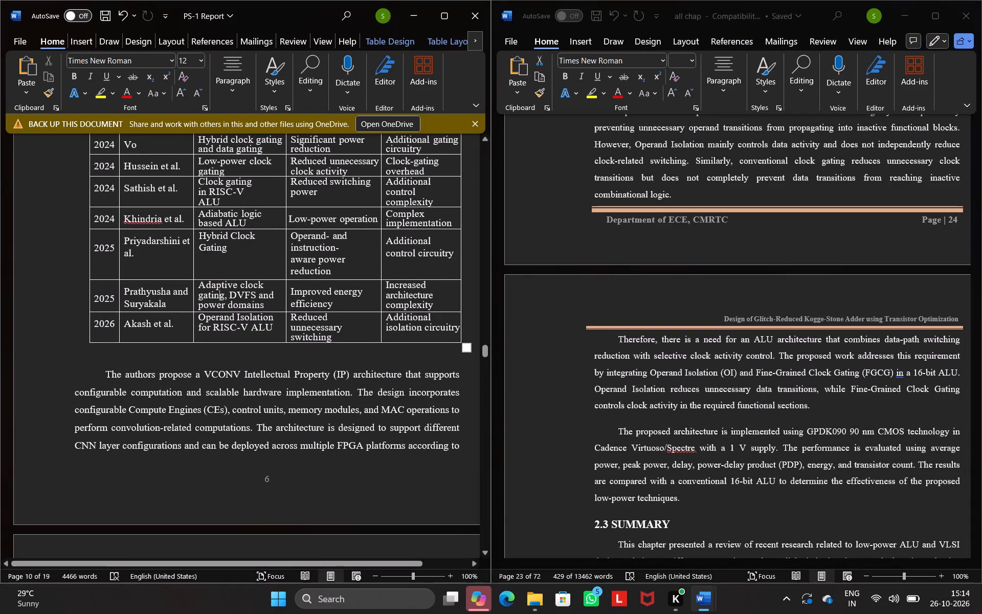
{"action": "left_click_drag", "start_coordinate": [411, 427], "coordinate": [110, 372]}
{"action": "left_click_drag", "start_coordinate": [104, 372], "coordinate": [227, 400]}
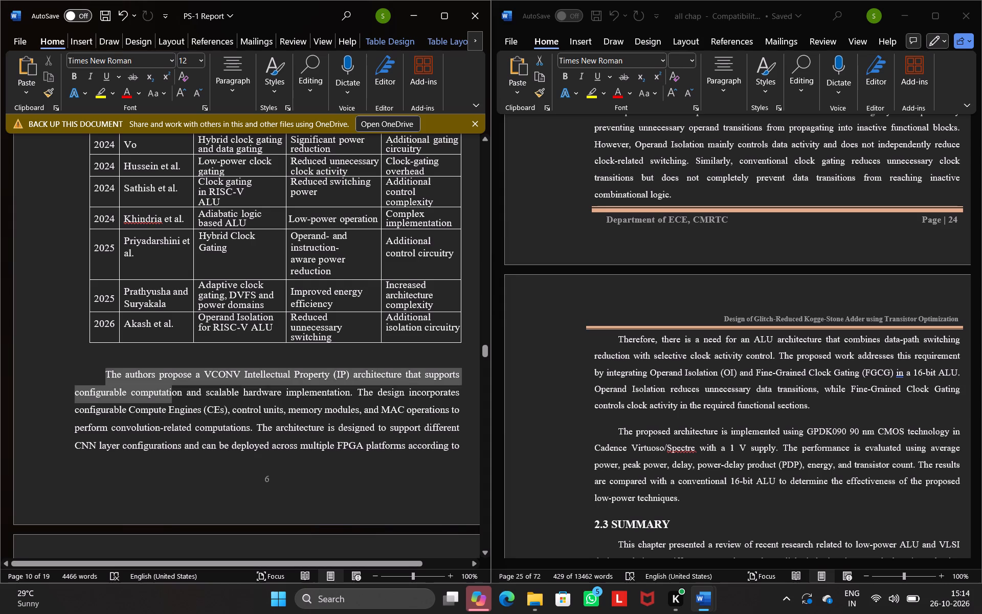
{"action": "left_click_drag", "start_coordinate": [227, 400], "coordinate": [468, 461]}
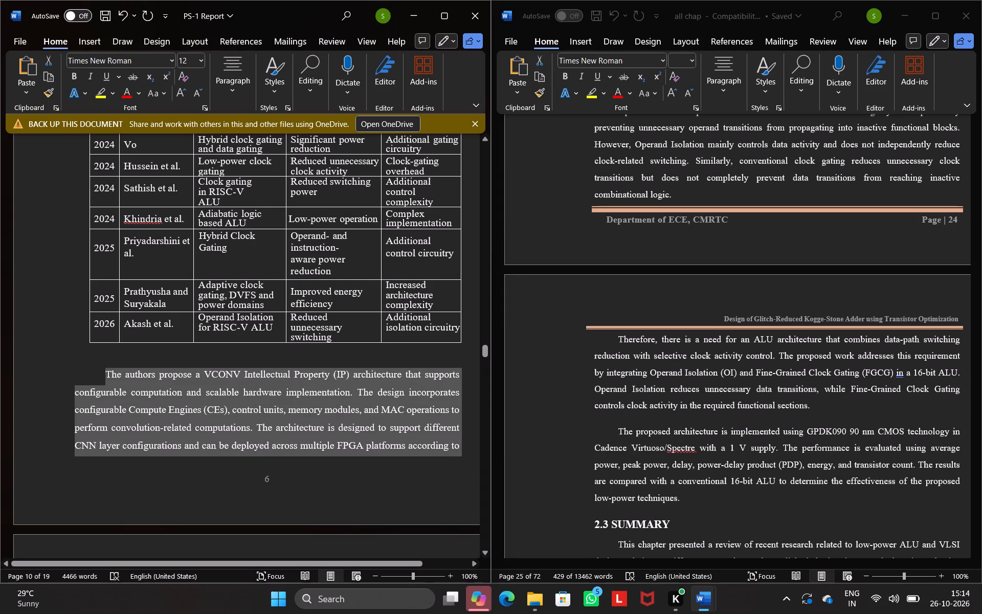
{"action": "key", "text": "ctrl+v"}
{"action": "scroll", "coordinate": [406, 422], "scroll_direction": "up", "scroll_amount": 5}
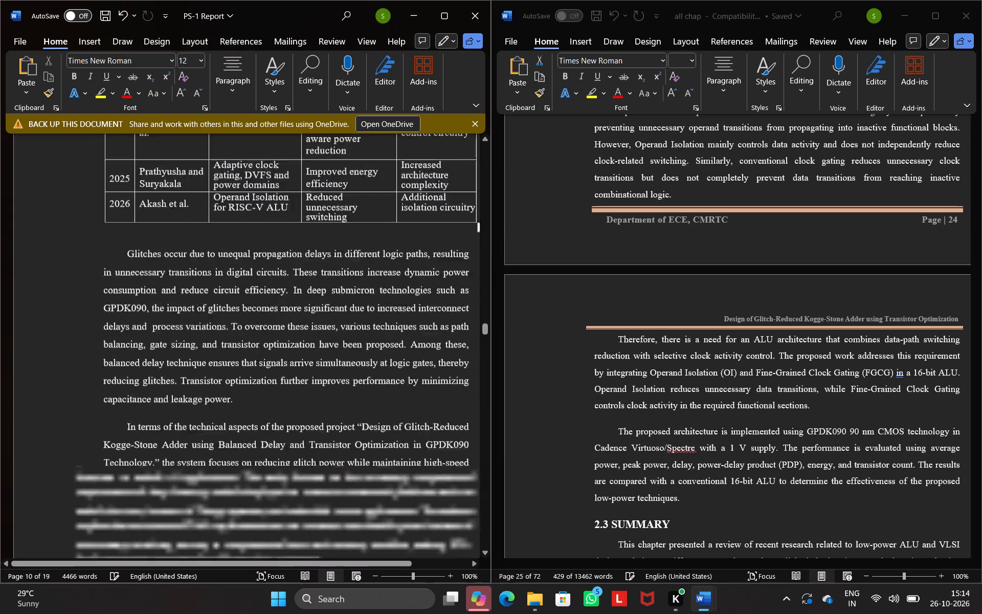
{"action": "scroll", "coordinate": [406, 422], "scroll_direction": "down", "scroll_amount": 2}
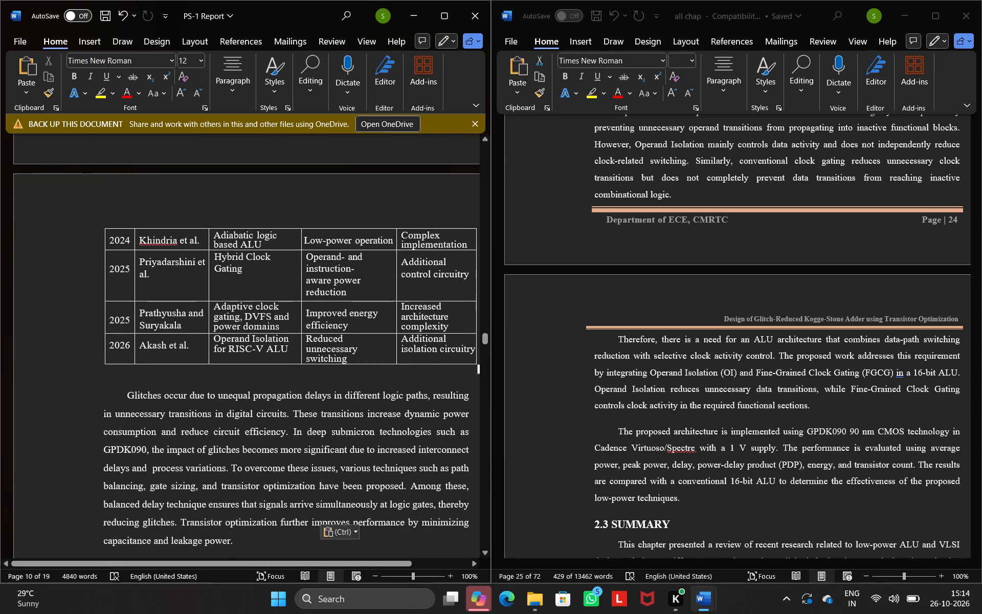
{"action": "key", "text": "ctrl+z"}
In "all chap", copy only the single paragraph beginning "Glitches occur due to unequal propagation delays".
{"action": "scroll", "coordinate": [406, 422], "scroll_direction": "up", "scroll_amount": 1}
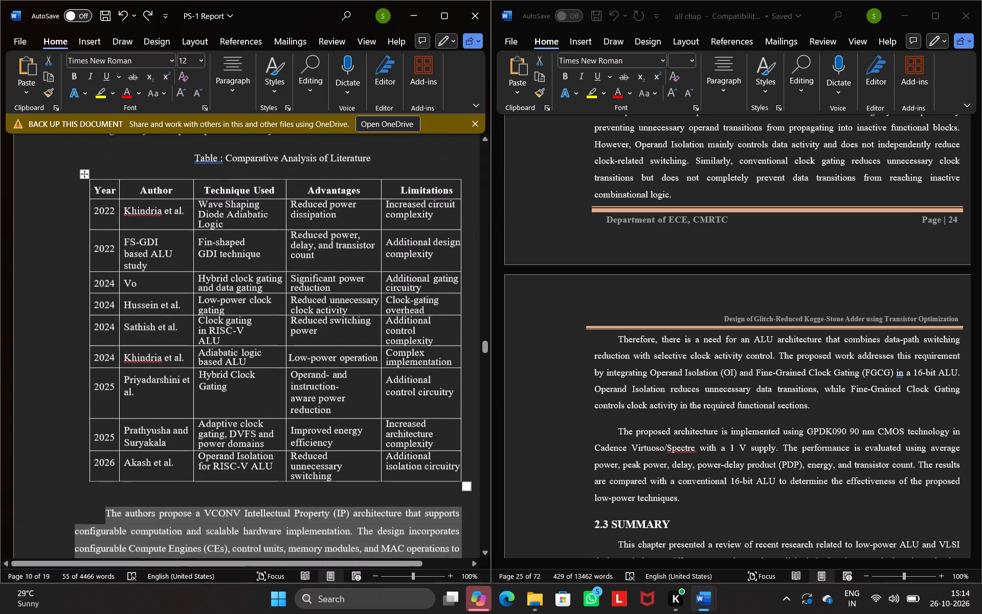
{"action": "scroll", "coordinate": [406, 422], "scroll_direction": "down", "scroll_amount": 1}
{"action": "scroll", "coordinate": [808, 461], "scroll_direction": "up", "scroll_amount": 1}
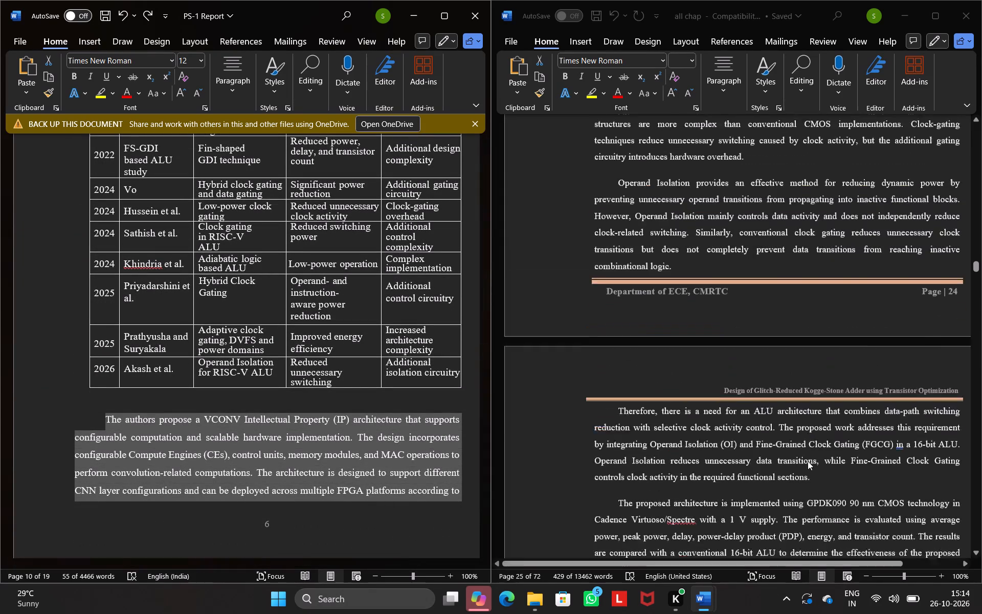
{"action": "scroll", "coordinate": [808, 461], "scroll_direction": "up", "scroll_amount": 1}
{"action": "scroll", "coordinate": [739, 459], "scroll_direction": "up", "scroll_amount": 3}
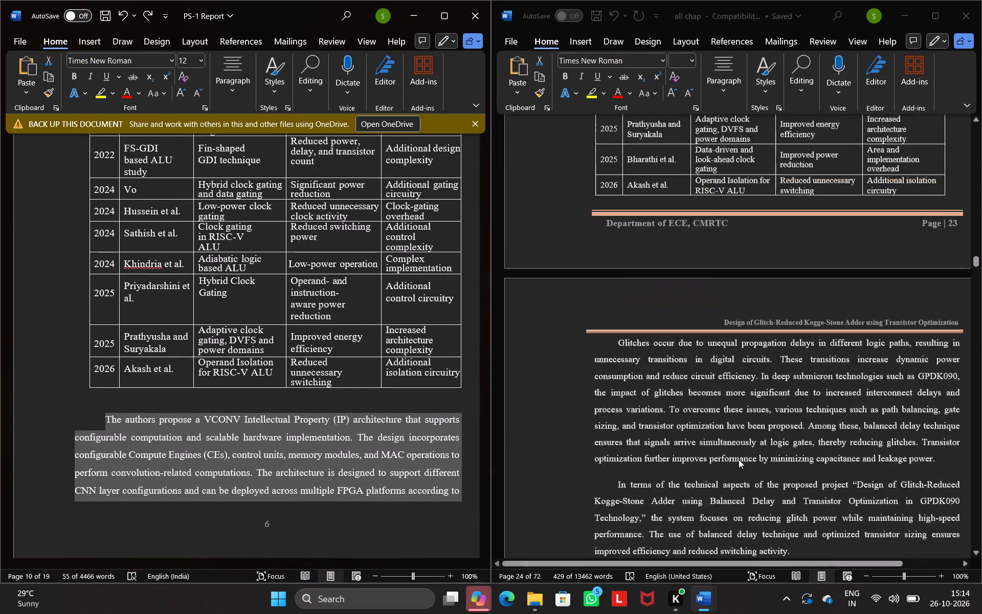
{"action": "scroll", "coordinate": [739, 459], "scroll_direction": "up", "scroll_amount": 1}
{"action": "scroll", "coordinate": [739, 459], "scroll_direction": "down", "scroll_amount": 1}
{"action": "scroll", "coordinate": [739, 459], "scroll_direction": "up", "scroll_amount": 1}
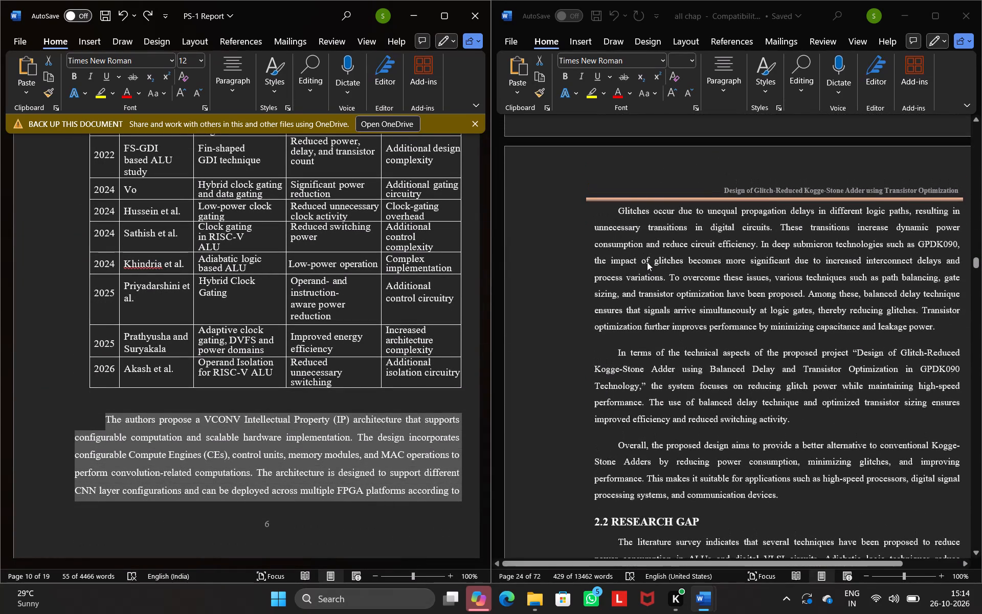
{"action": "scroll", "coordinate": [429, 356], "scroll_direction": "down", "scroll_amount": 1}
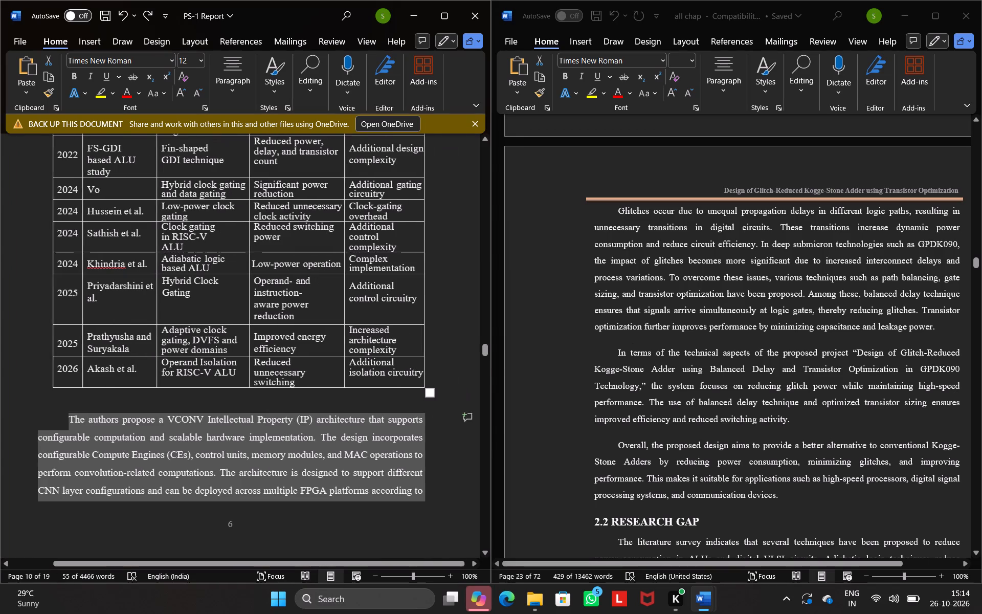
{"action": "scroll", "coordinate": [429, 356], "scroll_direction": "down", "scroll_amount": 1}
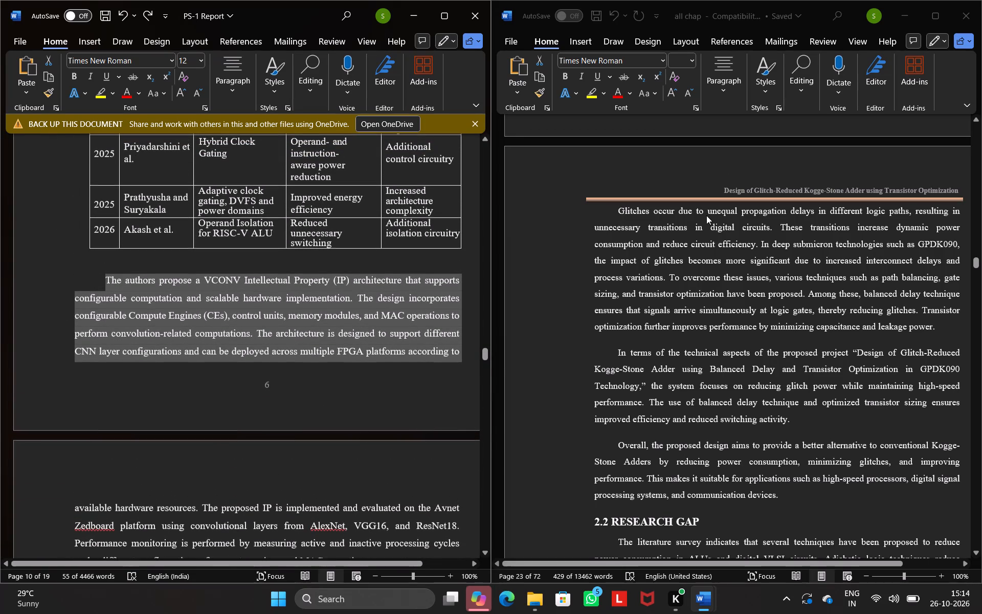
{"action": "left_click_drag", "start_coordinate": [618, 208], "coordinate": [895, 319]}
{"action": "left_click", "coordinate": [895, 319]}
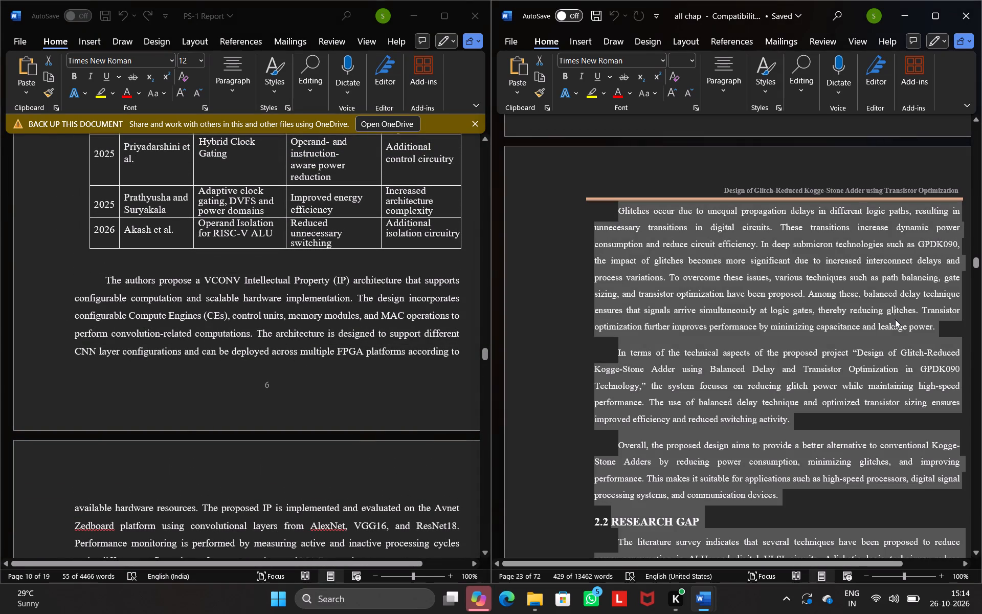
{"action": "left_click_drag", "start_coordinate": [620, 208], "coordinate": [744, 260]}
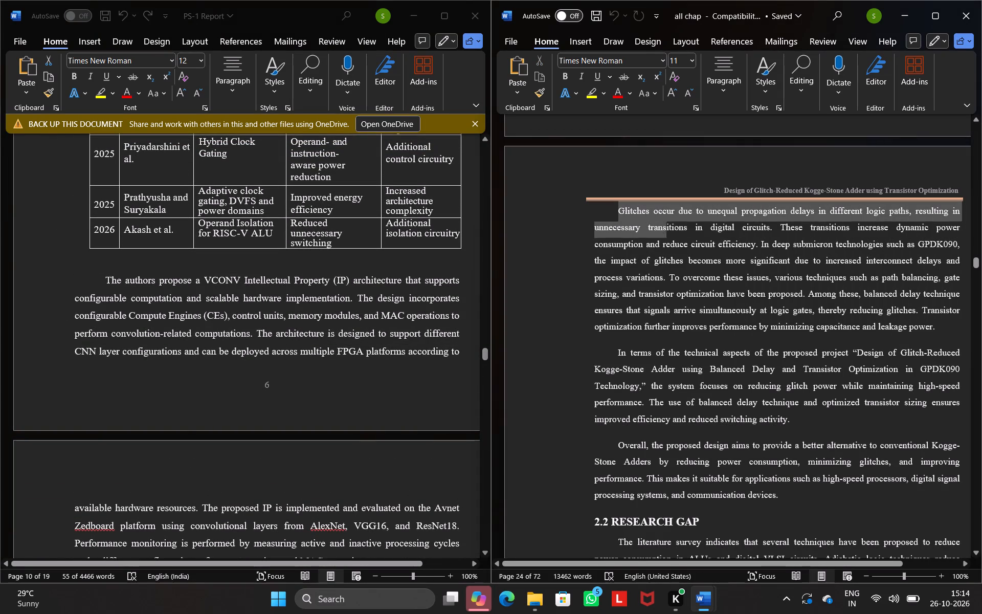
{"action": "left_click_drag", "start_coordinate": [744, 260], "coordinate": [958, 328]}
{"action": "key", "text": "ctrl+c"}
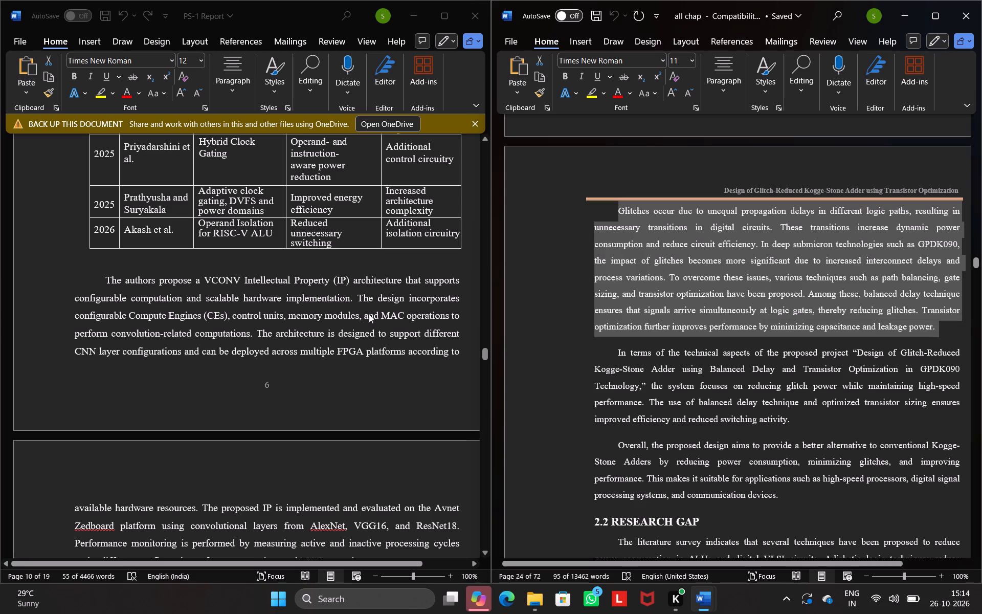
Replace the five VCONV lines below the comparison table on page 6 of the PS-1 Report with the copied paragraph.
{"action": "left_click_drag", "start_coordinate": [106, 276], "coordinate": [365, 360]}
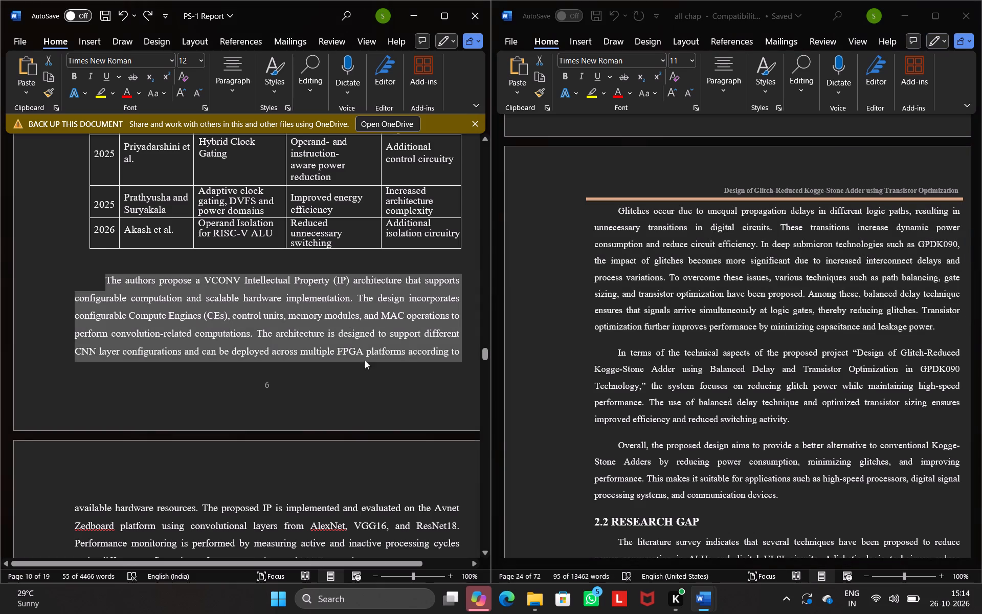
{"action": "left_click_drag", "start_coordinate": [365, 360], "coordinate": [417, 356]}
{"action": "key", "text": "ctrl+v"}
{"action": "scroll", "coordinate": [308, 354], "scroll_direction": "down", "scroll_amount": 1}
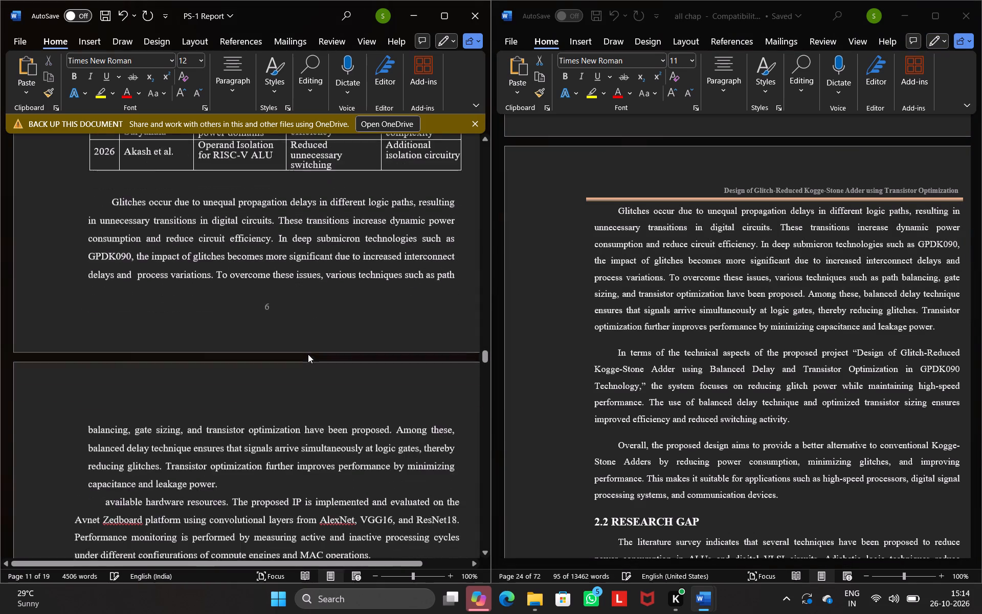
{"action": "scroll", "coordinate": [308, 354], "scroll_direction": "down", "scroll_amount": 1}
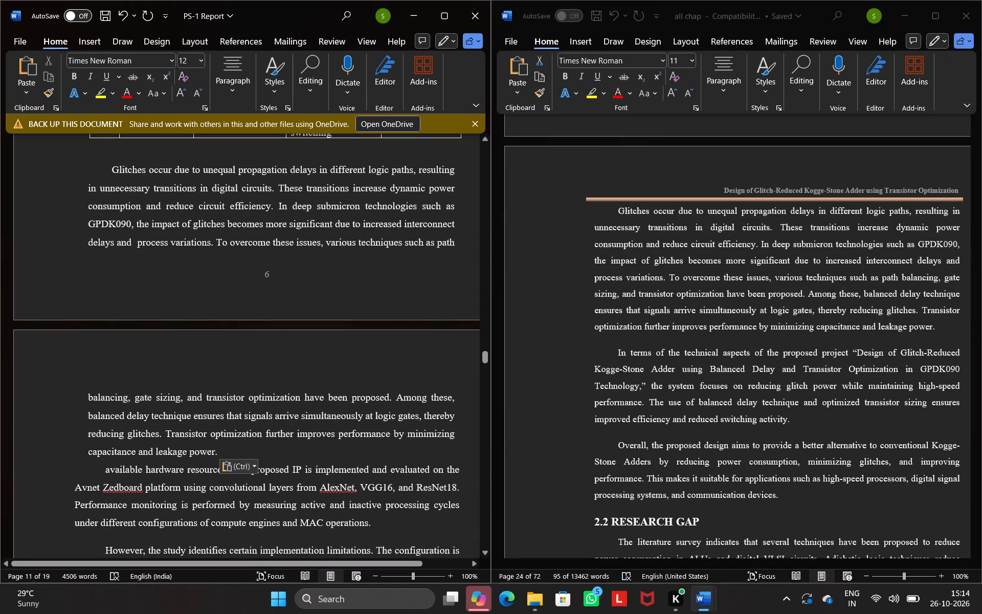
In "all chap", copy the two paragraphs beginning "In terms of the technical aspects" and "Overall, the proposed design" above section 2.2.
{"action": "left_click", "coordinate": [186, 429]}
{"action": "left_click", "coordinate": [225, 447]}
{"action": "scroll", "coordinate": [556, 390], "scroll_direction": "down", "scroll_amount": 1}
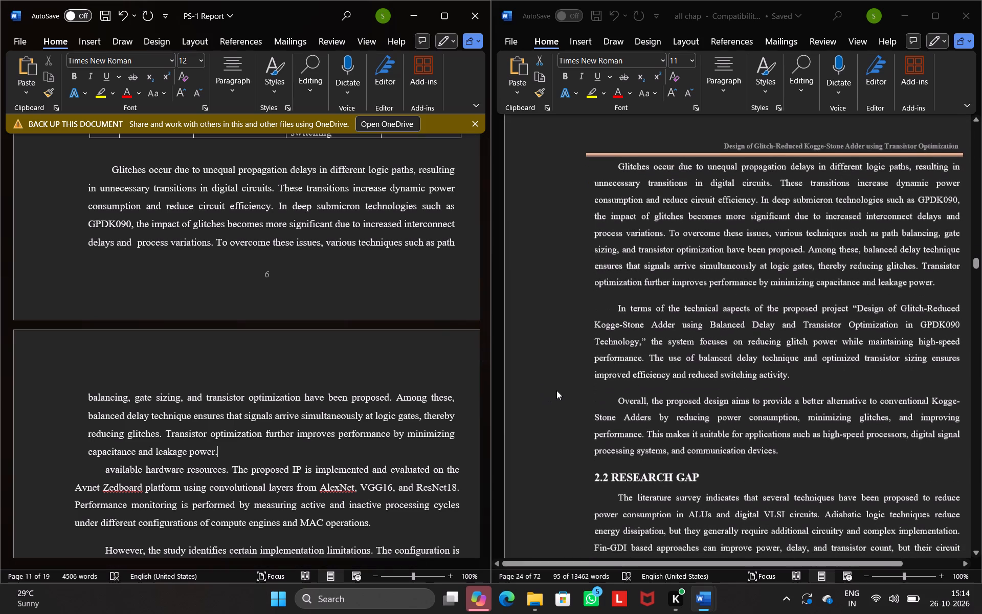
{"action": "left_click_drag", "start_coordinate": [619, 304], "coordinate": [678, 364]}
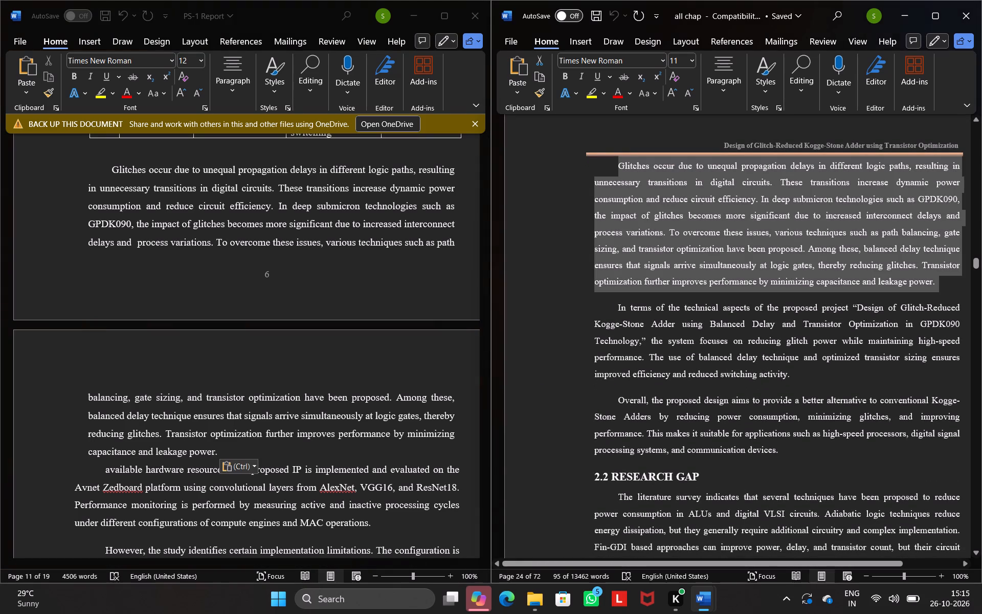
{"action": "left_click_drag", "start_coordinate": [678, 364], "coordinate": [687, 378]}
{"action": "left_click", "coordinate": [687, 378]}
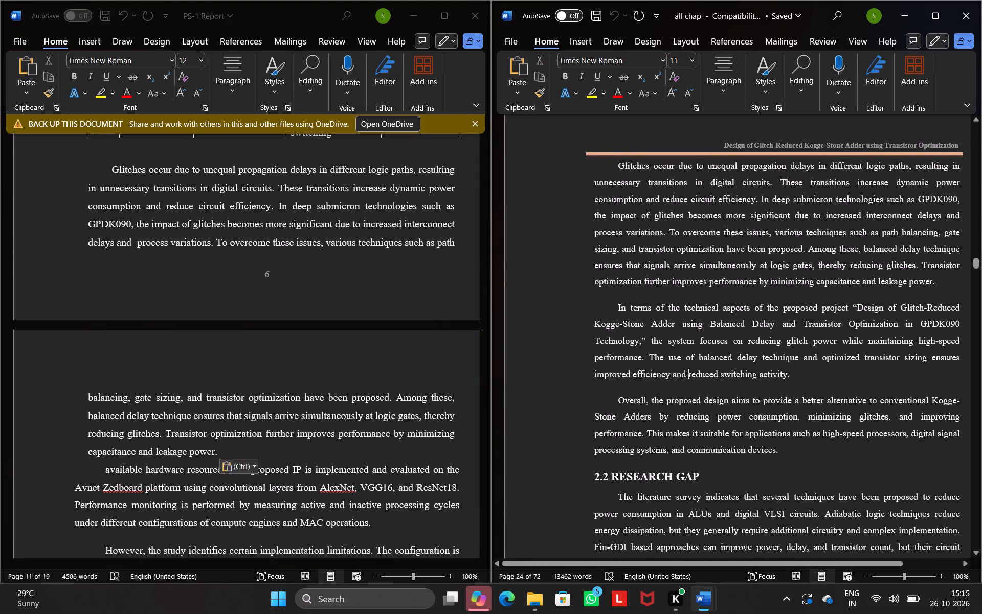
{"action": "left_click_drag", "start_coordinate": [618, 308], "coordinate": [774, 447]}
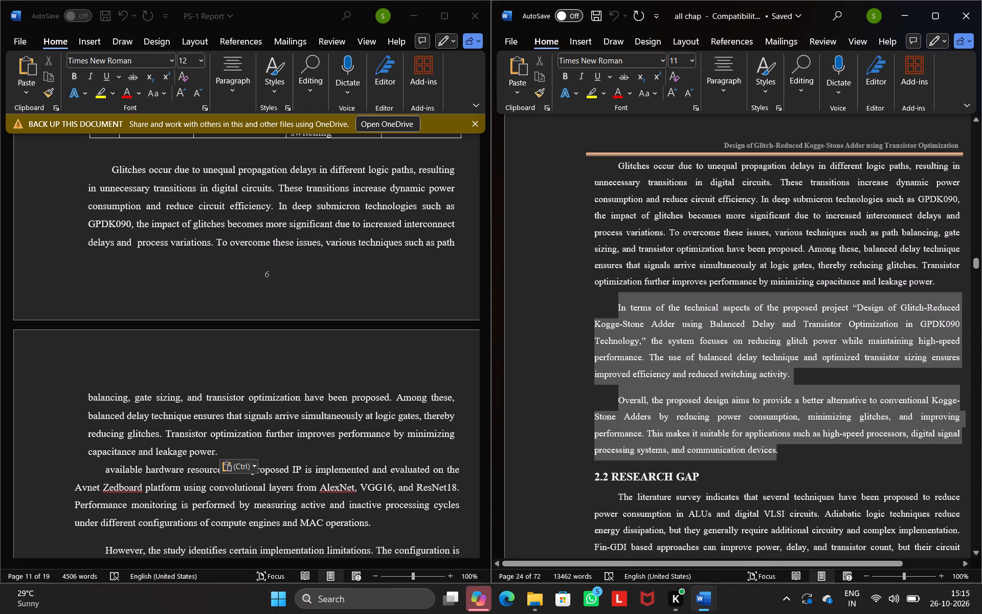
{"action": "left_click_drag", "start_coordinate": [774, 447], "coordinate": [774, 450]}
{"action": "left_click_drag", "start_coordinate": [774, 450], "coordinate": [779, 450]}
{"action": "key", "text": "ctrl+c"}
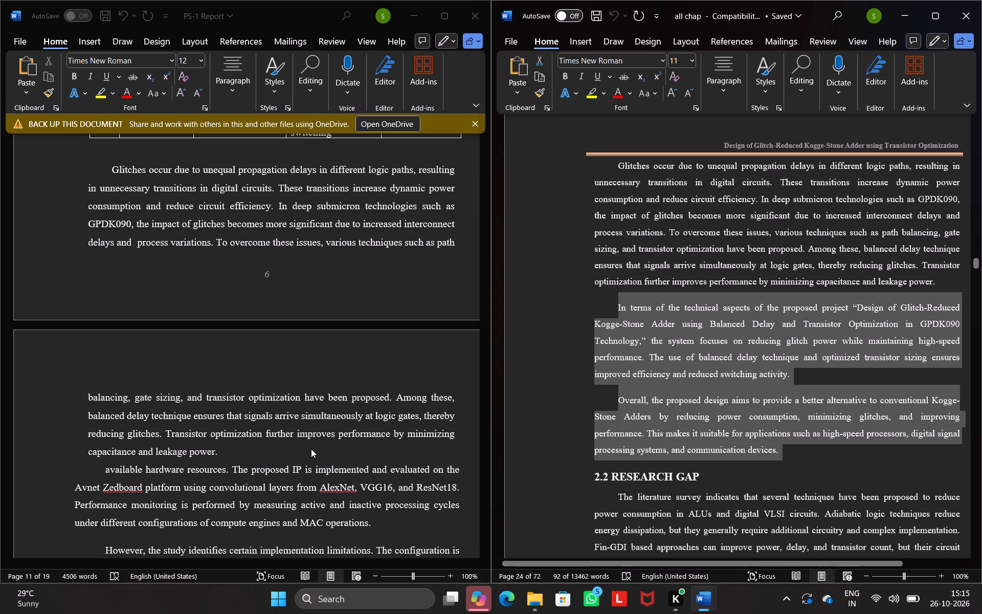
In the PS-1 Report, replace the paragraphs beginning "available hardware resources" and "However, the study identifies" with the two copied paragraphs.
{"action": "scroll", "coordinate": [309, 447], "scroll_direction": "down", "scroll_amount": 1}
{"action": "scroll", "coordinate": [130, 384], "scroll_direction": "down", "scroll_amount": 1}
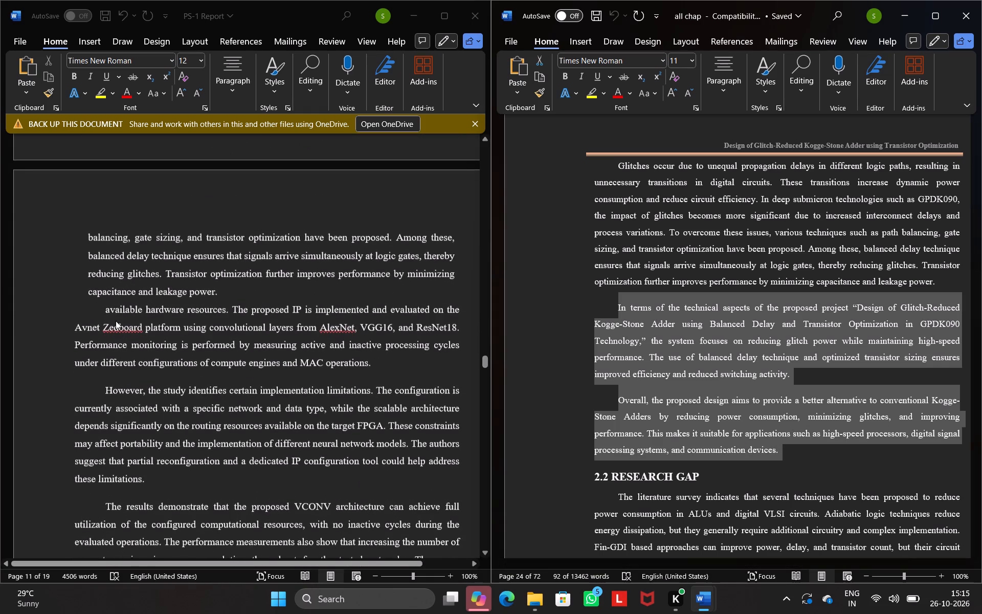
{"action": "left_click", "coordinate": [105, 308]}
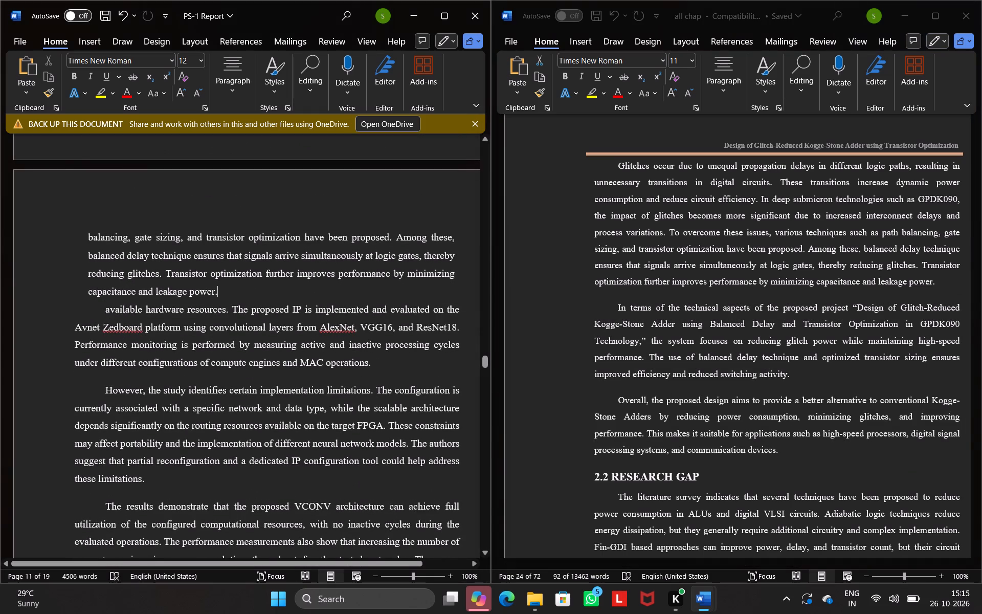
{"action": "left_click_drag", "start_coordinate": [105, 310], "coordinate": [172, 427]}
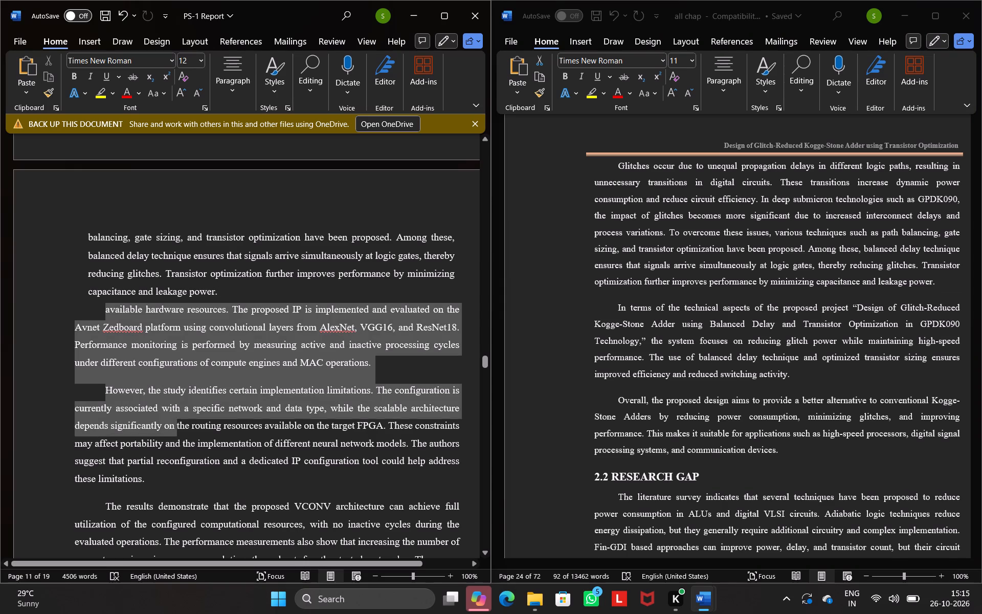
{"action": "left_click_drag", "start_coordinate": [172, 427], "coordinate": [155, 472]}
{"action": "key", "text": "ctrl+v"}
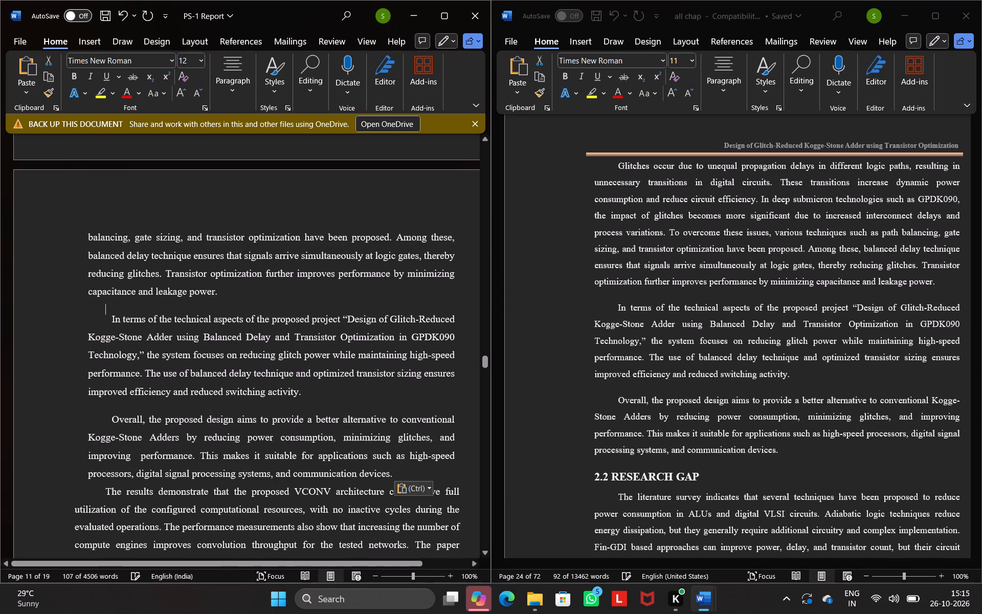
{"action": "scroll", "coordinate": [155, 472], "scroll_direction": "down", "scroll_amount": 2}
{"action": "scroll", "coordinate": [155, 472], "scroll_direction": "up", "scroll_amount": 1}
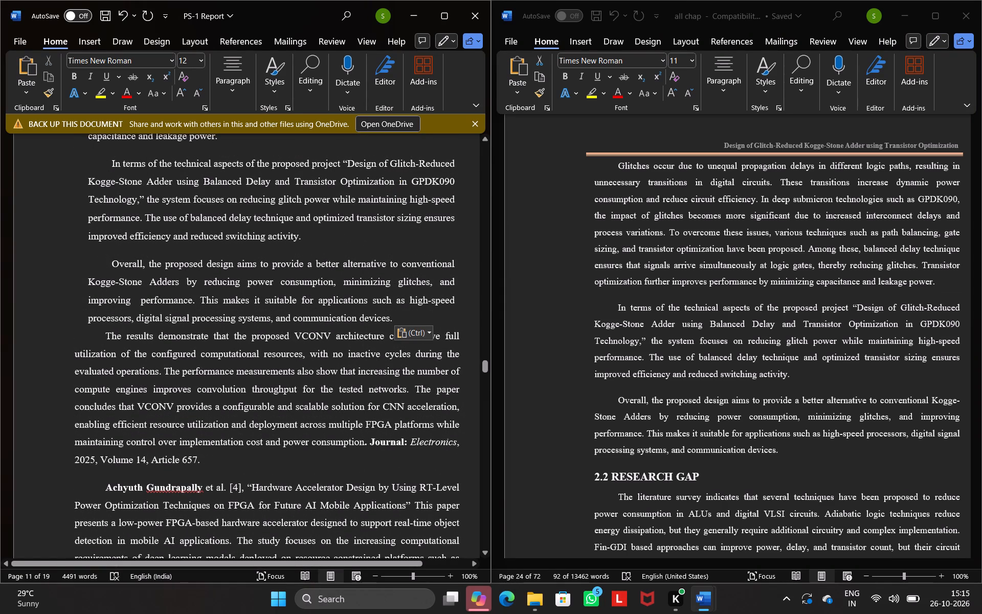
{"action": "left_click", "coordinate": [393, 315]}
{"action": "key", "text": "Return"}
{"action": "key", "text": "BackSpace"}
{"action": "key", "text": "BackSpace"}
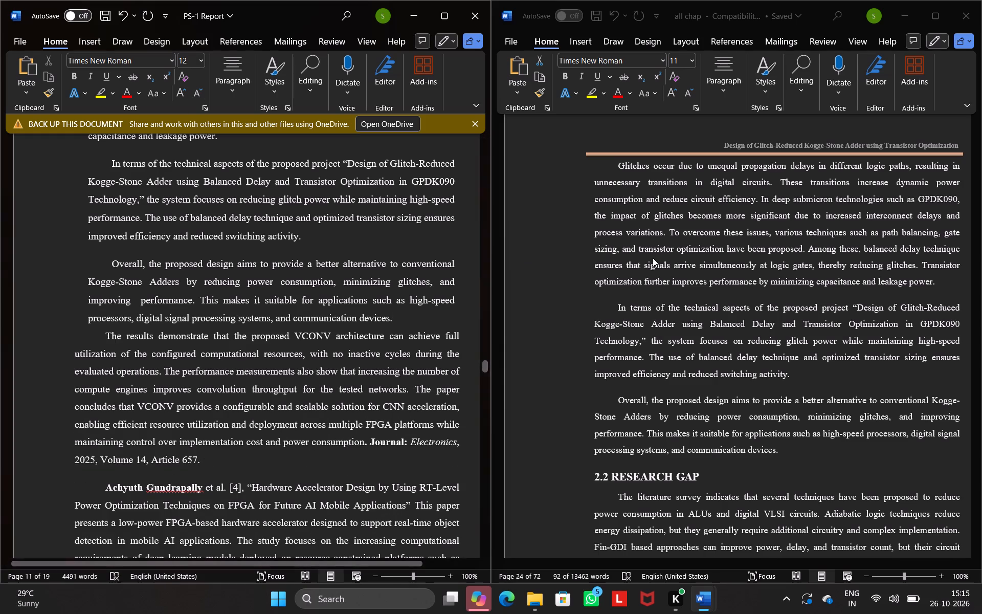
Examine sections 2.2 and 2.3 in "all chap" and the remaining literature-survey entries in the PS-1 Report.
{"action": "scroll", "coordinate": [628, 267], "scroll_direction": "right", "scroll_amount": 1}
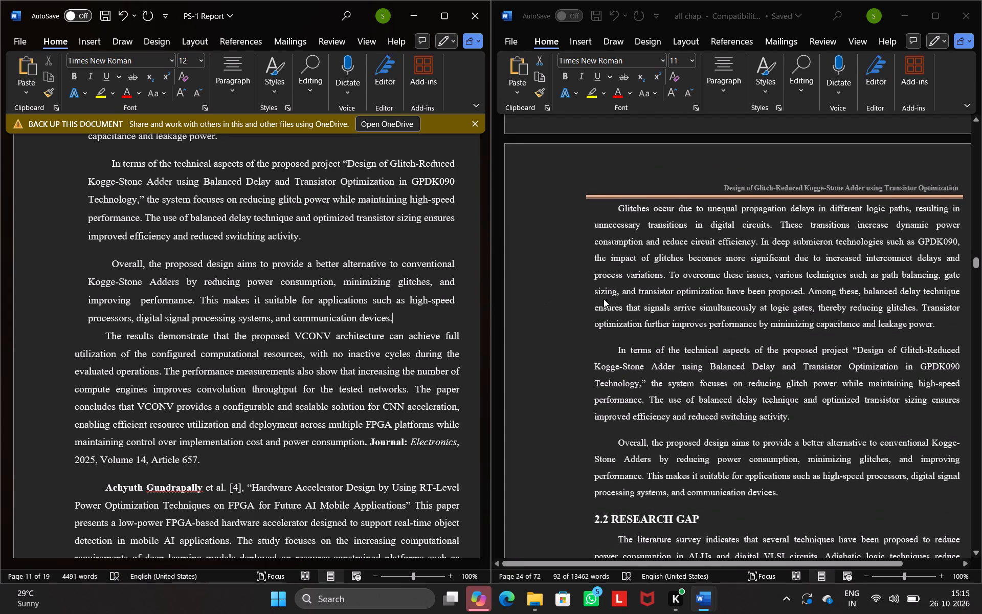
{"action": "scroll", "coordinate": [604, 299], "scroll_direction": "down", "scroll_amount": 1}
{"action": "scroll", "coordinate": [767, 383], "scroll_direction": "down", "scroll_amount": 1}
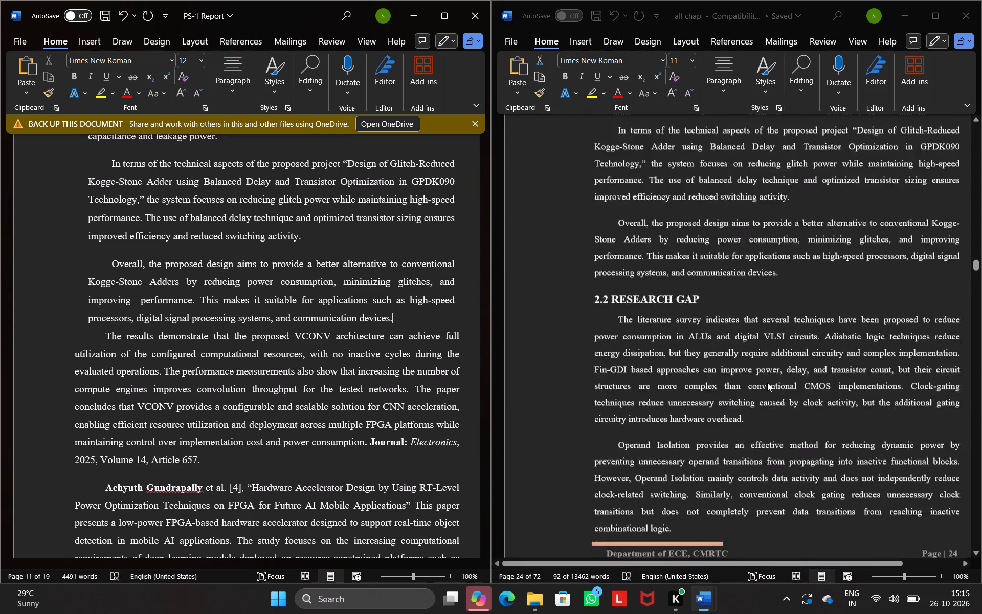
{"action": "scroll", "coordinate": [767, 383], "scroll_direction": "down", "scroll_amount": 1}
{"action": "scroll", "coordinate": [650, 279], "scroll_direction": "right", "scroll_amount": 1}
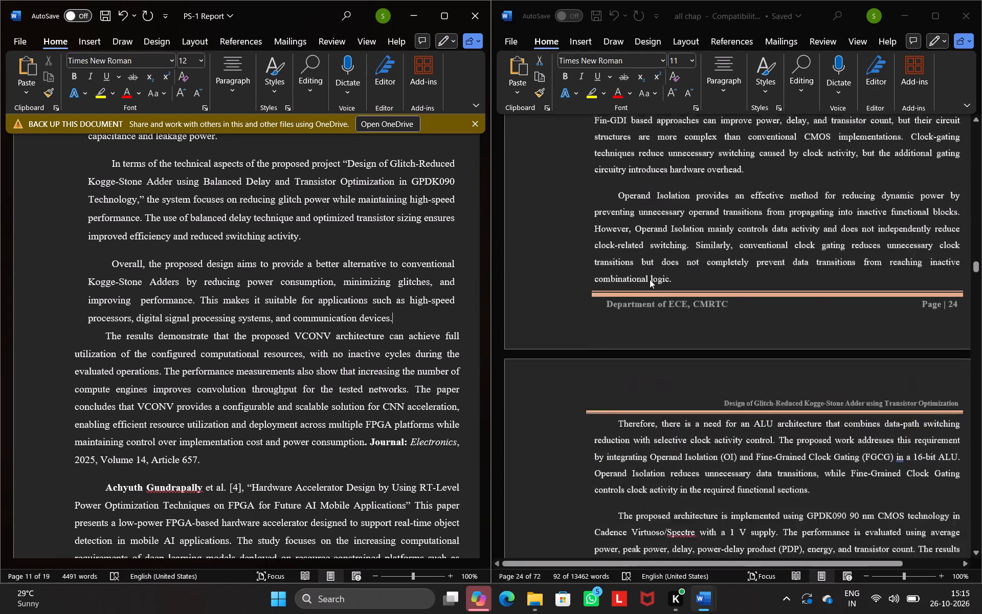
{"action": "scroll", "coordinate": [650, 279], "scroll_direction": "right", "scroll_amount": 1}
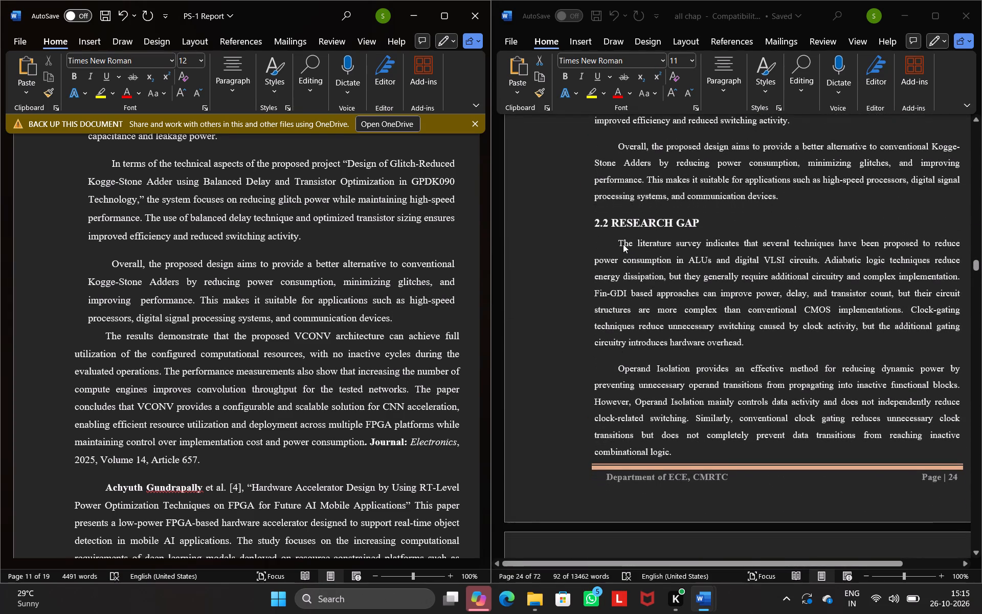
{"action": "left_click_drag", "start_coordinate": [618, 242], "coordinate": [780, 348]}
{"action": "left_click", "coordinate": [780, 348]}
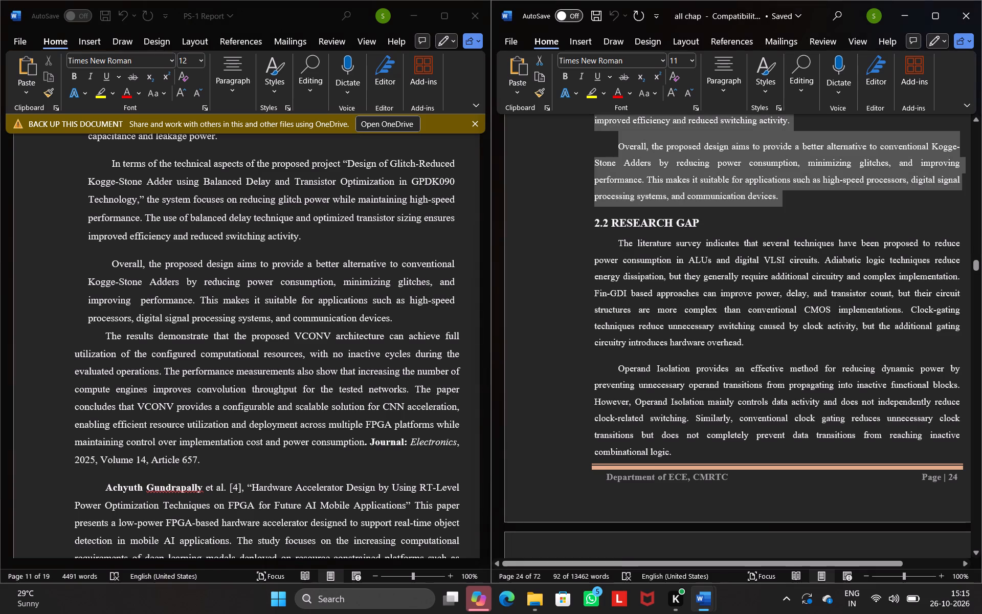
{"action": "scroll", "coordinate": [780, 348], "scroll_direction": "down", "scroll_amount": 3}
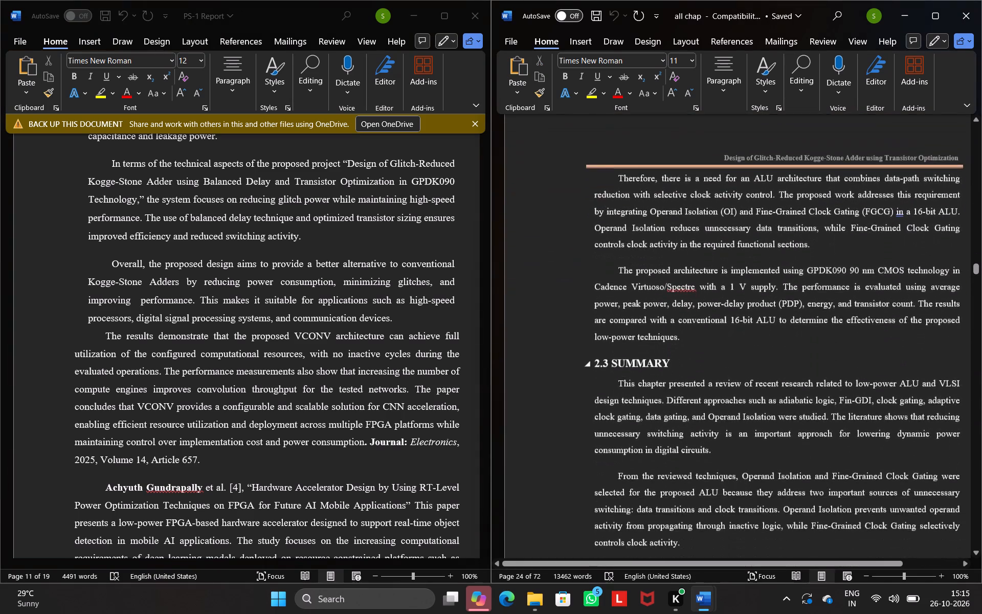
{"action": "scroll", "coordinate": [780, 348], "scroll_direction": "down", "scroll_amount": 2}
{"action": "scroll", "coordinate": [669, 254], "scroll_direction": "down", "scroll_amount": 2}
{"action": "scroll", "coordinate": [669, 254], "scroll_direction": "up", "scroll_amount": 1}
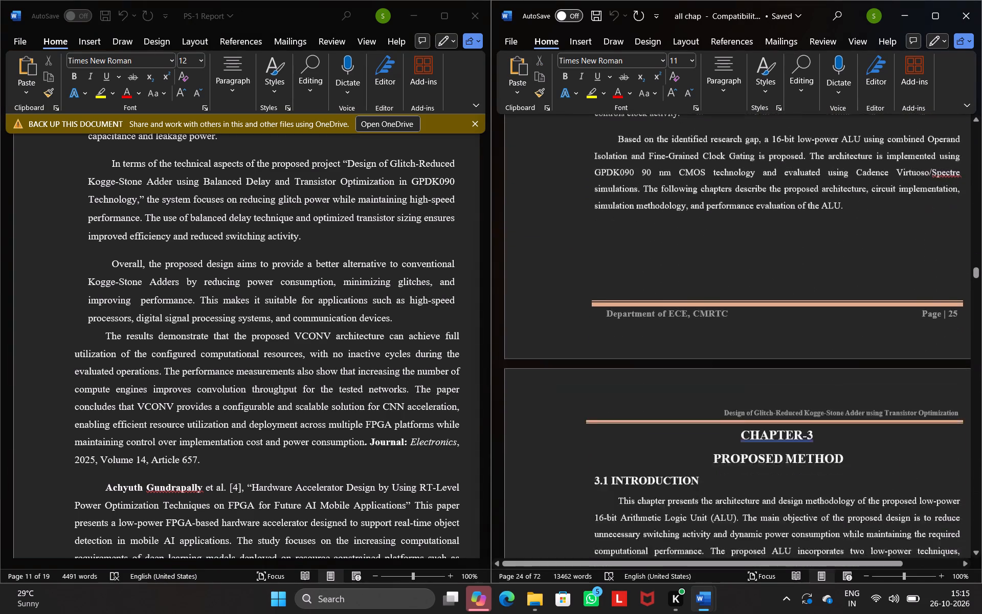
{"action": "scroll", "coordinate": [669, 254], "scroll_direction": "up", "scroll_amount": 1}
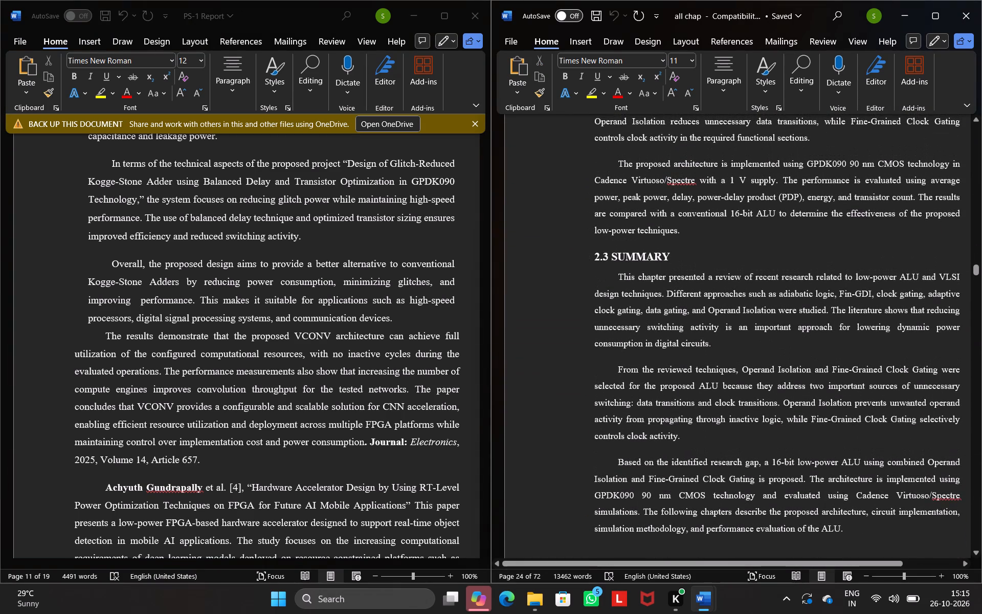
{"action": "scroll", "coordinate": [334, 379], "scroll_direction": "down", "scroll_amount": 6}
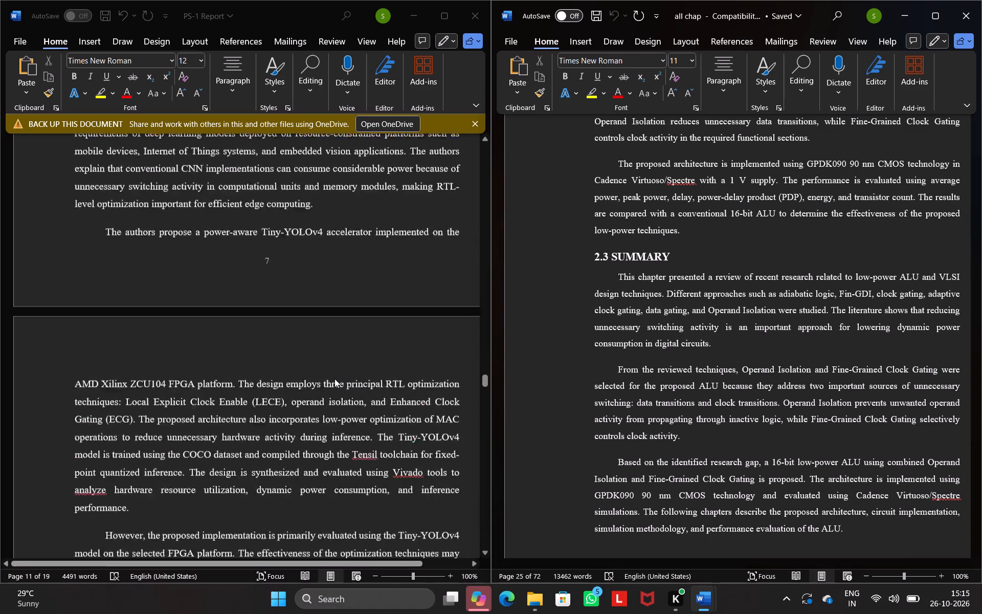
{"action": "scroll", "coordinate": [334, 379], "scroll_direction": "down", "scroll_amount": 10}
{"action": "scroll", "coordinate": [334, 379], "scroll_direction": "up", "scroll_amount": 11}
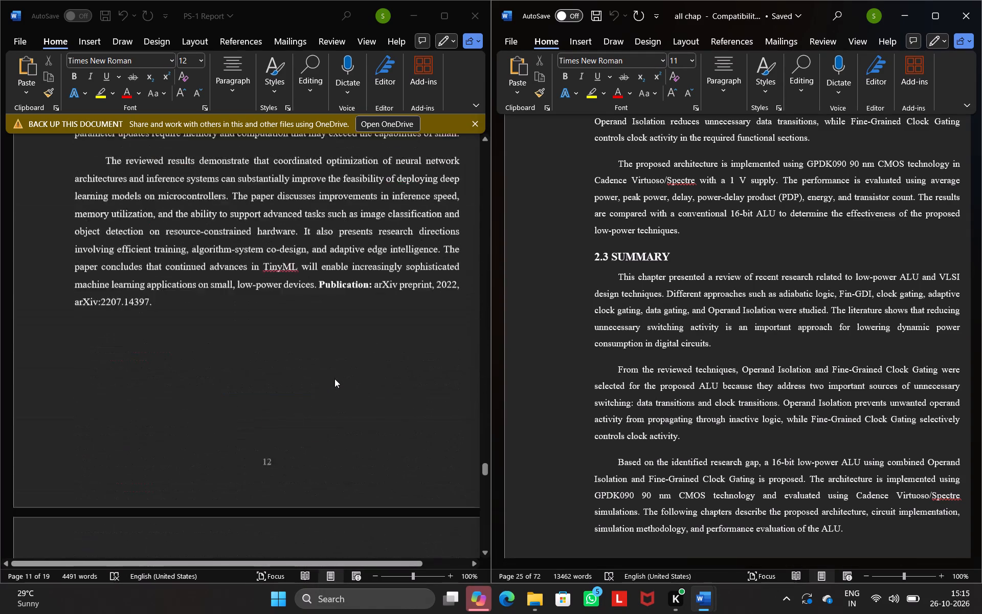
{"action": "scroll", "coordinate": [334, 379], "scroll_direction": "up", "scroll_amount": 8}
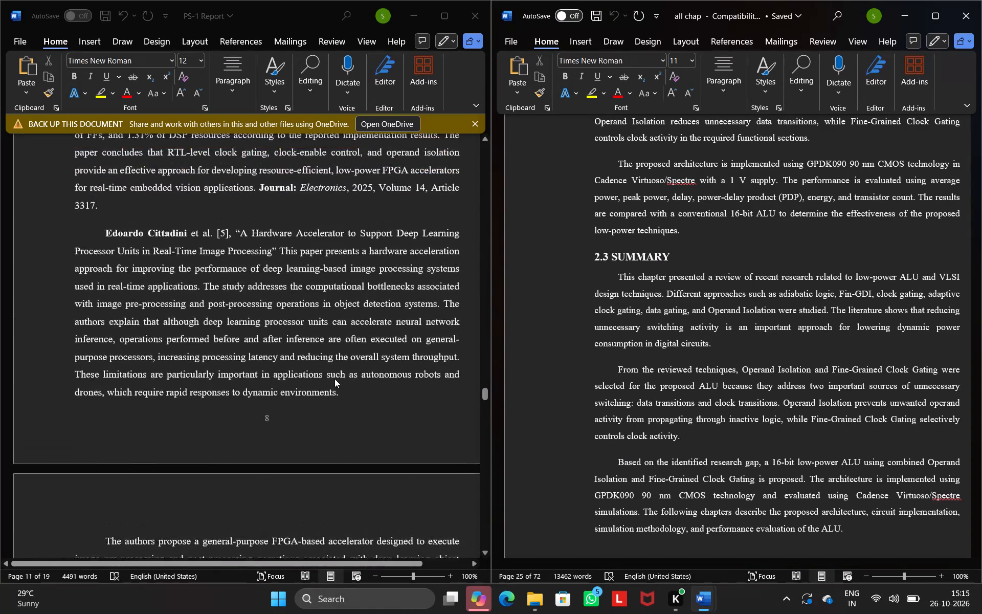
{"action": "scroll", "coordinate": [334, 379], "scroll_direction": "up", "scroll_amount": 2}
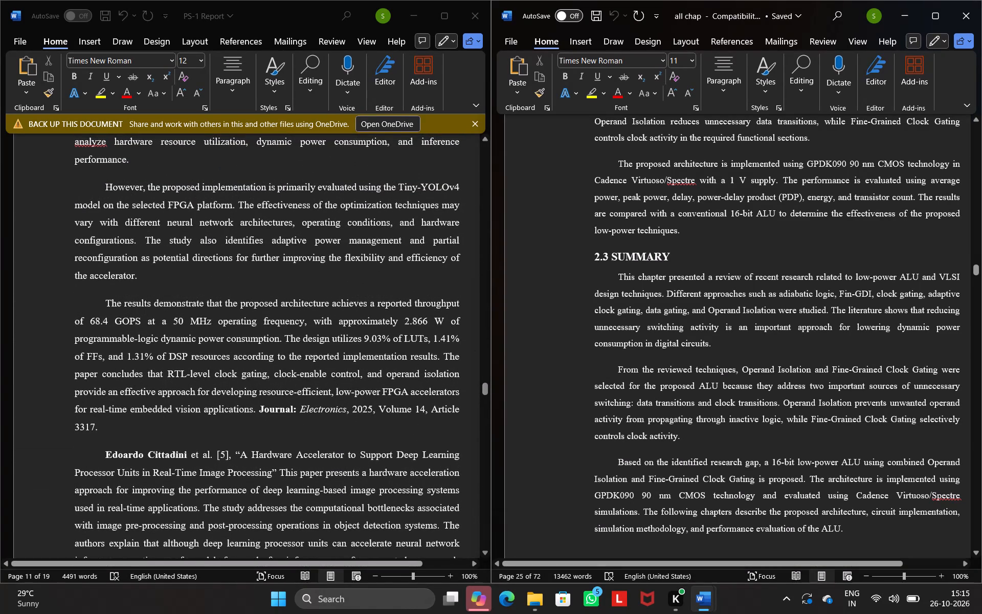
In "all chap", copy the first two paragraphs of section 2.2 RESEARCH GAP, from "The literature survey indicates" through "combinational logic.".
{"action": "scroll", "coordinate": [560, 337], "scroll_direction": "up", "scroll_amount": 1}
{"action": "scroll", "coordinate": [669, 347], "scroll_direction": "up", "scroll_amount": 2}
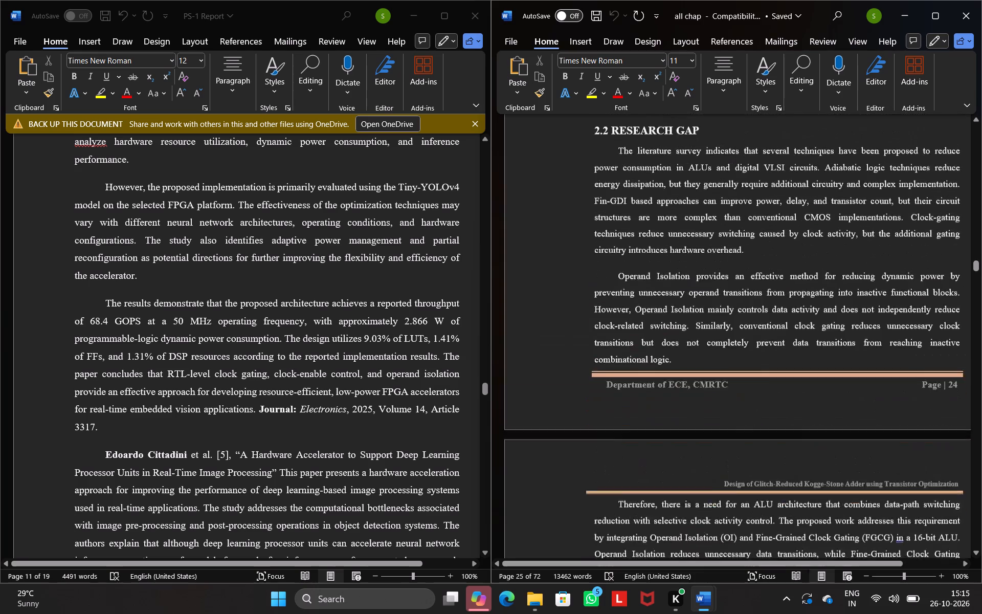
{"action": "scroll", "coordinate": [669, 347], "scroll_direction": "up", "scroll_amount": 2}
{"action": "left_click_drag", "start_coordinate": [616, 251], "coordinate": [687, 456]}
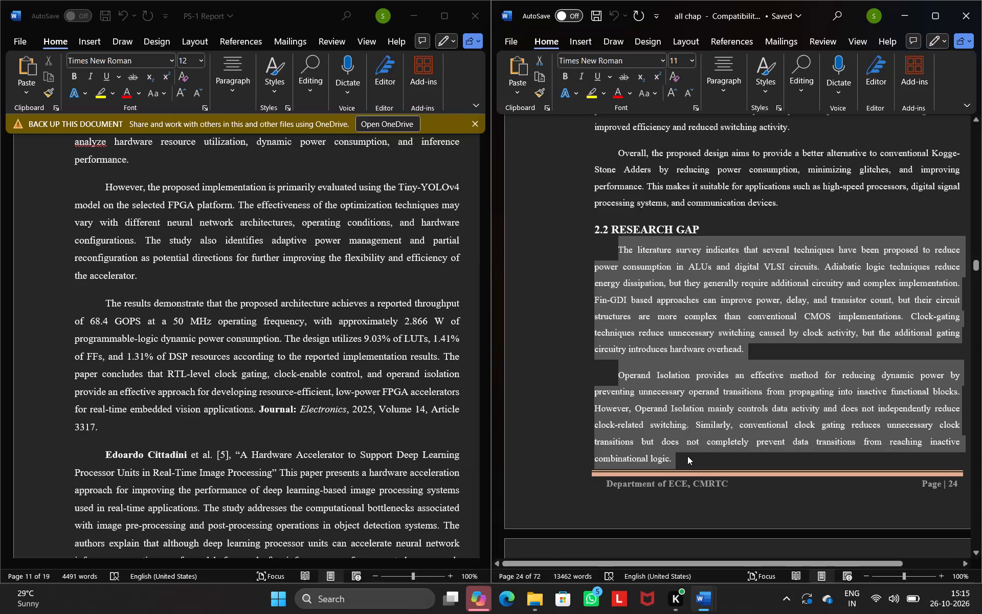
{"action": "key", "text": "ctrl+c"}
Delete the VCONV paragraph beginning "The results demonstrate" through "Volume 14, Article 657." before entry [4] in the PS-1 Report.
{"action": "scroll", "coordinate": [247, 427], "scroll_direction": "down", "scroll_amount": 1}
{"action": "scroll", "coordinate": [247, 427], "scroll_direction": "up", "scroll_amount": 2}
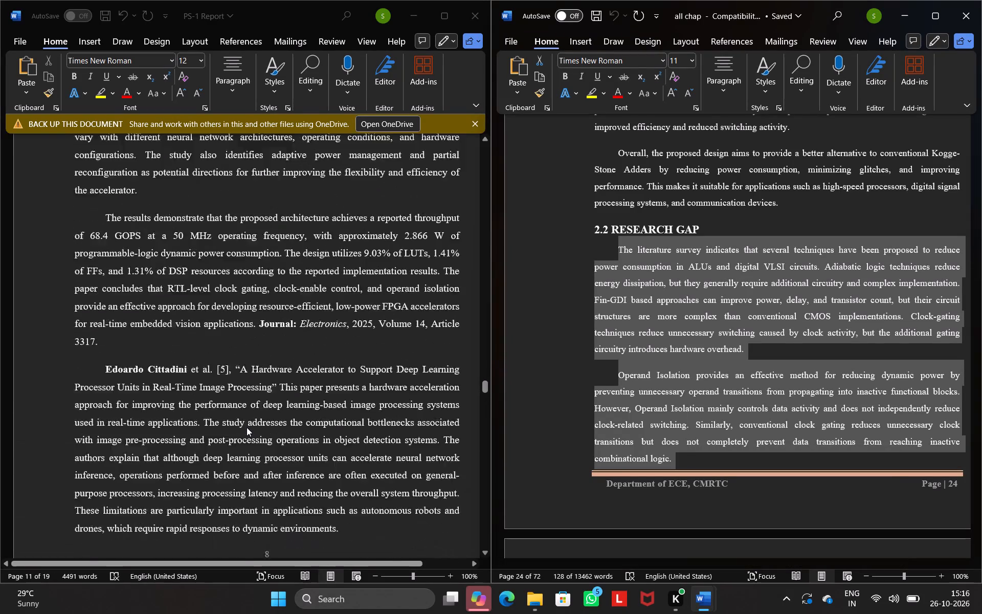
{"action": "scroll", "coordinate": [247, 427], "scroll_direction": "up", "scroll_amount": 3}
{"action": "scroll", "coordinate": [247, 427], "scroll_direction": "down", "scroll_amount": 1}
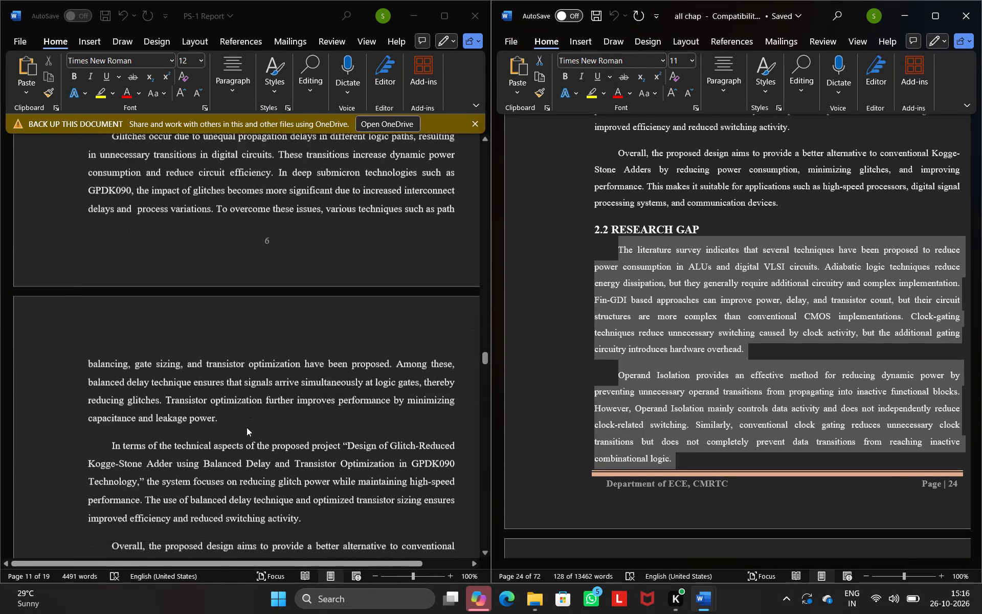
{"action": "scroll", "coordinate": [247, 427], "scroll_direction": "down", "scroll_amount": 3}
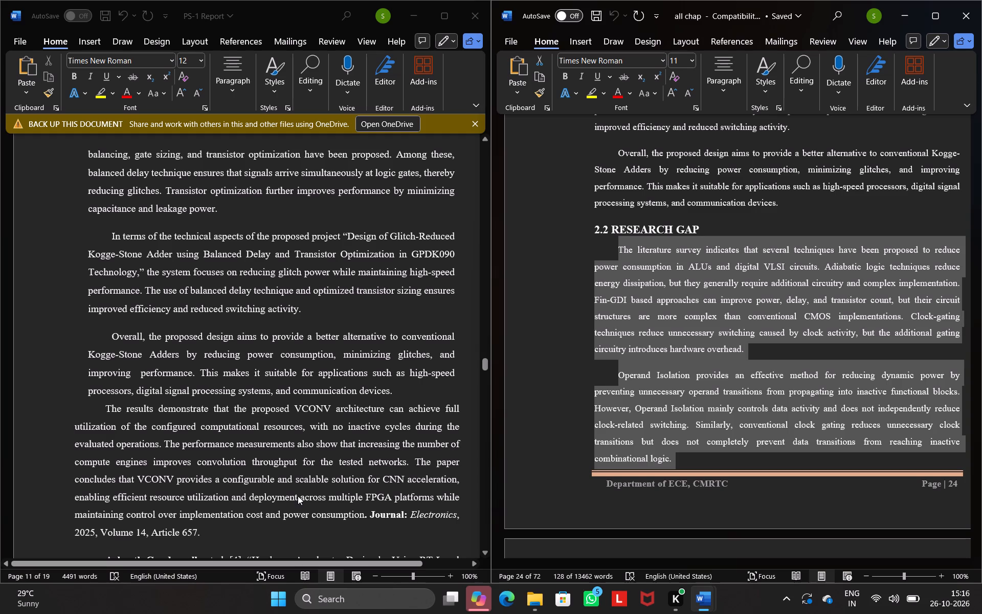
{"action": "left_click_drag", "start_coordinate": [204, 524], "coordinate": [220, 520]}
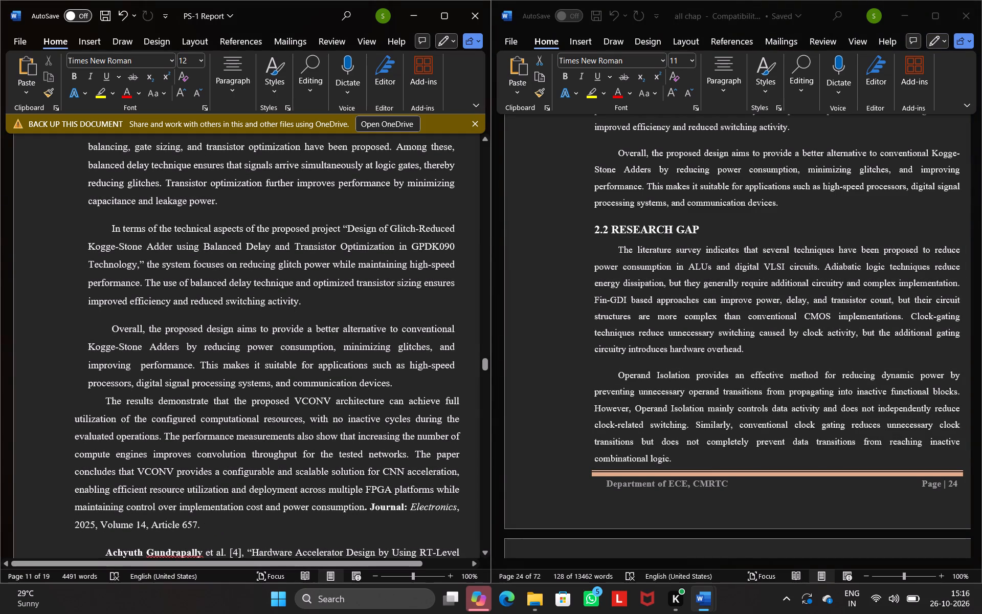
{"action": "left_click_drag", "start_coordinate": [198, 522], "coordinate": [114, 400]}
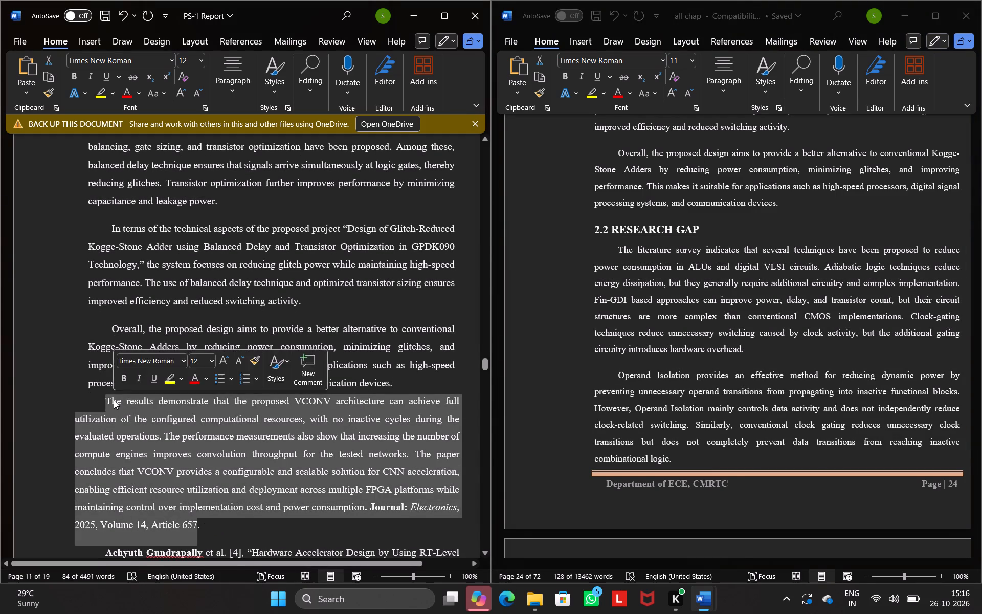
{"action": "key", "text": "BackSpace"}
{"action": "key", "text": "BackSpace"}
{"action": "key", "text": "BackSpace"}
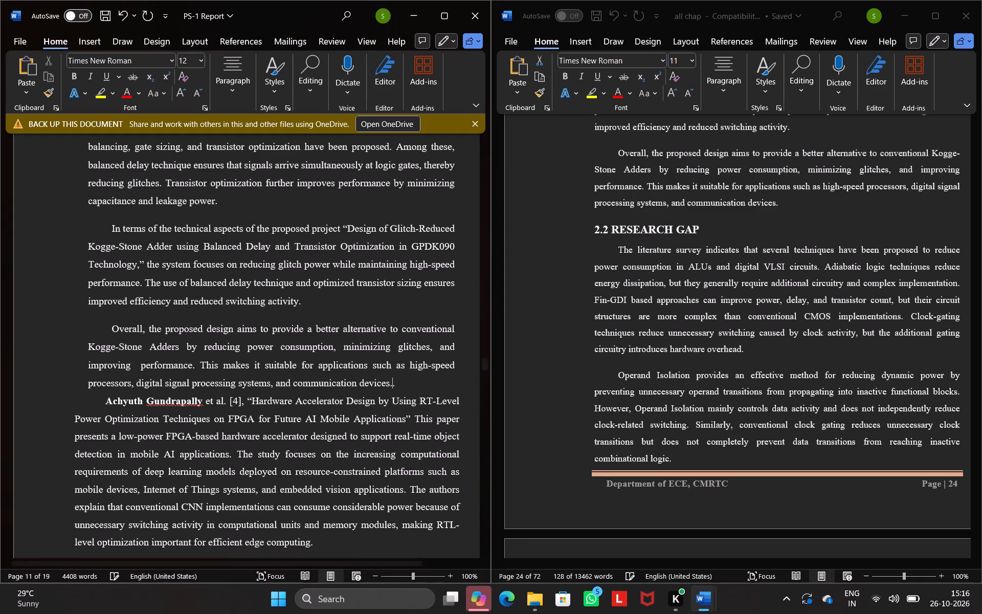
{"action": "key", "text": "Right"}
{"action": "key", "text": "BackSpace"}
In the PS-1 Report, paste the two copied research-gap paragraphs on a new line between the "Overall, the proposed design" paragraph and entry [4].
{"action": "key", "text": "Return"}
{"action": "key", "text": "Return"}
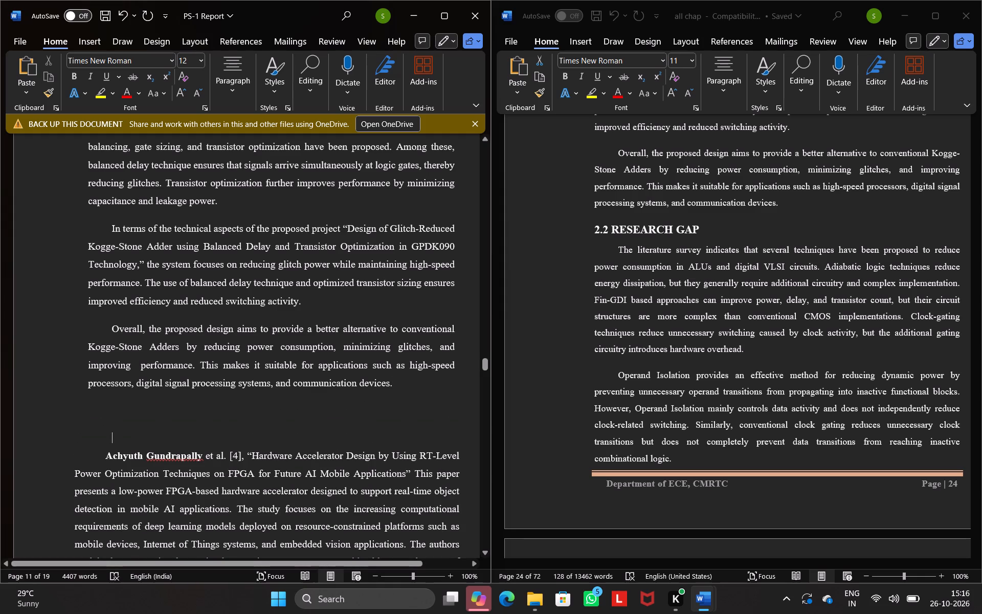
{"action": "key", "text": "BackSpace"}
{"action": "key", "text": "BackSpace"}
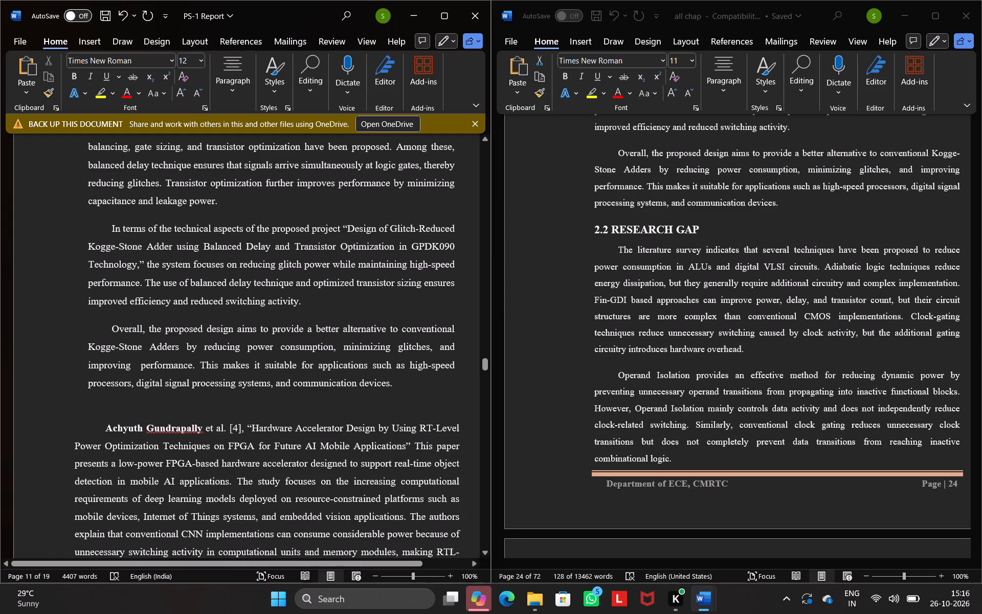
{"action": "key", "text": "BackSpace"}
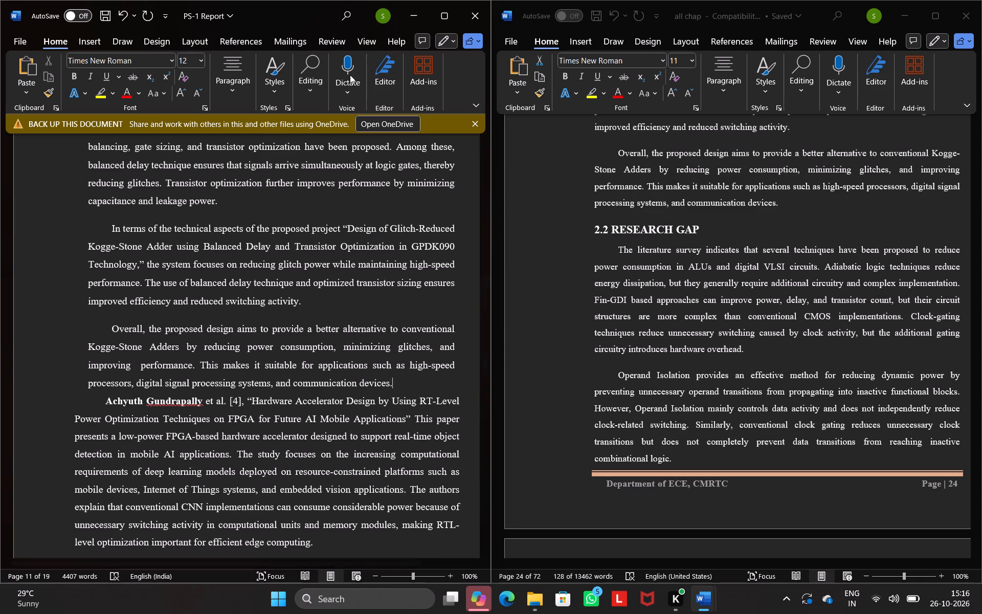
{"action": "key", "text": "Return"}
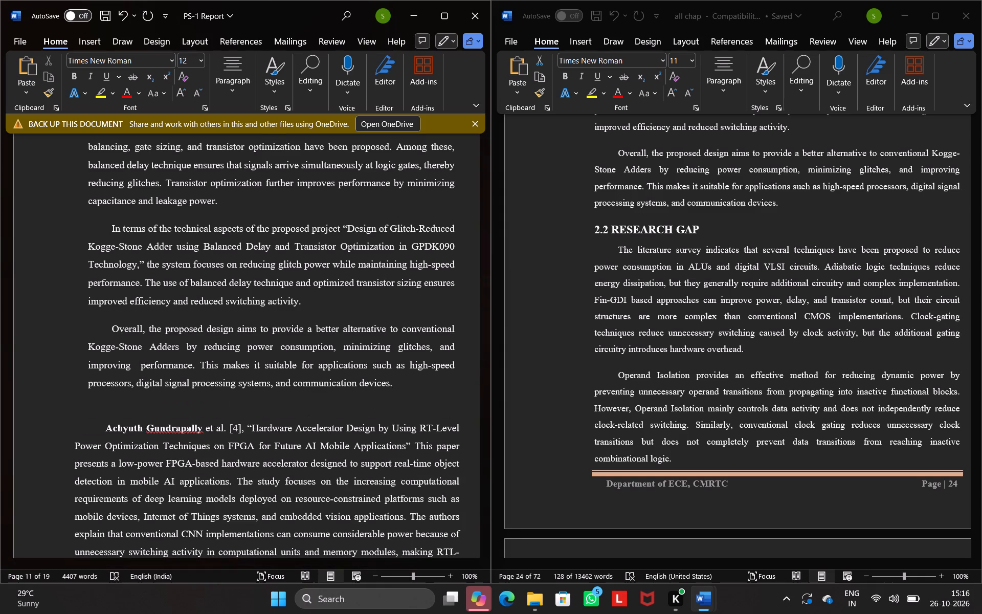
{"action": "key", "text": "ctrl+v"}
{"action": "scroll", "coordinate": [288, 313], "scroll_direction": "down", "scroll_amount": 1}
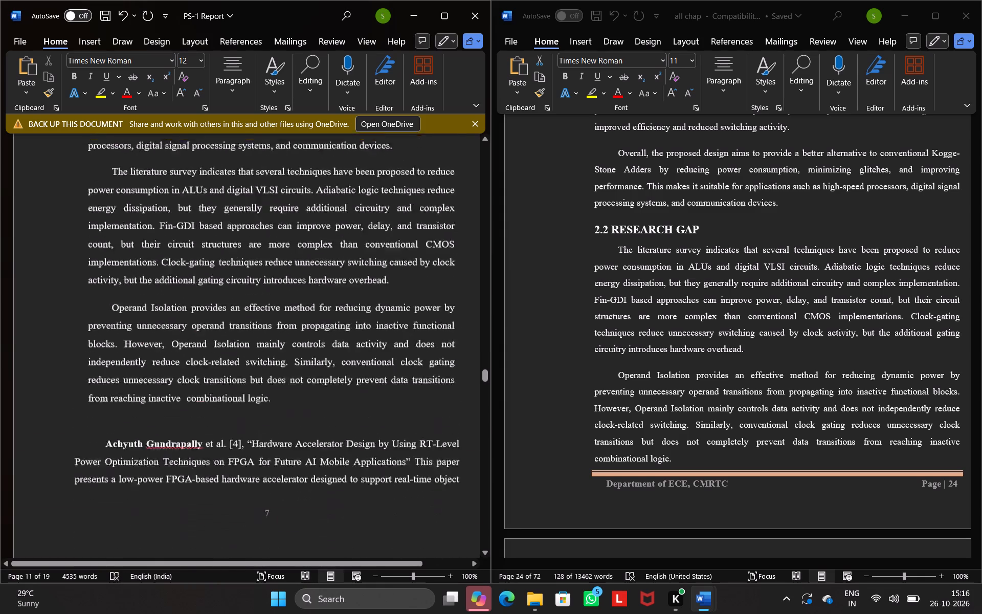
{"action": "scroll", "coordinate": [288, 313], "scroll_direction": "down", "scroll_amount": 1}
{"action": "scroll", "coordinate": [288, 313], "scroll_direction": "up", "scroll_amount": 2}
{"action": "scroll", "coordinate": [288, 313], "scroll_direction": "down", "scroll_amount": 1}
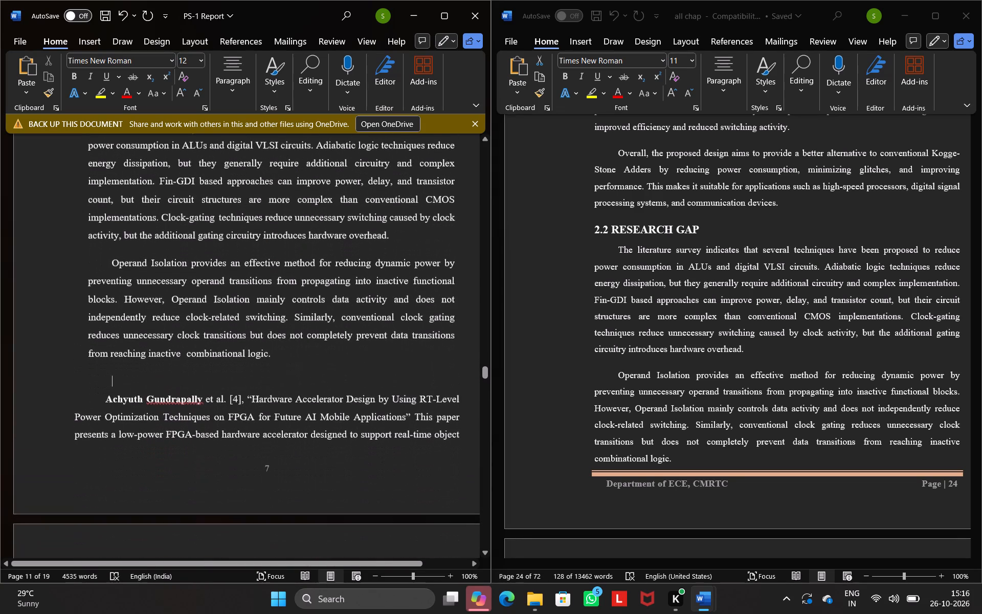
{"action": "scroll", "coordinate": [136, 396], "scroll_direction": "down", "scroll_amount": 1}
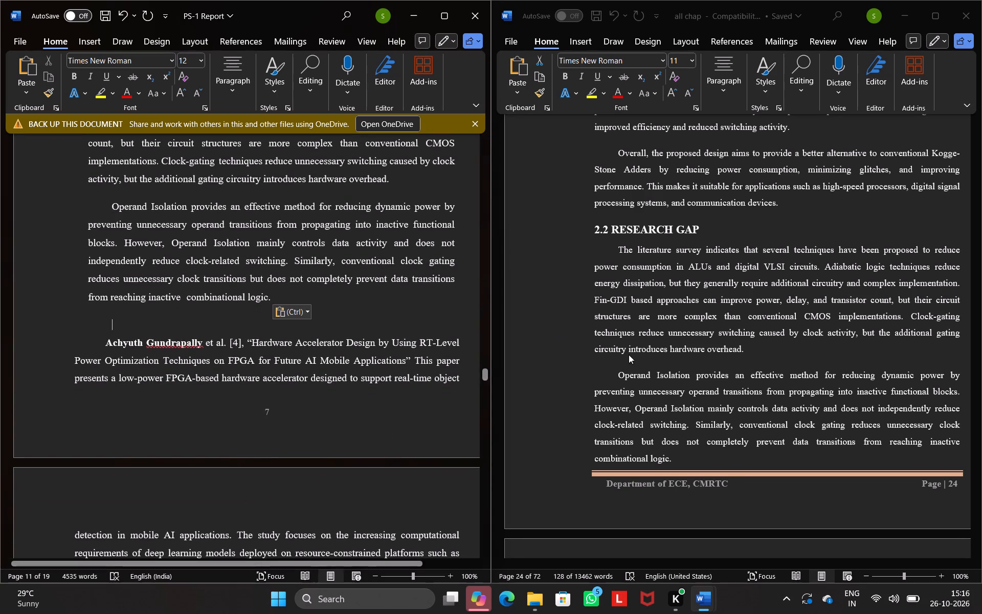
Copy the "Therefore, there is a need for an ALU architecture" paragraph from "all chap" into the PS-1 Report, just before entry [4].
{"action": "scroll", "coordinate": [640, 380], "scroll_direction": "down", "scroll_amount": 1}
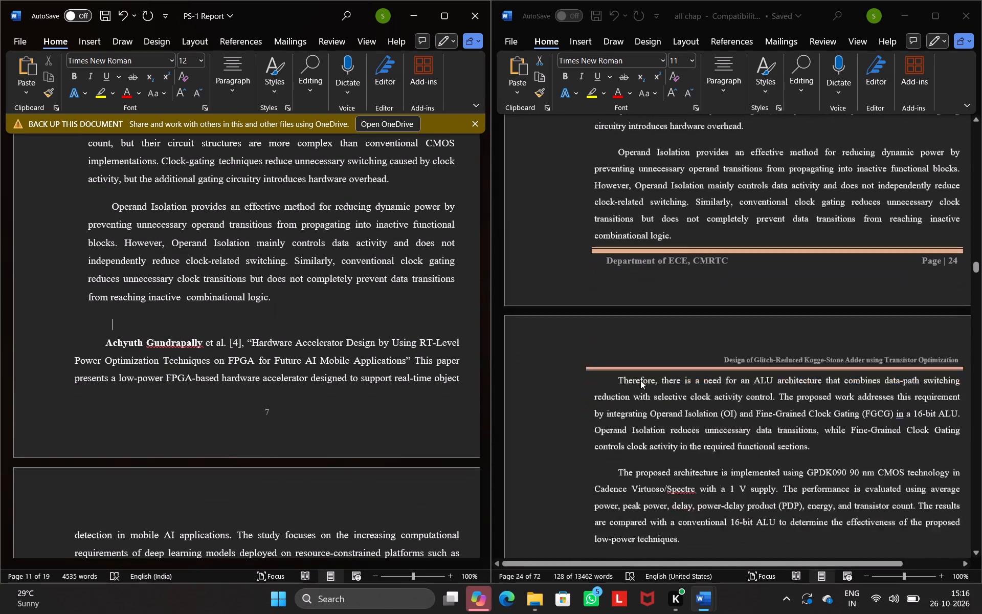
{"action": "scroll", "coordinate": [640, 380], "scroll_direction": "down", "scroll_amount": 1}
{"action": "left_click_drag", "start_coordinate": [616, 311], "coordinate": [618, 321]}
{"action": "left_click", "coordinate": [618, 321]}
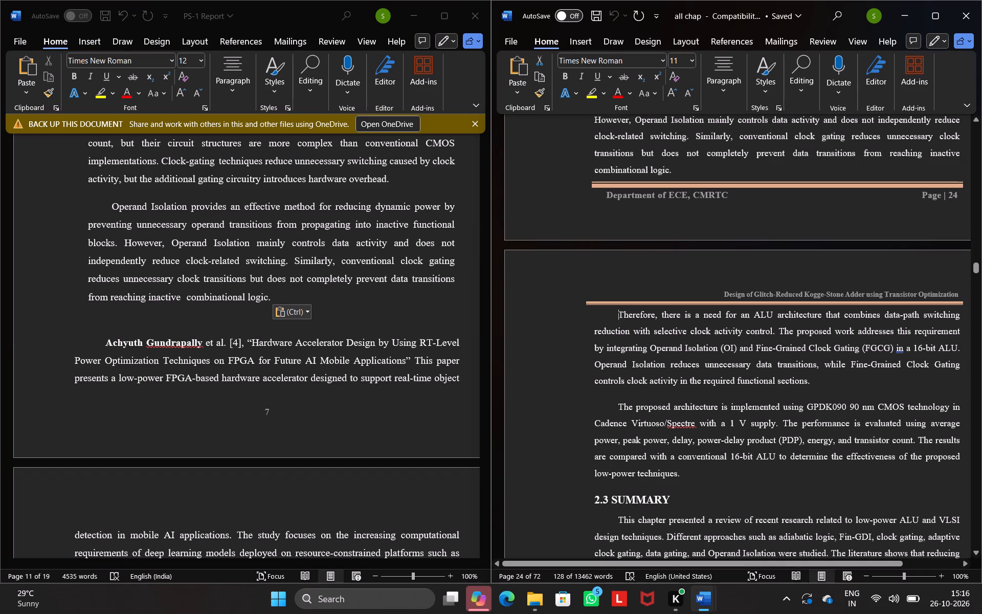
{"action": "left_click_drag", "start_coordinate": [619, 315], "coordinate": [810, 381]}
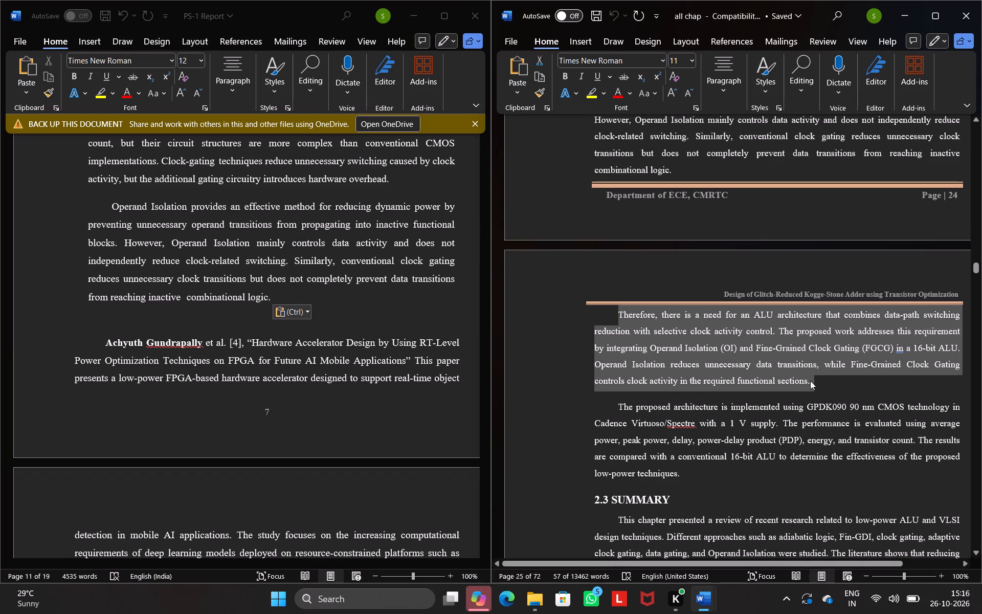
{"action": "key", "text": "ctrl+c"}
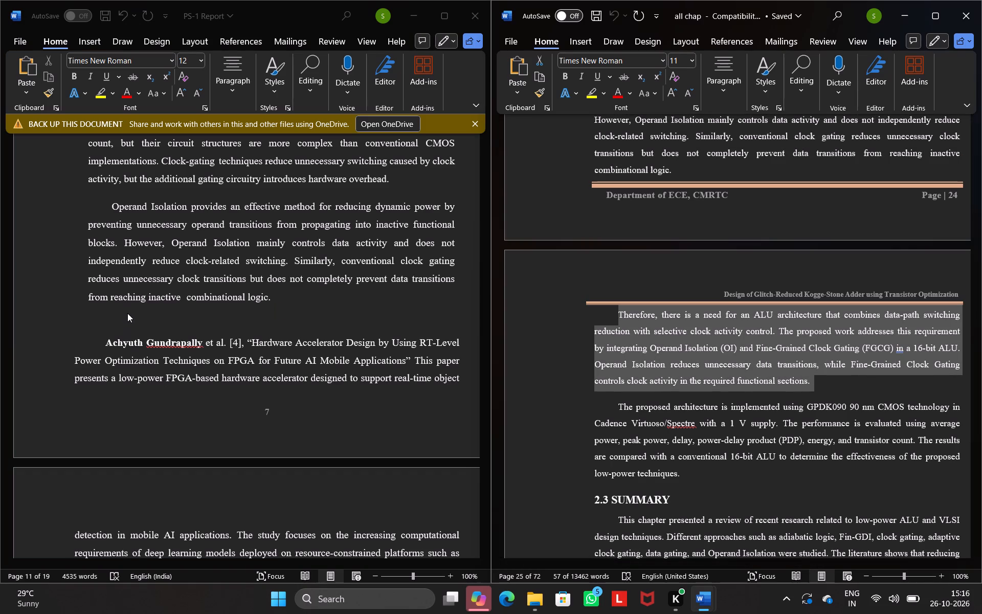
{"action": "left_click", "coordinate": [127, 313]}
{"action": "key", "text": "ctrl+v"}
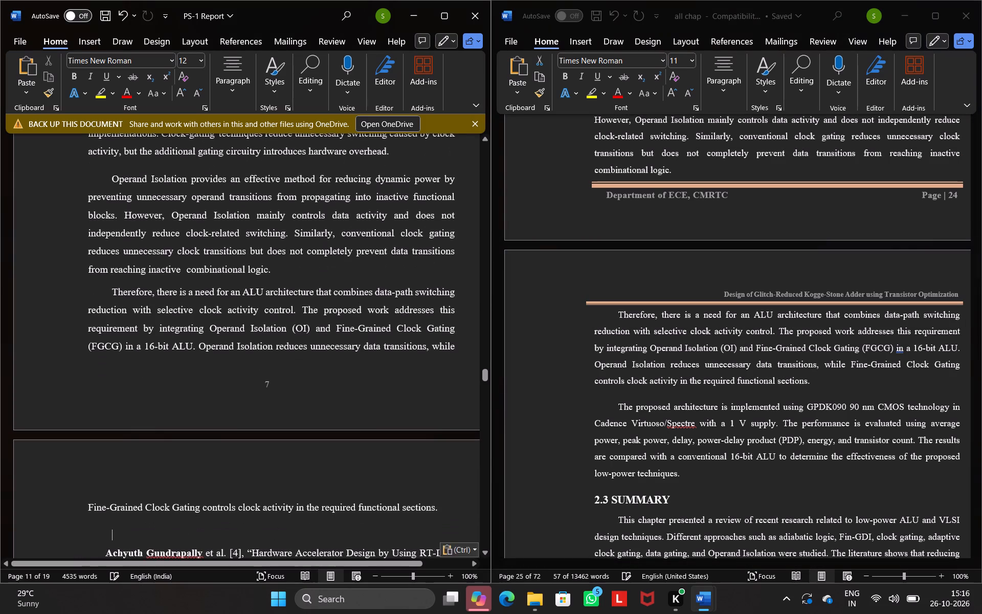
Copy the "The proposed architecture is implemented using GPDK090" paragraph from section 2.2 of "all chap" into the PS-1 Report, before entry [4].
{"action": "scroll", "coordinate": [226, 380], "scroll_direction": "down", "scroll_amount": 1}
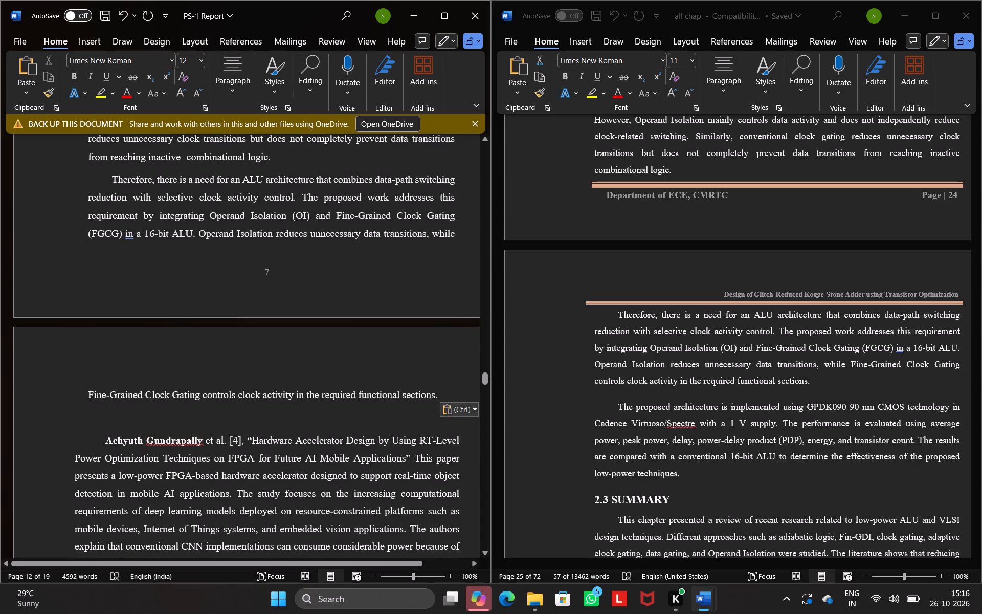
{"action": "scroll", "coordinate": [161, 423], "scroll_direction": "down", "scroll_amount": 1}
{"action": "scroll", "coordinate": [682, 339], "scroll_direction": "down", "scroll_amount": 1}
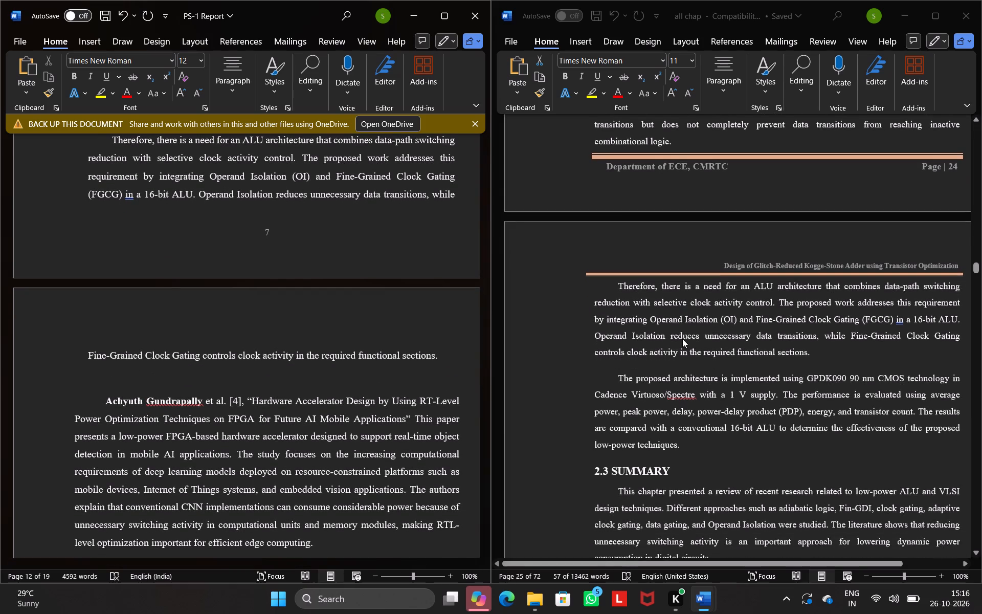
{"action": "scroll", "coordinate": [682, 339], "scroll_direction": "down", "scroll_amount": 3}
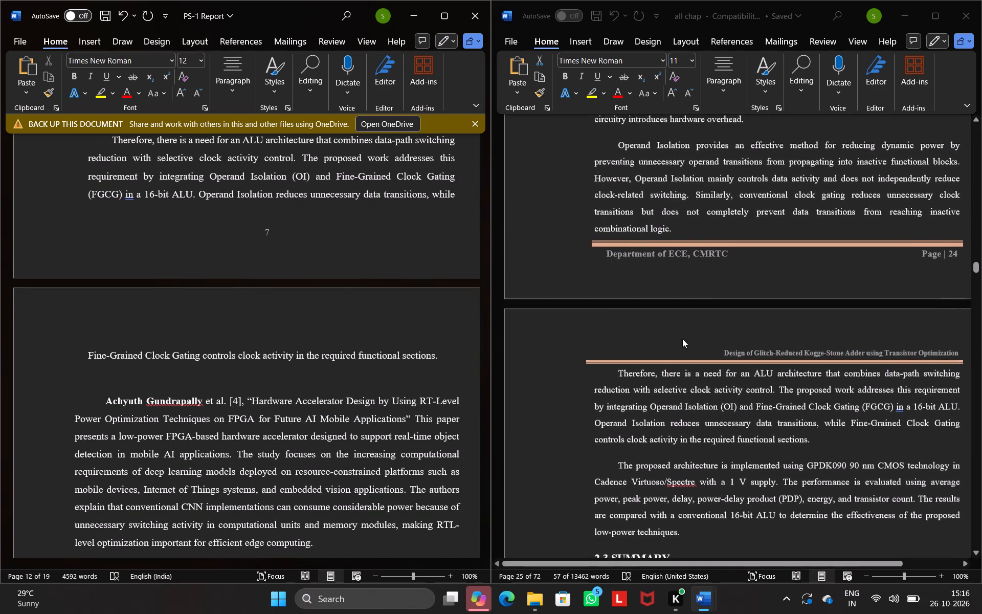
{"action": "scroll", "coordinate": [682, 339], "scroll_direction": "down", "scroll_amount": 2}
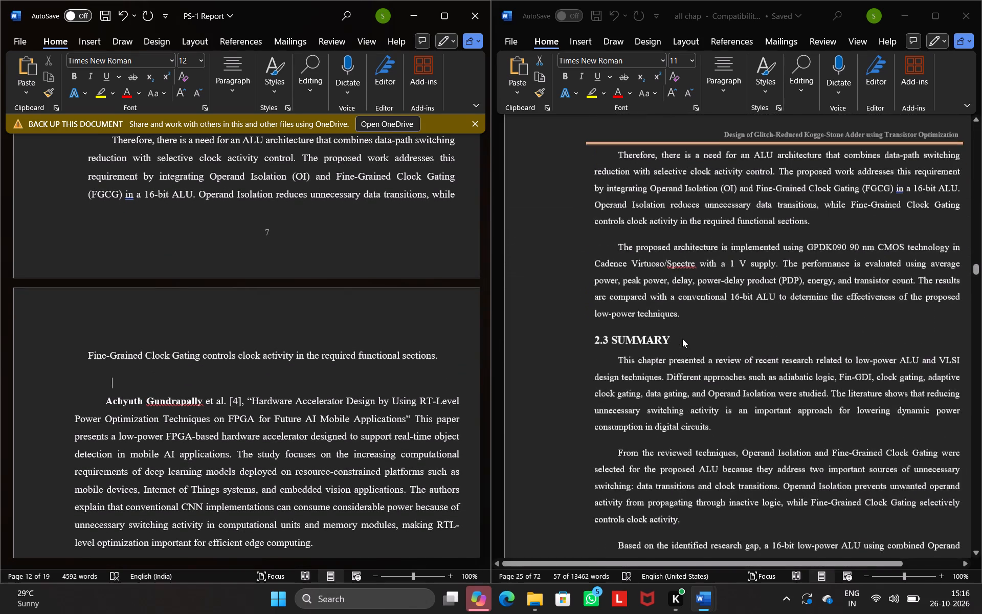
{"action": "scroll", "coordinate": [682, 339], "scroll_direction": "down", "scroll_amount": 1}
{"action": "left_click_drag", "start_coordinate": [619, 219], "coordinate": [644, 256]}
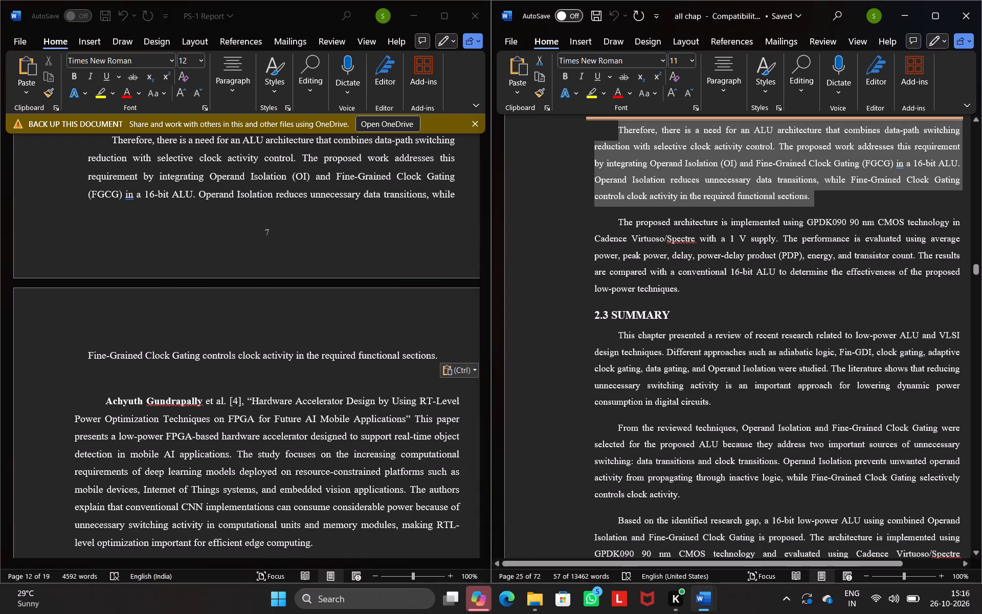
{"action": "left_click_drag", "start_coordinate": [644, 256], "coordinate": [653, 273]}
{"action": "left_click", "coordinate": [653, 273]}
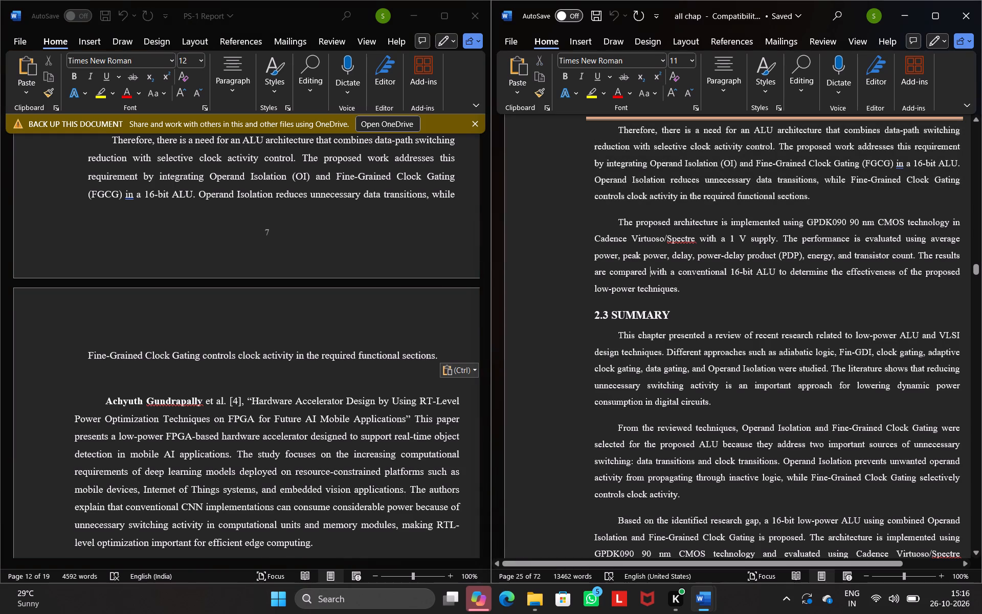
{"action": "left_click_drag", "start_coordinate": [620, 225], "coordinate": [683, 293]}
{"action": "key", "text": "ctrl+c"}
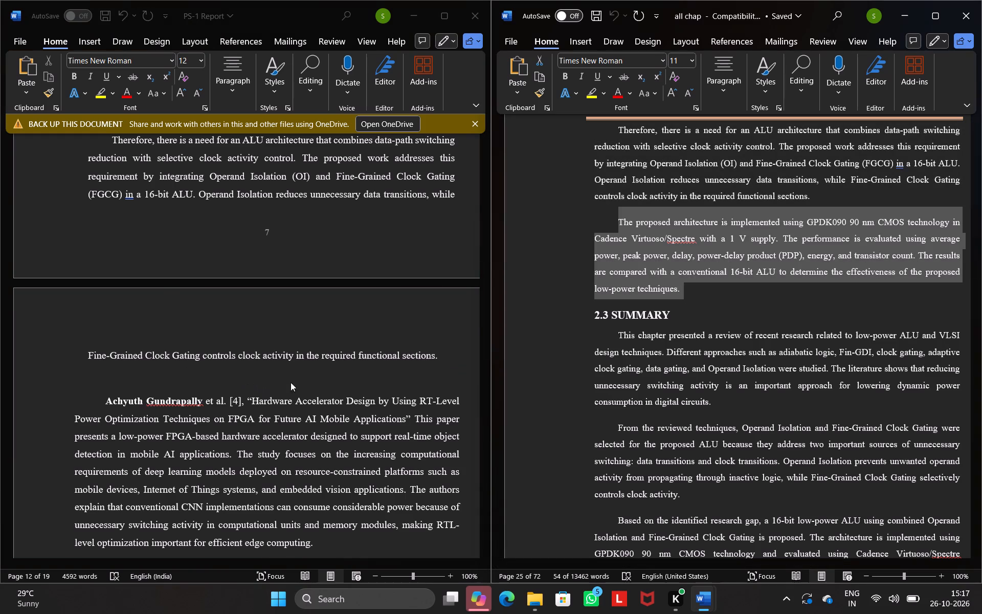
{"action": "scroll", "coordinate": [319, 375], "scroll_direction": "down", "scroll_amount": 1}
{"action": "left_click", "coordinate": [149, 331]}
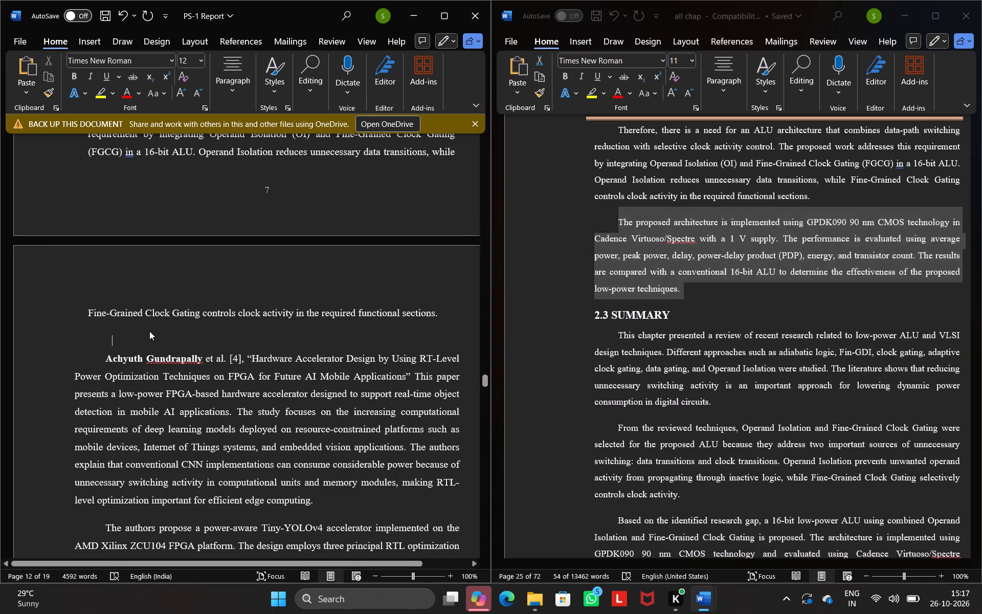
{"action": "key", "text": "ctrl+v"}
Copy the three paragraphs under 2.3 SUMMARY in "all chap", without the heading, into the PS-1 Report before entry [4].
{"action": "scroll", "coordinate": [149, 331], "scroll_direction": "down", "scroll_amount": 1}
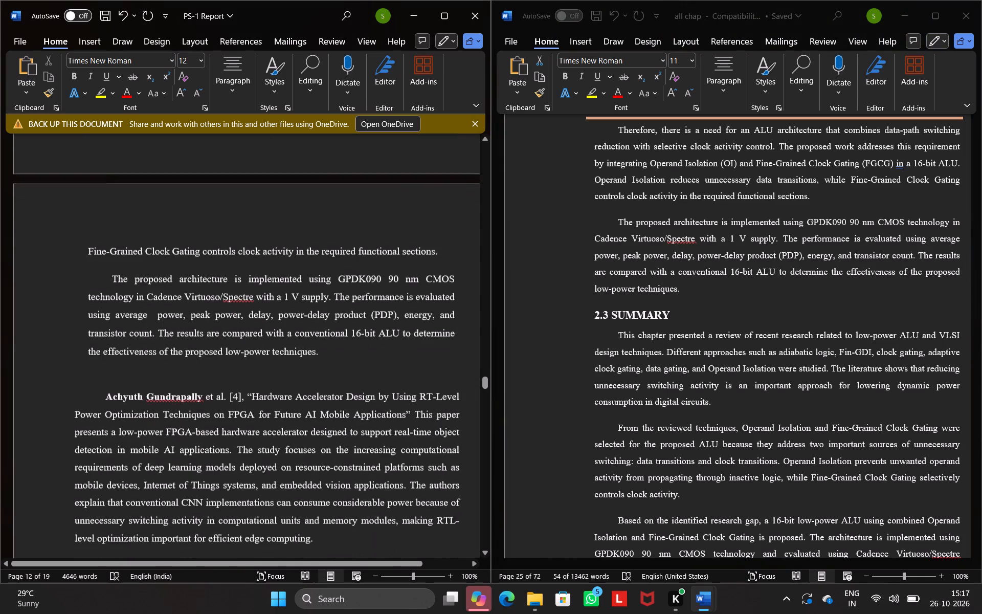
{"action": "scroll", "coordinate": [149, 331], "scroll_direction": "down", "scroll_amount": 1}
{"action": "scroll", "coordinate": [633, 374], "scroll_direction": "down", "scroll_amount": 1}
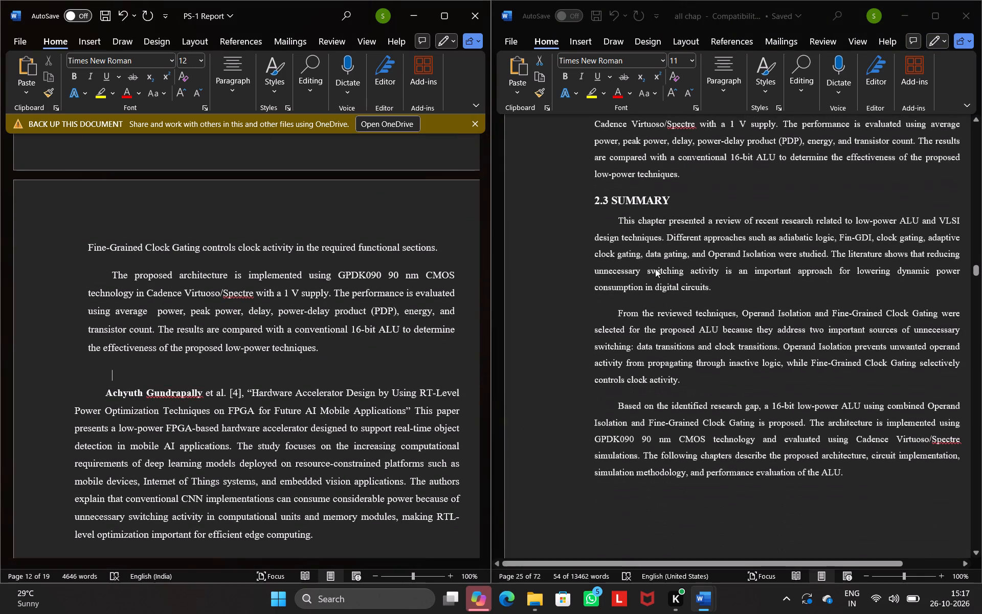
{"action": "left_click_drag", "start_coordinate": [616, 211], "coordinate": [810, 442]}
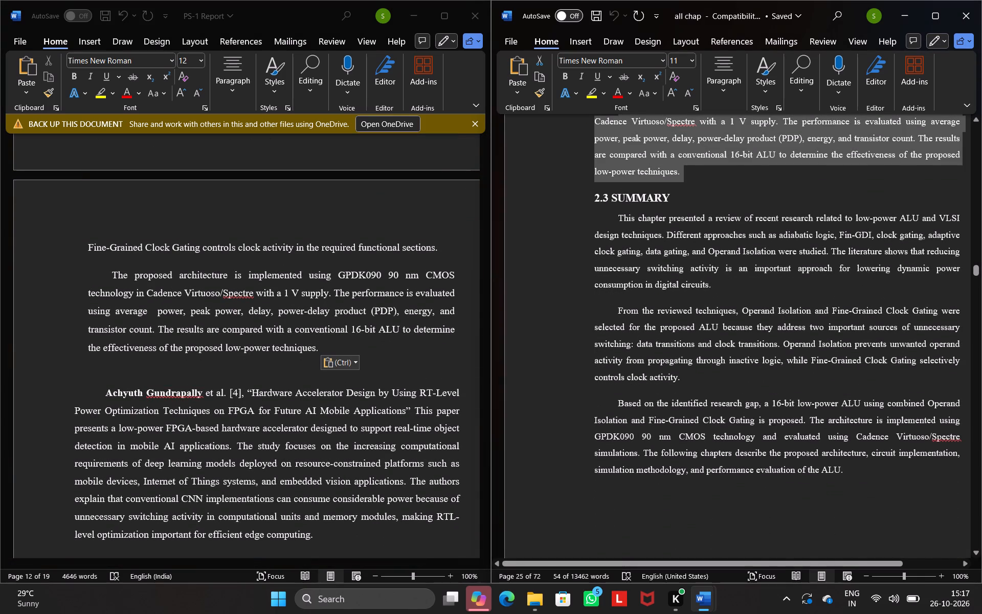
{"action": "left_click_drag", "start_coordinate": [810, 442], "coordinate": [742, 358]}
{"action": "left_click", "coordinate": [742, 358]}
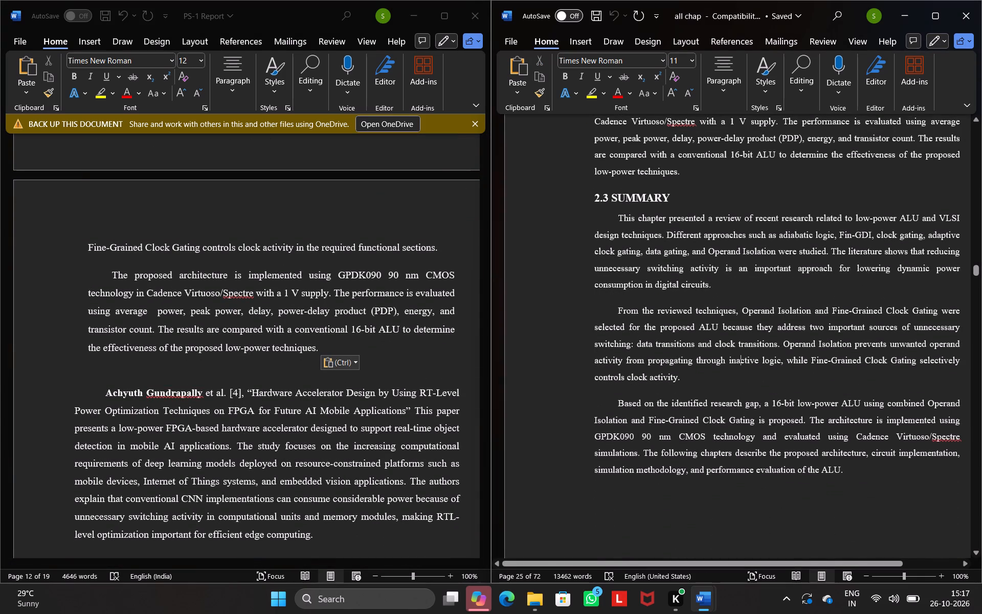
{"action": "left_click_drag", "start_coordinate": [616, 219], "coordinate": [840, 470]}
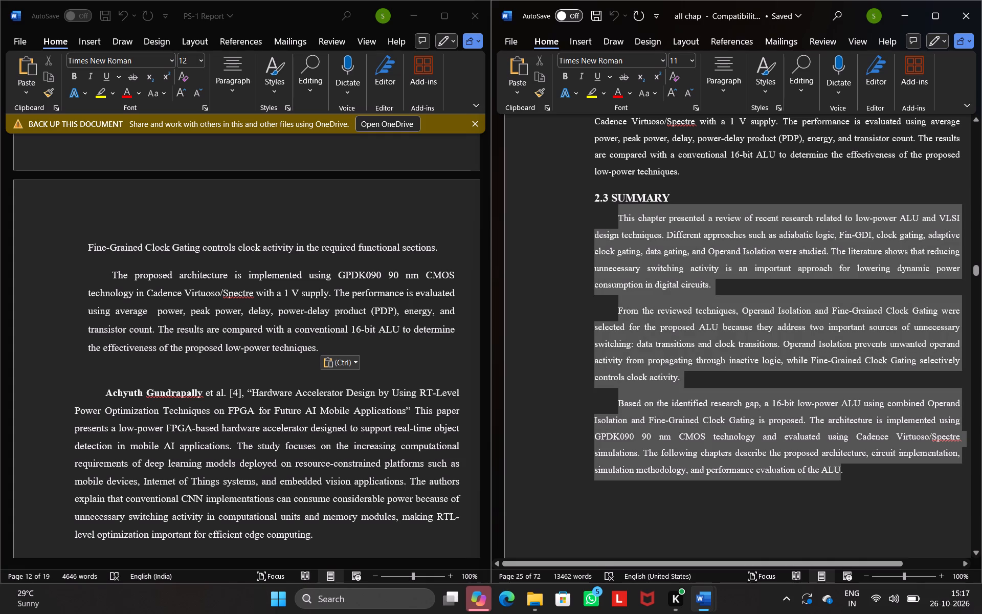
{"action": "left_click_drag", "start_coordinate": [840, 470], "coordinate": [844, 471]}
{"action": "key", "text": "ctrl+c"}
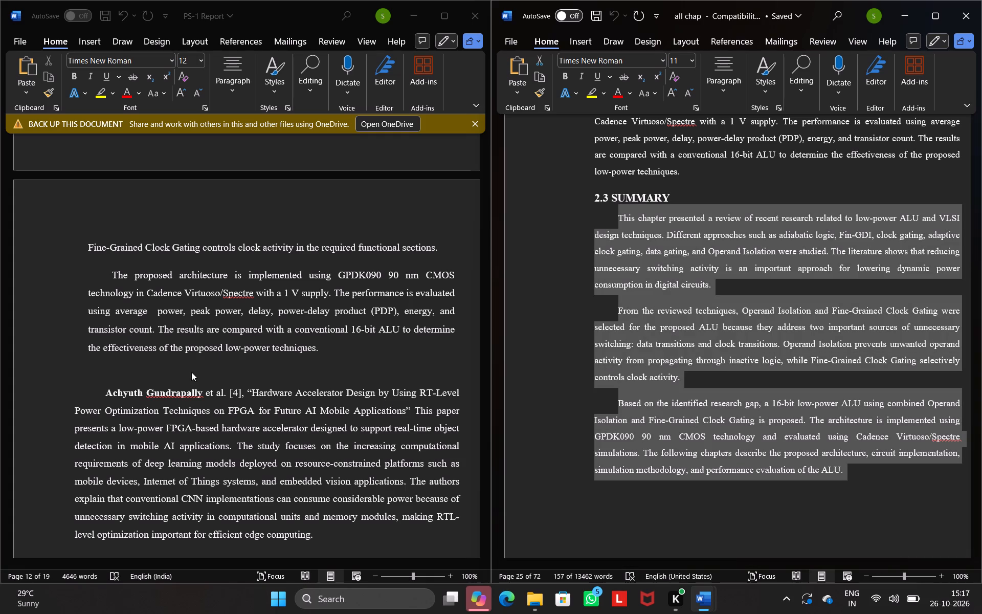
{"action": "left_click", "coordinate": [164, 375]}
{"action": "key", "text": "ctrl+v"}
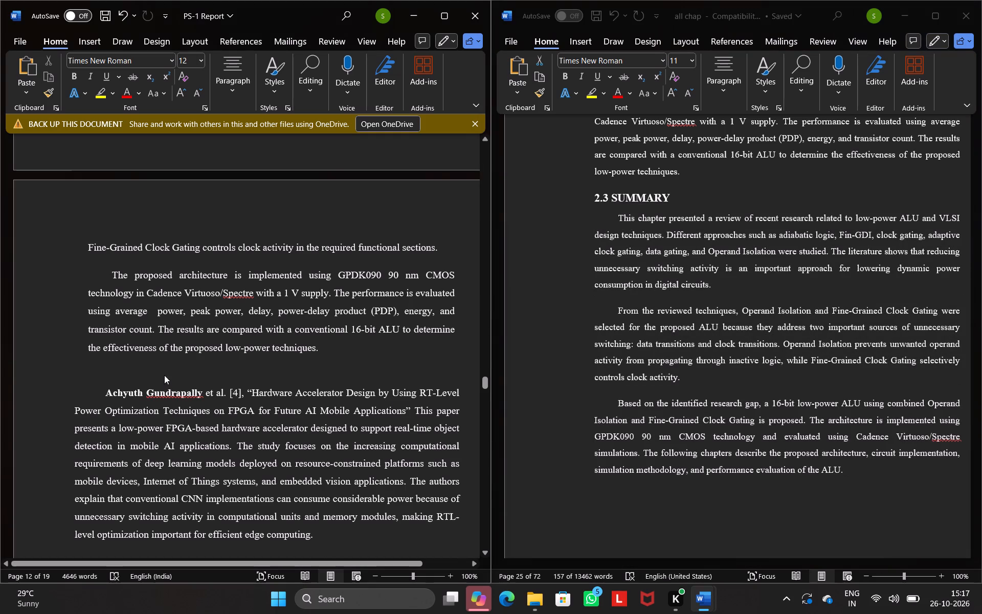
In the PS-1 Report, delete the remaining old literature-survey text from entry [4] through the last entry before the CHAPTER-3 heading.
{"action": "scroll", "coordinate": [164, 375], "scroll_direction": "down", "scroll_amount": 2}
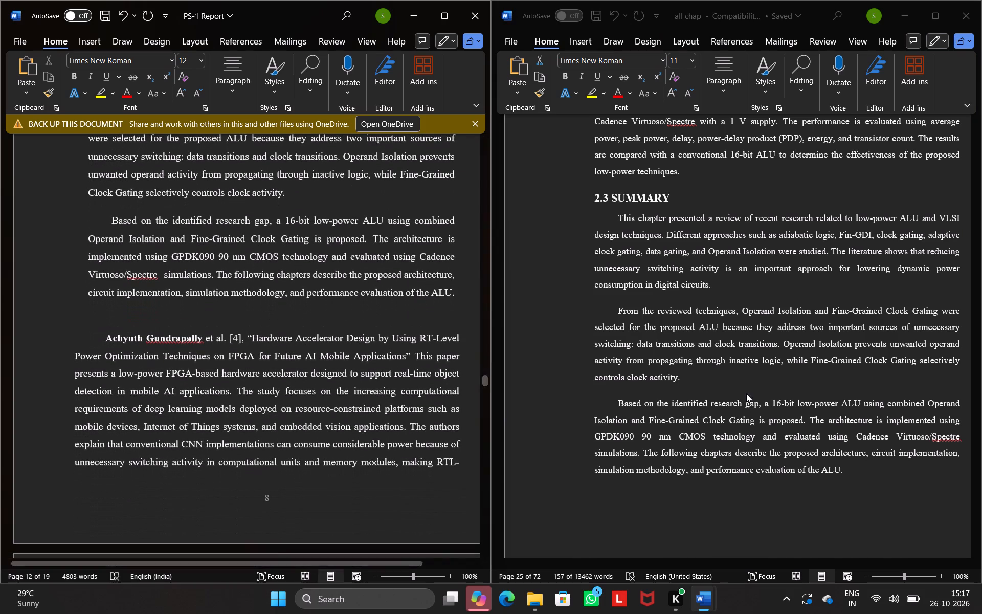
{"action": "scroll", "coordinate": [745, 393], "scroll_direction": "down", "scroll_amount": 4}
{"action": "scroll", "coordinate": [745, 393], "scroll_direction": "up", "scroll_amount": 1}
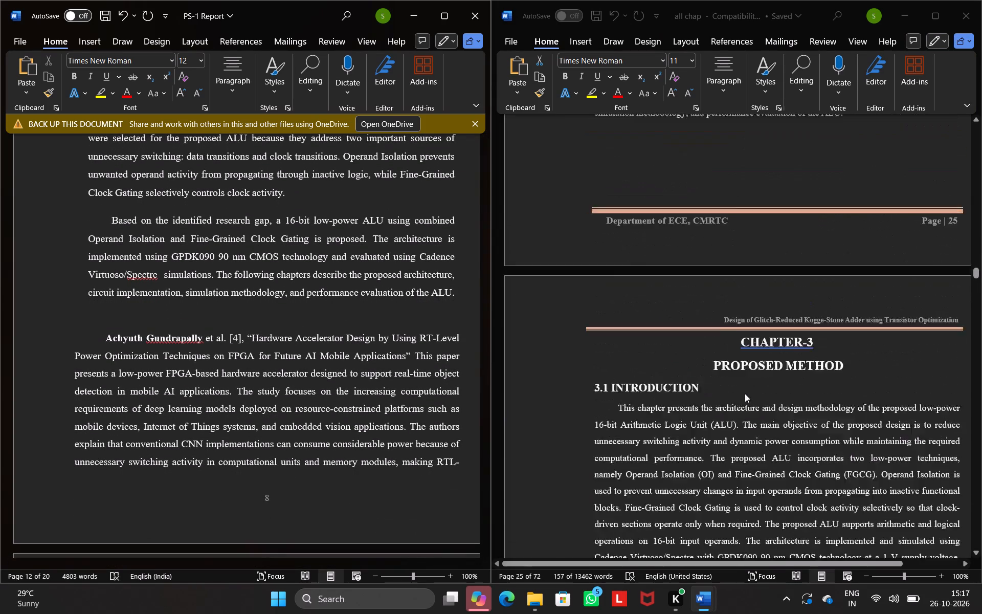
{"action": "scroll", "coordinate": [745, 393], "scroll_direction": "up", "scroll_amount": 1}
{"action": "scroll", "coordinate": [168, 418], "scroll_direction": "down", "scroll_amount": 3}
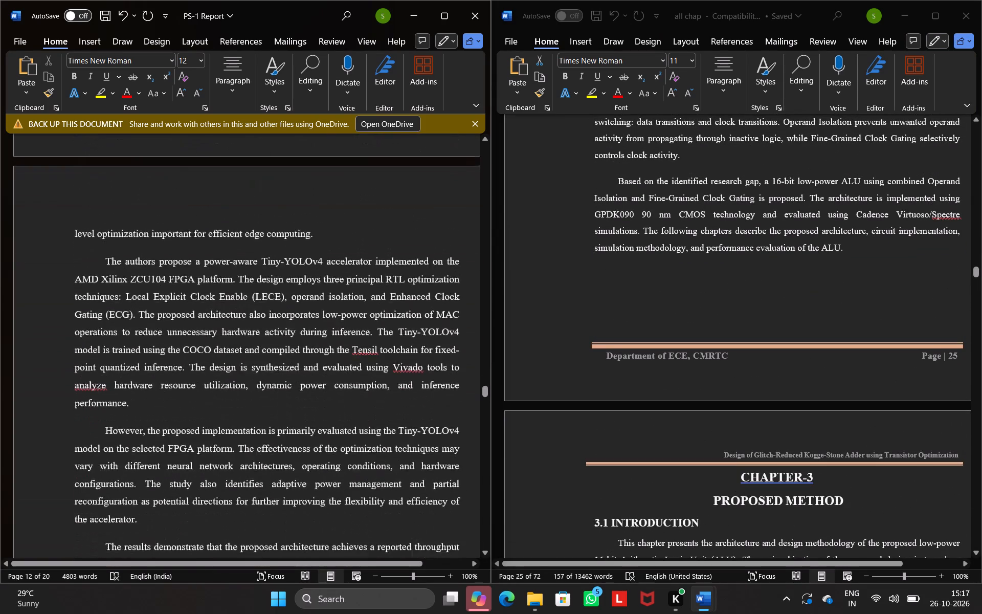
{"action": "scroll", "coordinate": [168, 418], "scroll_direction": "down", "scroll_amount": 4}
{"action": "scroll", "coordinate": [168, 418], "scroll_direction": "up", "scroll_amount": 1}
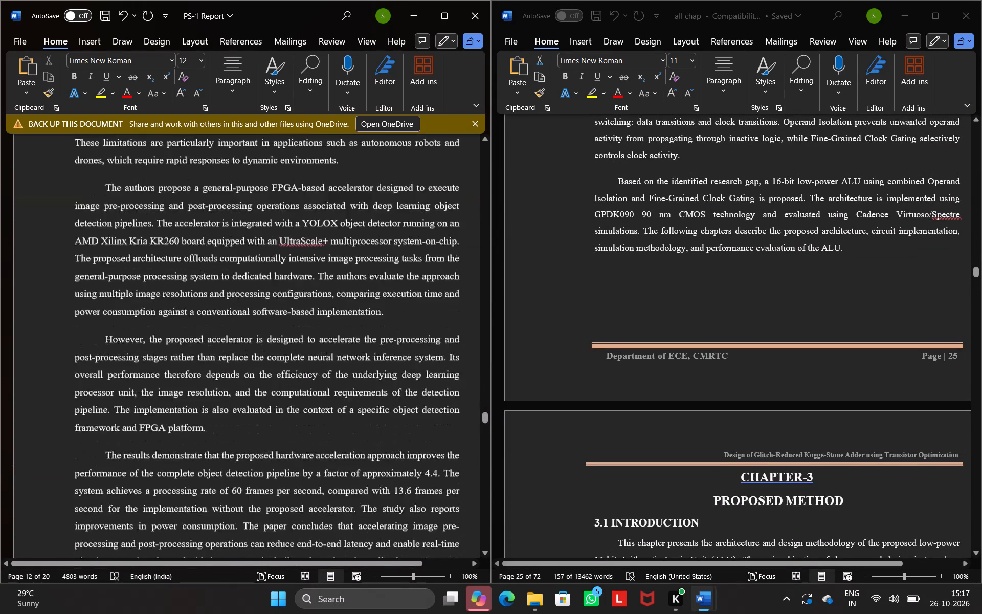
{"action": "scroll", "coordinate": [168, 418], "scroll_direction": "up", "scroll_amount": 4}
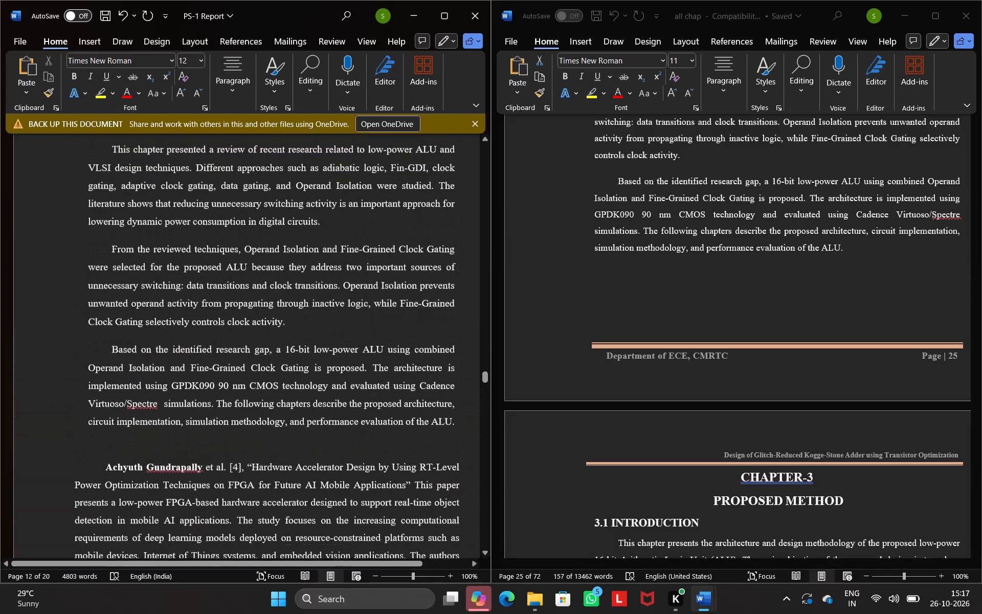
{"action": "left_click_drag", "start_coordinate": [115, 442], "coordinate": [344, 600]}
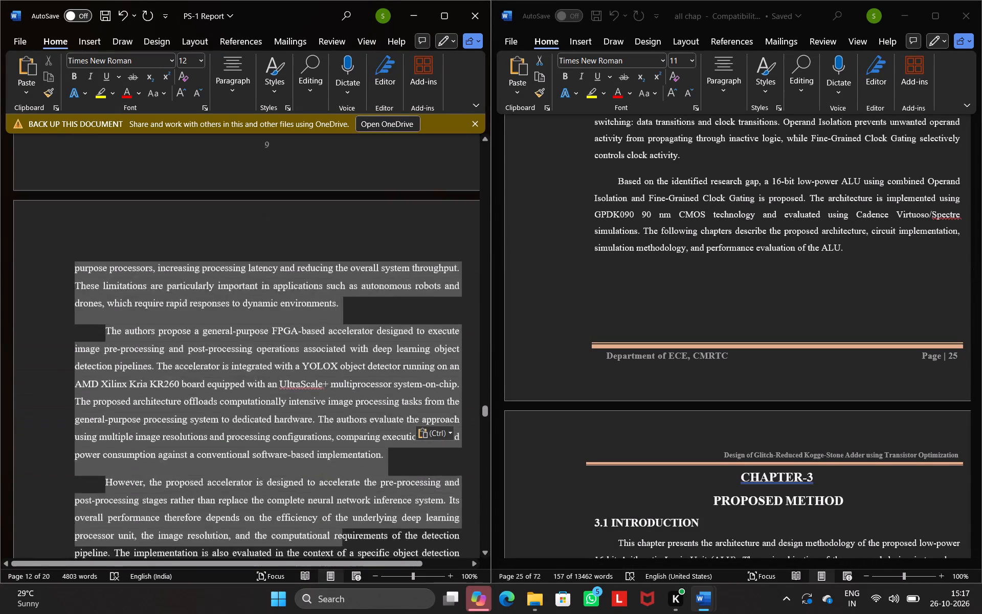
{"action": "left_click_drag", "start_coordinate": [344, 600], "coordinate": [317, 600]}
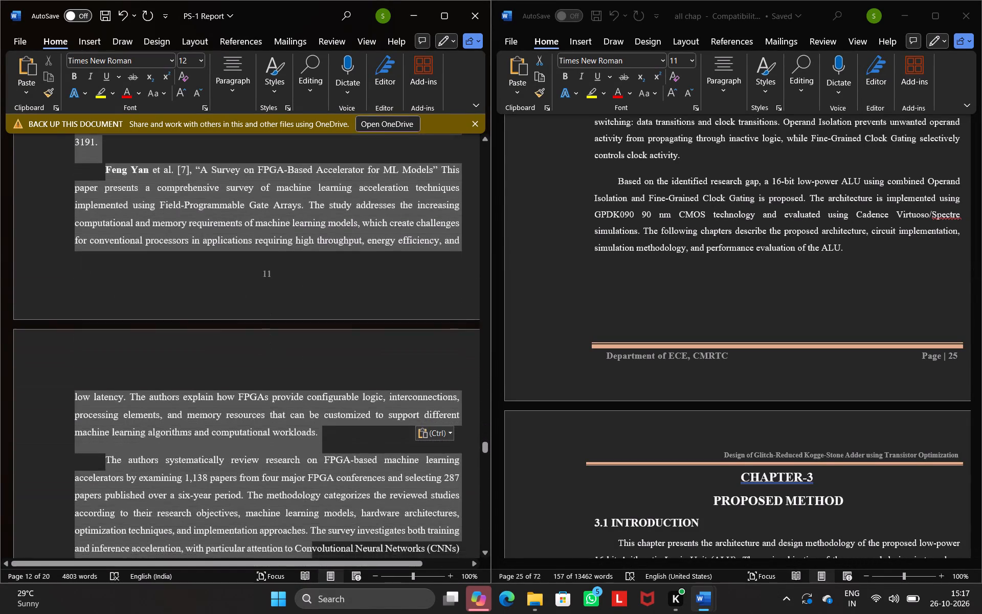
{"action": "left_click_drag", "start_coordinate": [317, 600], "coordinate": [290, 458]}
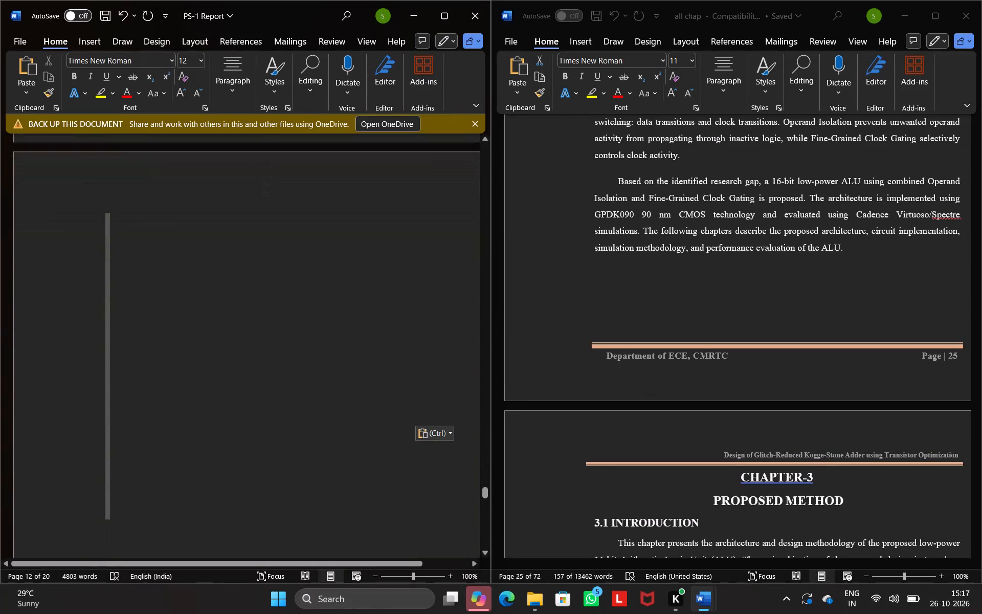
{"action": "left_click_drag", "start_coordinate": [290, 458], "coordinate": [254, 171]}
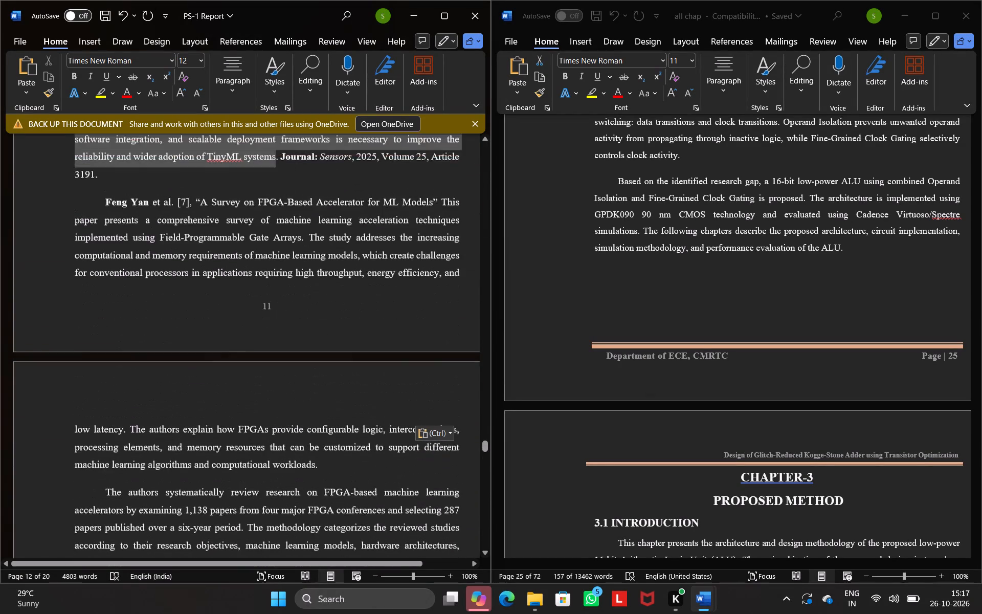
{"action": "left_click_drag", "start_coordinate": [254, 171], "coordinate": [241, 230]}
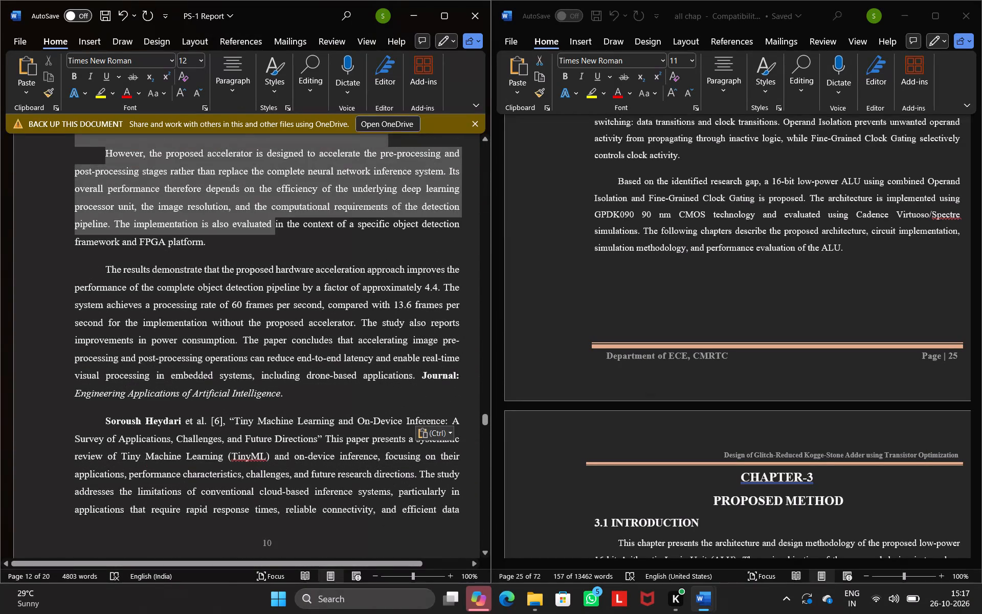
{"action": "left_click_drag", "start_coordinate": [241, 230], "coordinate": [238, 198]}
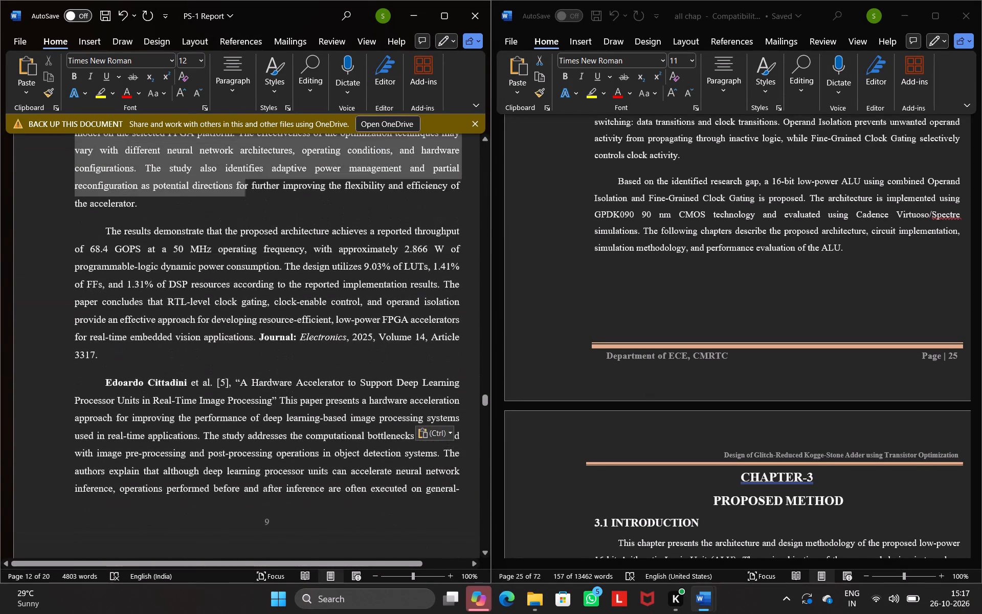
{"action": "left_click_drag", "start_coordinate": [238, 198], "coordinate": [247, 353]}
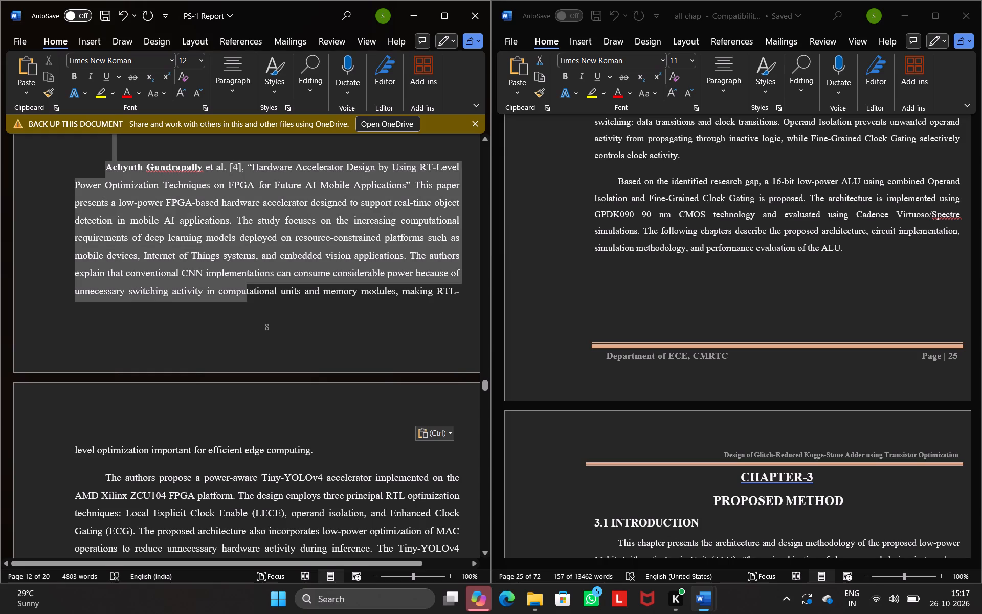
{"action": "left_click_drag", "start_coordinate": [247, 353], "coordinate": [288, 613]}
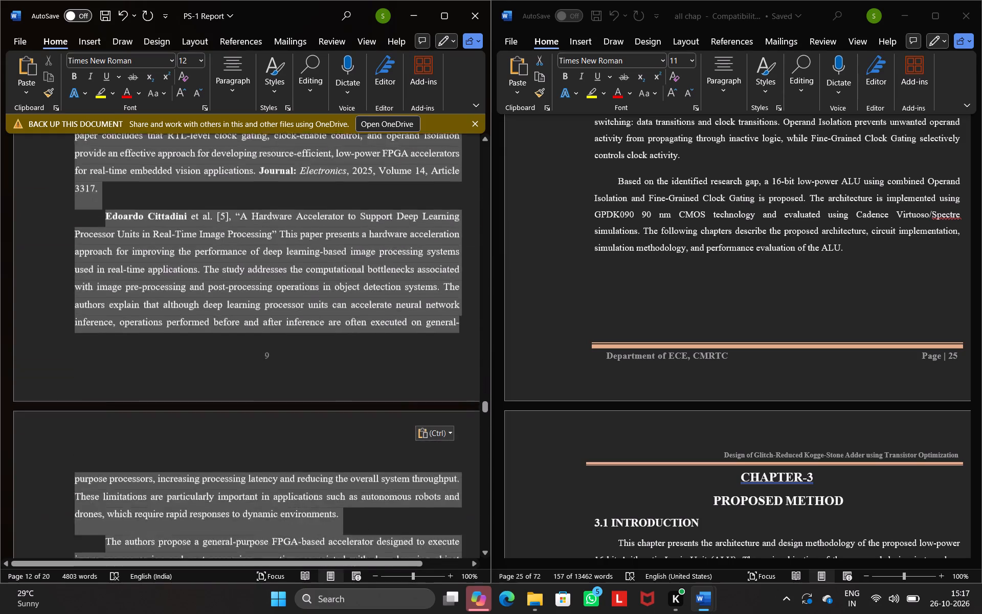
{"action": "left_click_drag", "start_coordinate": [288, 613], "coordinate": [328, 605]}
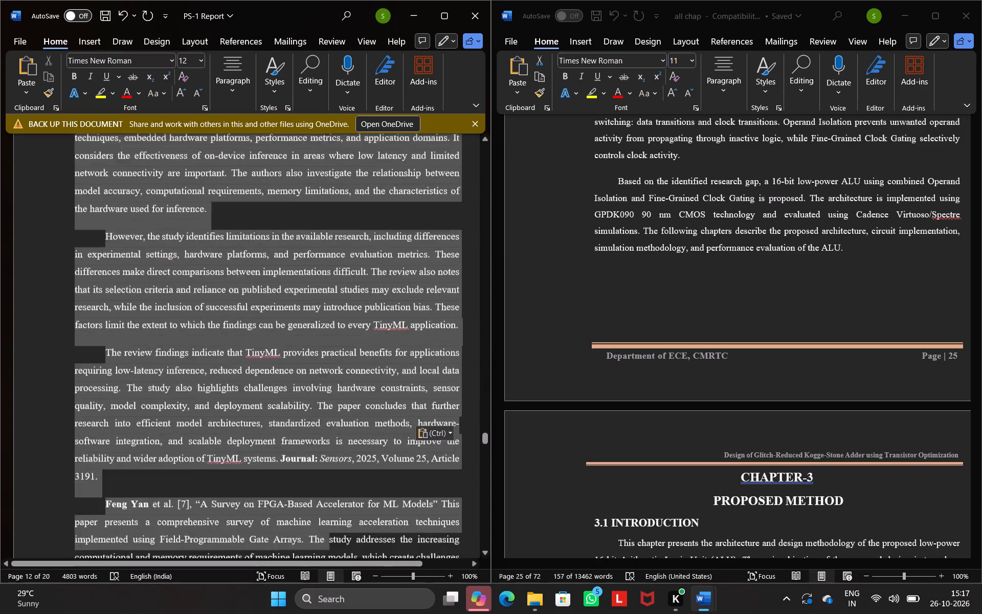
{"action": "left_click_drag", "start_coordinate": [328, 605], "coordinate": [321, 585]}
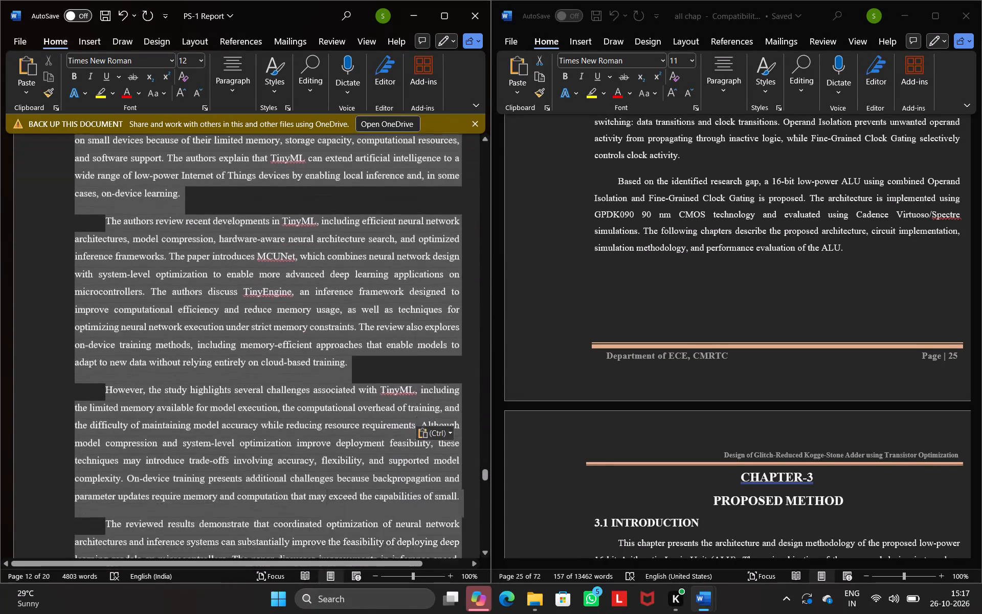
{"action": "left_click_drag", "start_coordinate": [321, 585], "coordinate": [288, 421]}
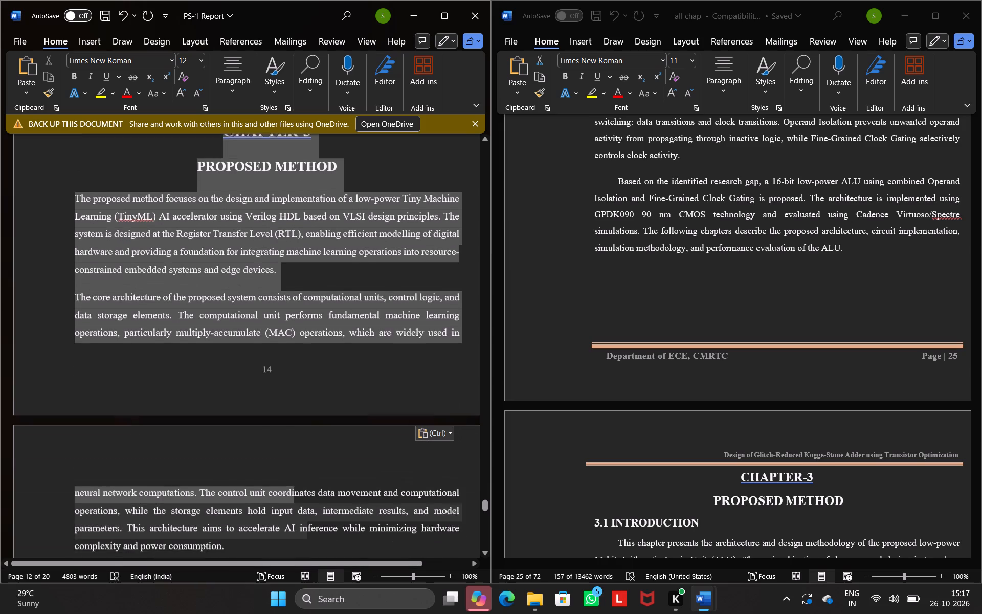
{"action": "left_click_drag", "start_coordinate": [288, 421], "coordinate": [198, 217]}
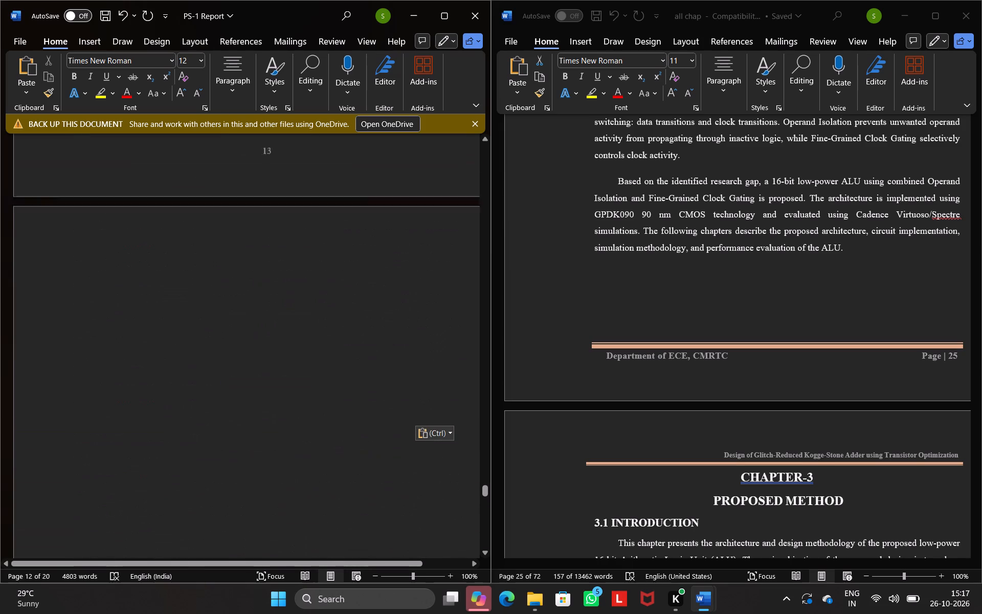
{"action": "left_click_drag", "start_coordinate": [198, 217], "coordinate": [200, 531]}
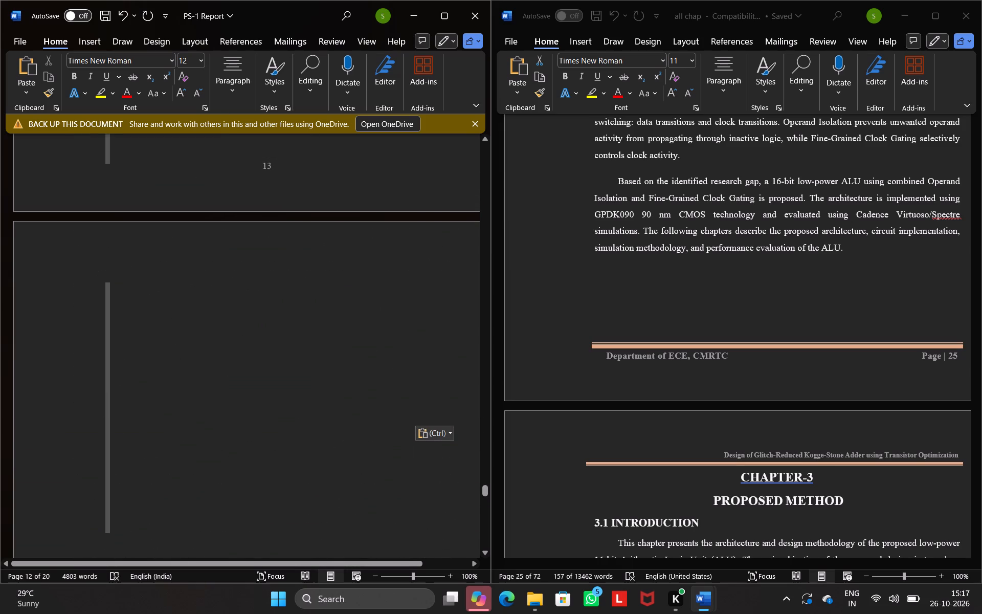
{"action": "left_click_drag", "start_coordinate": [200, 531], "coordinate": [168, 174]}
{"action": "key", "text": "BackSpace"}
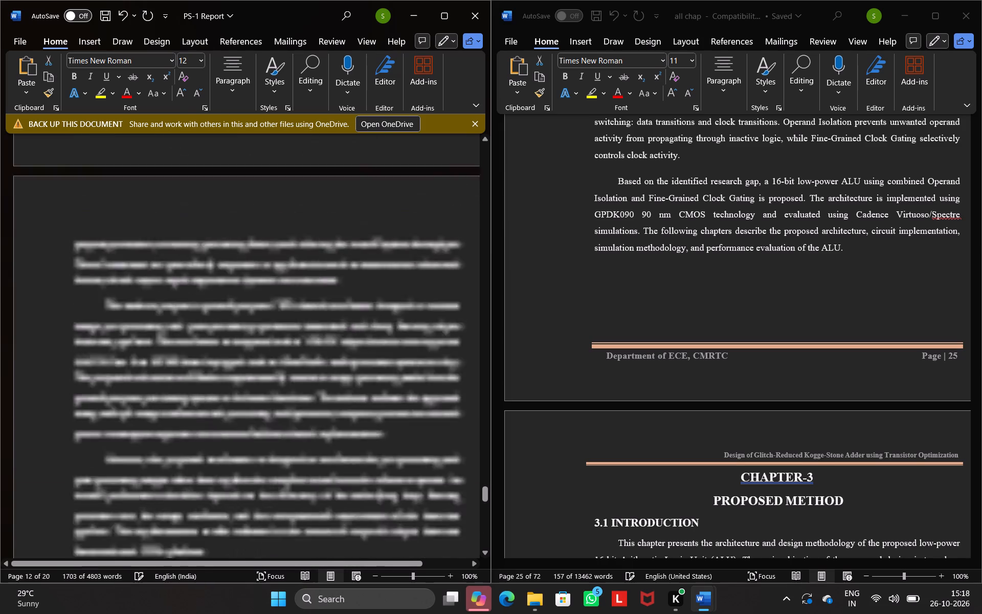
Remove the surplus blank lines before the CHAPTER-3 heading in the PS-1 Report, keeping the heading at the start of a new page.
{"action": "scroll", "coordinate": [168, 174], "scroll_direction": "down", "scroll_amount": 2}
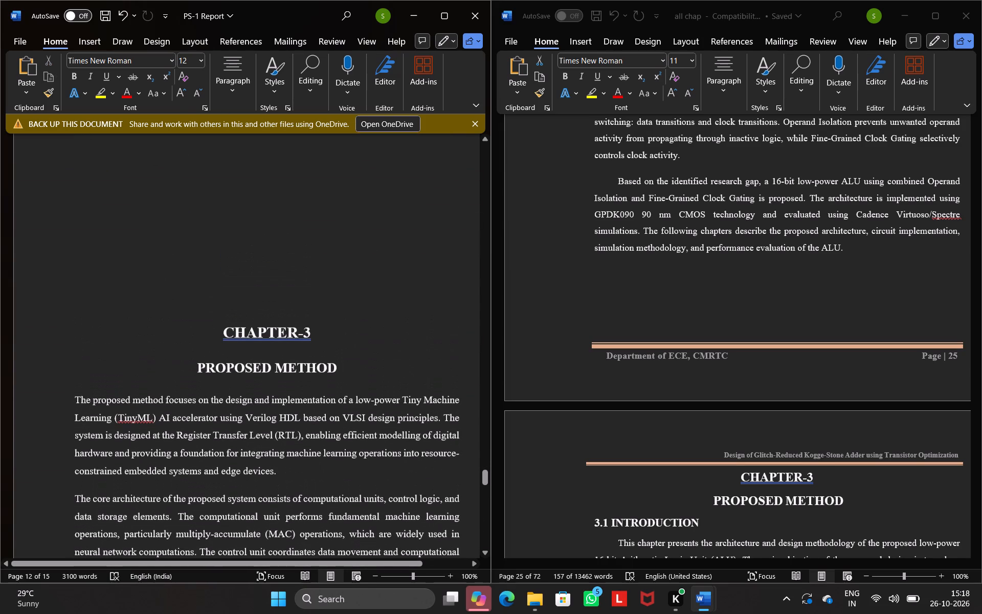
{"action": "left_click", "coordinate": [191, 297]}
{"action": "key", "text": "BackSpace"}
{"action": "key", "text": "BackSpace"}
{"action": "key", "text": "BackSpace"}
{"action": "key", "text": "BackSpace"}
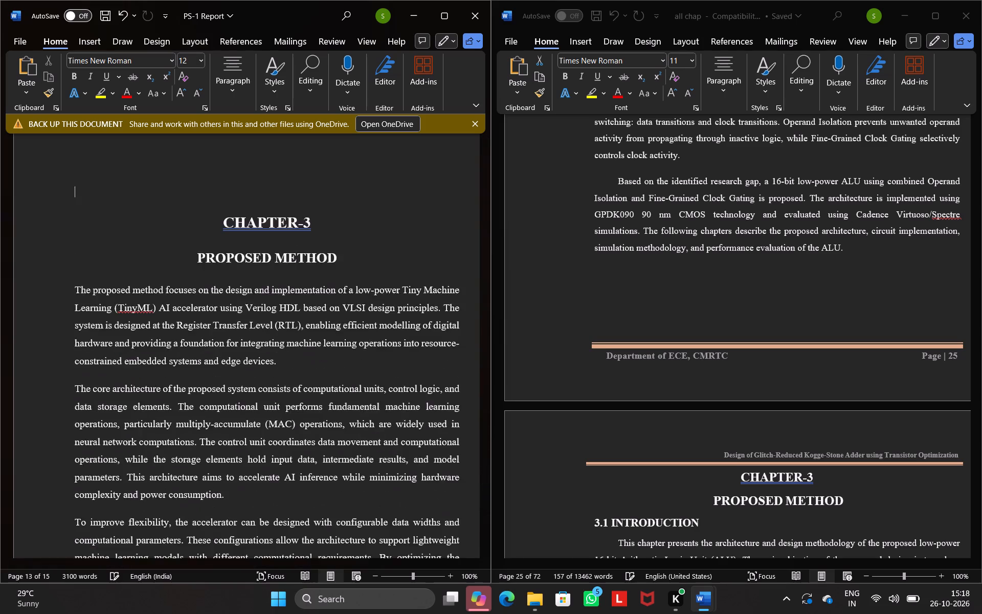
{"action": "key", "text": "BackSpace"}
{"action": "key", "text": "BackSpace"}
{"action": "scroll", "coordinate": [191, 297], "scroll_direction": "up", "scroll_amount": 1}
{"action": "key", "text": "BackSpace"}
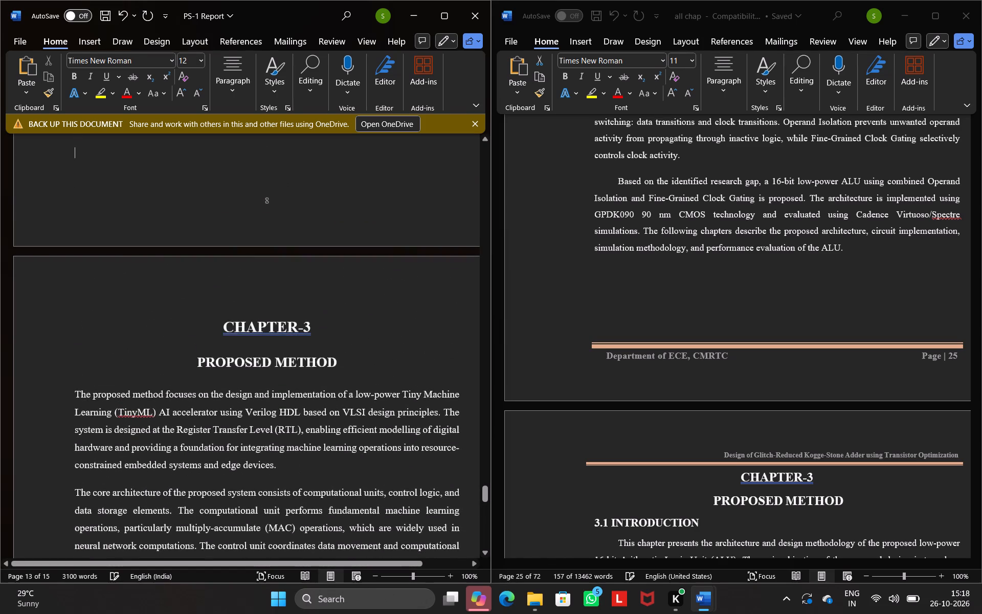
{"action": "scroll", "coordinate": [191, 297], "scroll_direction": "up", "scroll_amount": 2}
{"action": "key", "text": "BackSpace"}
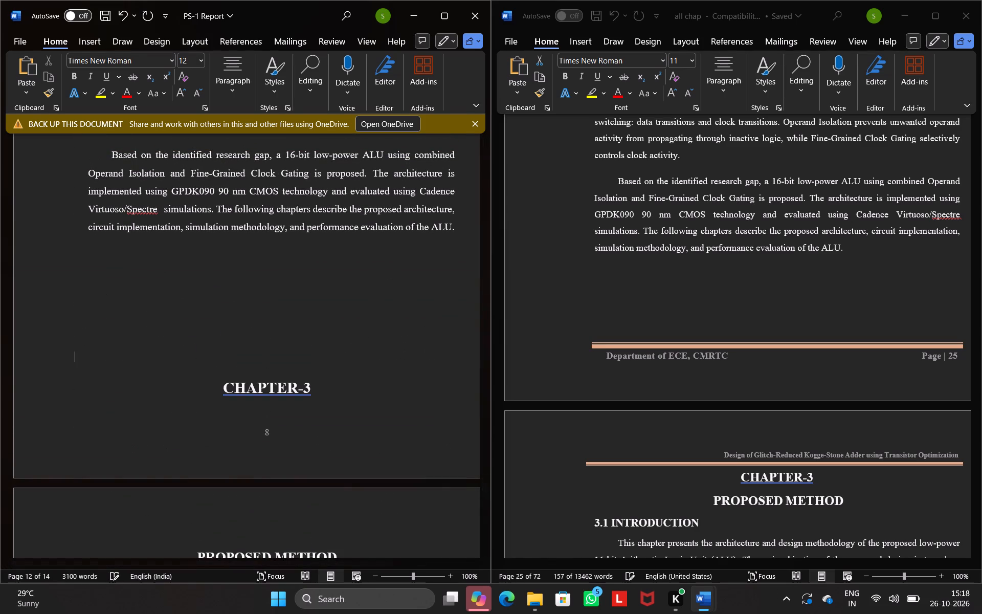
{"action": "key", "text": "Return"}
Look back over the pasted research-gap and summary paragraphs at the end of Chapter 2 in the PS-1 Report.
{"action": "scroll", "coordinate": [191, 297], "scroll_direction": "up", "scroll_amount": 2}
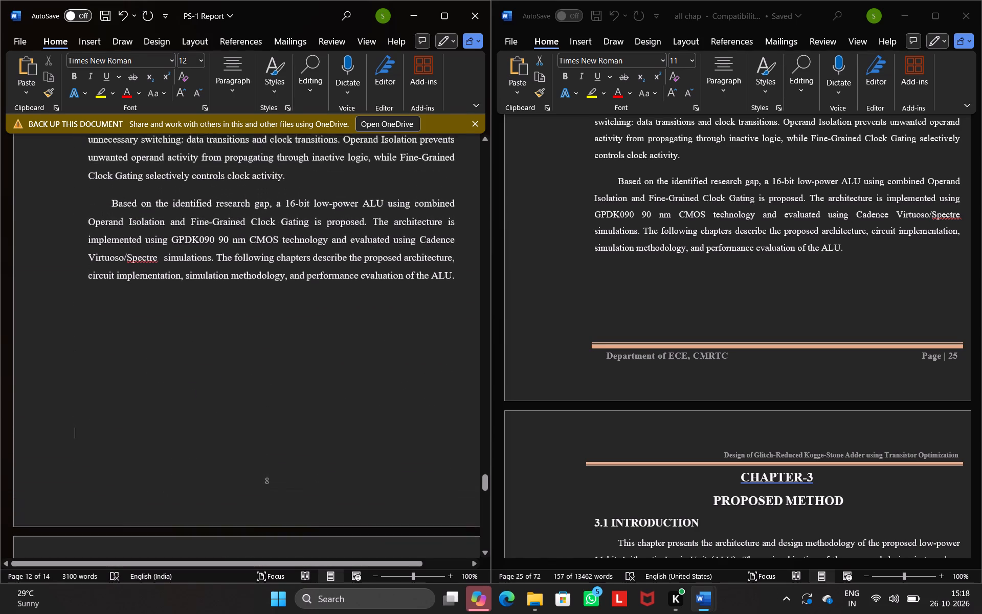
{"action": "scroll", "coordinate": [191, 297], "scroll_direction": "up", "scroll_amount": 1}
{"action": "scroll", "coordinate": [156, 265], "scroll_direction": "up", "scroll_amount": 2}
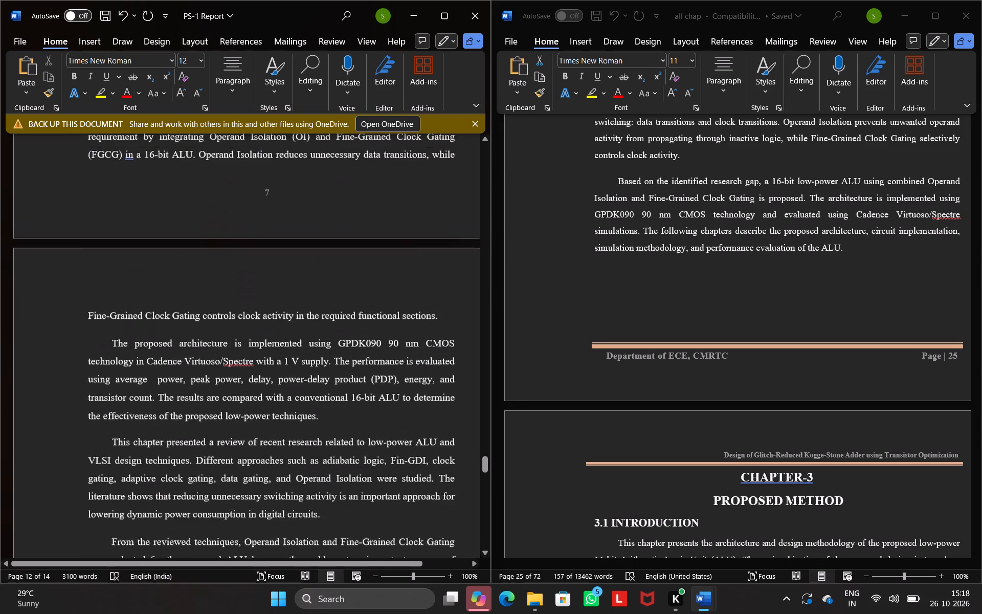
Look through the PS-1 Report at full window size, from the end of Chapter 2 through the old Chapter 3 text.
{"action": "scroll", "coordinate": [213, 415], "scroll_direction": "up", "scroll_amount": 1}
{"action": "left_click", "coordinate": [438, 21]}
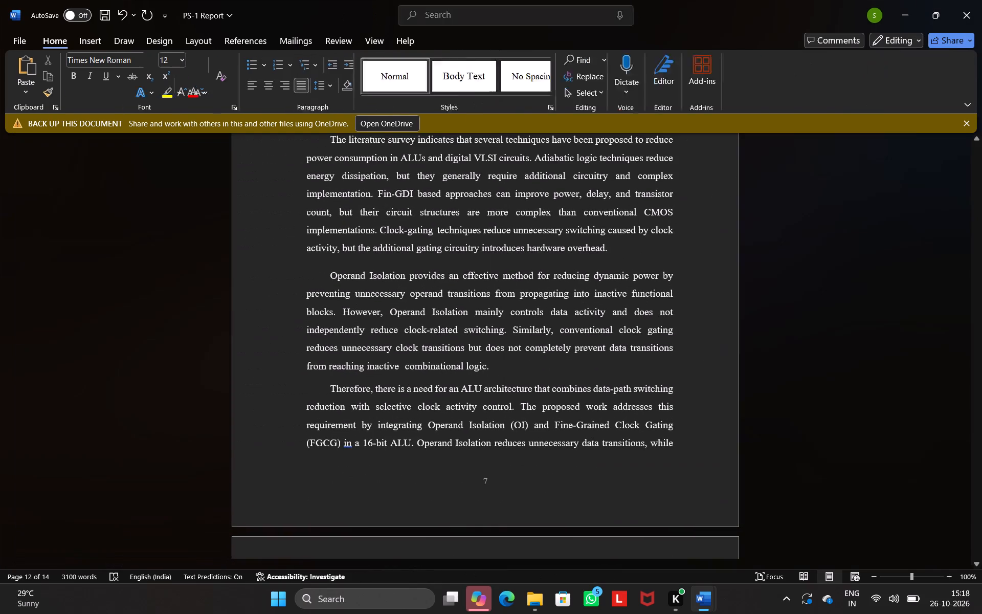
{"action": "scroll", "coordinate": [462, 290], "scroll_direction": "up", "scroll_amount": 13}
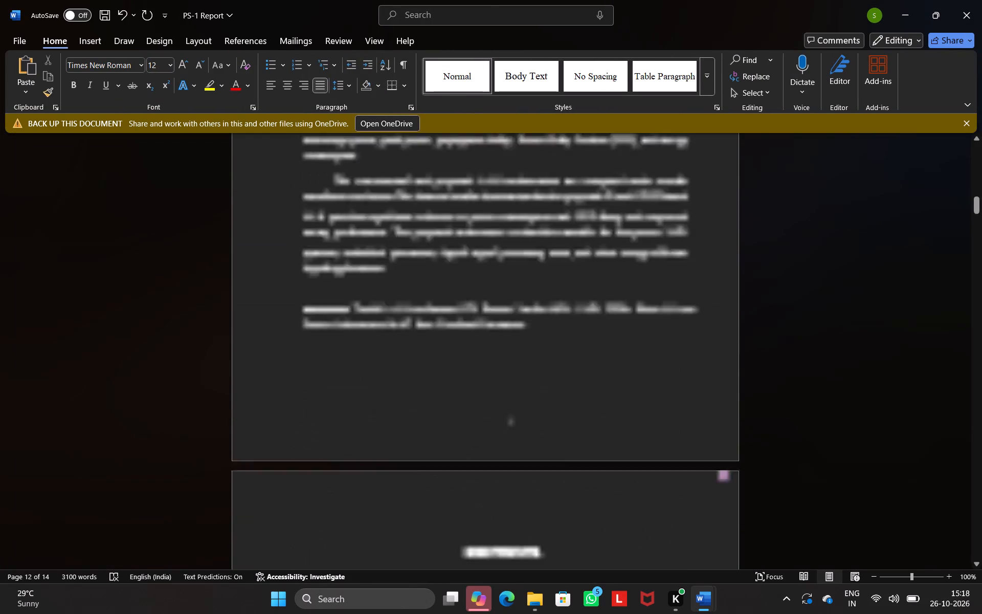
{"action": "scroll", "coordinate": [462, 290], "scroll_direction": "up", "scroll_amount": 4}
{"action": "scroll", "coordinate": [462, 290], "scroll_direction": "down", "scroll_amount": 16}
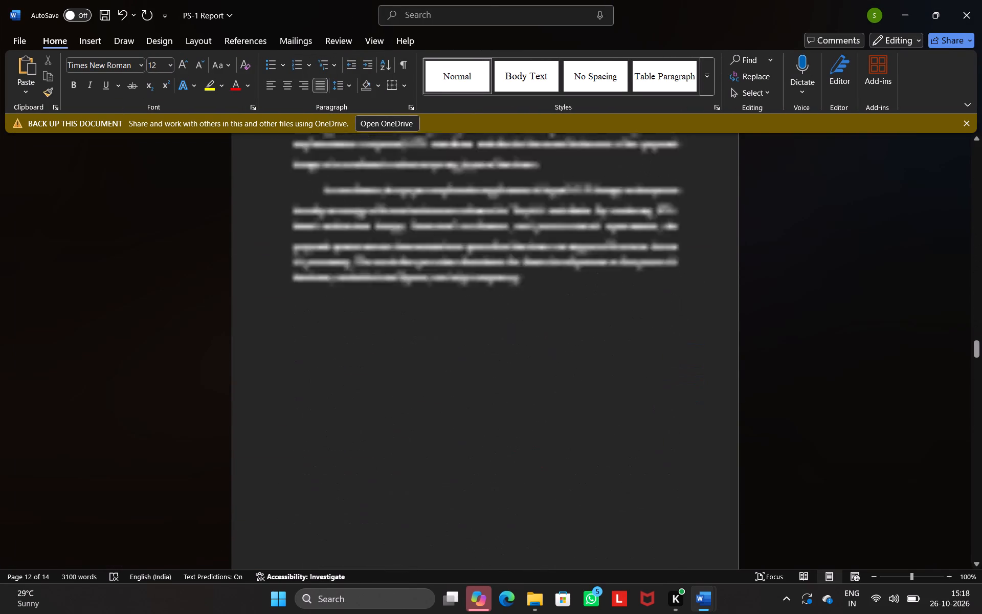
{"action": "scroll", "coordinate": [462, 290], "scroll_direction": "down", "scroll_amount": 20}
{"action": "scroll", "coordinate": [462, 290], "scroll_direction": "down", "scroll_amount": 13}
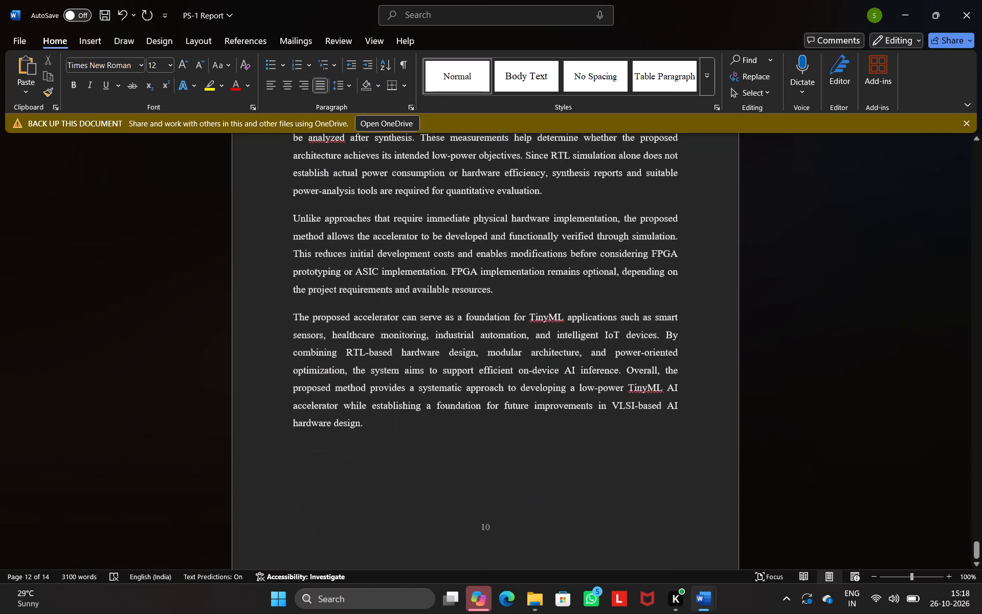
{"action": "scroll", "coordinate": [462, 290], "scroll_direction": "up", "scroll_amount": 7}
{"action": "scroll", "coordinate": [462, 290], "scroll_direction": "down", "scroll_amount": 4}
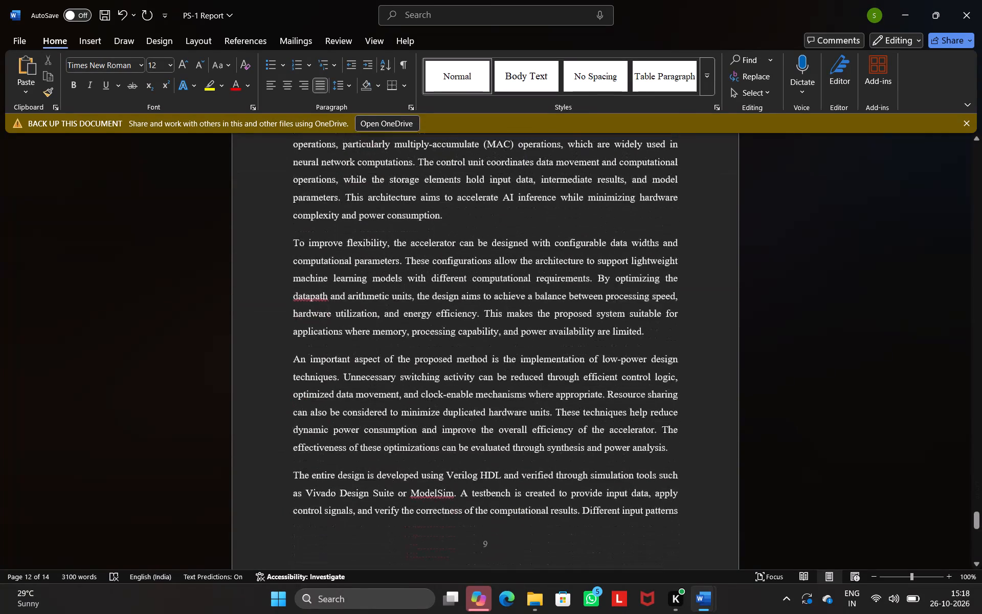
{"action": "scroll", "coordinate": [462, 290], "scroll_direction": "up", "scroll_amount": 2}
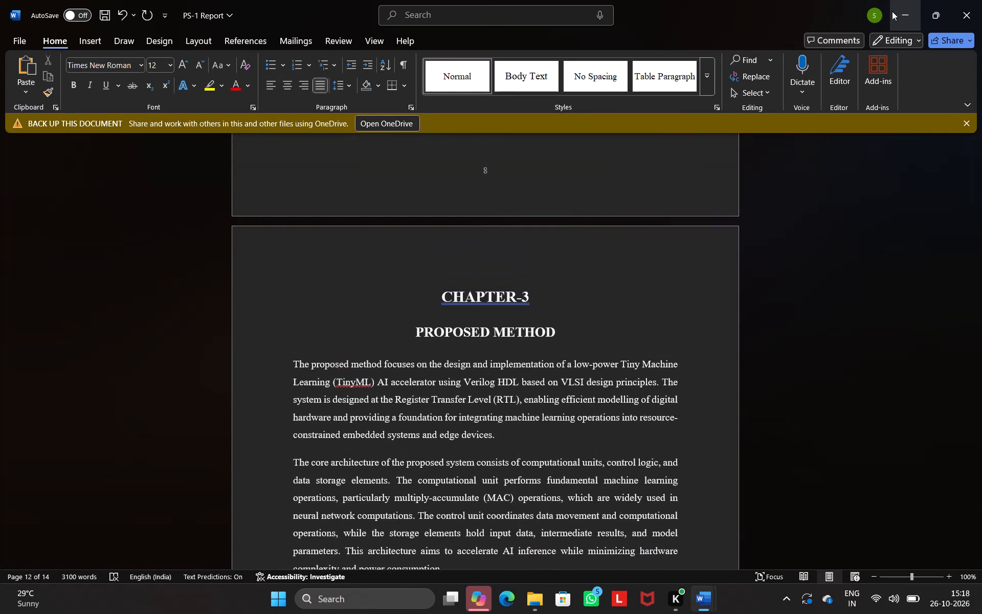
Bring CHAPTER-3 of "all chap" into view and arrange the PS-1 Report side by side with it.
{"action": "left_click", "coordinate": [898, 12]}
{"action": "scroll", "coordinate": [602, 381], "scroll_direction": "down", "scroll_amount": 1}
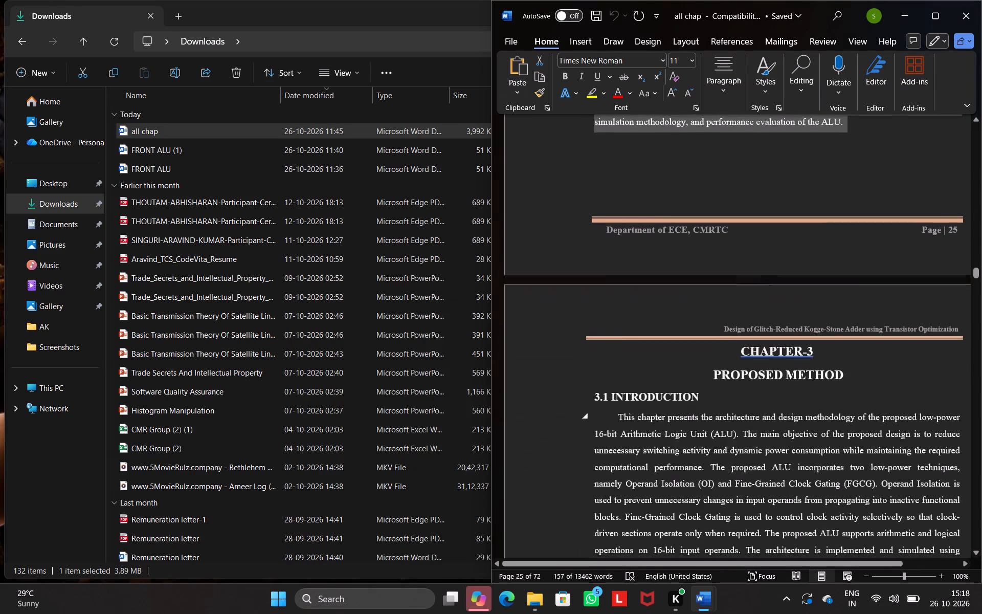
{"action": "scroll", "coordinate": [602, 381], "scroll_direction": "down", "scroll_amount": 1}
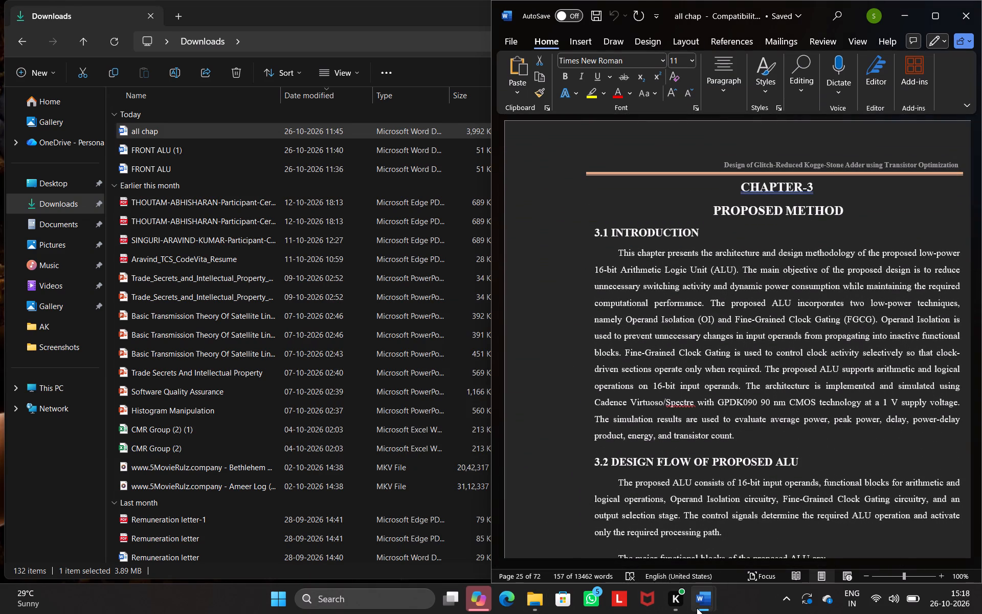
{"action": "left_click", "coordinate": [686, 519]}
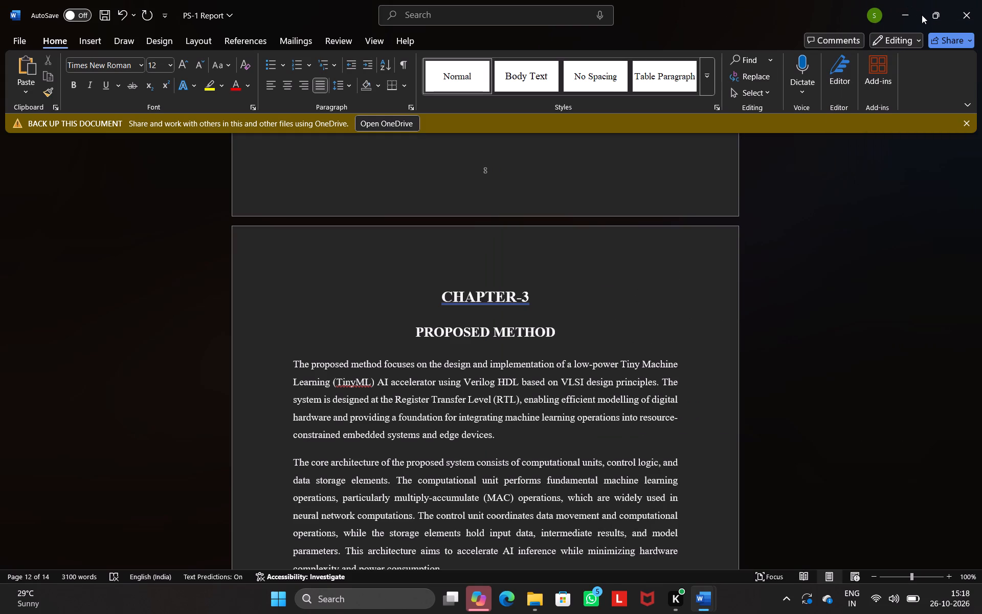
{"action": "left_click", "coordinate": [868, 41]}
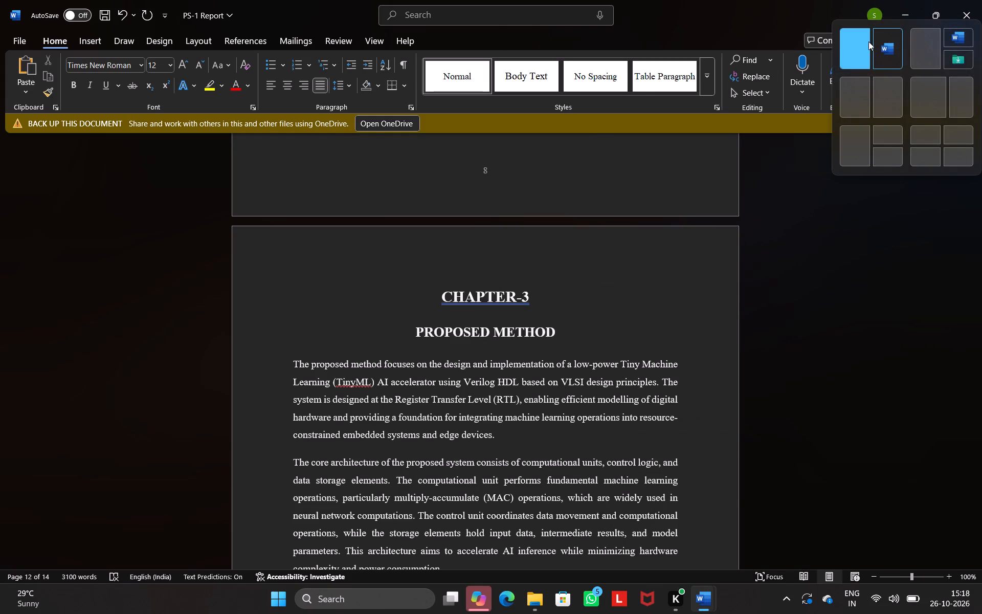
Examine the PS-1 Report's Chapter 2 and Chapter 3 text against the CHAPTER-3 PROPOSED METHOD section of "all chap".
{"action": "scroll", "coordinate": [307, 190], "scroll_direction": "up", "scroll_amount": 5}
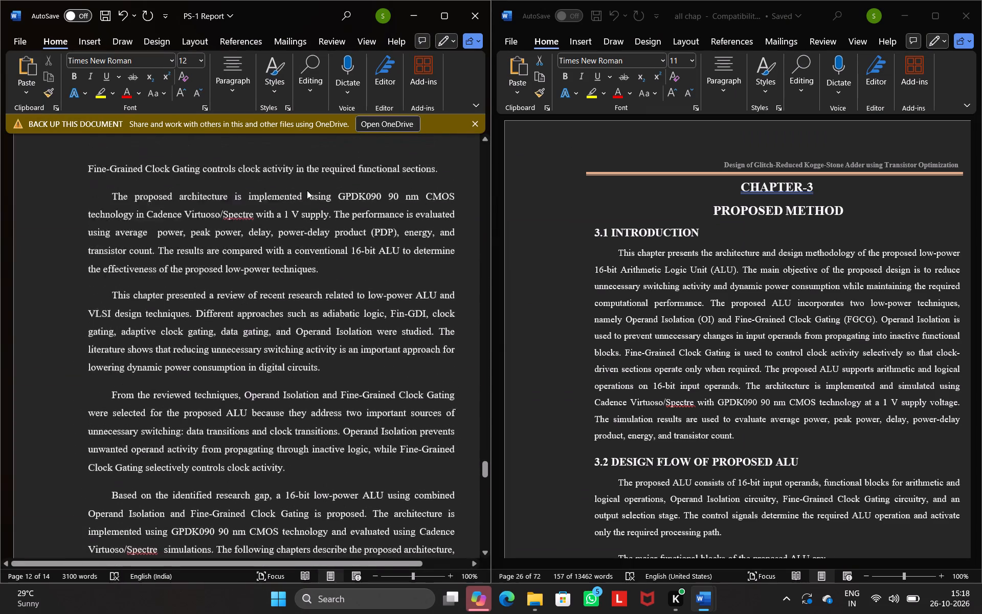
{"action": "scroll", "coordinate": [307, 190], "scroll_direction": "up", "scroll_amount": 8}
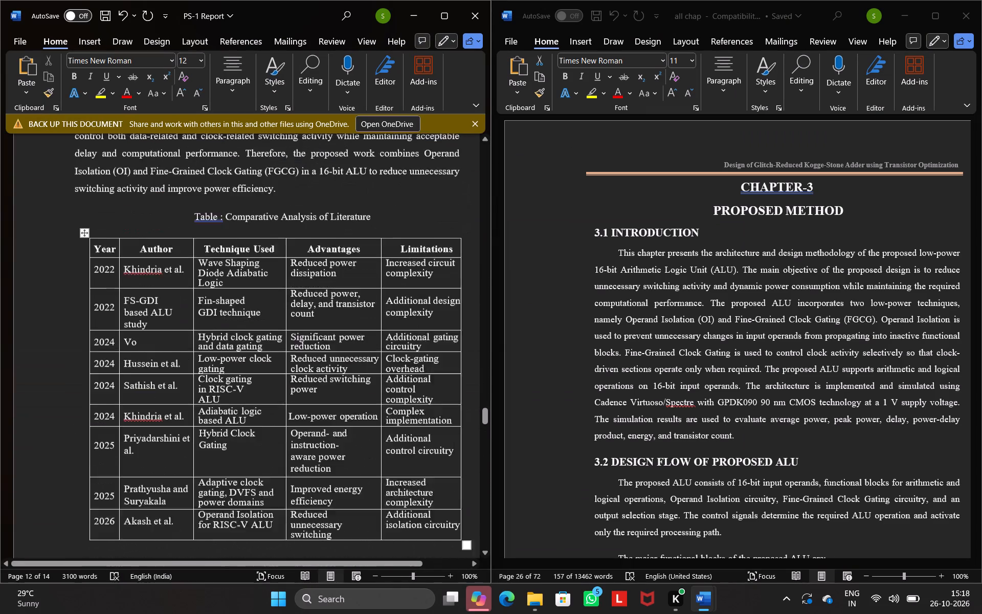
{"action": "scroll", "coordinate": [307, 190], "scroll_direction": "up", "scroll_amount": 5}
{"action": "scroll", "coordinate": [307, 190], "scroll_direction": "down", "scroll_amount": 1}
{"action": "scroll", "coordinate": [307, 190], "scroll_direction": "up", "scroll_amount": 1}
{"action": "scroll", "coordinate": [307, 190], "scroll_direction": "down", "scroll_amount": 1}
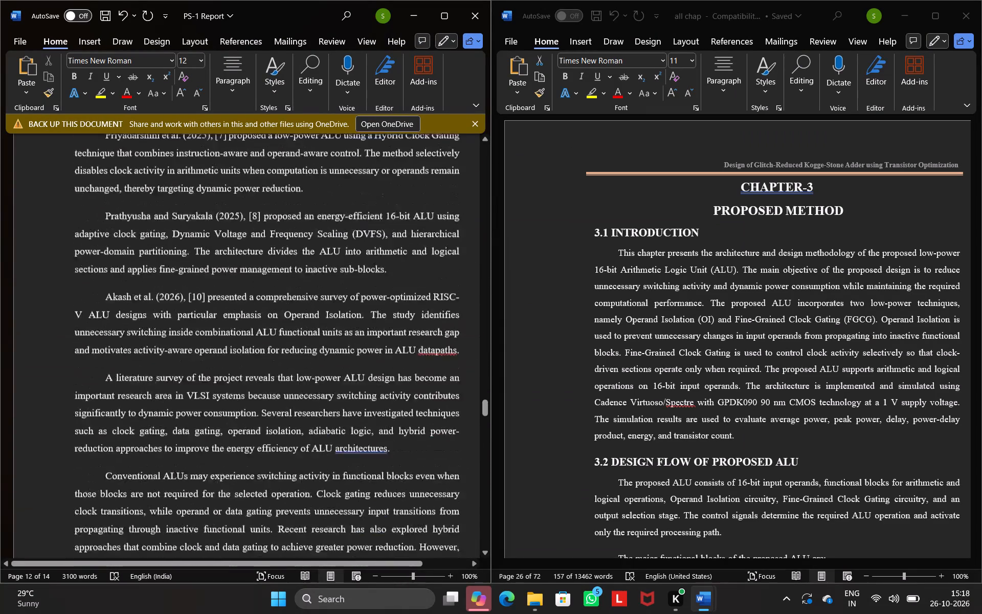
{"action": "scroll", "coordinate": [307, 190], "scroll_direction": "down", "scroll_amount": 1}
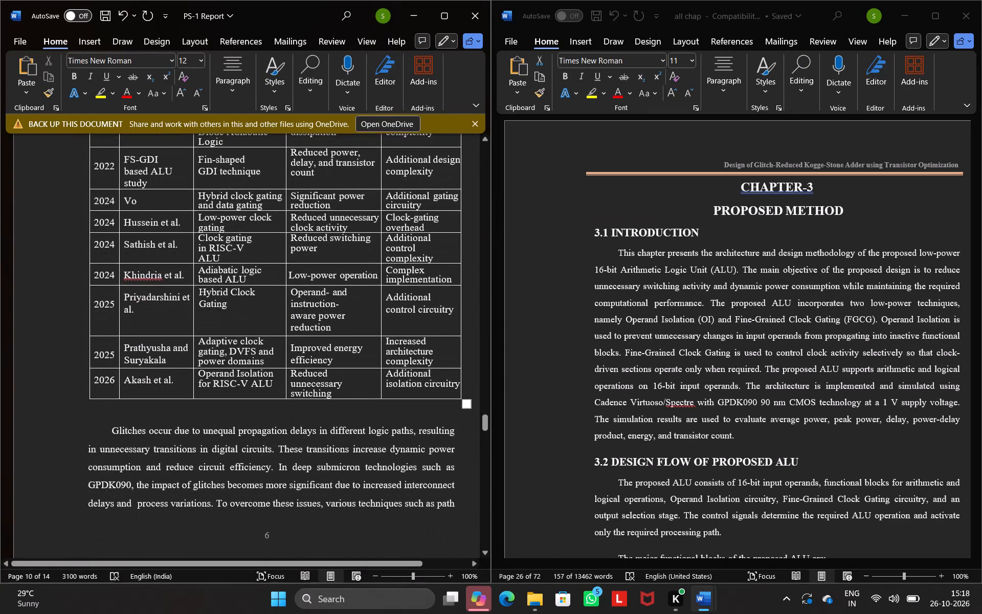
{"action": "scroll", "coordinate": [307, 190], "scroll_direction": "down", "scroll_amount": 20}
{"action": "scroll", "coordinate": [307, 190], "scroll_direction": "down", "scroll_amount": 20}
{"action": "scroll", "coordinate": [307, 190], "scroll_direction": "down", "scroll_amount": 17}
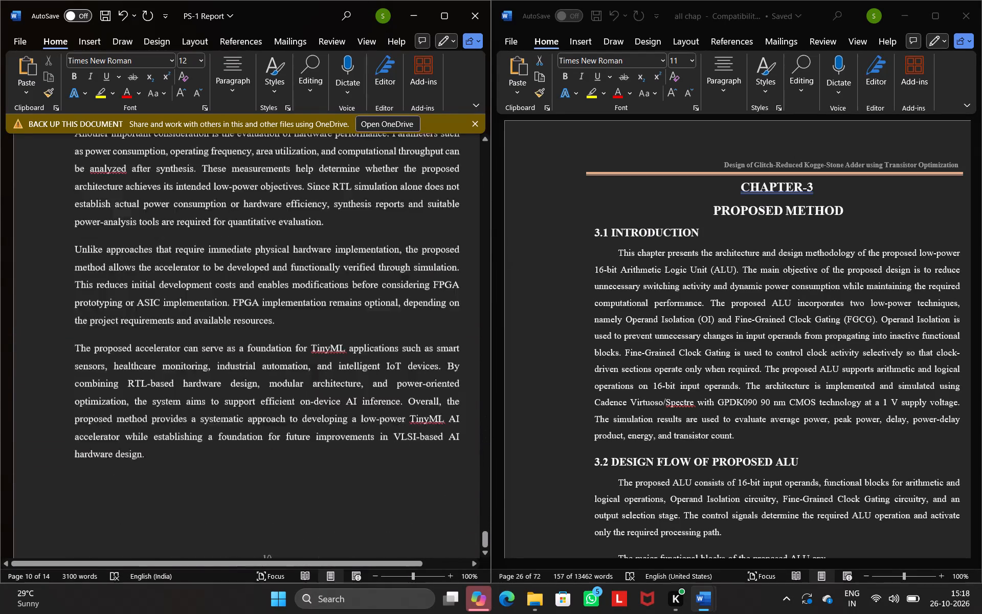
{"action": "scroll", "coordinate": [307, 190], "scroll_direction": "up", "scroll_amount": 4}
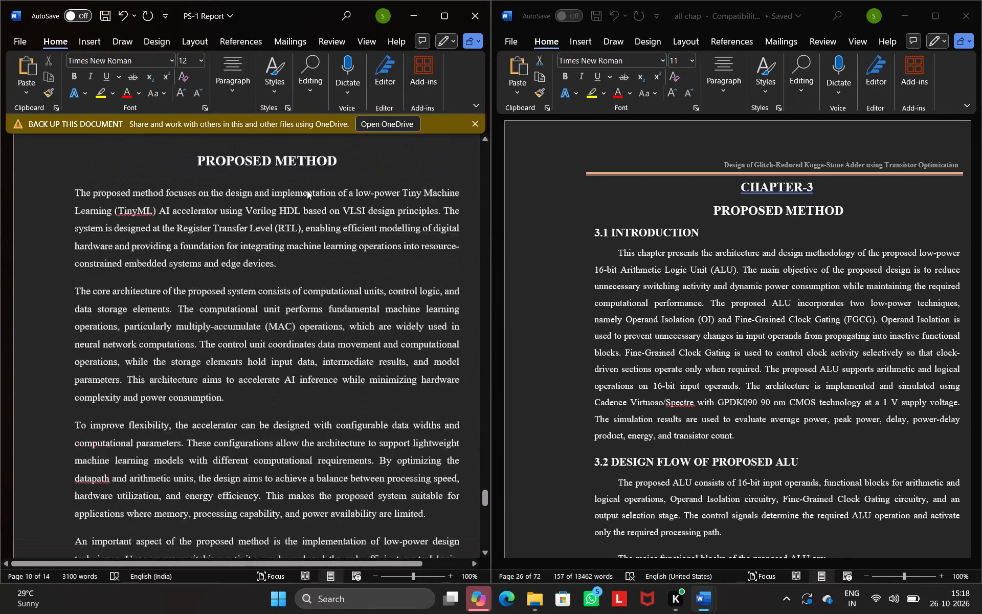
{"action": "scroll", "coordinate": [307, 190], "scroll_direction": "up", "scroll_amount": 1}
{"action": "scroll", "coordinate": [307, 190], "scroll_direction": "down", "scroll_amount": 1}
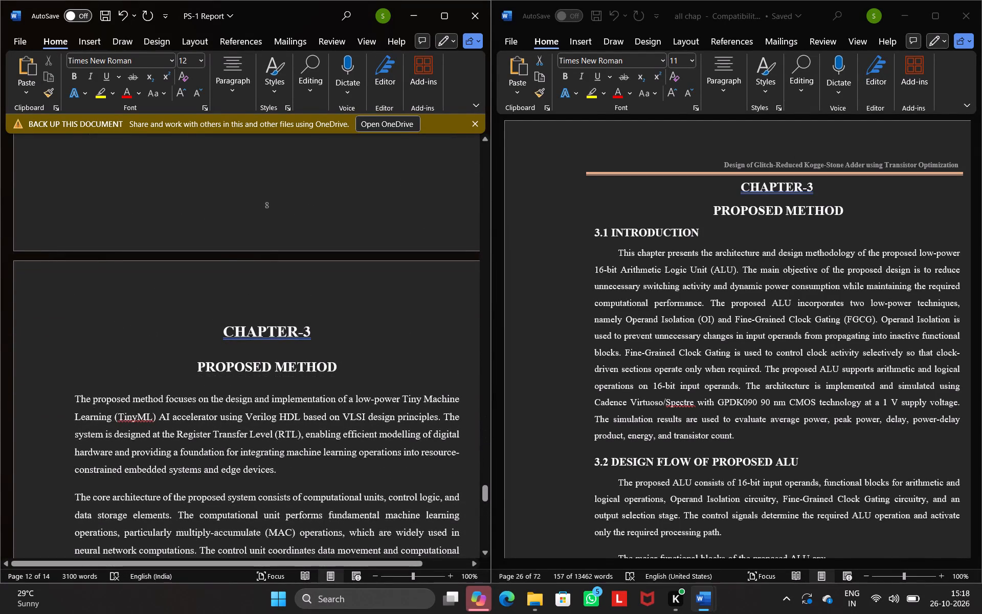
{"action": "scroll", "coordinate": [69, 410], "scroll_direction": "down", "scroll_amount": 5}
{"action": "scroll", "coordinate": [69, 410], "scroll_direction": "up", "scroll_amount": 1}
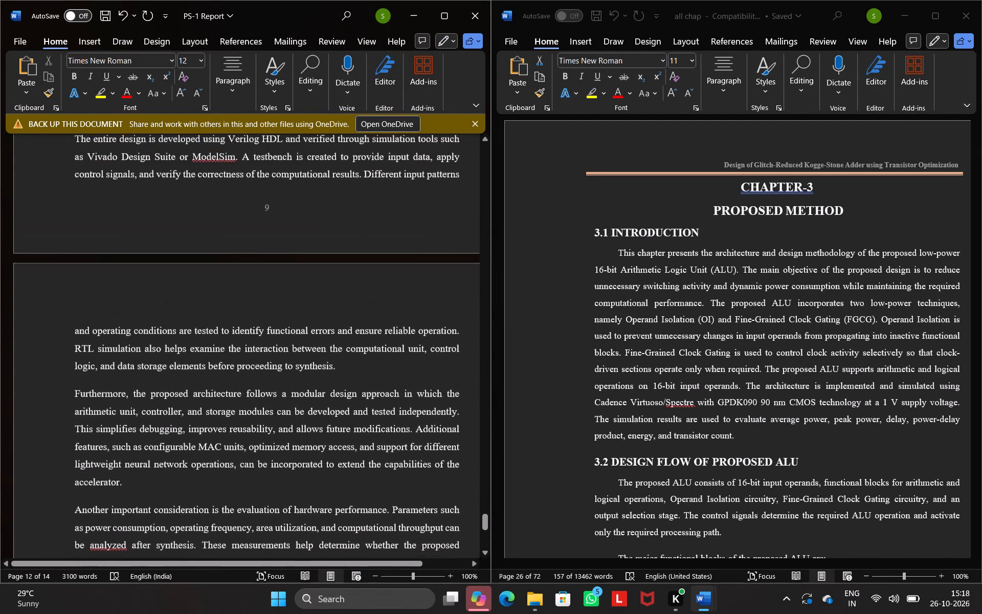
{"action": "scroll", "coordinate": [504, 425], "scroll_direction": "down", "scroll_amount": 1}
{"action": "scroll", "coordinate": [656, 387], "scroll_direction": "down", "scroll_amount": 1}
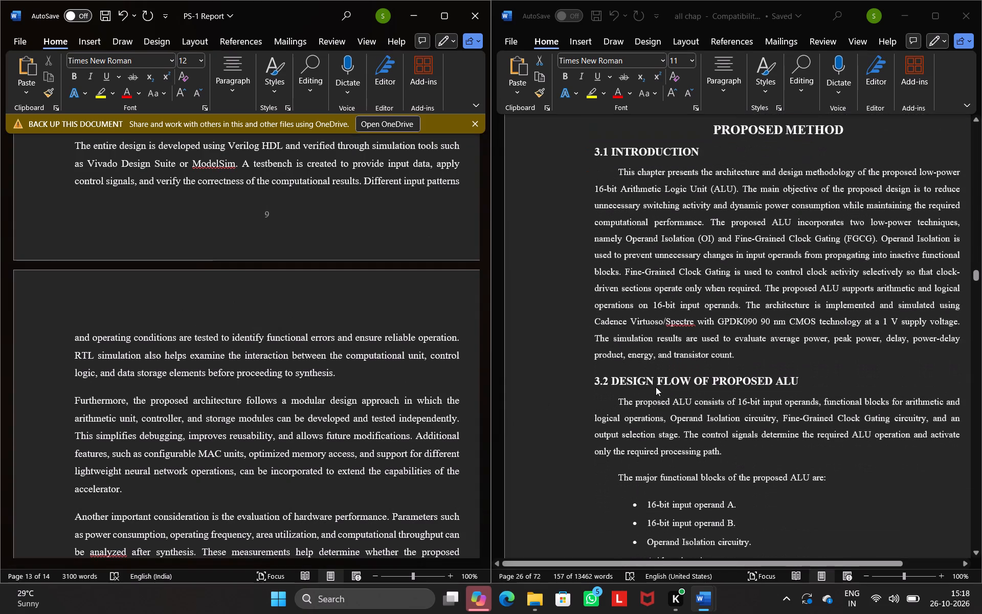
{"action": "scroll", "coordinate": [656, 387], "scroll_direction": "down", "scroll_amount": 2}
{"action": "scroll", "coordinate": [656, 387], "scroll_direction": "up", "scroll_amount": 1}
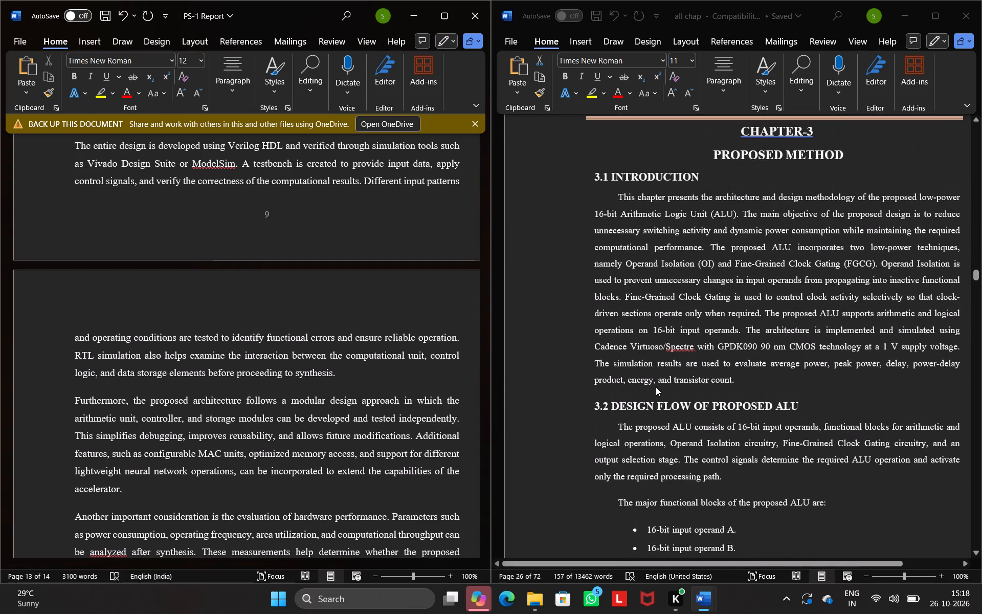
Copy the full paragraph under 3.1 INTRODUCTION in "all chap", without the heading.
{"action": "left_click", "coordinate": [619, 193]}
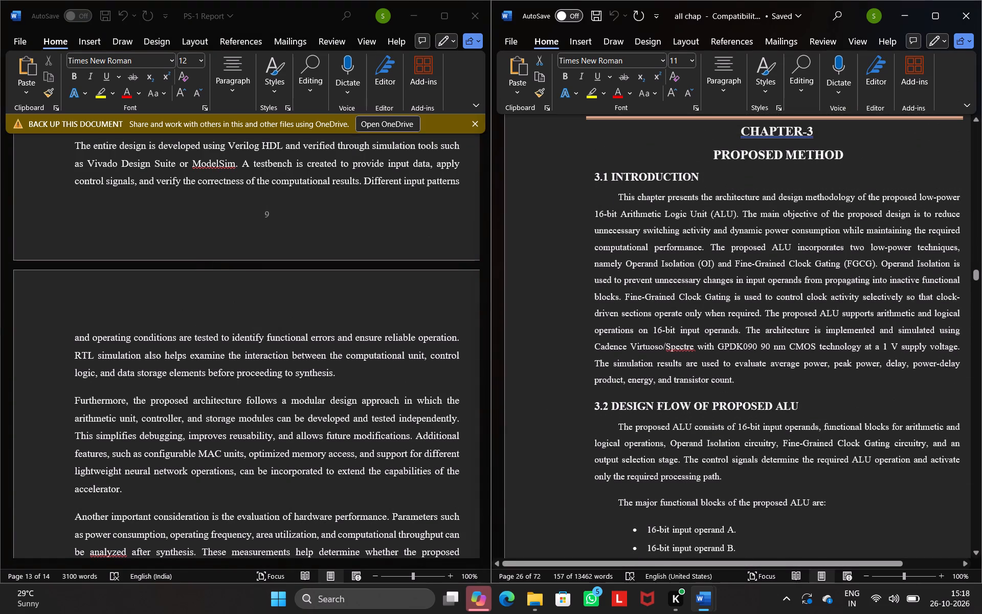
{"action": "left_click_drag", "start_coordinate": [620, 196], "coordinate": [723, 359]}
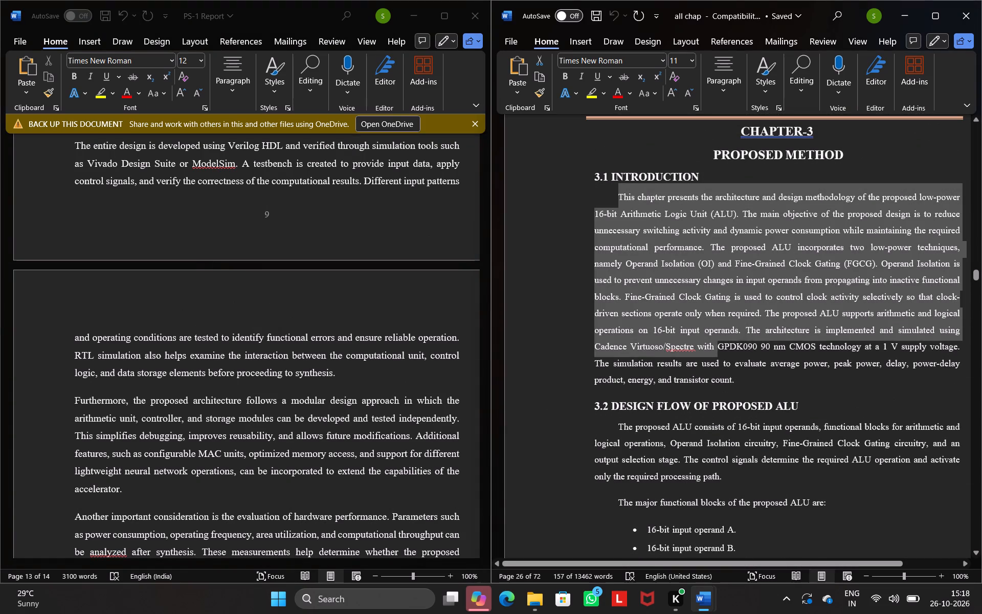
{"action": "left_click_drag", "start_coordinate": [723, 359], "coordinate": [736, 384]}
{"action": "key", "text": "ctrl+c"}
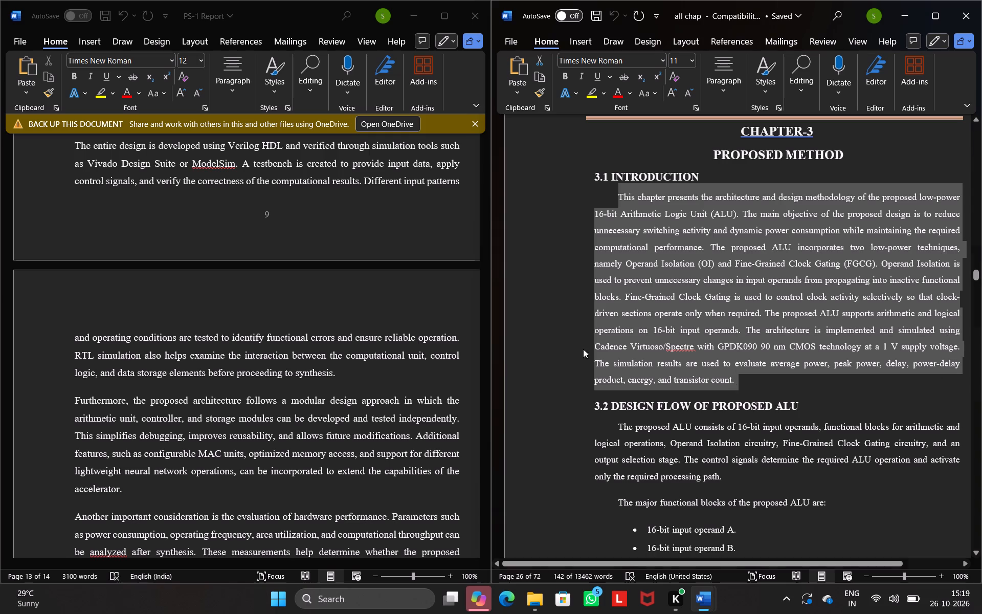
Indent the first line of the opening paragraph under PROPOSED METHOD in the PS-1 Report, comparing it with Chapter 2's closing paragraph.
{"action": "scroll", "coordinate": [213, 326], "scroll_direction": "up", "scroll_amount": 5}
{"action": "scroll", "coordinate": [213, 326], "scroll_direction": "down", "scroll_amount": 1}
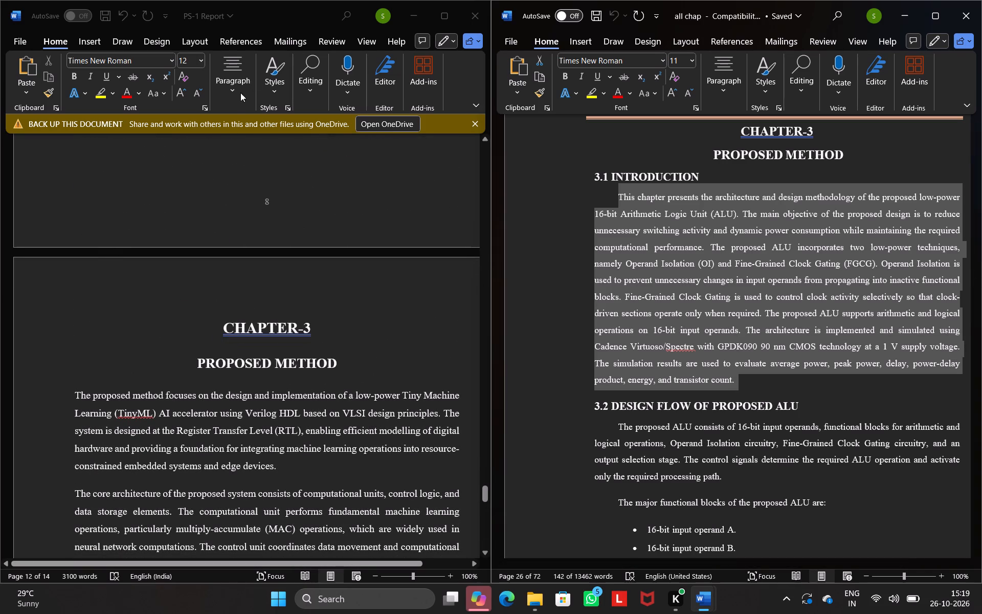
{"action": "left_click_drag", "start_coordinate": [71, 388], "coordinate": [78, 395]}
{"action": "left_click", "coordinate": [78, 395]}
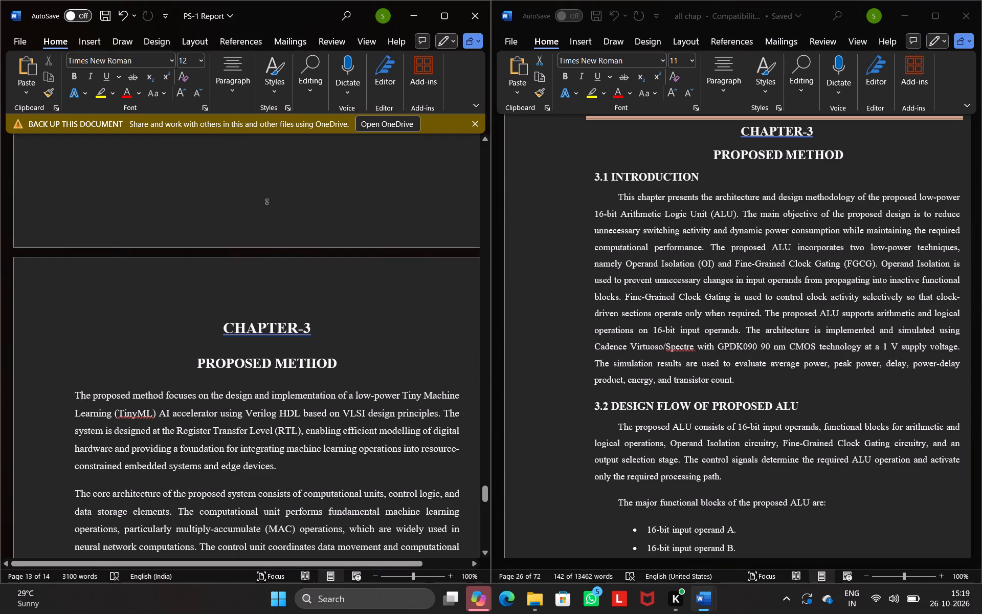
{"action": "key", "text": "Left"}
{"action": "key", "text": "Tab"}
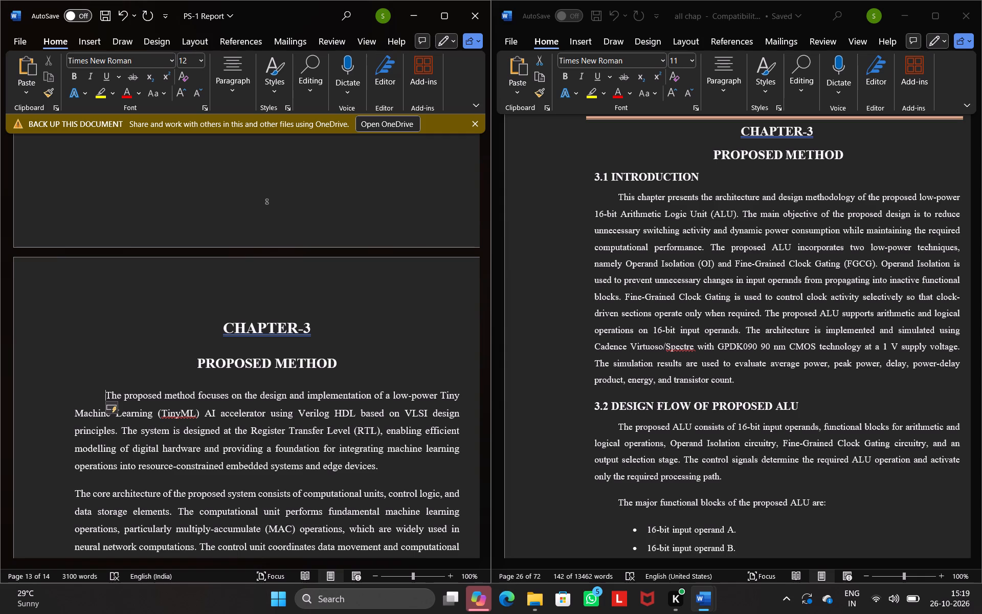
{"action": "scroll", "coordinate": [95, 385], "scroll_direction": "up", "scroll_amount": 2}
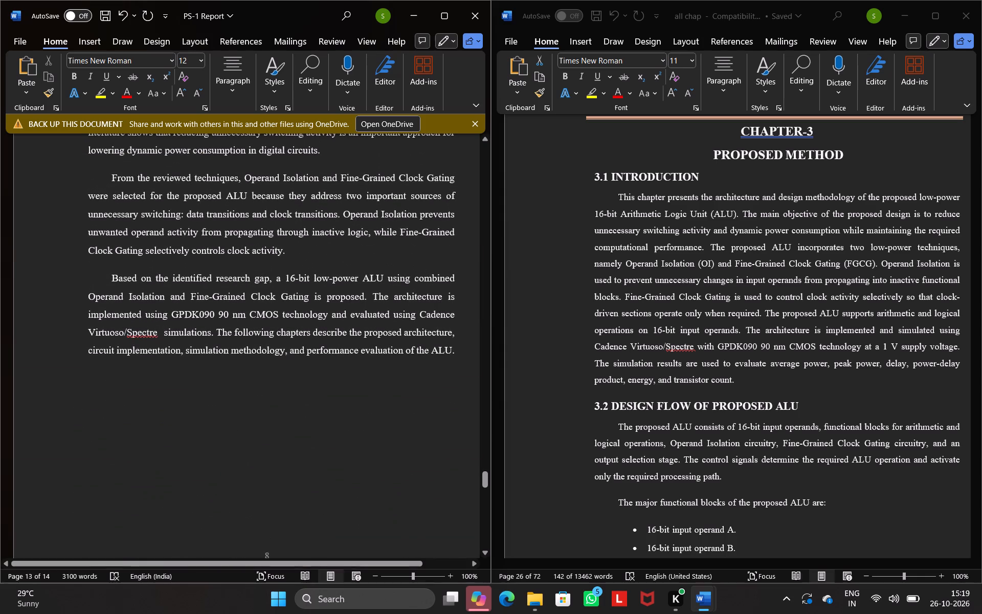
{"action": "left_click", "coordinate": [112, 278]}
{"action": "scroll", "coordinate": [133, 361], "scroll_direction": "down", "scroll_amount": 1}
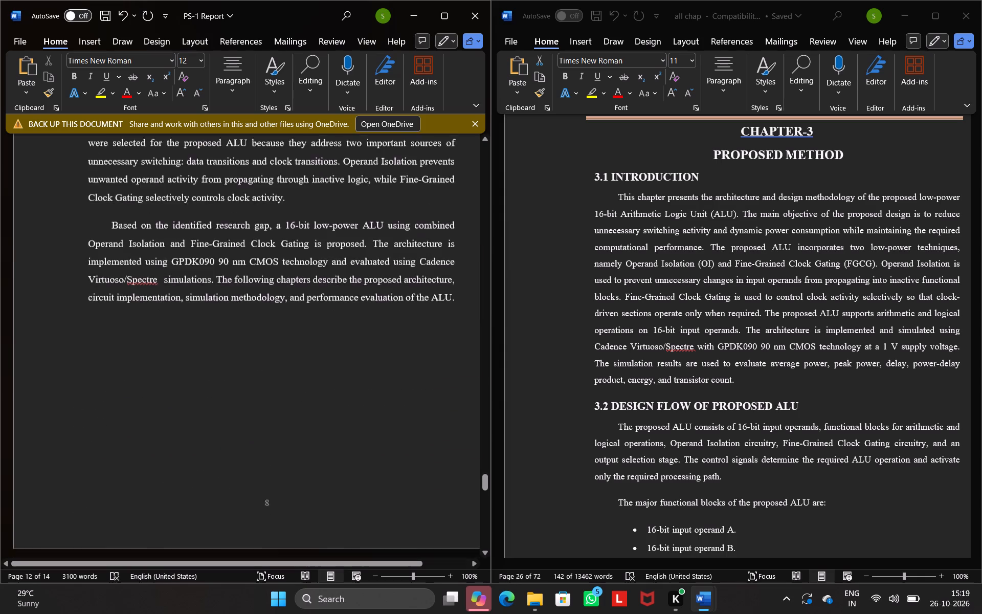
{"action": "scroll", "coordinate": [133, 361], "scroll_direction": "down", "scroll_amount": 3}
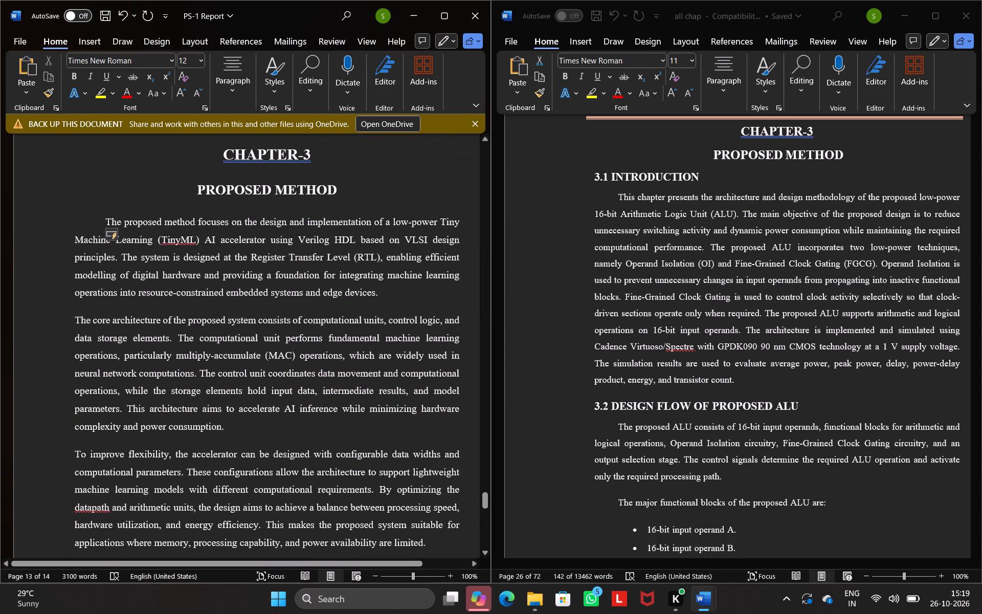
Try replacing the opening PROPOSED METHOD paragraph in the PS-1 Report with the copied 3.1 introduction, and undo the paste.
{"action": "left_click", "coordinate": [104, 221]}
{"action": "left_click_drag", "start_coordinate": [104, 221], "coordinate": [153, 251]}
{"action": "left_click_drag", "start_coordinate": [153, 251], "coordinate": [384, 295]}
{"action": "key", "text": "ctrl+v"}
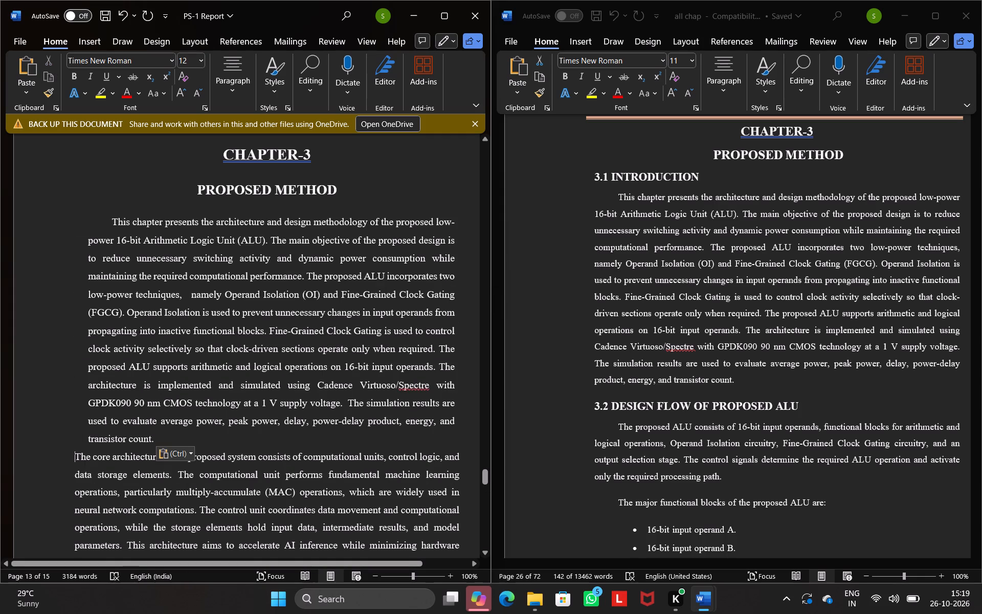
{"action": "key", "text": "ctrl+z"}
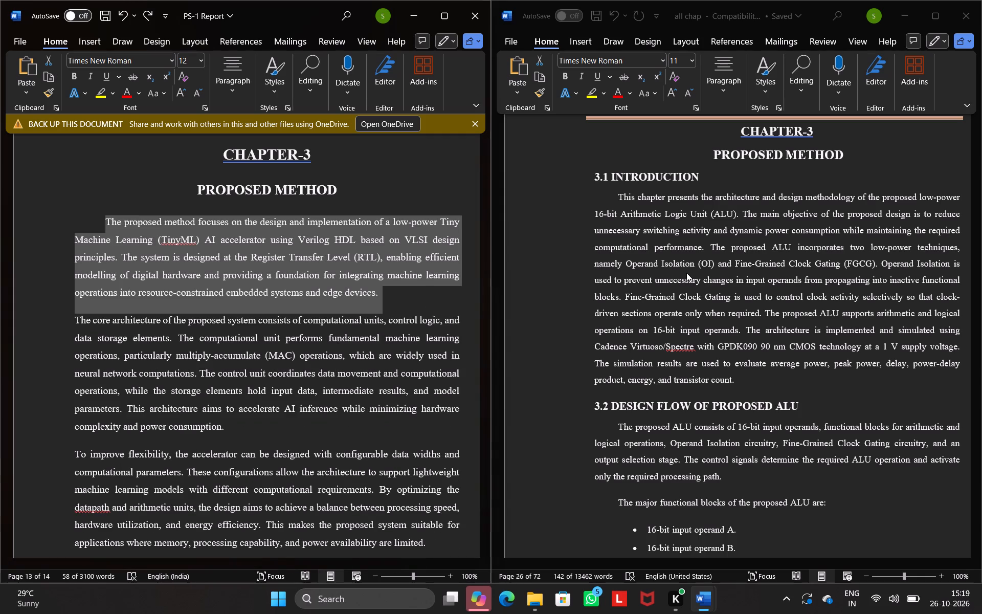
Copy the full paragraph under 3.1 INTRODUCTION in "all chap" again, including its final full stop.
{"action": "left_click", "coordinate": [686, 273]}
{"action": "left_click", "coordinate": [649, 201]}
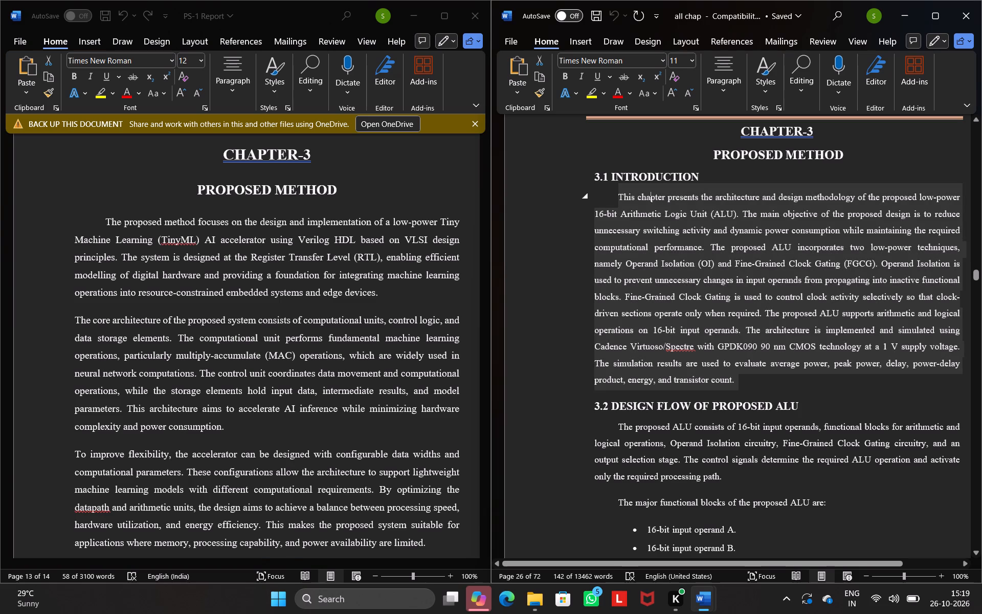
{"action": "left_click_drag", "start_coordinate": [618, 196], "coordinate": [724, 378]}
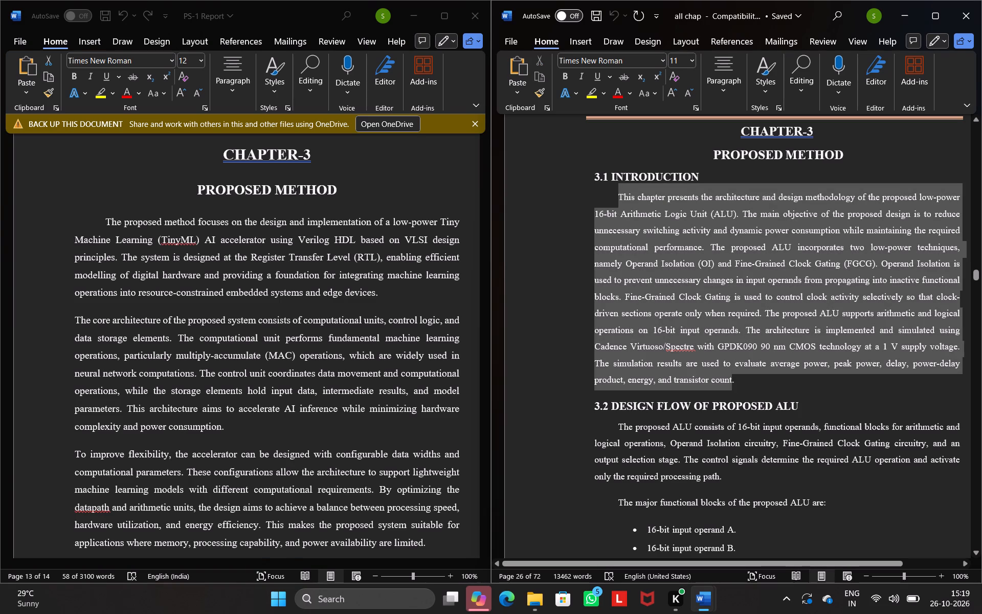
{"action": "left_click_drag", "start_coordinate": [724, 378], "coordinate": [735, 384]}
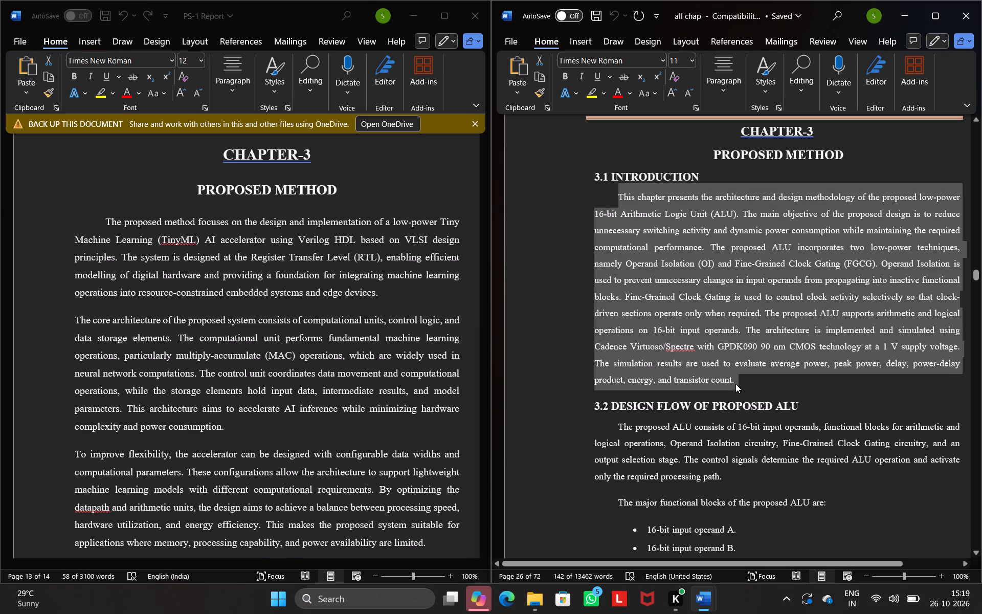
{"action": "key", "text": "ctrl+c"}
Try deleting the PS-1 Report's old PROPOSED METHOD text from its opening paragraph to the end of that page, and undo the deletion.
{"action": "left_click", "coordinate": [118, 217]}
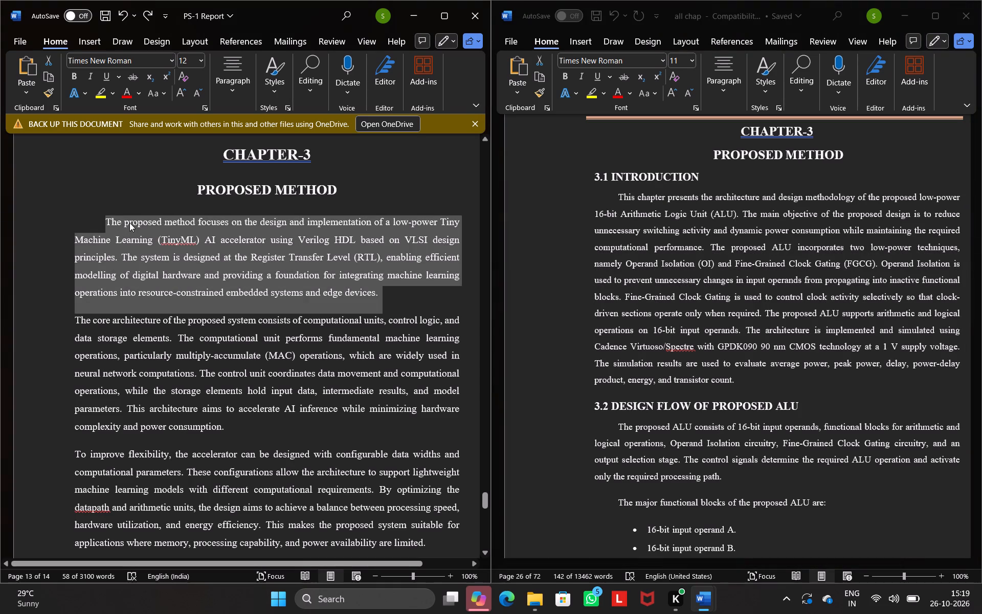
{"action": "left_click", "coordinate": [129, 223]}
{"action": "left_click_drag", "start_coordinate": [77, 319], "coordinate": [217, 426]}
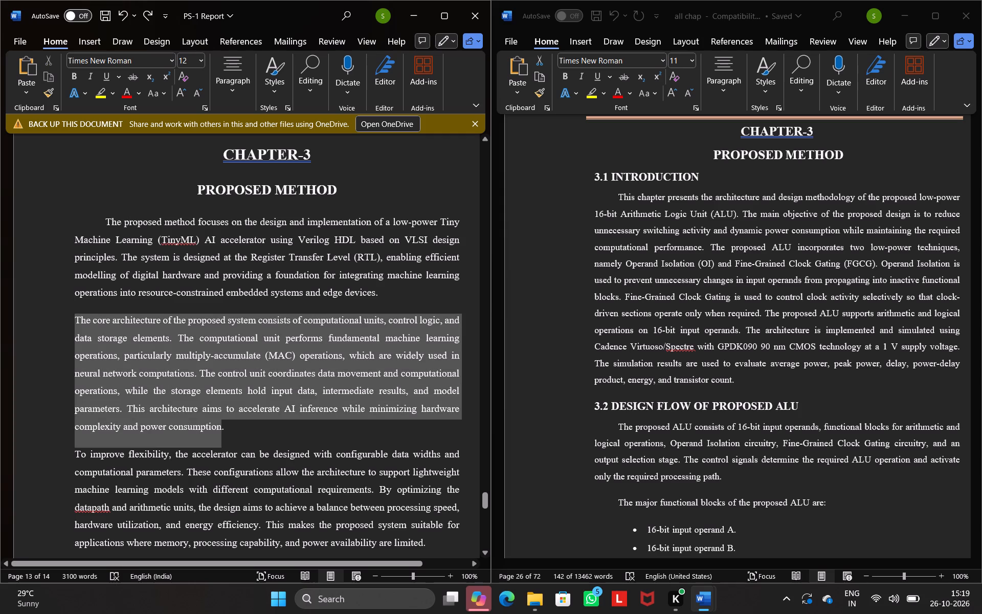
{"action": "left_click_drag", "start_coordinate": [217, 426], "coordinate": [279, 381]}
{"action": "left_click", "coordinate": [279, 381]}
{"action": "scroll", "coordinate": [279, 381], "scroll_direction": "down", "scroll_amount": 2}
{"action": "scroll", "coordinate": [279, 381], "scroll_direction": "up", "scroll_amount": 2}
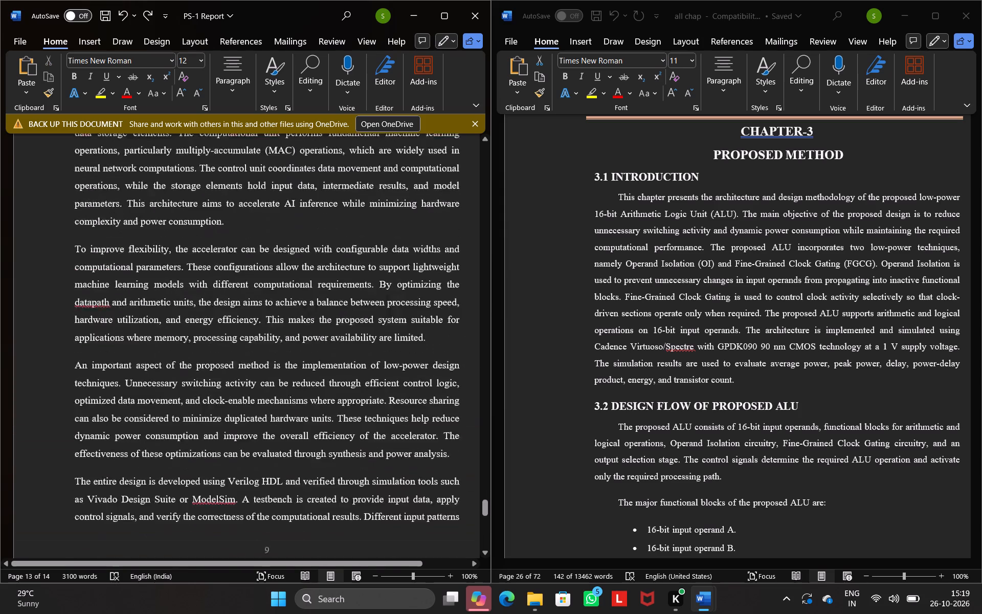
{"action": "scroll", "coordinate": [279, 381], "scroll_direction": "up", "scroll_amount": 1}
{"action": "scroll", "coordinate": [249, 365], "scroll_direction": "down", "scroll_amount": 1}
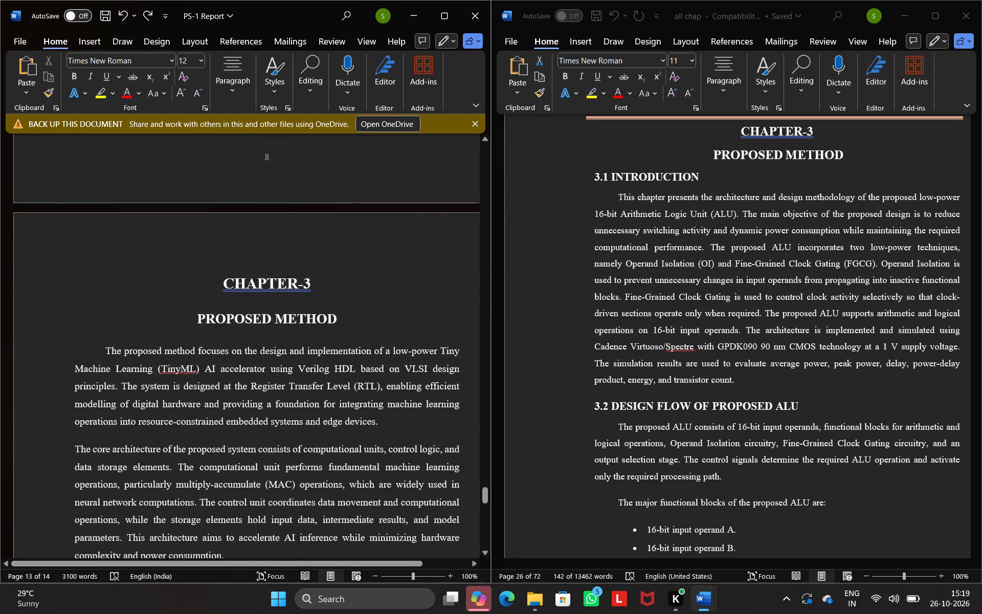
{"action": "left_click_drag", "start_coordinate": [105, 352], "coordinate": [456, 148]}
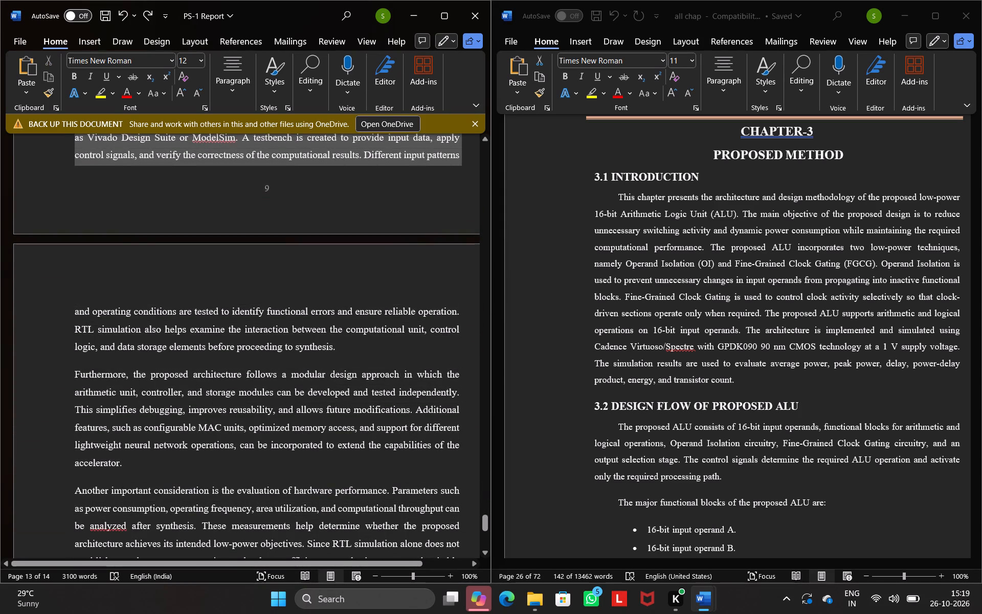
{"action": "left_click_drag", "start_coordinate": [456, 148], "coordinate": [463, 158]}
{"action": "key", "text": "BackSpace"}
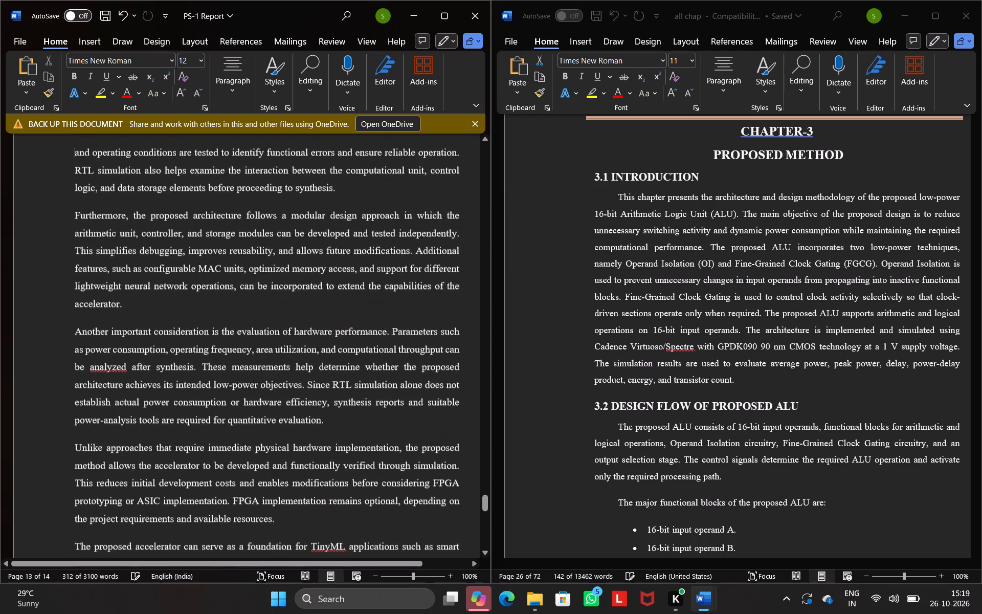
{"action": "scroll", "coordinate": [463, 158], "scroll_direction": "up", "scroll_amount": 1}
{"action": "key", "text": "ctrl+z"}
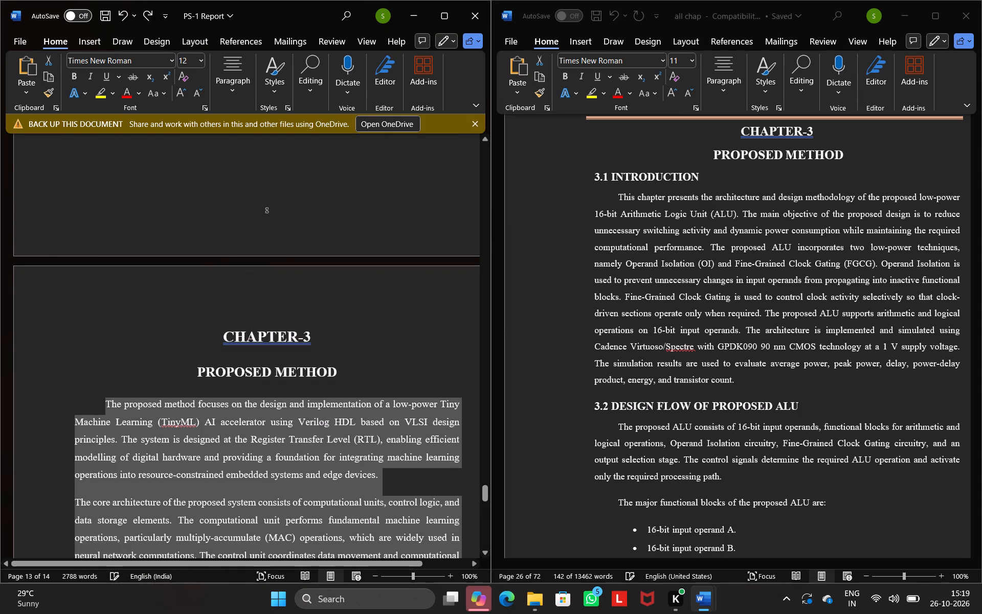
Remove the first-line indent of the opening PROPOSED METHOD paragraph in the PS-1 Report and replace the paragraph with the copied 3.1 introduction.
{"action": "scroll", "coordinate": [397, 207], "scroll_direction": "down", "scroll_amount": 1}
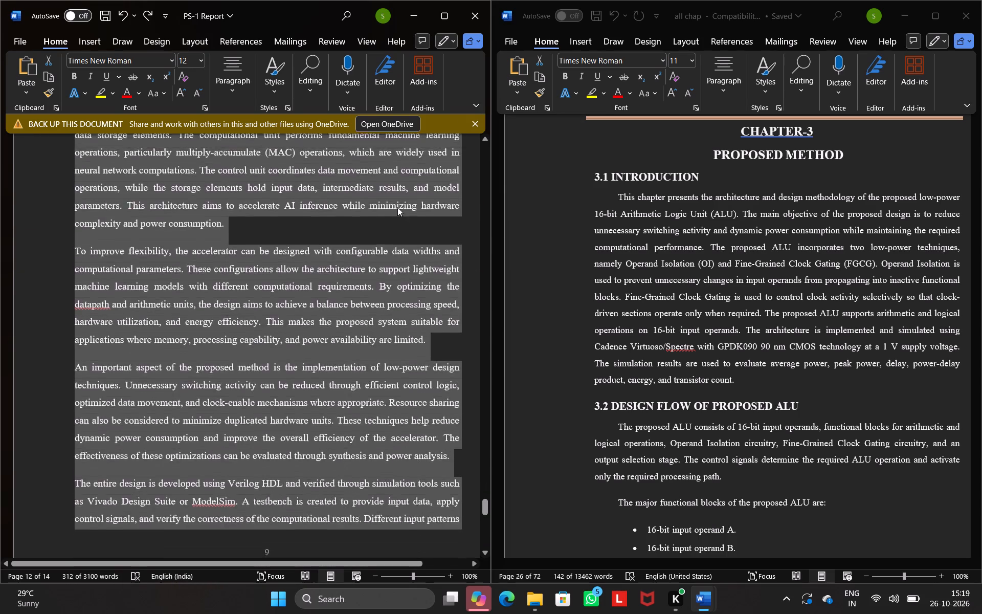
{"action": "scroll", "coordinate": [397, 207], "scroll_direction": "down", "scroll_amount": 1}
{"action": "scroll", "coordinate": [398, 221], "scroll_direction": "up", "scroll_amount": 1}
{"action": "left_click", "coordinate": [385, 221]}
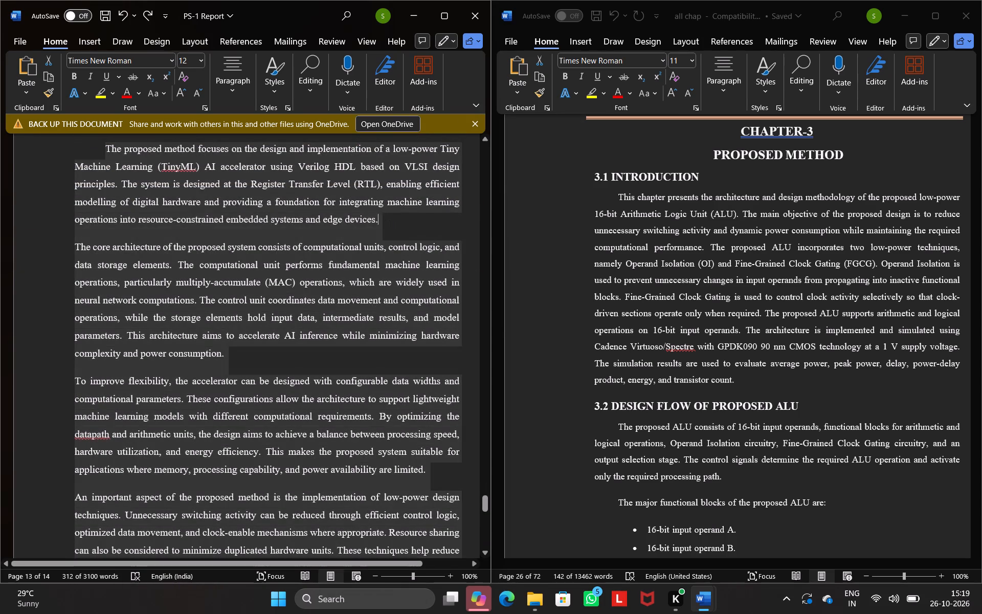
{"action": "left_click_drag", "start_coordinate": [385, 221], "coordinate": [96, 139]}
{"action": "left_click", "coordinate": [163, 175]}
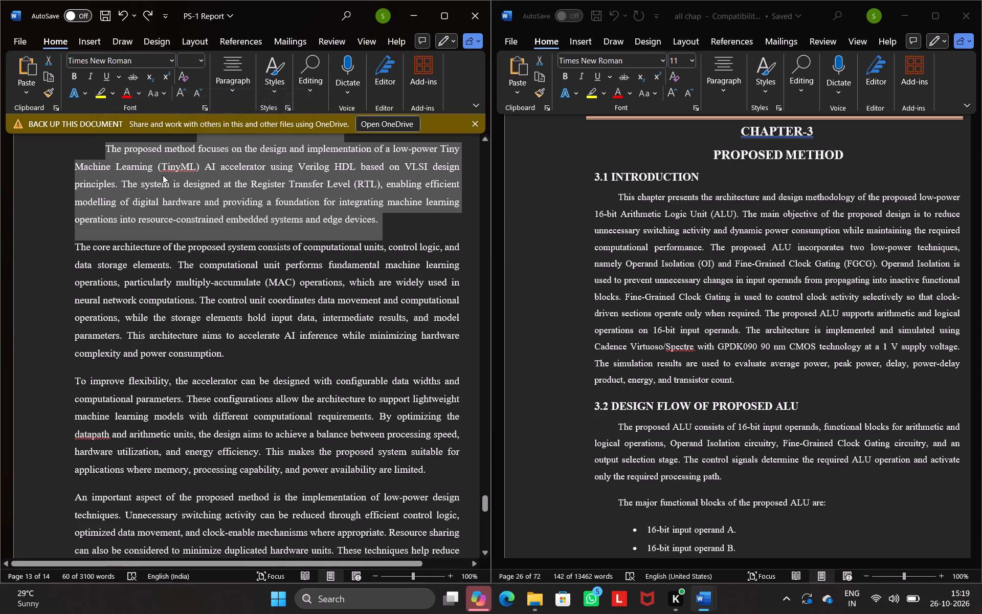
{"action": "left_click", "coordinate": [105, 149]}
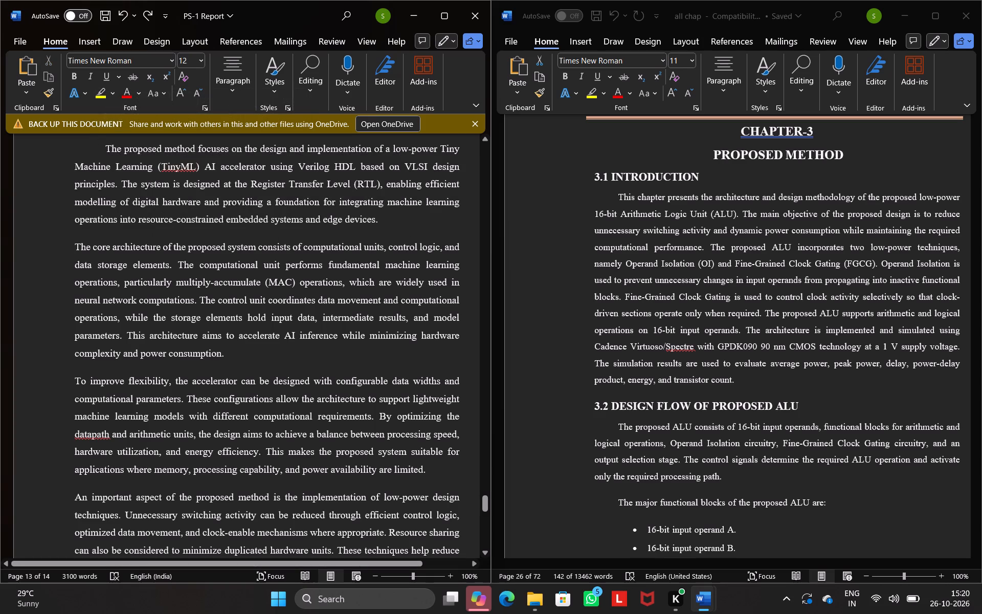
{"action": "key", "text": "BackSpace"}
{"action": "left_click_drag", "start_coordinate": [75, 147], "coordinate": [283, 221]}
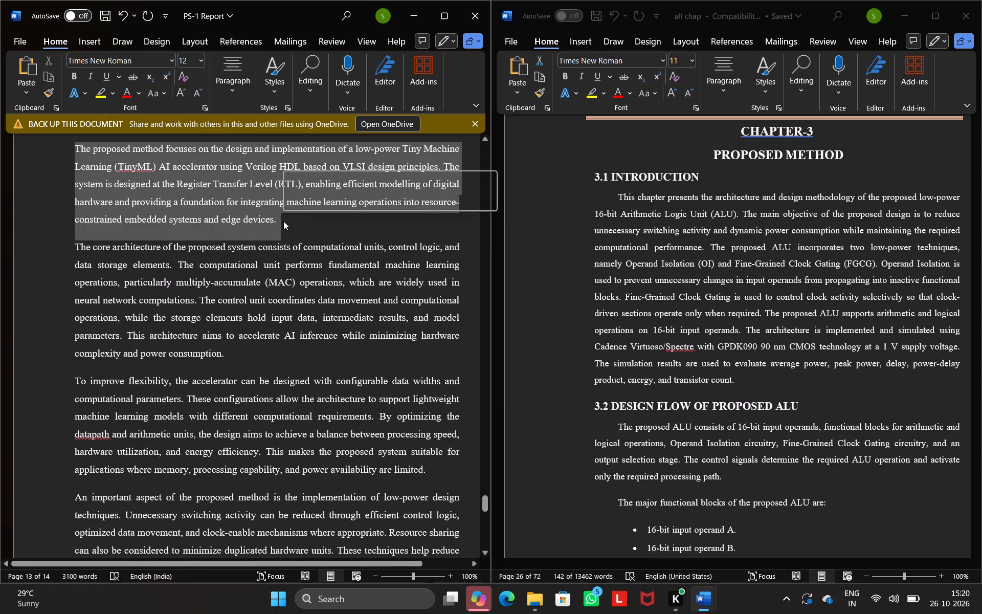
{"action": "key", "text": "ctrl+v"}
{"action": "scroll", "coordinate": [283, 221], "scroll_direction": "up", "scroll_amount": 1}
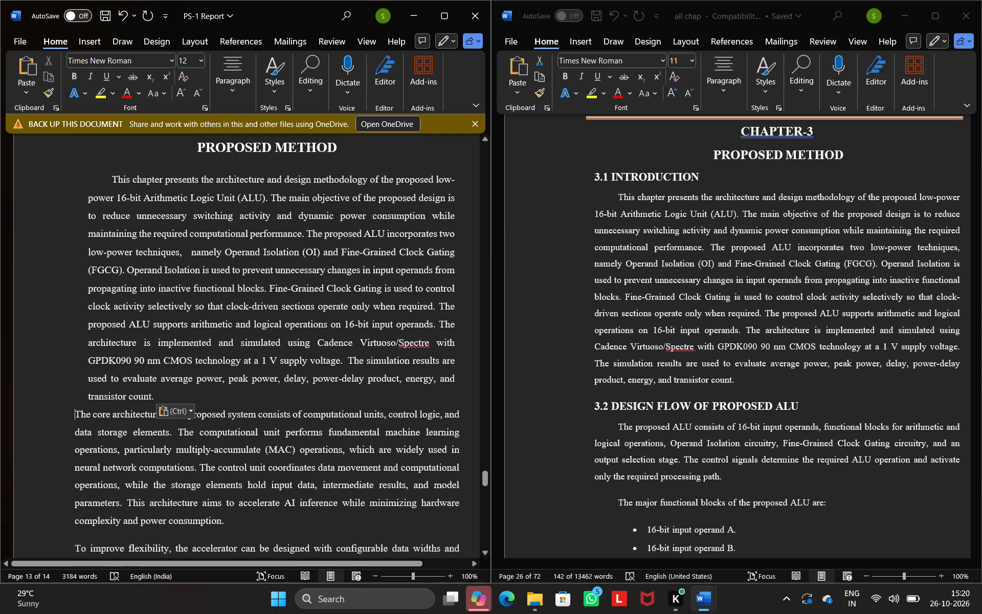
Justify the pasted ALU introduction under PROPOSED METHOD in the PS-1 Report and decrease its indent by one level.
{"action": "left_click", "coordinate": [88, 397]}
{"action": "key", "text": "Left"}
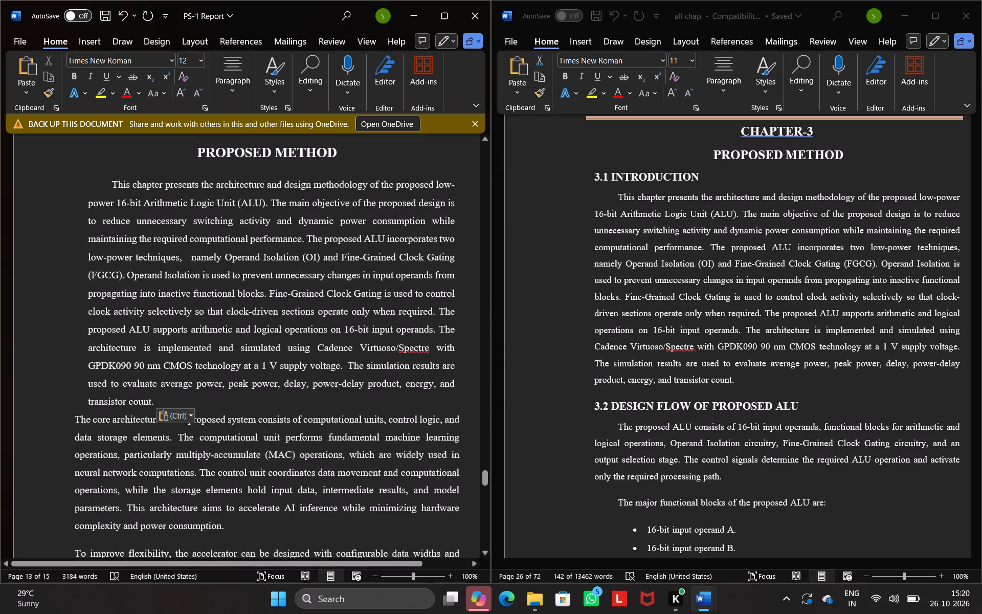
{"action": "scroll", "coordinate": [88, 397], "scroll_direction": "up", "scroll_amount": 1}
{"action": "scroll", "coordinate": [320, 287], "scroll_direction": "down", "scroll_amount": 1}
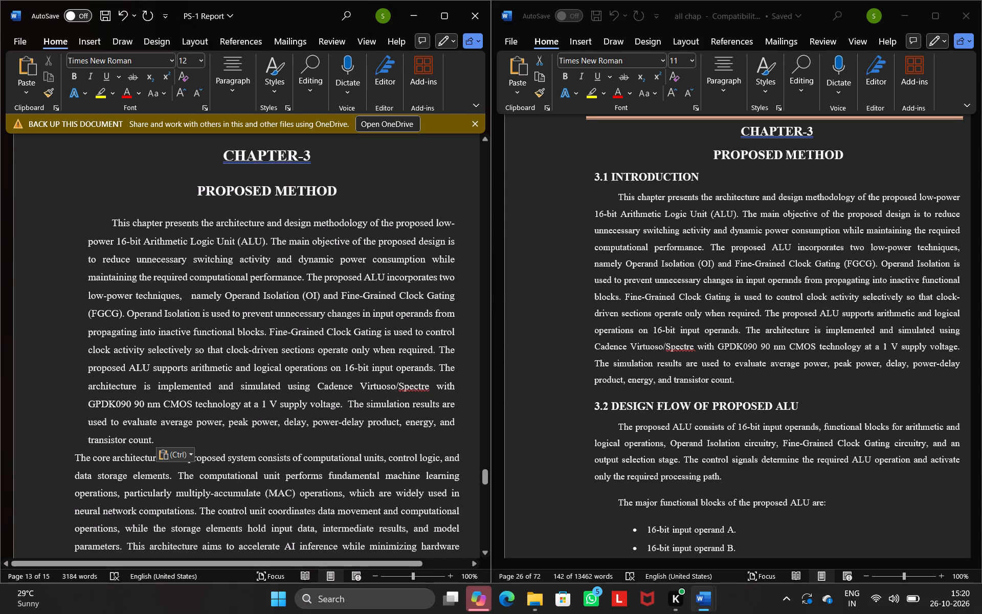
{"action": "left_click_drag", "start_coordinate": [153, 443], "coordinate": [100, 228]}
{"action": "left_click", "coordinate": [238, 87]}
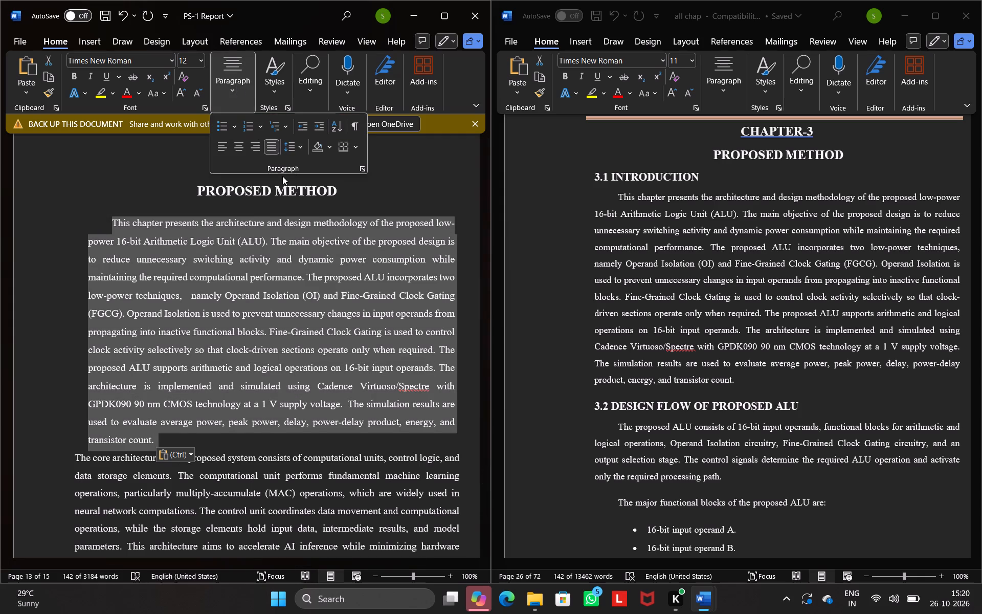
{"action": "left_click", "coordinate": [270, 147]}
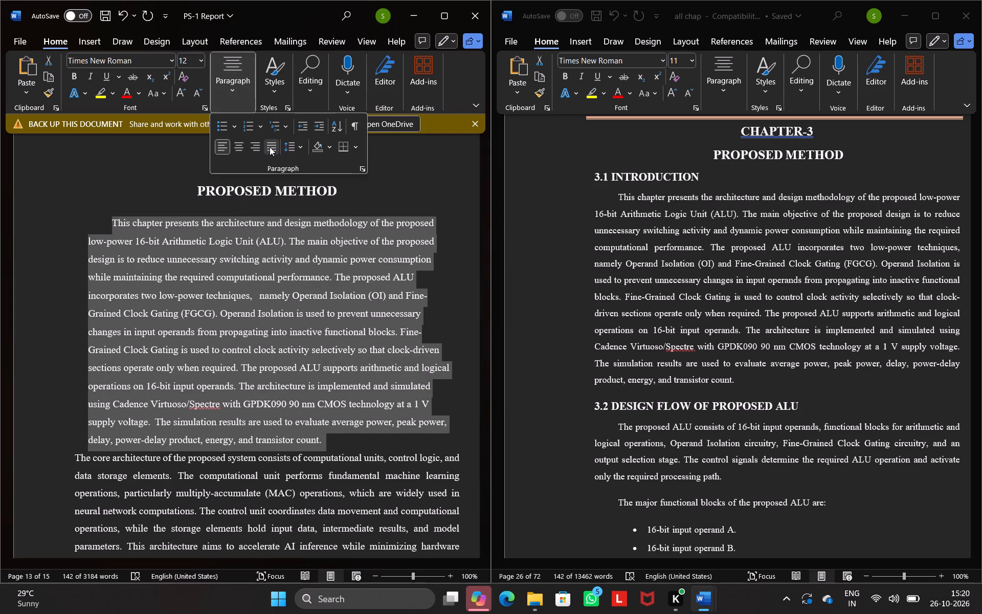
{"action": "left_click", "coordinate": [272, 145]}
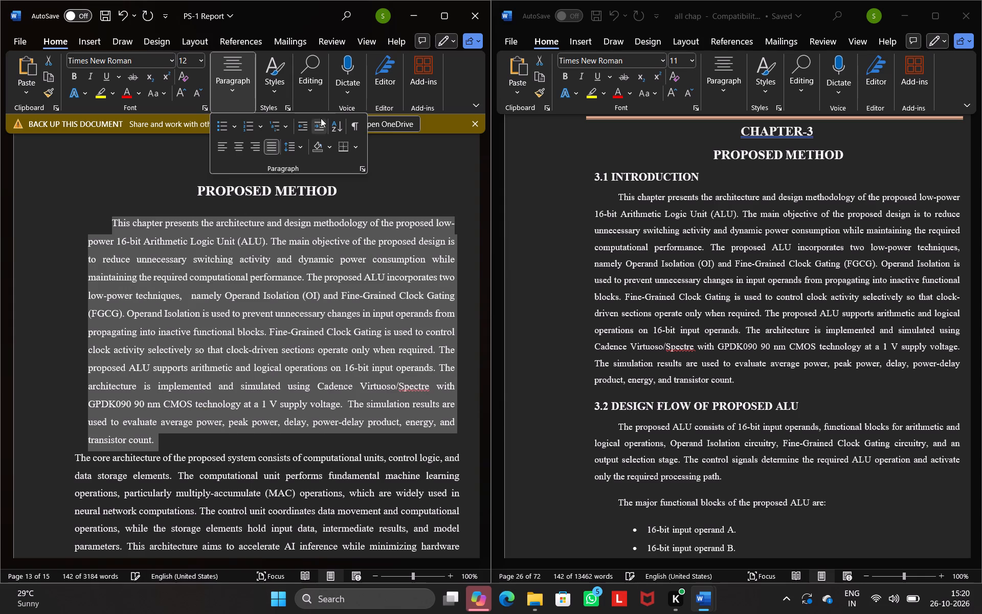
{"action": "left_click", "coordinate": [301, 132]}
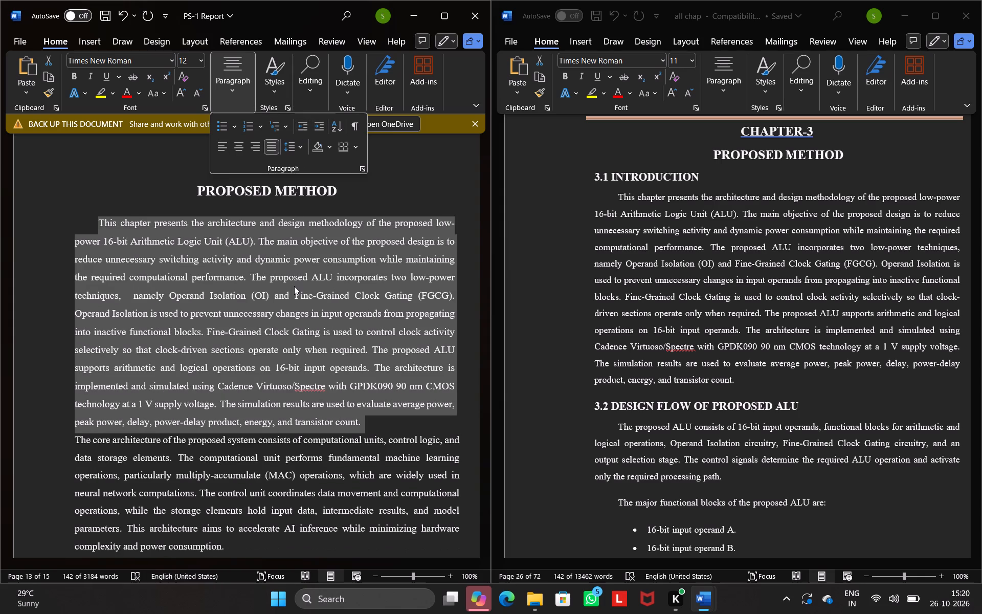
{"action": "left_click", "coordinate": [294, 286]}
{"action": "scroll", "coordinate": [294, 286], "scroll_direction": "down", "scroll_amount": 1}
{"action": "scroll", "coordinate": [294, 286], "scroll_direction": "up", "scroll_amount": 1}
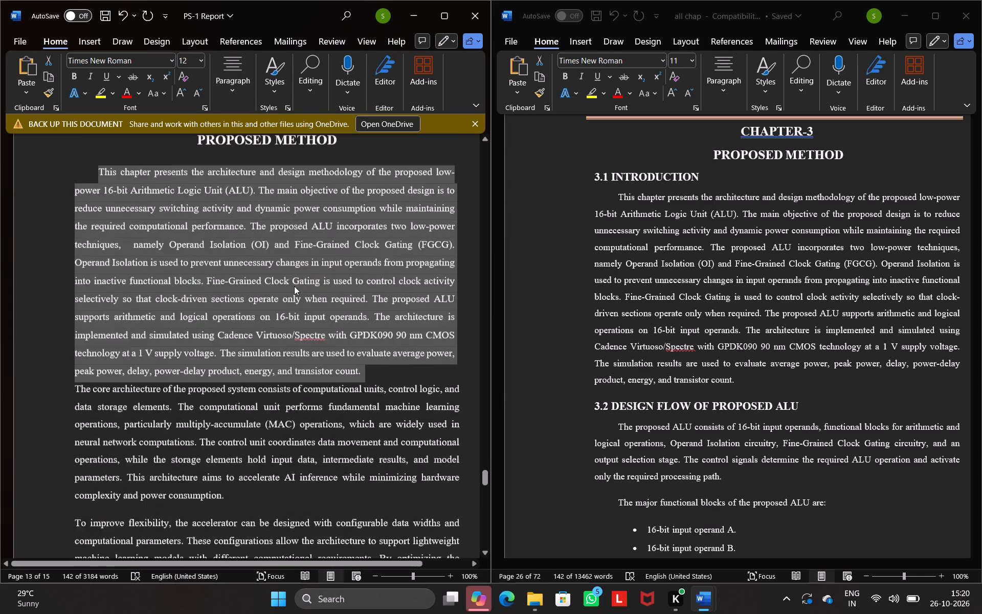
{"action": "scroll", "coordinate": [294, 286], "scroll_direction": "up", "scroll_amount": 1}
{"action": "scroll", "coordinate": [294, 286], "scroll_direction": "down", "scroll_amount": 1}
{"action": "left_click", "coordinate": [150, 240]}
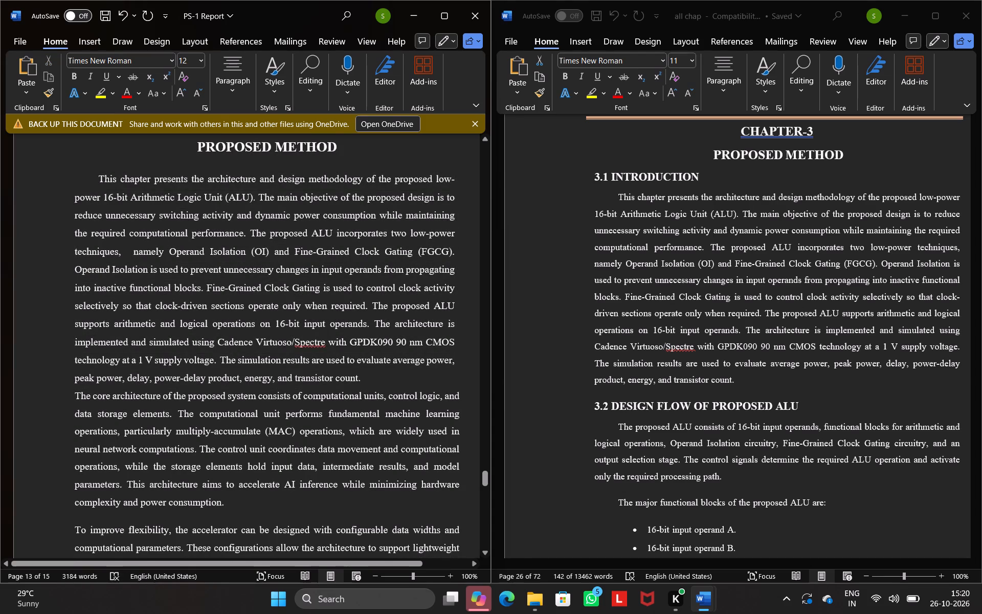
Examine sections 3.1 to 3.8 of Chapter 3 in "all chap" alongside the PS-1 Report's remaining PROPOSED METHOD text.
{"action": "scroll", "coordinate": [226, 377], "scroll_direction": "down", "scroll_amount": 1}
{"action": "scroll", "coordinate": [661, 449], "scroll_direction": "down", "scroll_amount": 1}
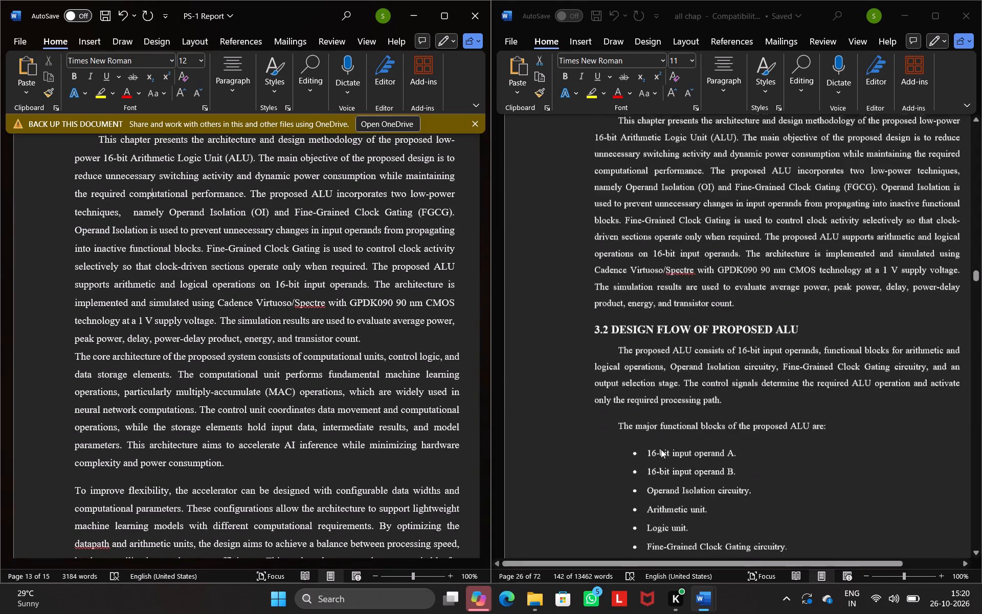
{"action": "scroll", "coordinate": [661, 449], "scroll_direction": "down", "scroll_amount": 5}
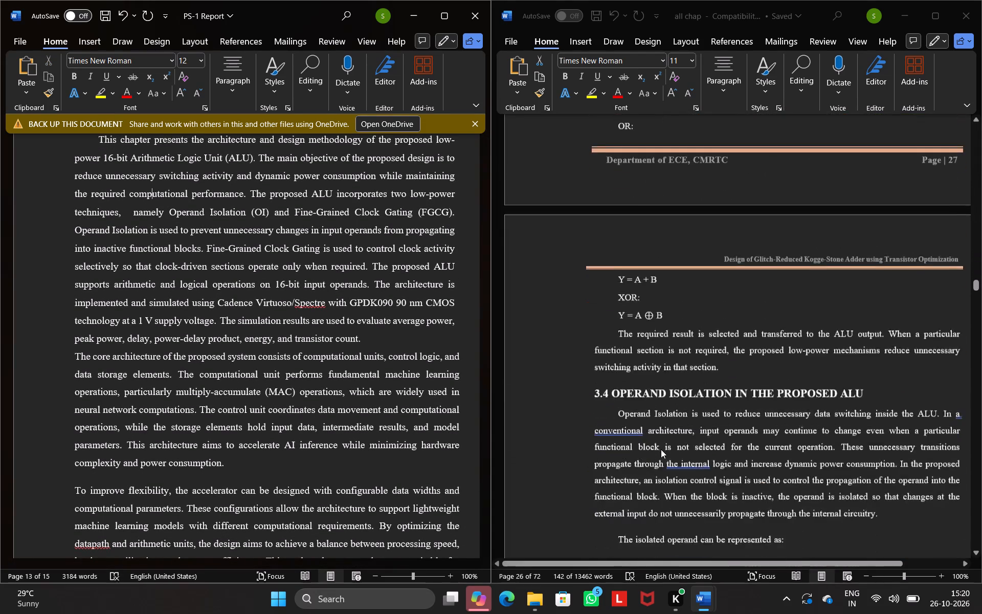
{"action": "scroll", "coordinate": [661, 449], "scroll_direction": "down", "scroll_amount": 6}
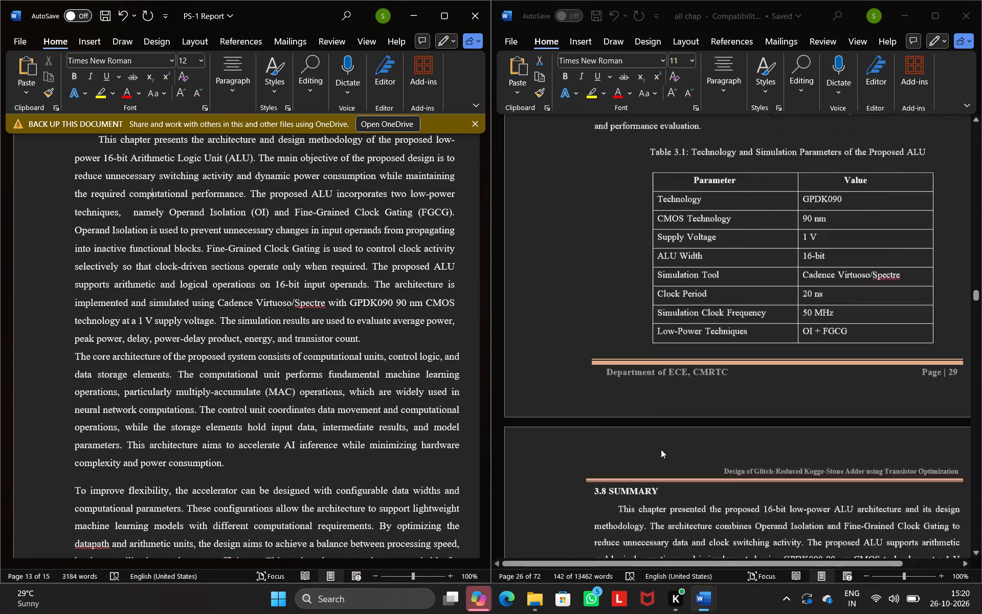
{"action": "scroll", "coordinate": [661, 449], "scroll_direction": "down", "scroll_amount": 1}
{"action": "scroll", "coordinate": [458, 485], "scroll_direction": "down", "scroll_amount": 13}
{"action": "scroll", "coordinate": [458, 485], "scroll_direction": "up", "scroll_amount": 2}
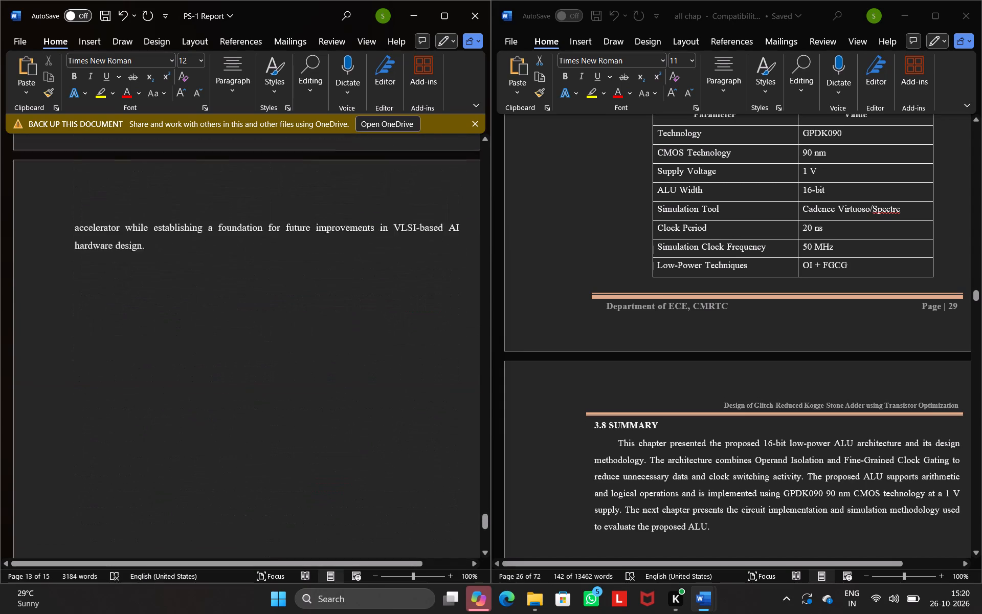
{"action": "scroll", "coordinate": [458, 485], "scroll_direction": "up", "scroll_amount": 6}
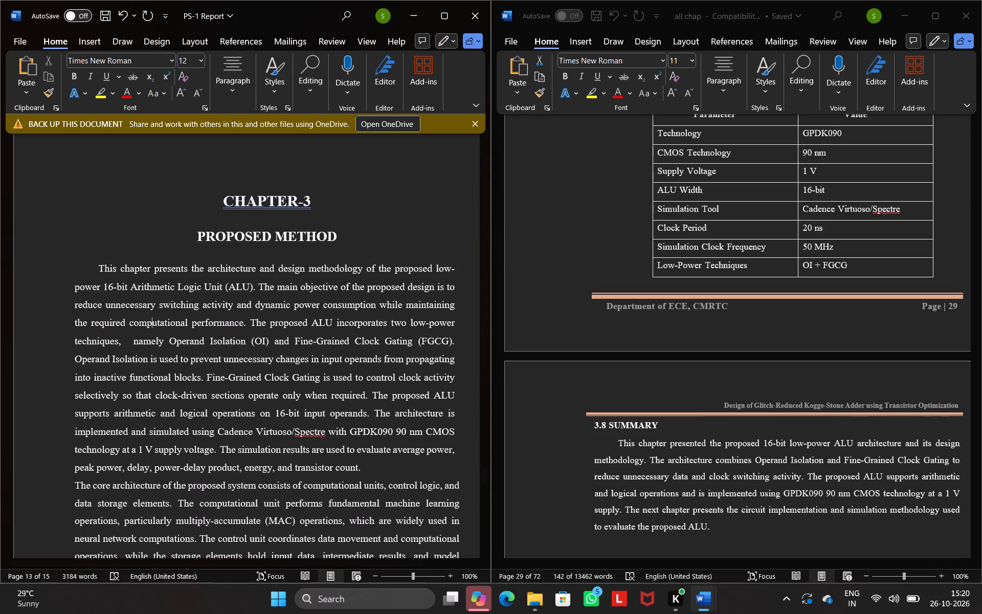
{"action": "scroll", "coordinate": [618, 445], "scroll_direction": "up", "scroll_amount": 4}
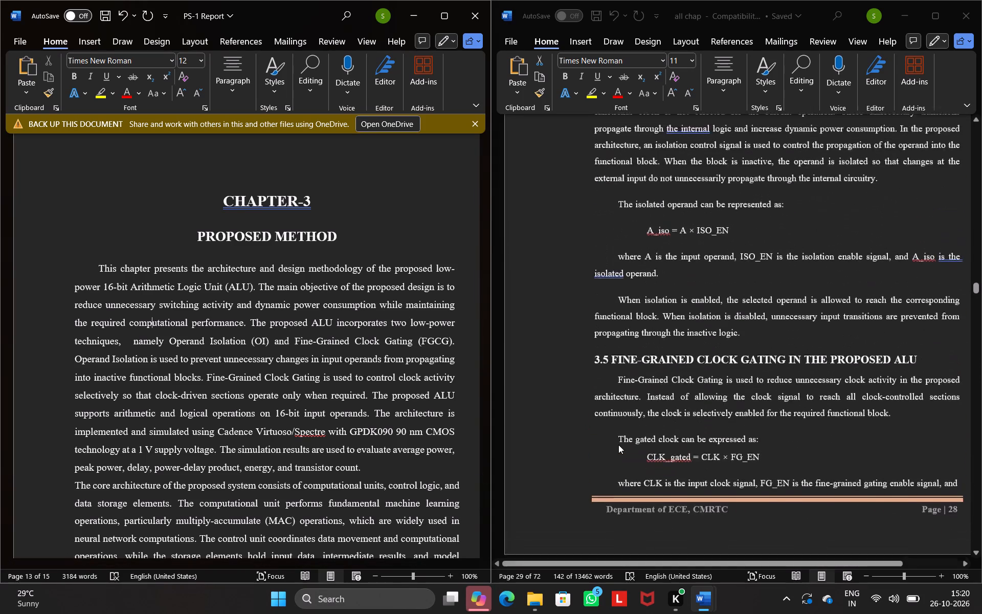
{"action": "scroll", "coordinate": [618, 445], "scroll_direction": "up", "scroll_amount": 3}
{"action": "scroll", "coordinate": [618, 445], "scroll_direction": "down", "scroll_amount": 1}
{"action": "scroll", "coordinate": [618, 445], "scroll_direction": "up", "scroll_amount": 1}
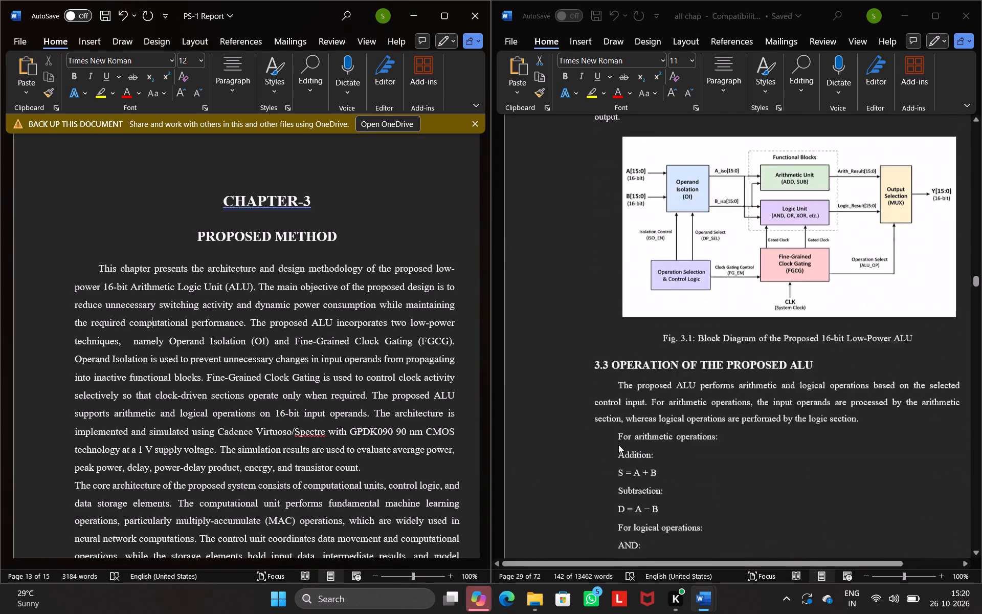
{"action": "scroll", "coordinate": [618, 445], "scroll_direction": "up", "scroll_amount": 5}
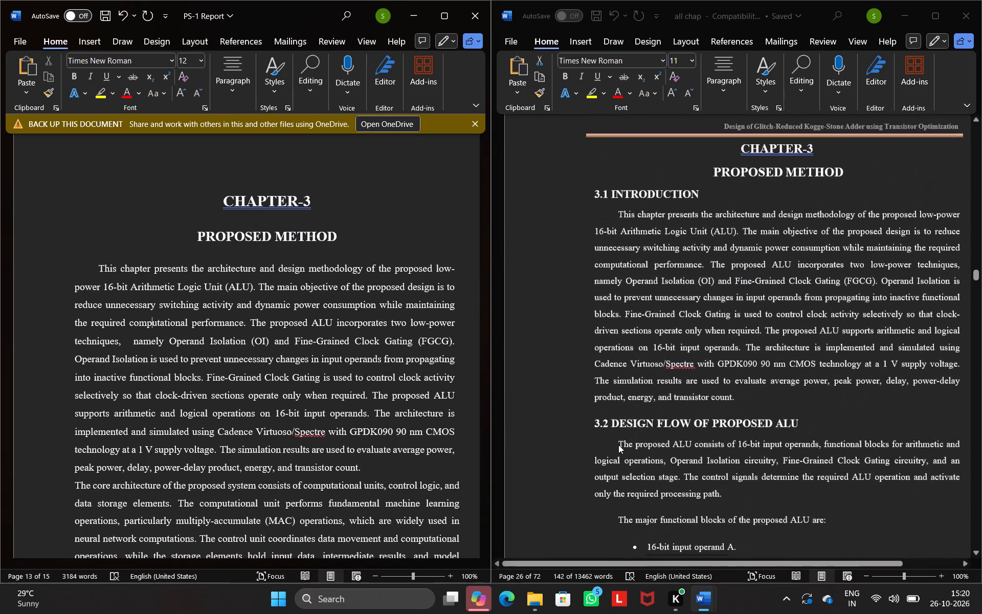
{"action": "scroll", "coordinate": [618, 445], "scroll_direction": "up", "scroll_amount": 1}
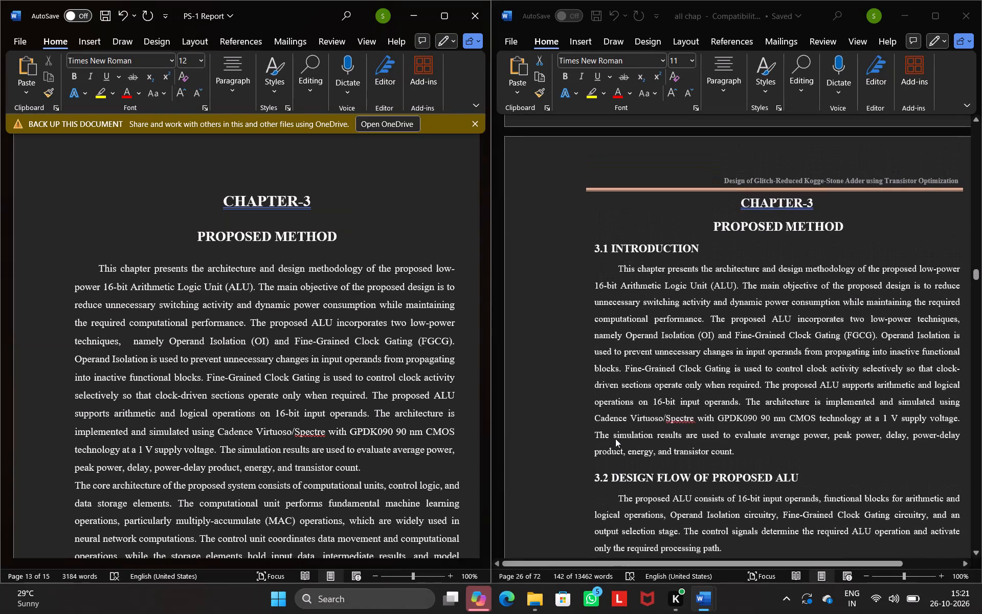
Copy the section 3.2 text in "all chap", from "The proposed ALU consists of 16-bit input operands" through the "Output stage." bullet.
{"action": "scroll", "coordinate": [615, 438], "scroll_direction": "down", "scroll_amount": 2}
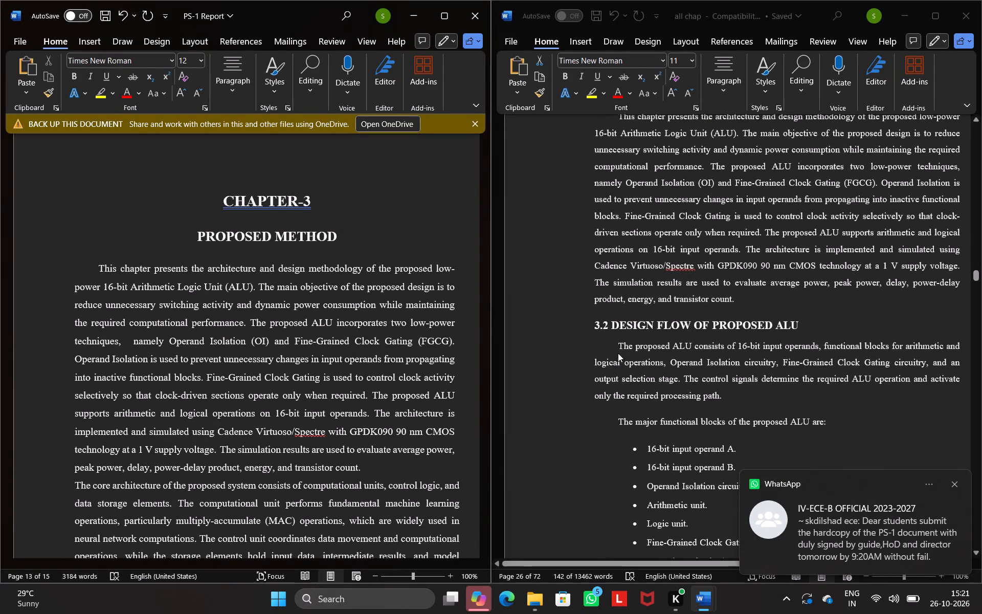
{"action": "left_click_drag", "start_coordinate": [617, 345], "coordinate": [648, 387]}
{"action": "left_click", "coordinate": [648, 387]}
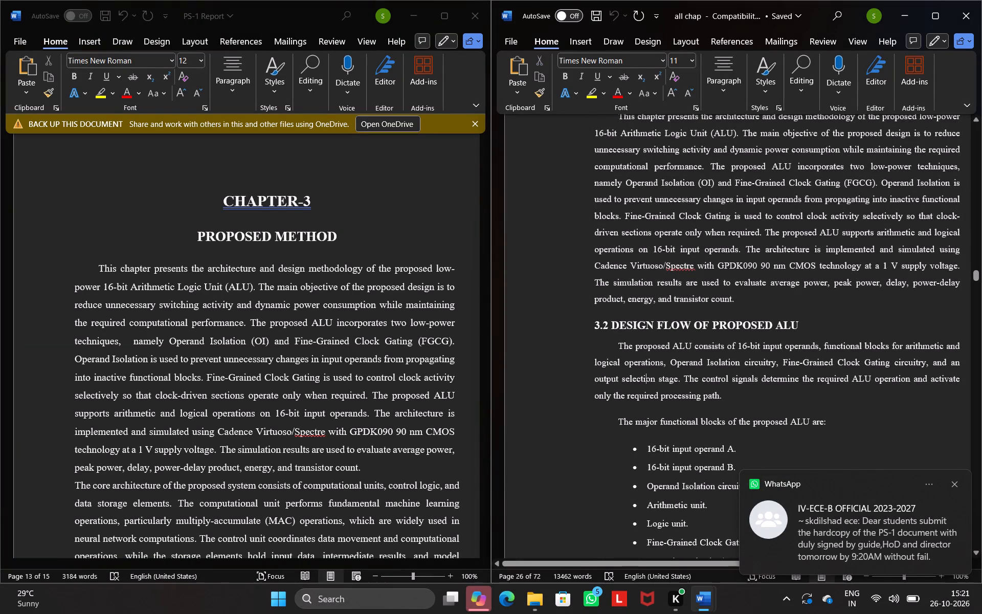
{"action": "left_click_drag", "start_coordinate": [619, 346], "coordinate": [667, 542]}
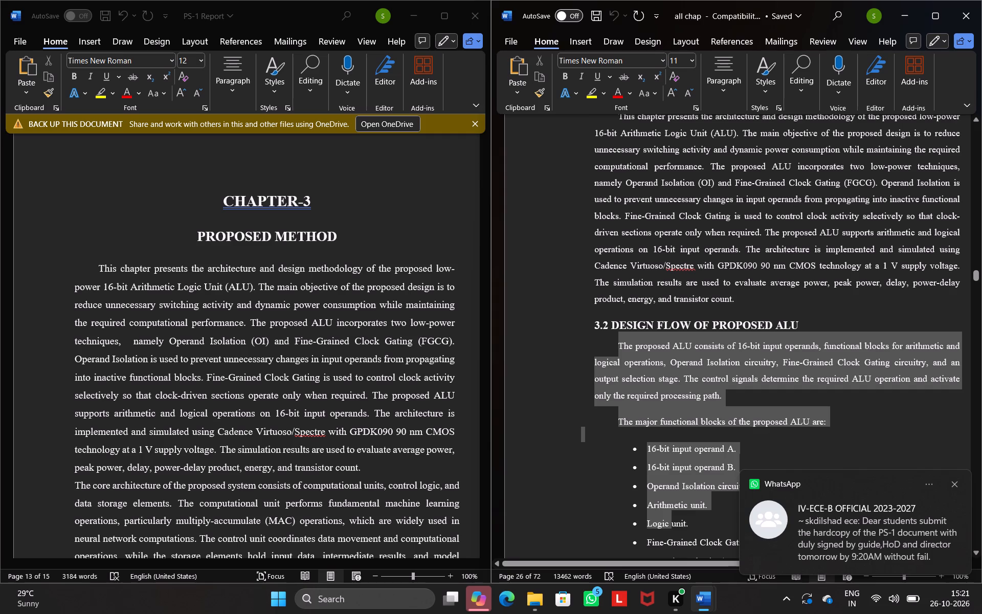
{"action": "left_click_drag", "start_coordinate": [667, 542], "coordinate": [702, 477]}
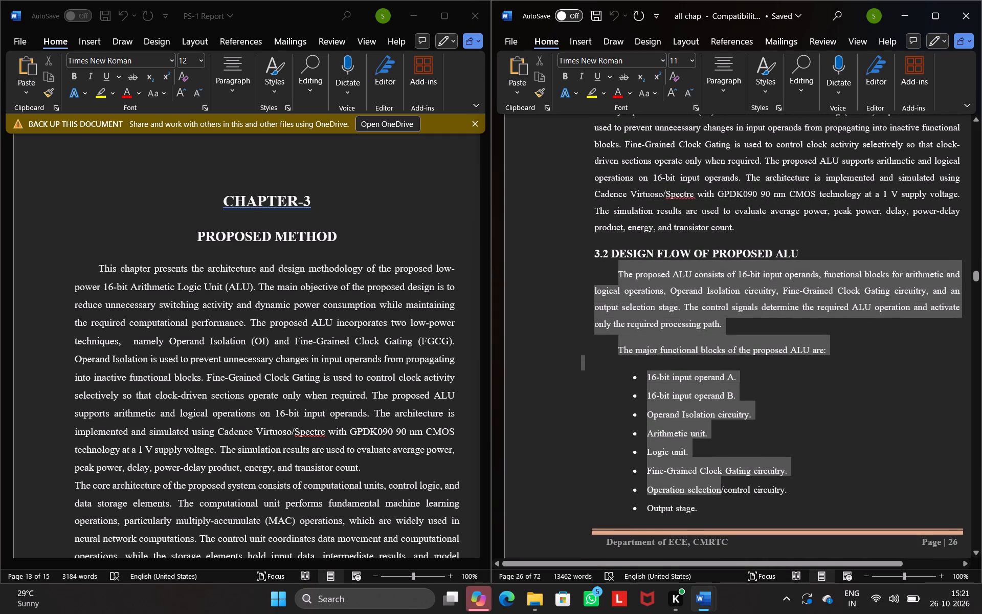
{"action": "left_click_drag", "start_coordinate": [702, 477], "coordinate": [701, 513]}
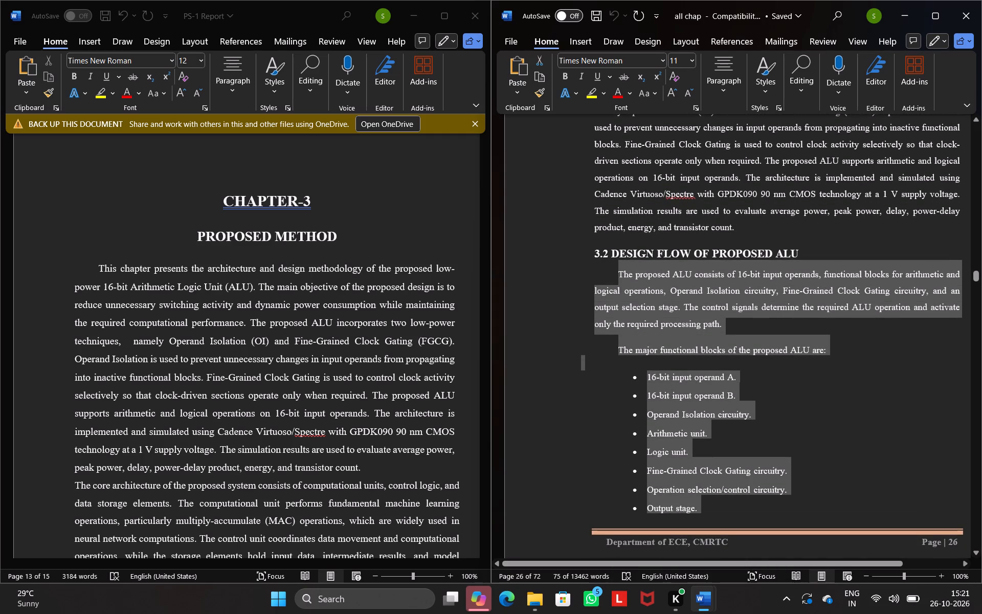
{"action": "key", "text": "ctrl+c"}
Paste the copied 3.2 text as new paragraphs directly after the PS-1 Report's ALU introduction, ahead of the old "The core architecture" paragraph.
{"action": "scroll", "coordinate": [352, 358], "scroll_direction": "down", "scroll_amount": 1}
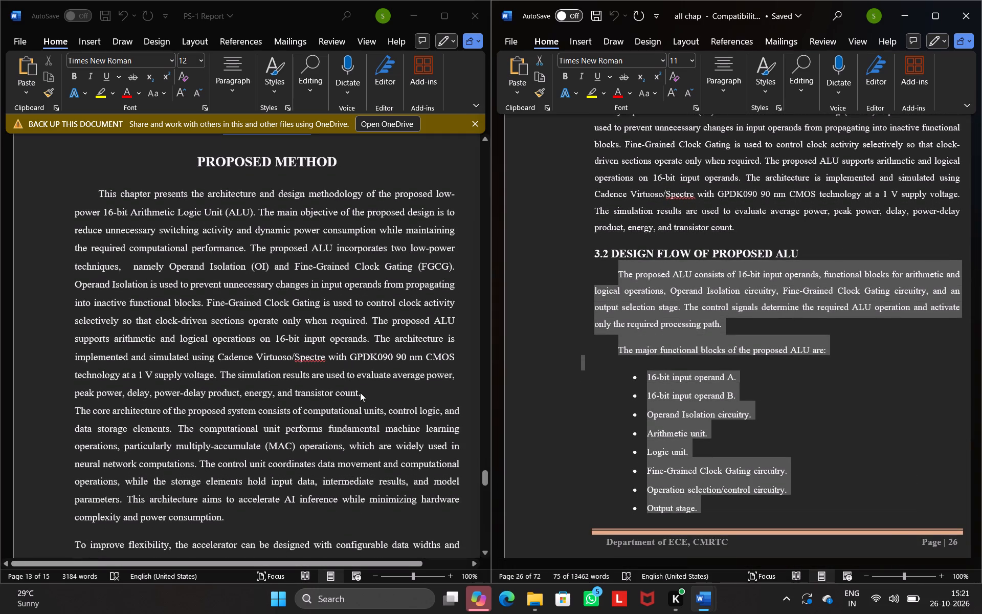
{"action": "left_click", "coordinate": [366, 392]}
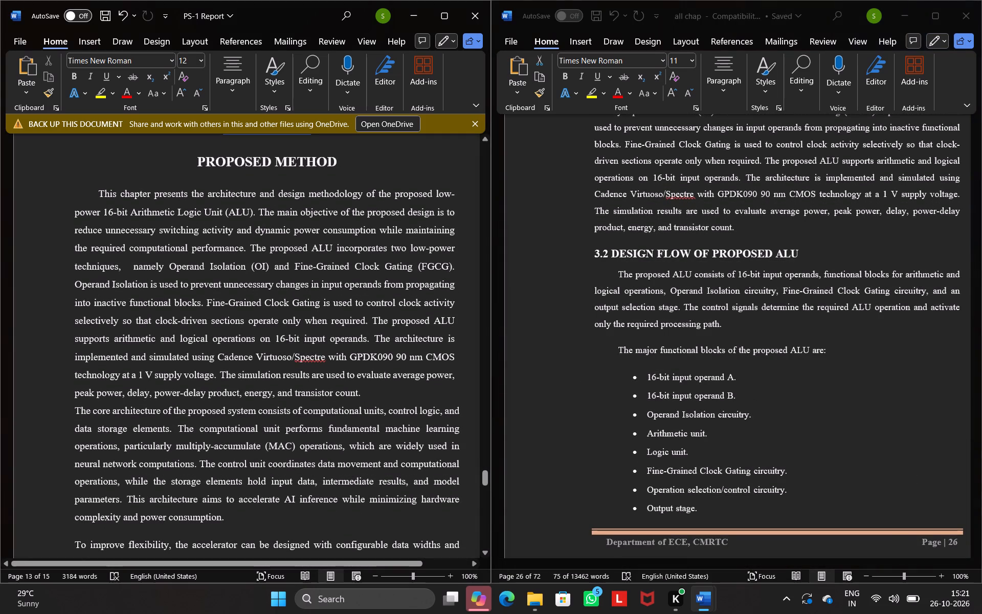
{"action": "key", "text": "Return"}
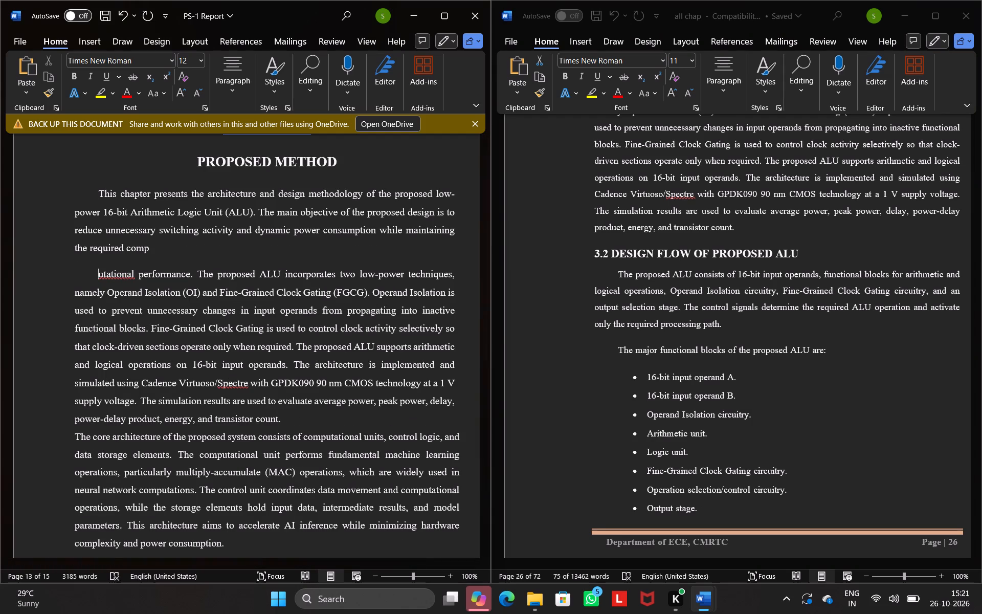
{"action": "key", "text": "ctrl+z"}
{"action": "scroll", "coordinate": [419, 419], "scroll_direction": "down", "scroll_amount": 1}
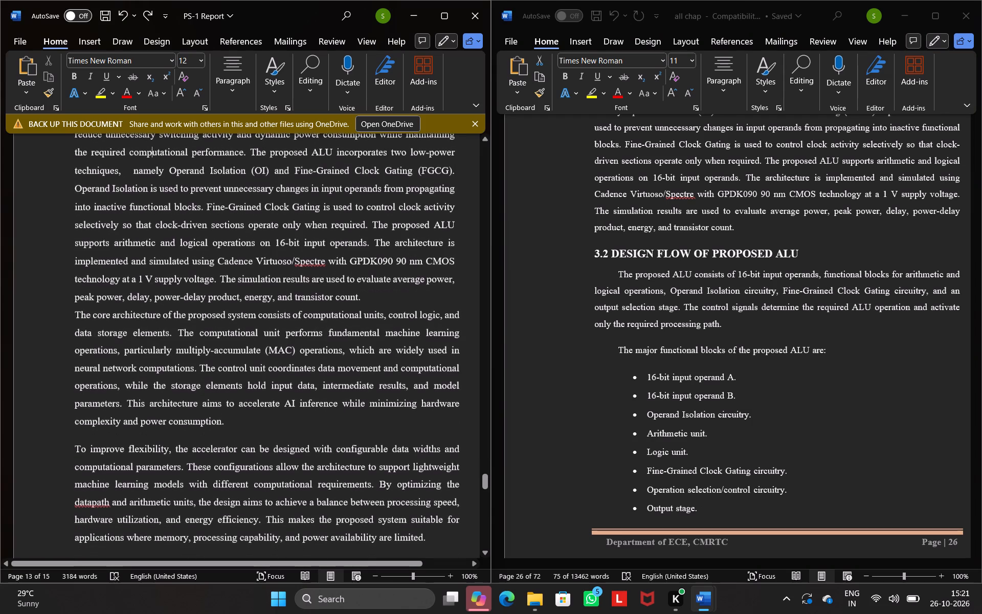
{"action": "left_click", "coordinate": [371, 302]}
{"action": "key", "text": "Return"}
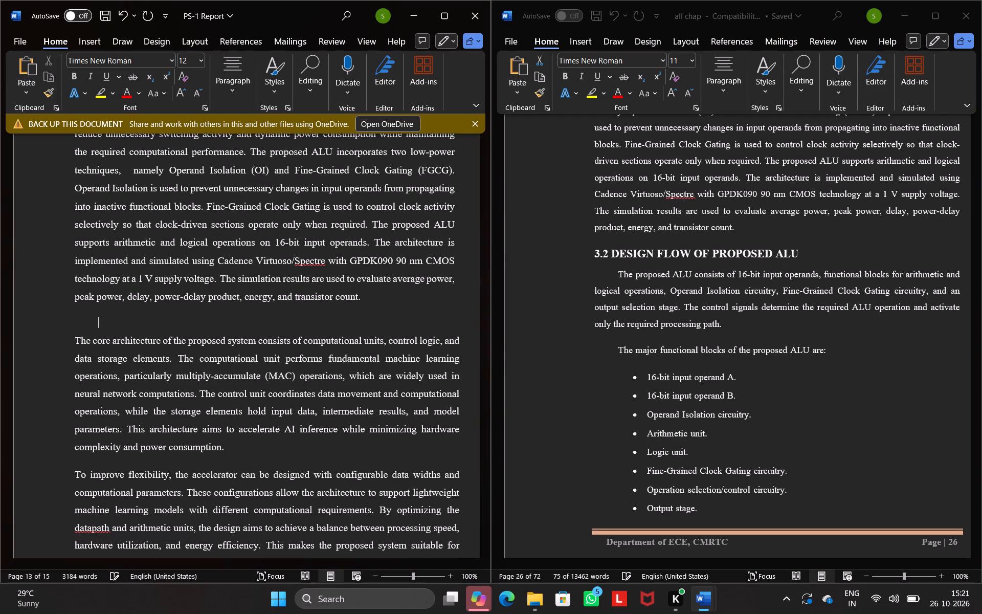
{"action": "key", "text": "ctrl+v"}
{"action": "scroll", "coordinate": [371, 302], "scroll_direction": "down", "scroll_amount": 1}
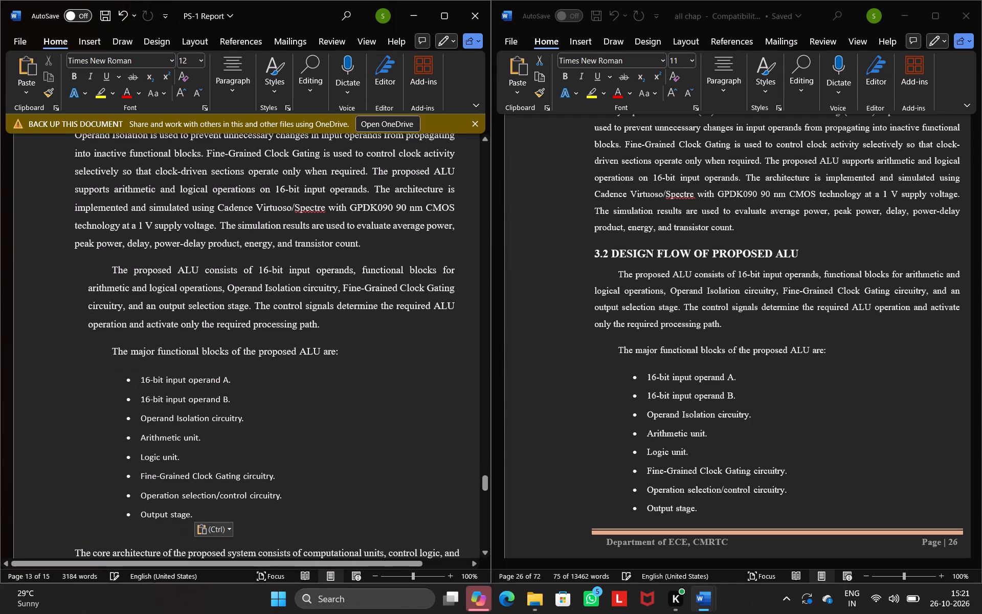
Decrease the indent of the pasted 3.2 paragraphs and functional-block bullets in the PS-1 Report by one level.
{"action": "scroll", "coordinate": [371, 302], "scroll_direction": "down", "scroll_amount": 2}
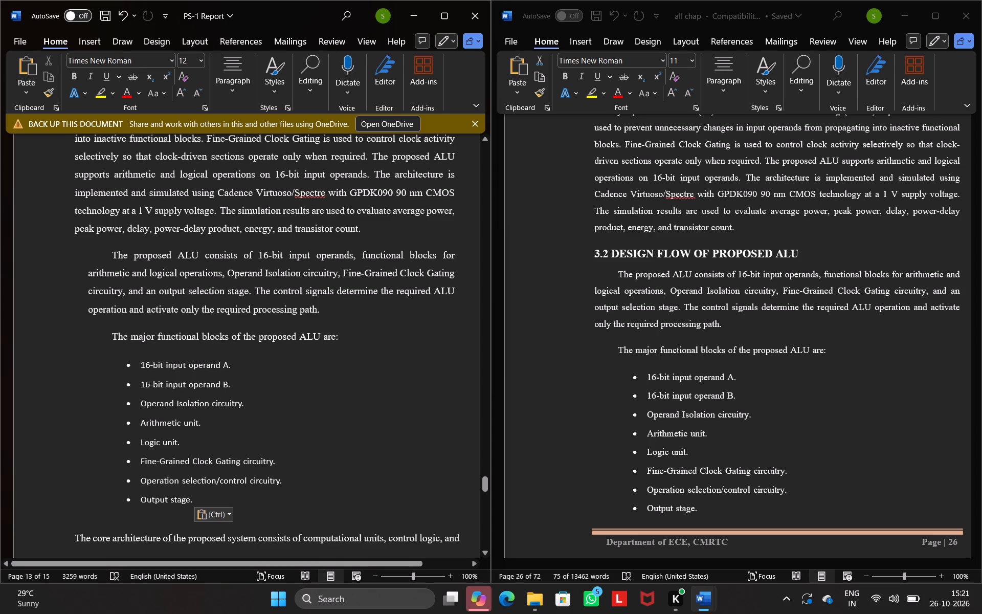
{"action": "scroll", "coordinate": [274, 466], "scroll_direction": "down", "scroll_amount": 1}
{"action": "left_click_drag", "start_coordinate": [168, 484], "coordinate": [70, 214]}
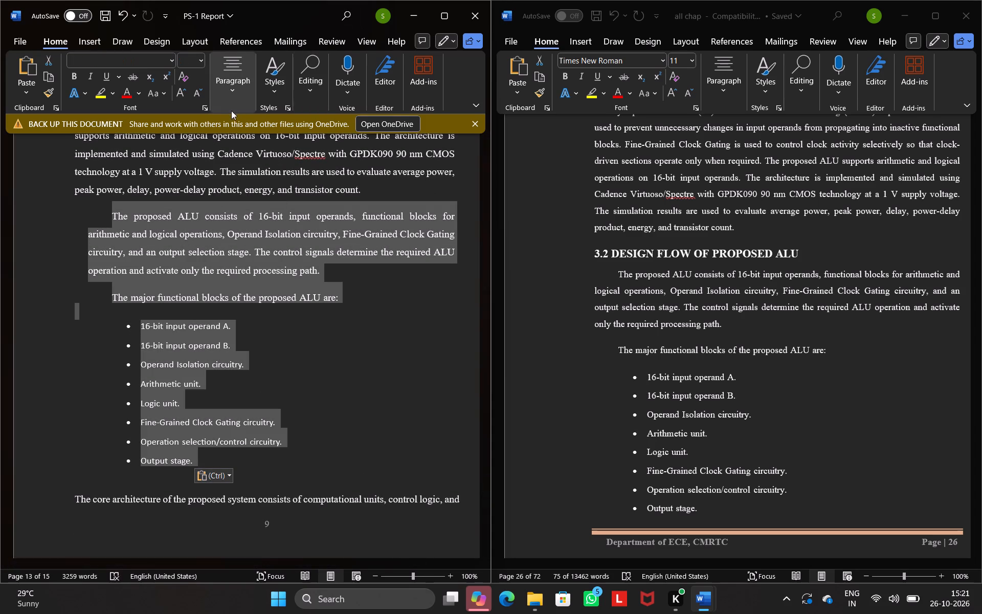
{"action": "left_click", "coordinate": [227, 92]}
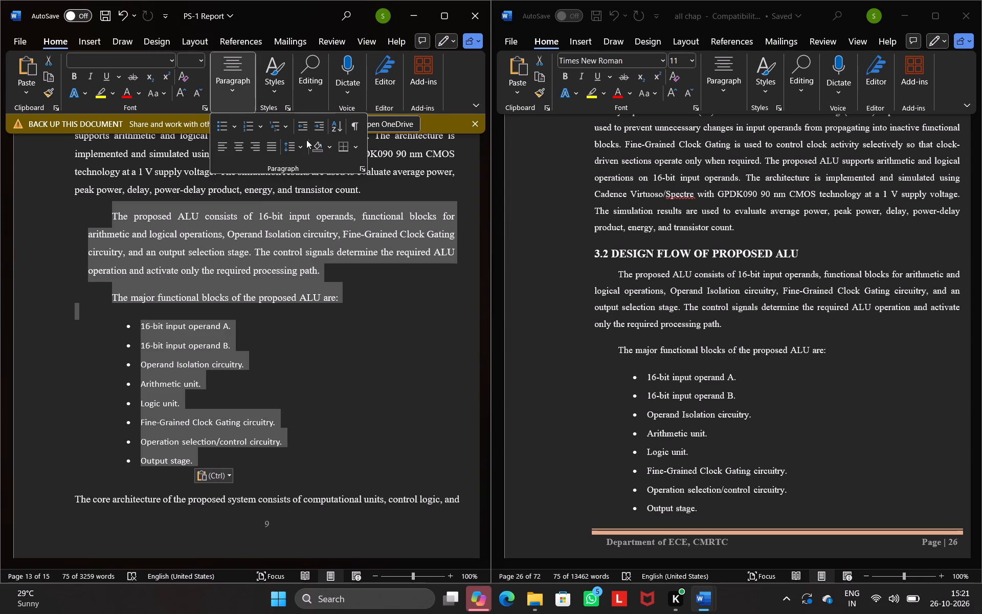
{"action": "left_click", "coordinate": [304, 128]}
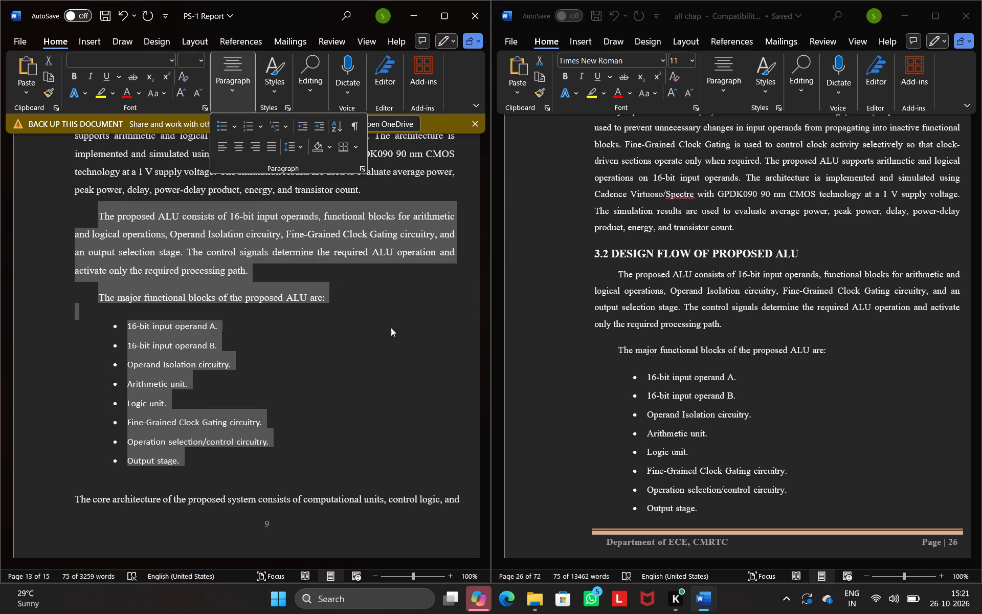
{"action": "left_click", "coordinate": [381, 327]}
Delete the PS-1 Report's old text from "The core architecture of the proposed system" through "These configurations" in the following paragraph.
{"action": "scroll", "coordinate": [381, 327], "scroll_direction": "down", "scroll_amount": 1}
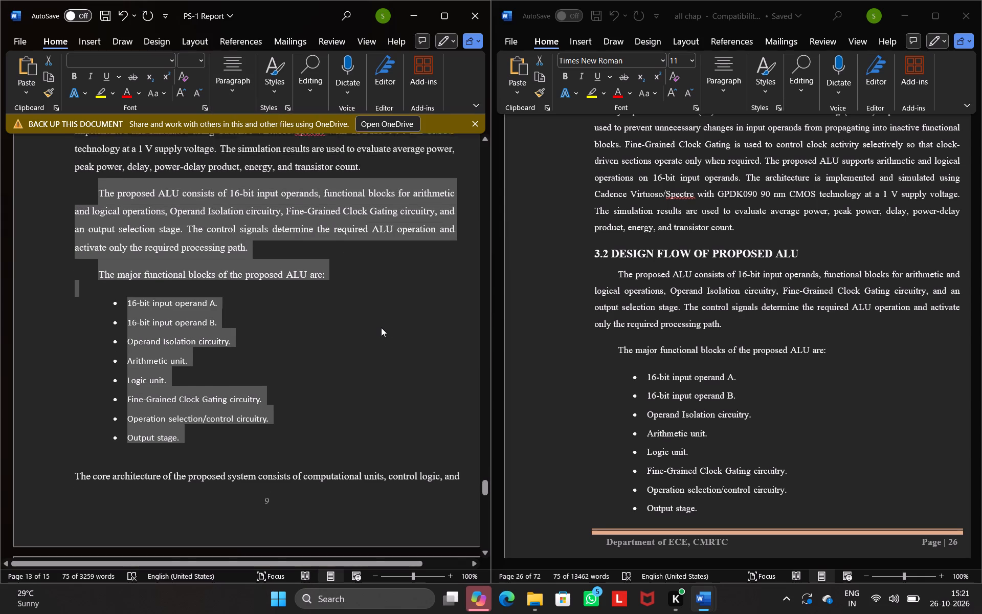
{"action": "scroll", "coordinate": [381, 327], "scroll_direction": "down", "scroll_amount": 1}
{"action": "left_click", "coordinate": [381, 327]}
{"action": "scroll", "coordinate": [284, 371], "scroll_direction": "down", "scroll_amount": 1}
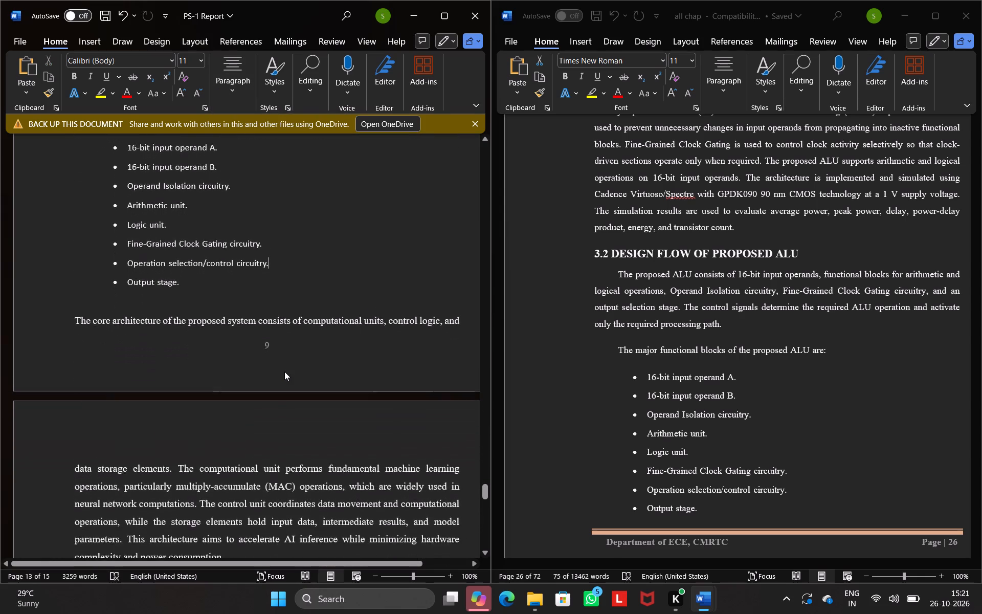
{"action": "scroll", "coordinate": [284, 371], "scroll_direction": "down", "scroll_amount": 1}
{"action": "scroll", "coordinate": [551, 340], "scroll_direction": "down", "scroll_amount": 1}
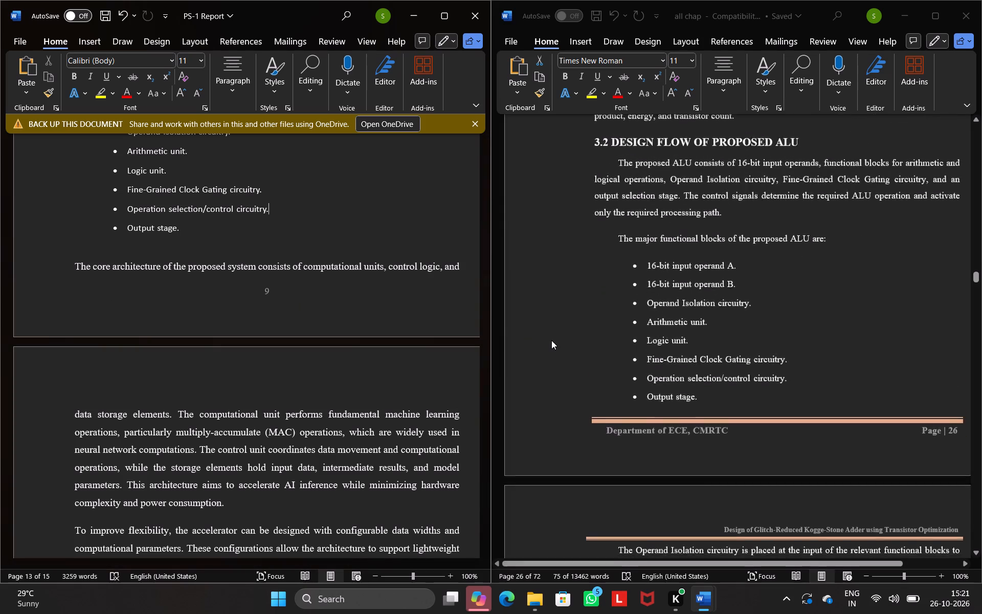
{"action": "scroll", "coordinate": [551, 340], "scroll_direction": "down", "scroll_amount": 1}
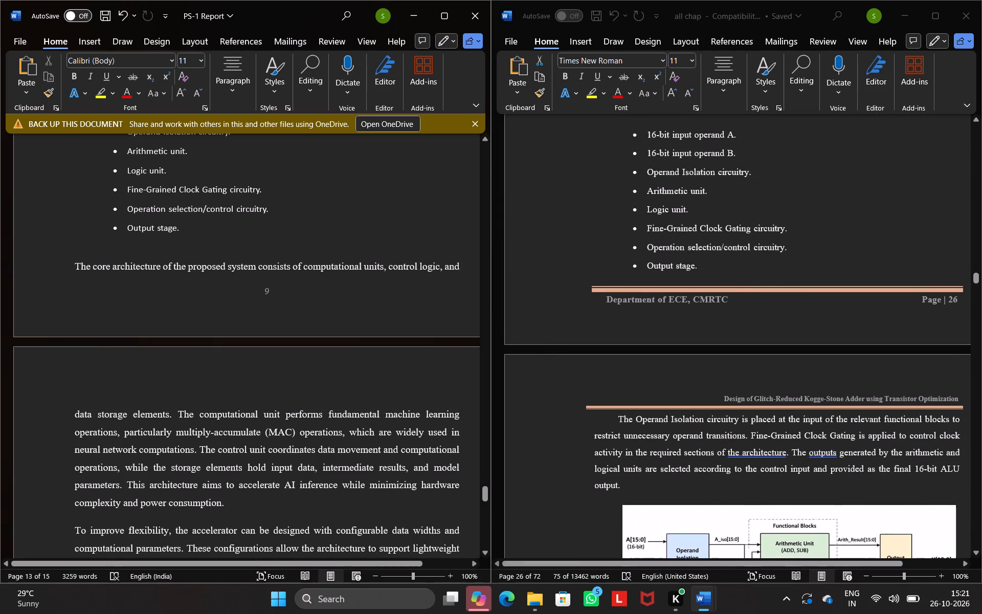
{"action": "left_click_drag", "start_coordinate": [72, 263], "coordinate": [433, 285]}
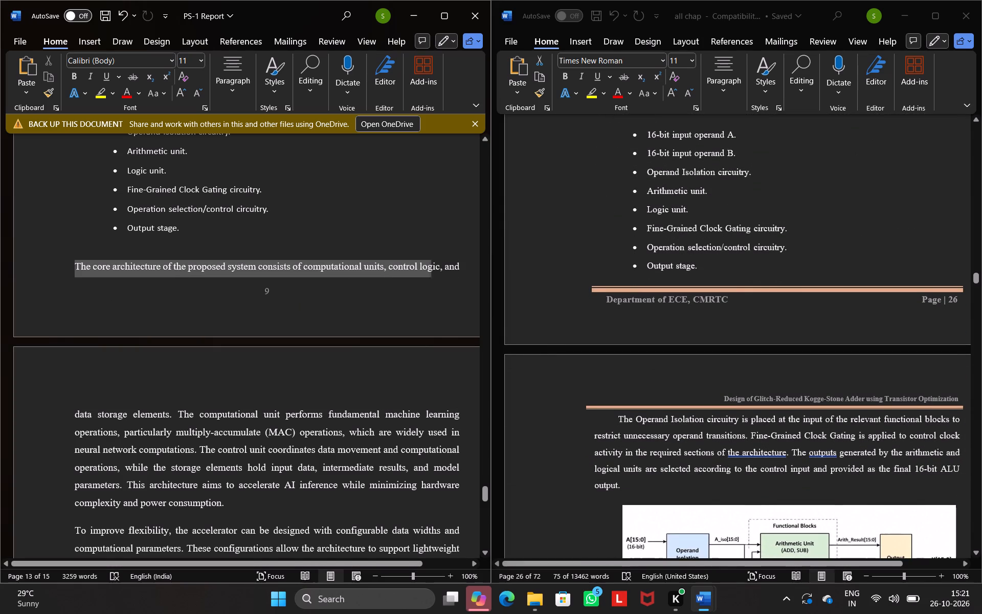
{"action": "left_click_drag", "start_coordinate": [433, 285], "coordinate": [243, 521]}
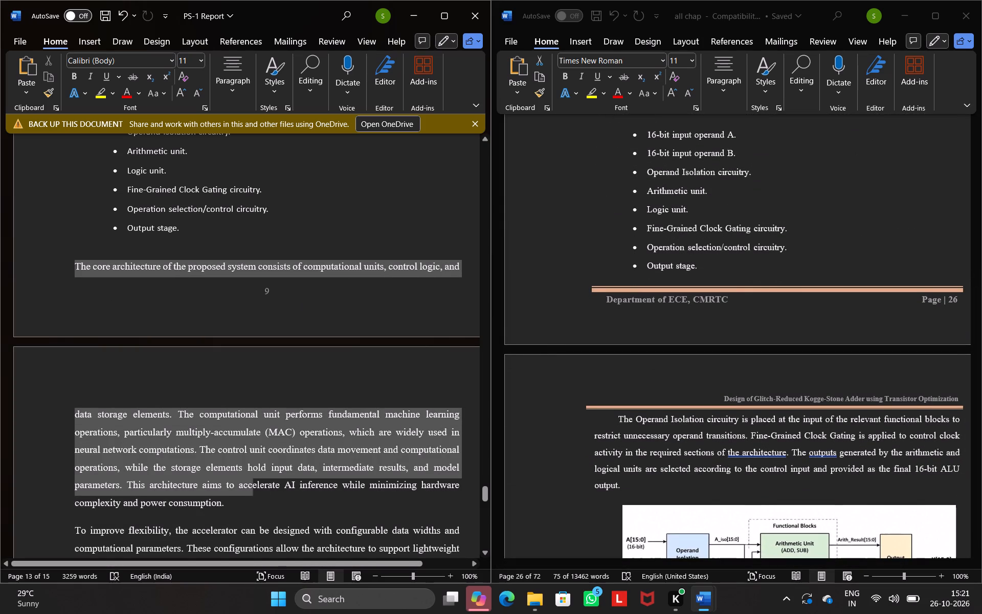
{"action": "left_click_drag", "start_coordinate": [243, 521], "coordinate": [242, 552]}
{"action": "key", "text": "BackSpace"}
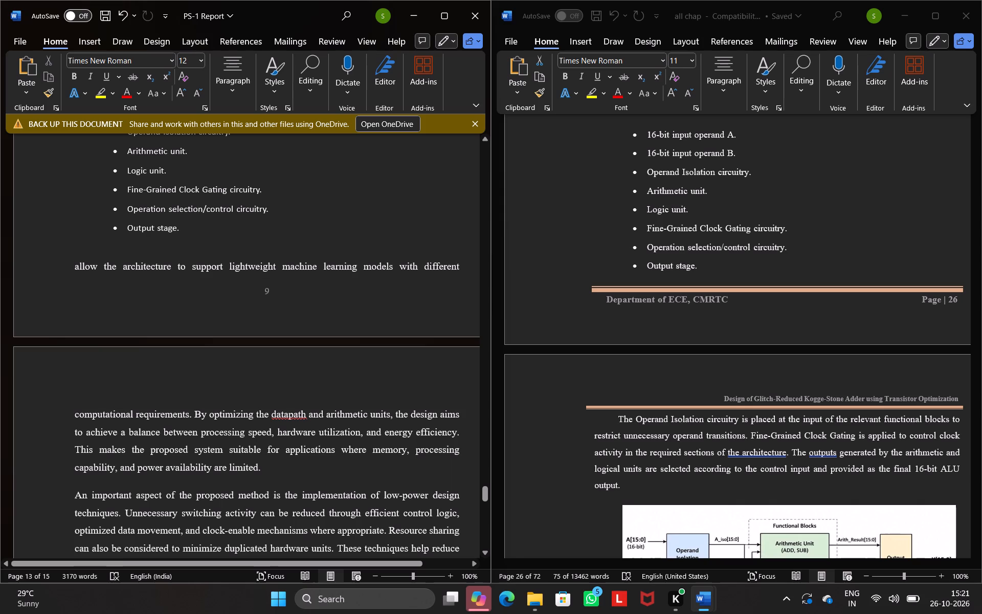
Delete the remaining old PROPOSED METHOD text, from "allow the architecture to support lightweight" through the closing words "AI hardware design.".
{"action": "scroll", "coordinate": [244, 613], "scroll_direction": "down", "scroll_amount": 2}
{"action": "scroll", "coordinate": [251, 565], "scroll_direction": "down", "scroll_amount": 2}
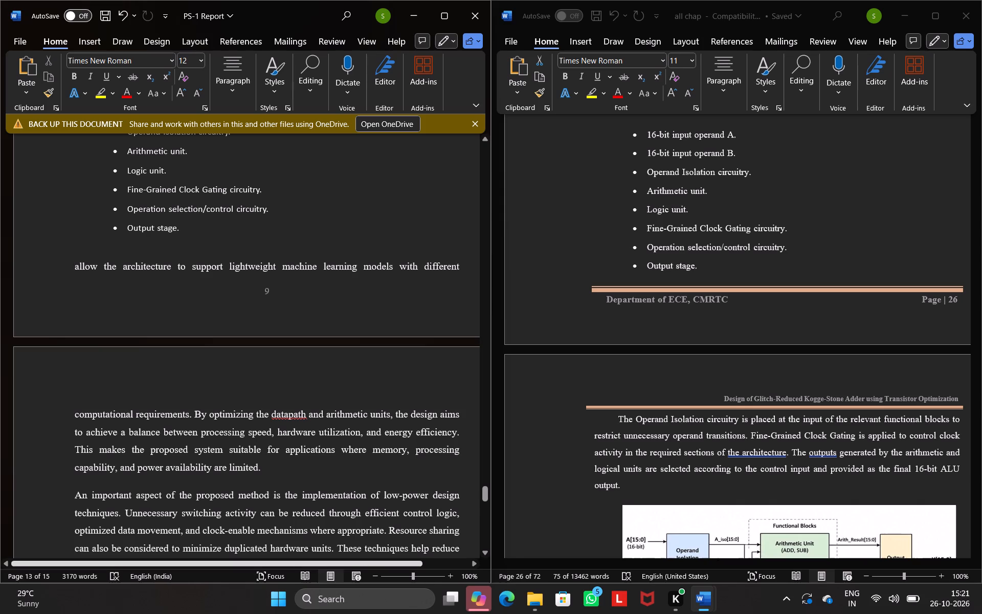
{"action": "scroll", "coordinate": [267, 513], "scroll_direction": "down", "scroll_amount": 4}
{"action": "right_click", "coordinate": [267, 513]}
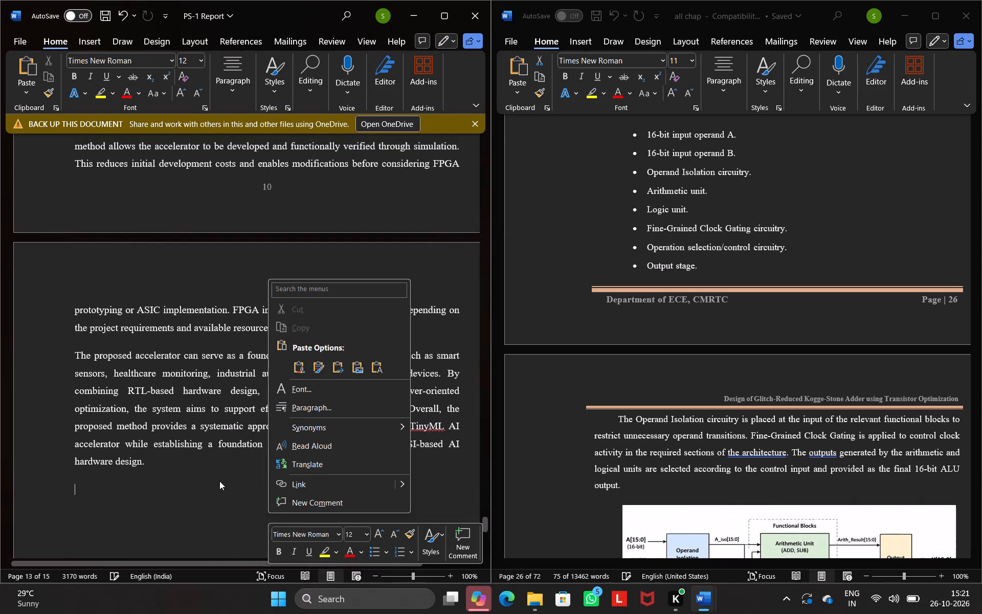
{"action": "left_click", "coordinate": [146, 465]}
{"action": "left_click_drag", "start_coordinate": [146, 465], "coordinate": [105, 194]}
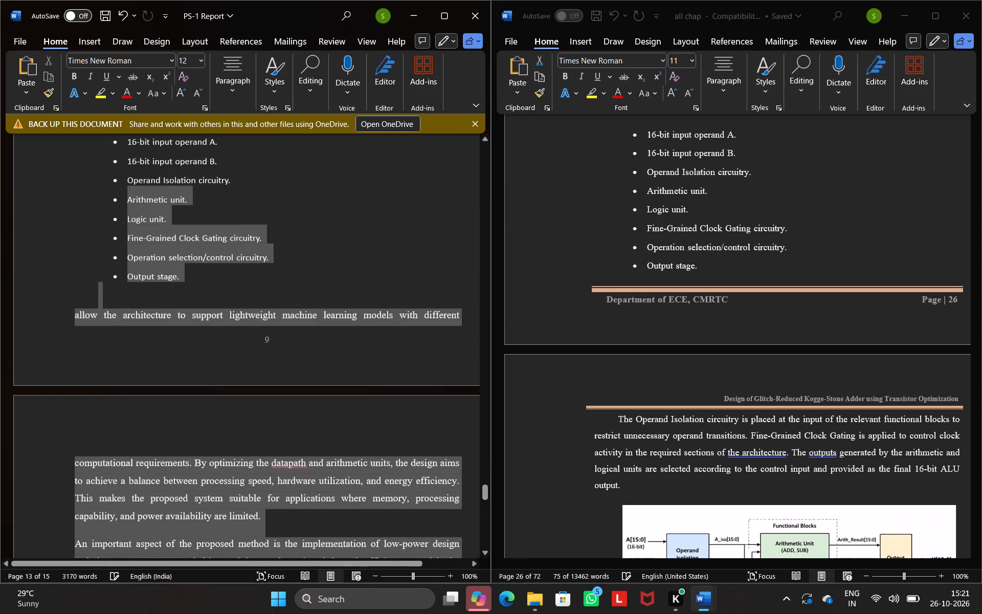
{"action": "left_click_drag", "start_coordinate": [105, 194], "coordinate": [64, 320]}
{"action": "key", "text": "BackSpace"}
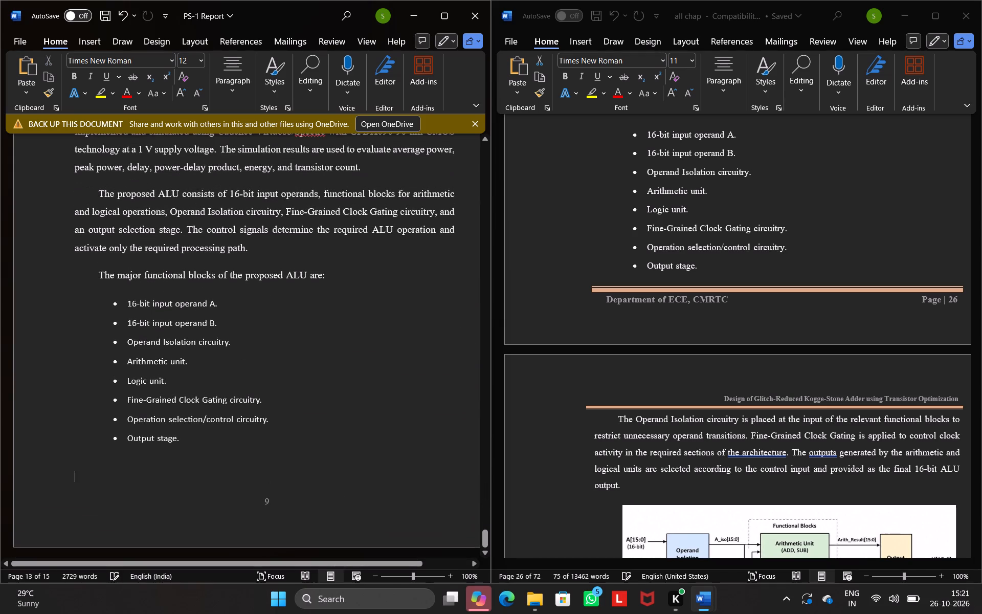
Add a blank line after the PS-1 Report's bullet list and paste there the Operand Isolation circuitry paragraph with its block diagram from "all chap".
{"action": "key", "text": "Return"}
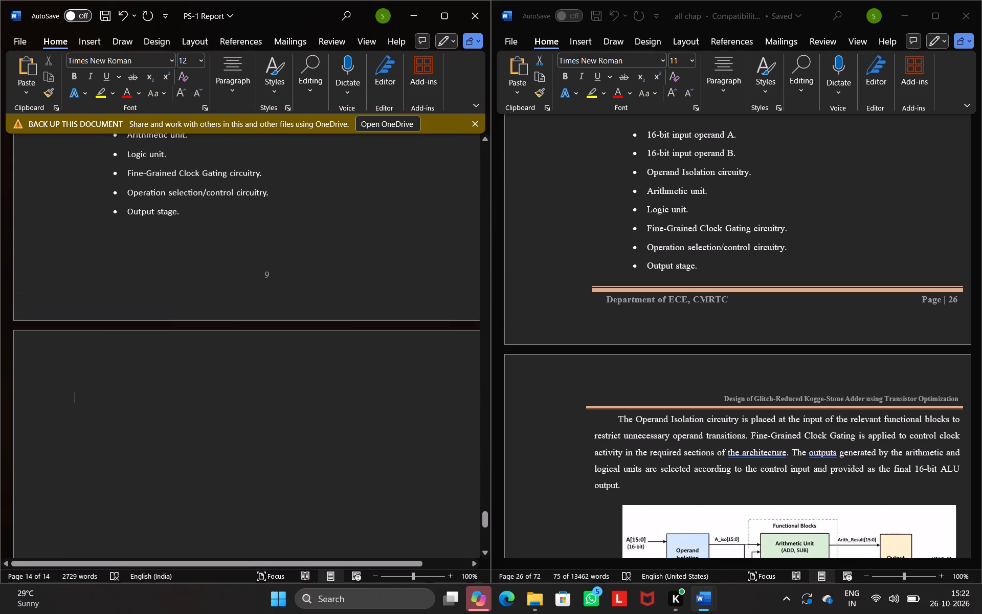
{"action": "left_click", "coordinate": [251, 246]}
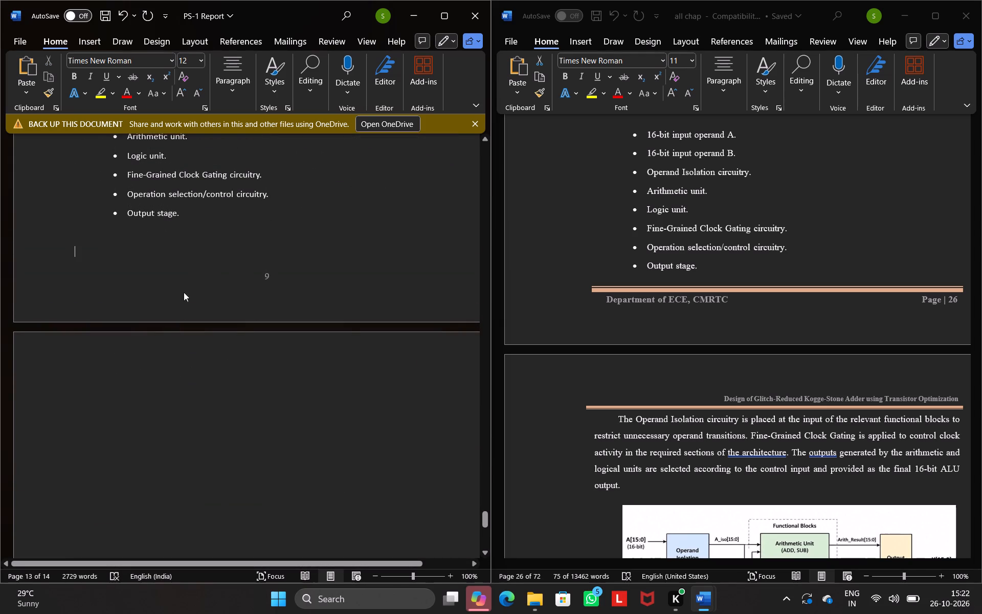
{"action": "key", "text": "Up"}
{"action": "key", "text": "Down"}
{"action": "left_click_drag", "start_coordinate": [618, 416], "coordinate": [624, 476]}
{"action": "left_click", "coordinate": [624, 476]}
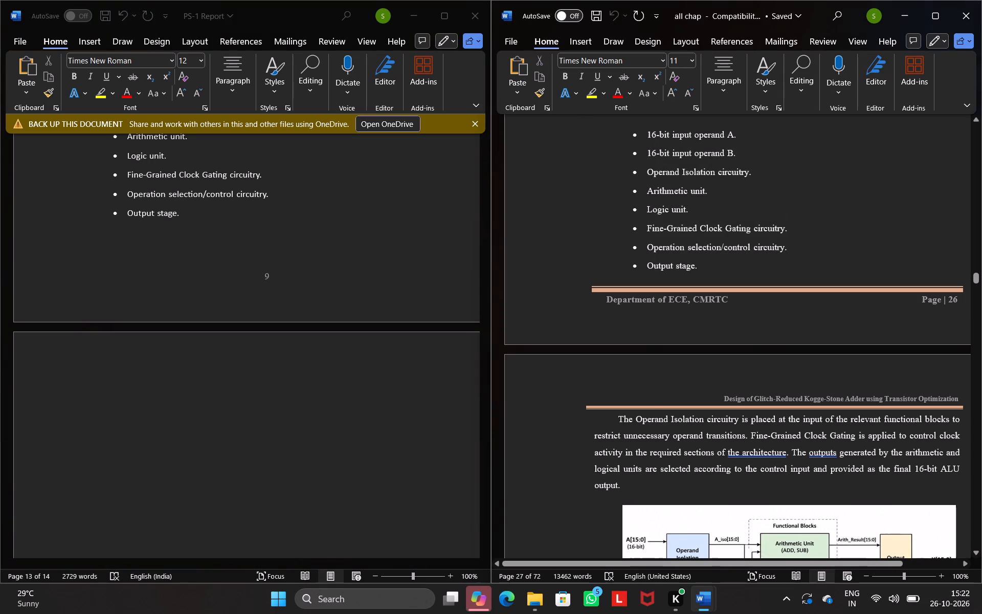
{"action": "left_click_drag", "start_coordinate": [617, 419], "coordinate": [626, 499]}
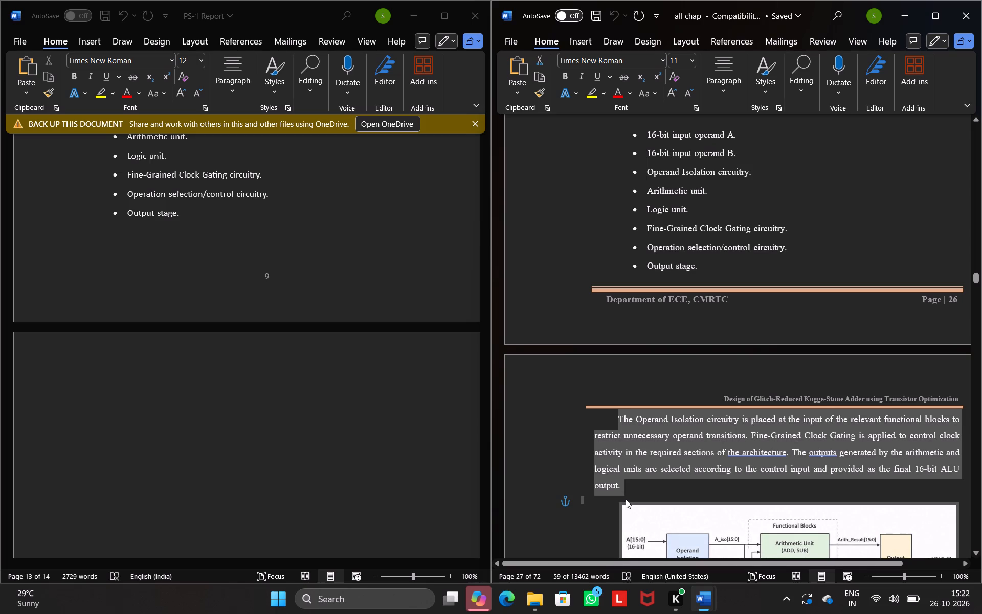
{"action": "key", "text": "ctrl+c"}
{"action": "left_click", "coordinate": [132, 247]}
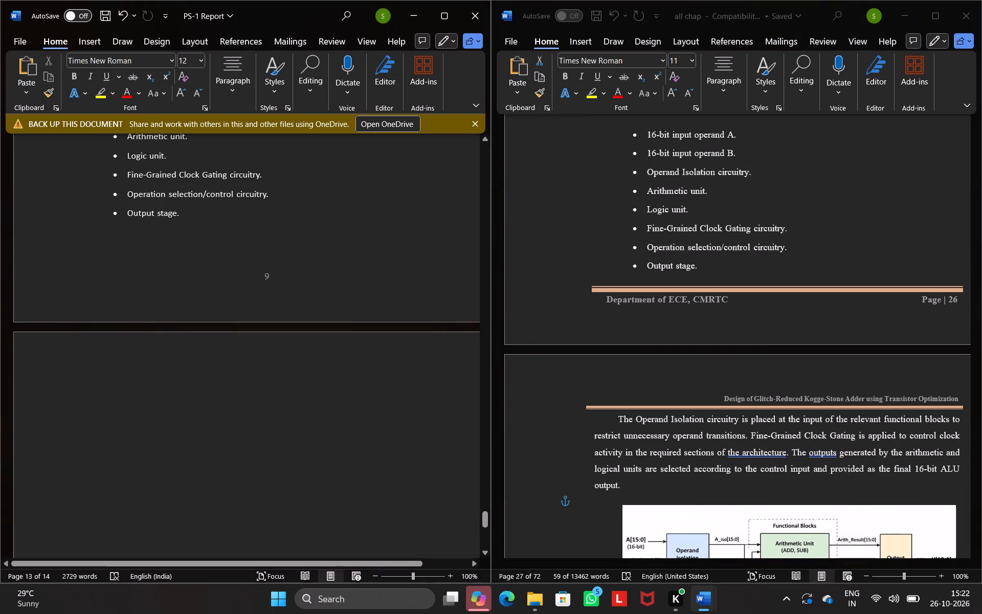
{"action": "key", "text": "ctrl+v"}
{"action": "scroll", "coordinate": [185, 342], "scroll_direction": "up", "scroll_amount": 1}
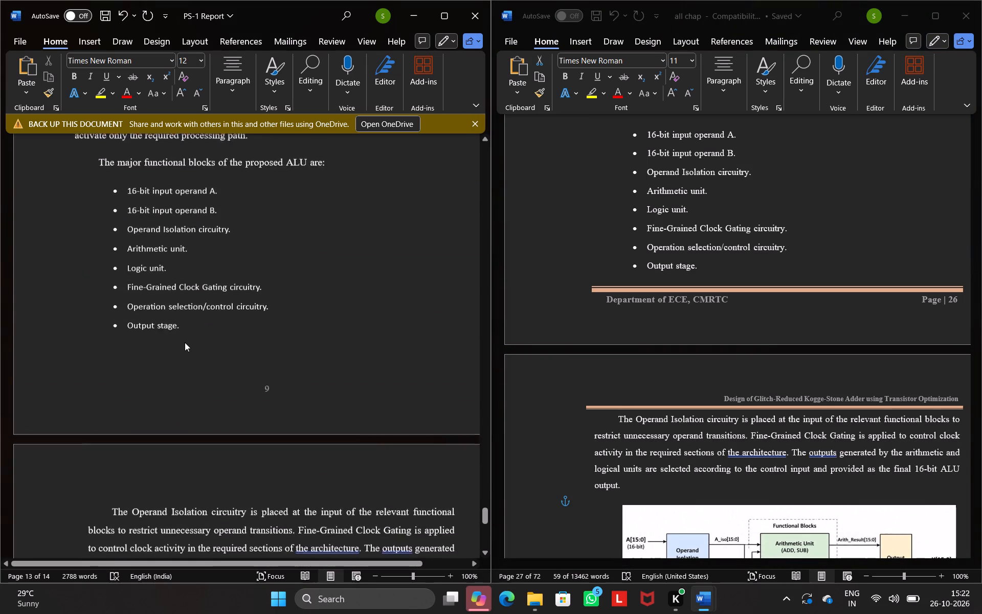
{"action": "scroll", "coordinate": [220, 488], "scroll_direction": "down", "scroll_amount": 1}
{"action": "scroll", "coordinate": [333, 596], "scroll_direction": "down", "scroll_amount": 1}
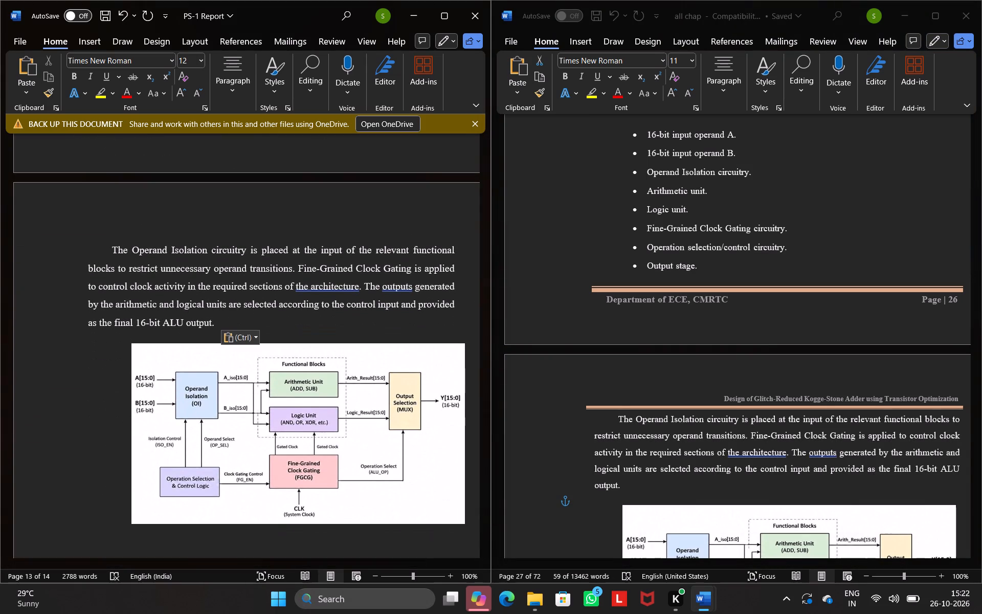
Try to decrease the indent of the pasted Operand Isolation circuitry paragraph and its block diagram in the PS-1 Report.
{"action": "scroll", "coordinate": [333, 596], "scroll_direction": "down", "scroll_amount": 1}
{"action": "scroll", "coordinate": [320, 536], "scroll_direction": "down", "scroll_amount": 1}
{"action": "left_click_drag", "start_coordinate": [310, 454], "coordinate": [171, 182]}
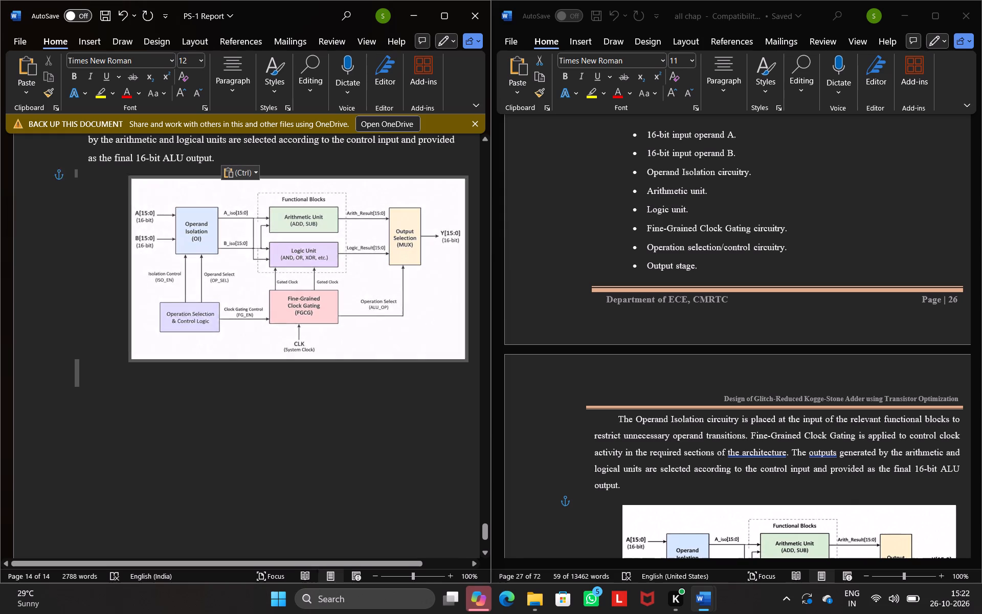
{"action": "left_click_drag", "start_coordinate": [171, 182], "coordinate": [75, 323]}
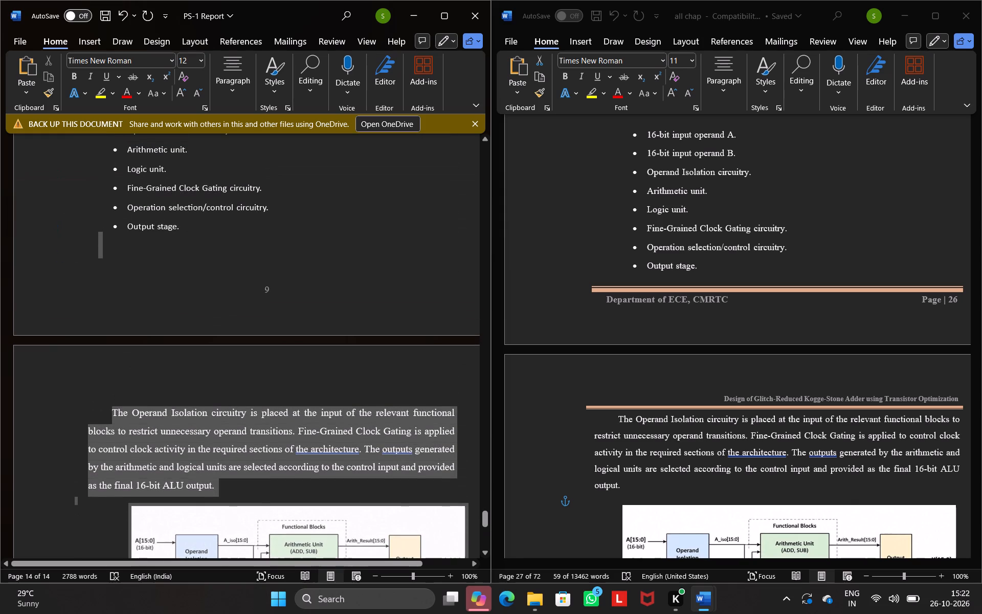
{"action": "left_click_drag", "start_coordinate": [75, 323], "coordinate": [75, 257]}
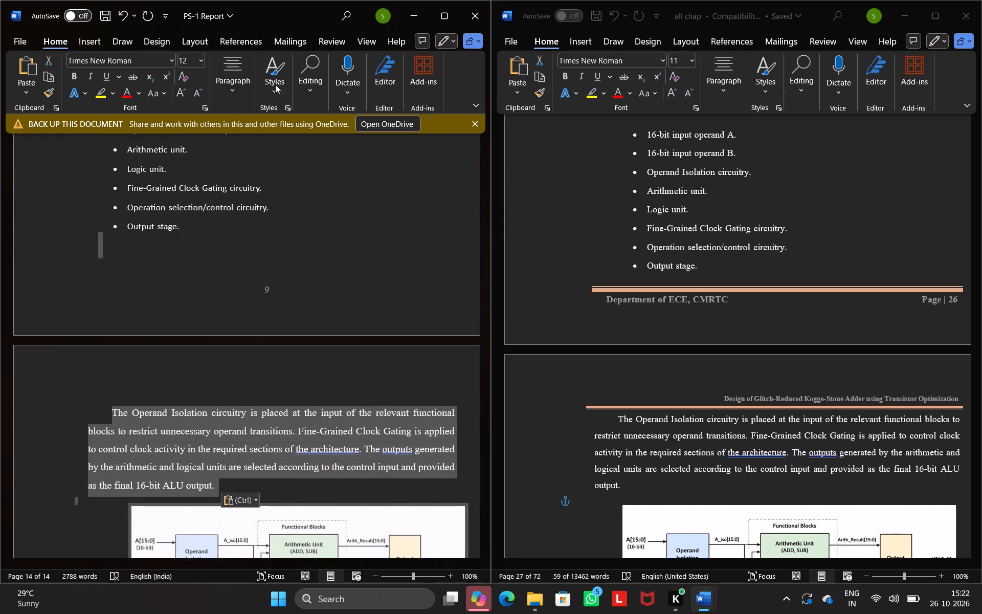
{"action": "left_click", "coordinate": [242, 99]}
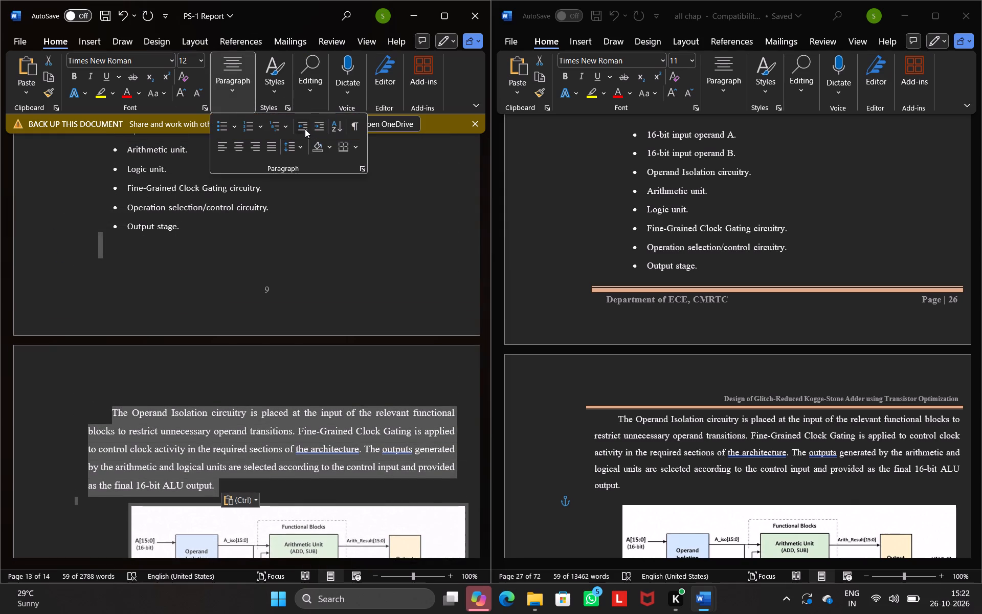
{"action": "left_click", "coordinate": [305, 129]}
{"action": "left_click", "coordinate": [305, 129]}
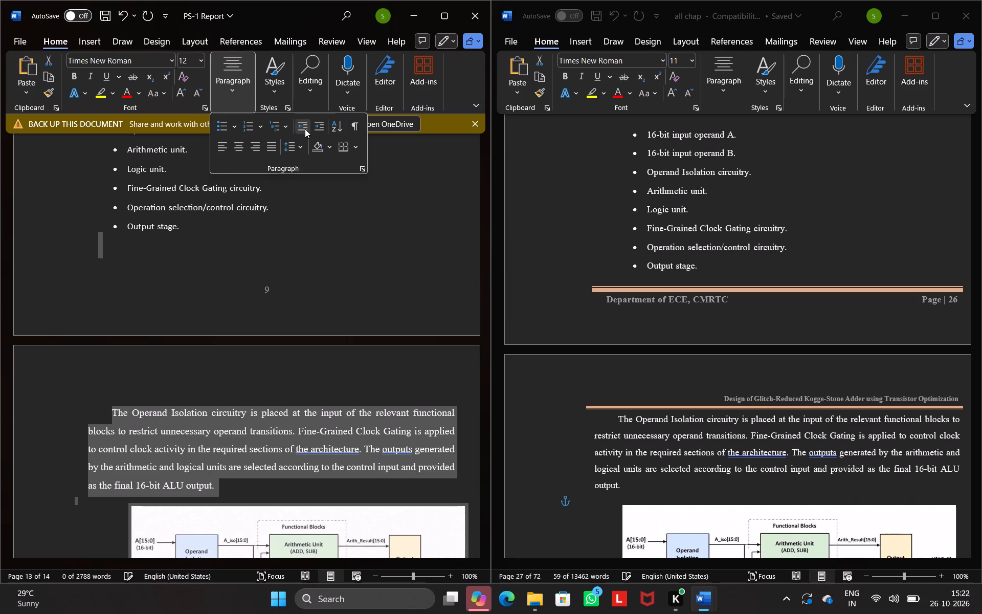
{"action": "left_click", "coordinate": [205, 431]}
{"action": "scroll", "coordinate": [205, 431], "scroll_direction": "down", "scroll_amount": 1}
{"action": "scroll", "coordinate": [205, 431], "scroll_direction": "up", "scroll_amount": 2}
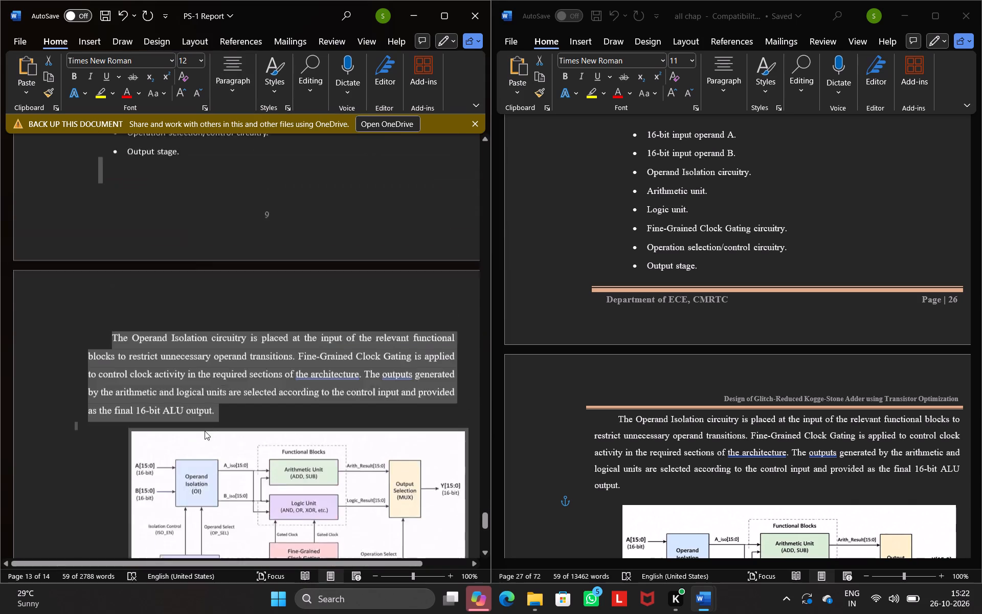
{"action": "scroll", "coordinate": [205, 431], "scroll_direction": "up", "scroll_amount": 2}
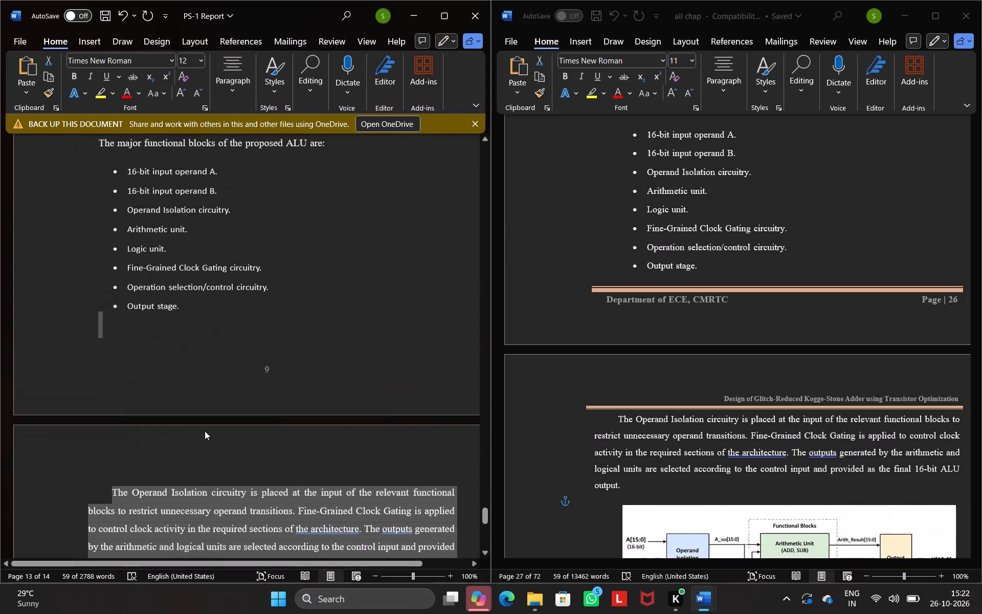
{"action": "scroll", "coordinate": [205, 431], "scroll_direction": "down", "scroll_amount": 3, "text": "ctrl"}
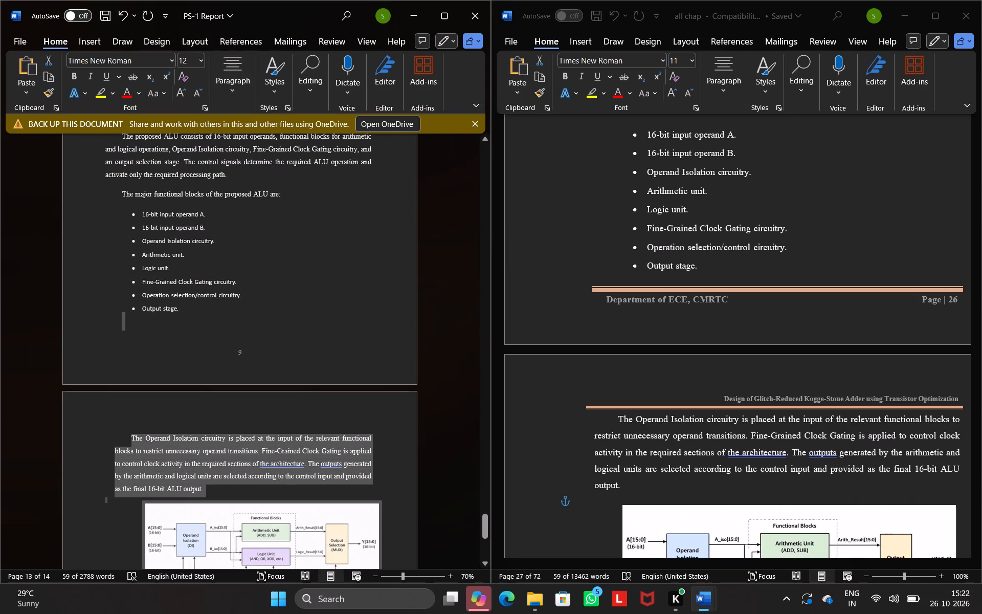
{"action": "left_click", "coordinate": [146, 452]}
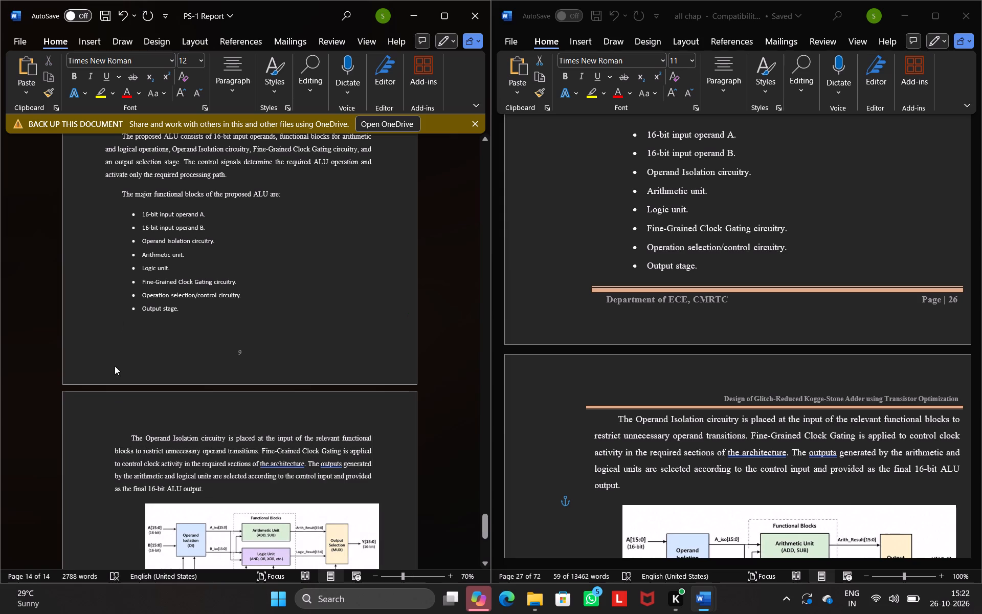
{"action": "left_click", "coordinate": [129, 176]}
Decrease the indent of the pasted Operand Isolation circuitry paragraph by one level, with its block diagram included in the selection.
{"action": "scroll", "coordinate": [275, 581], "scroll_direction": "down", "scroll_amount": 1}
{"action": "scroll", "coordinate": [264, 525], "scroll_direction": "down", "scroll_amount": 1}
{"action": "left_click_drag", "start_coordinate": [285, 505], "coordinate": [89, 257]}
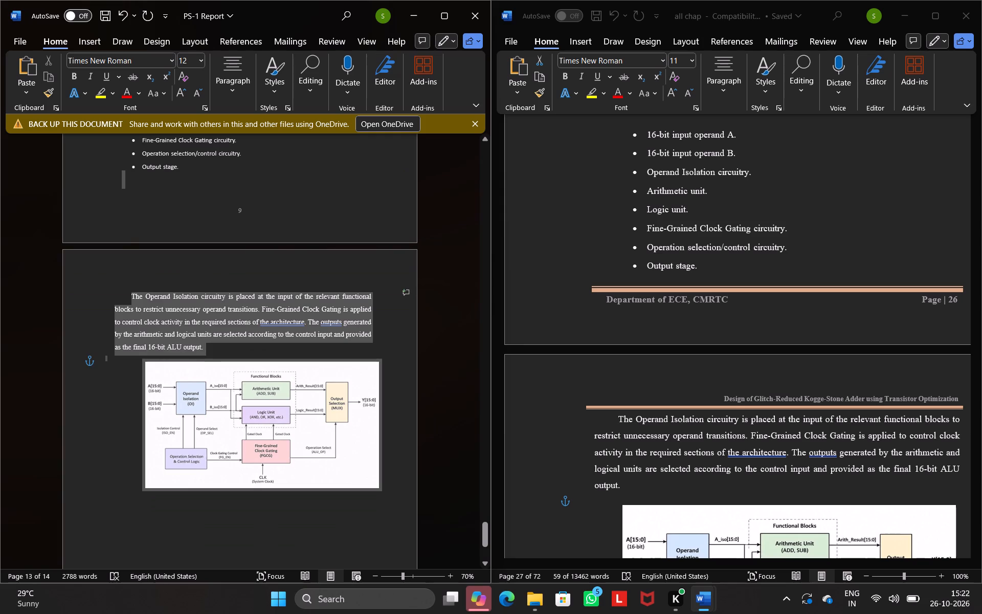
{"action": "left_click_drag", "start_coordinate": [89, 257], "coordinate": [111, 284]}
{"action": "left_click", "coordinate": [243, 94]}
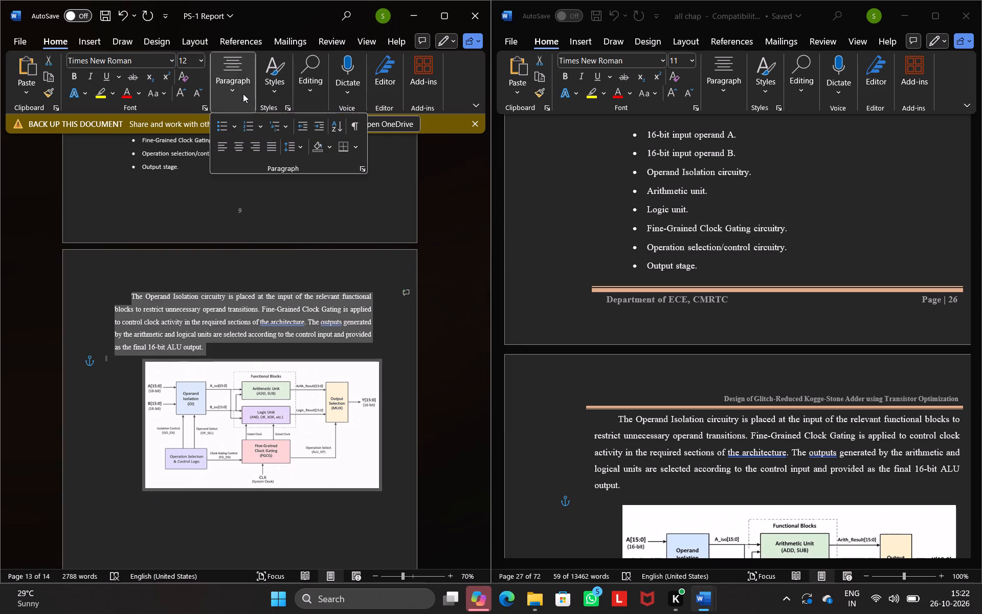
{"action": "left_click", "coordinate": [305, 124]}
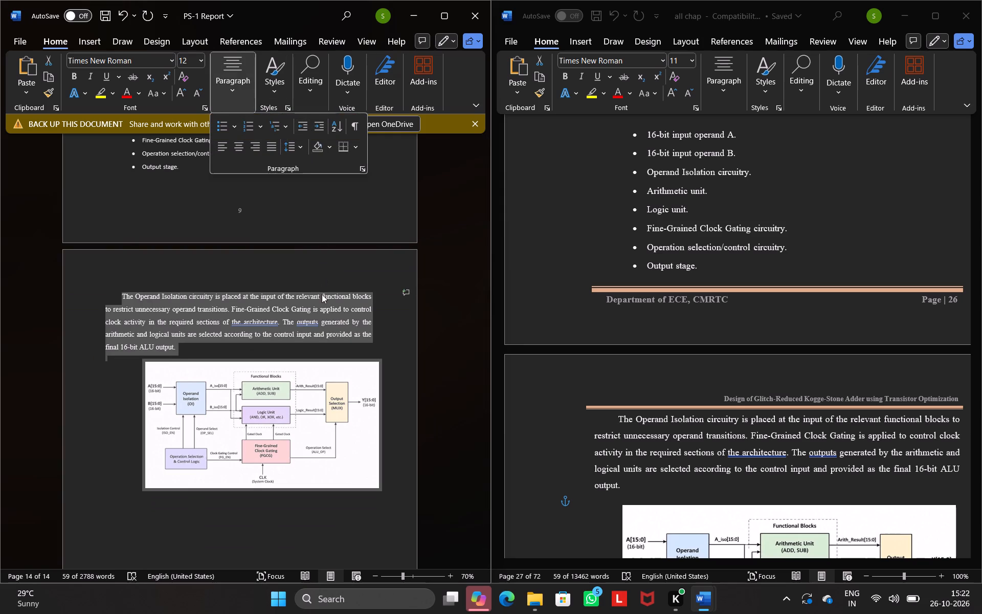
{"action": "left_click", "coordinate": [253, 256]}
Check the Operand Isolation paragraph's alignment against the 3.2 text and functional-block bullets on the preceding page.
{"action": "scroll", "coordinate": [253, 256], "scroll_direction": "up", "scroll_amount": 1}
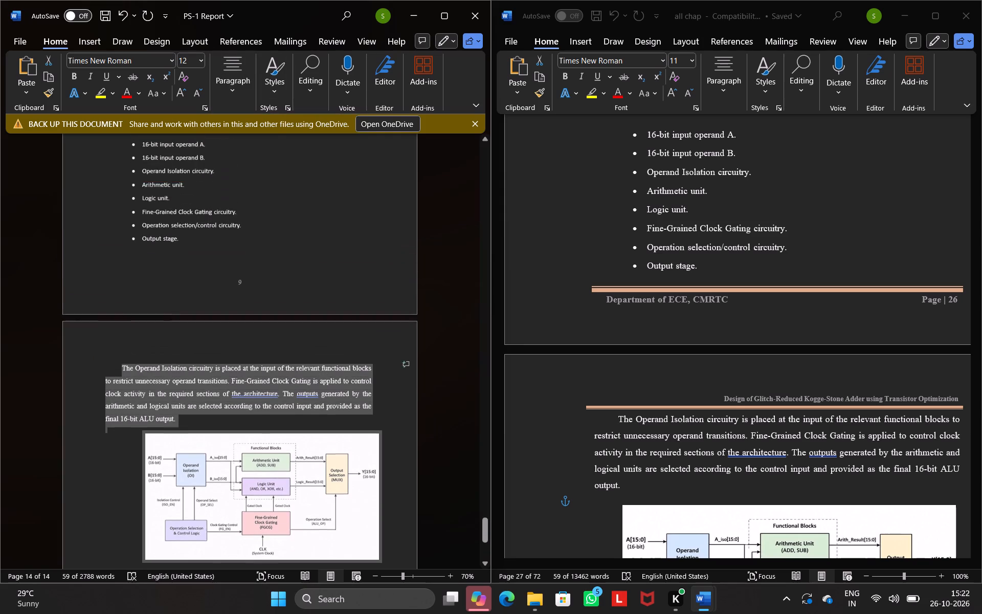
{"action": "scroll", "coordinate": [253, 256], "scroll_direction": "up", "scroll_amount": 2}
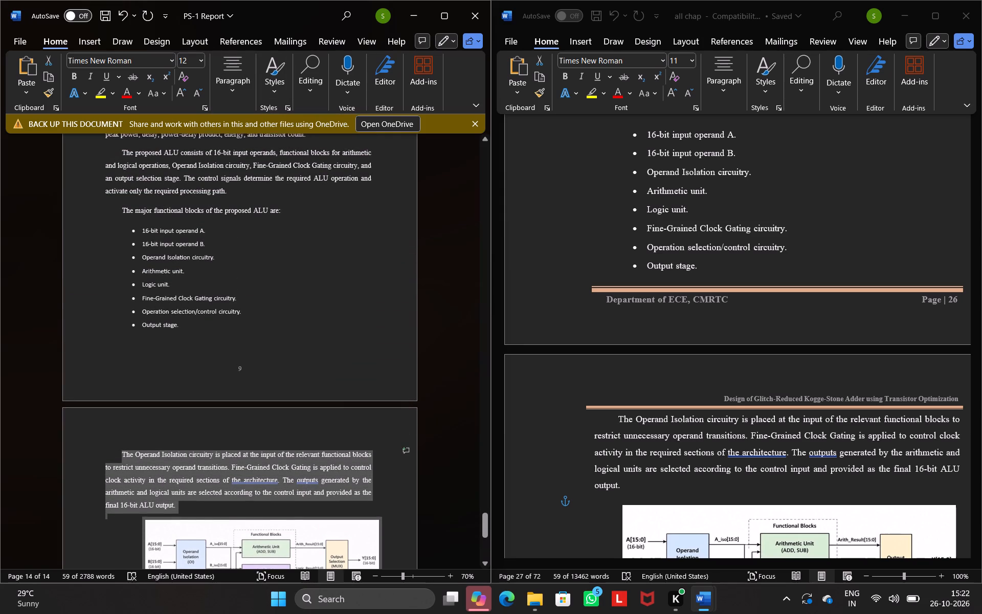
{"action": "left_click", "coordinate": [241, 320]}
{"action": "scroll", "coordinate": [241, 320], "scroll_direction": "down", "scroll_amount": 2}
{"action": "scroll", "coordinate": [241, 320], "scroll_direction": "up", "scroll_amount": 1}
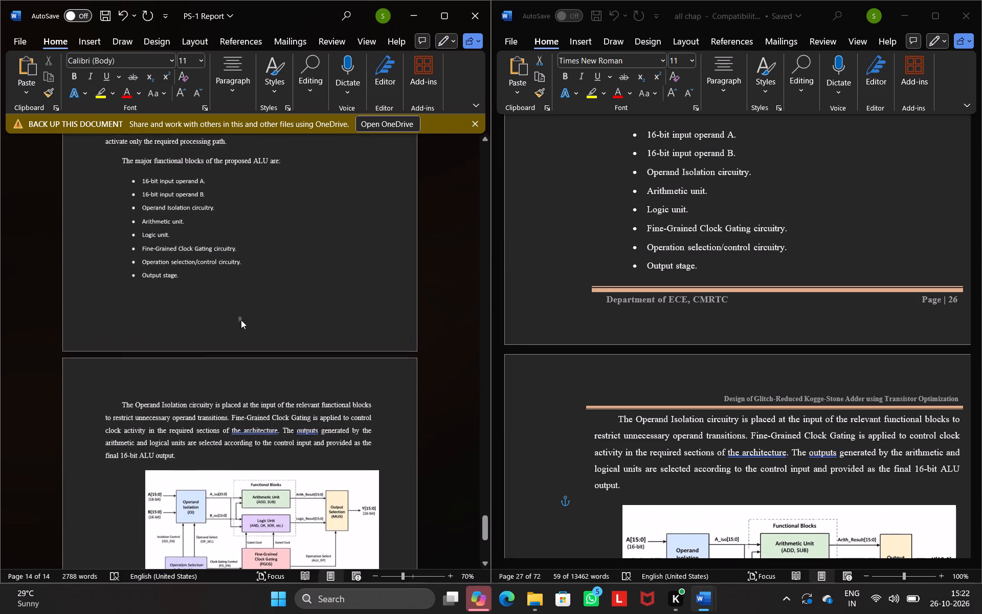
{"action": "scroll", "coordinate": [241, 320], "scroll_direction": "up", "scroll_amount": 1}
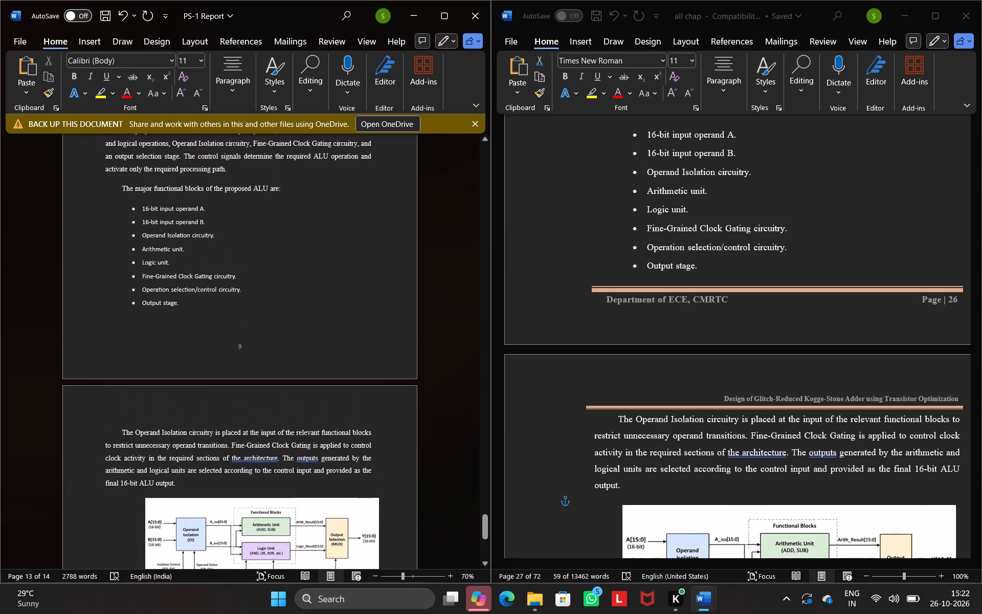
{"action": "scroll", "coordinate": [241, 320], "scroll_direction": "down", "scroll_amount": 1}
{"action": "scroll", "coordinate": [375, 220], "scroll_direction": "up", "scroll_amount": 3, "text": "ctrl"}
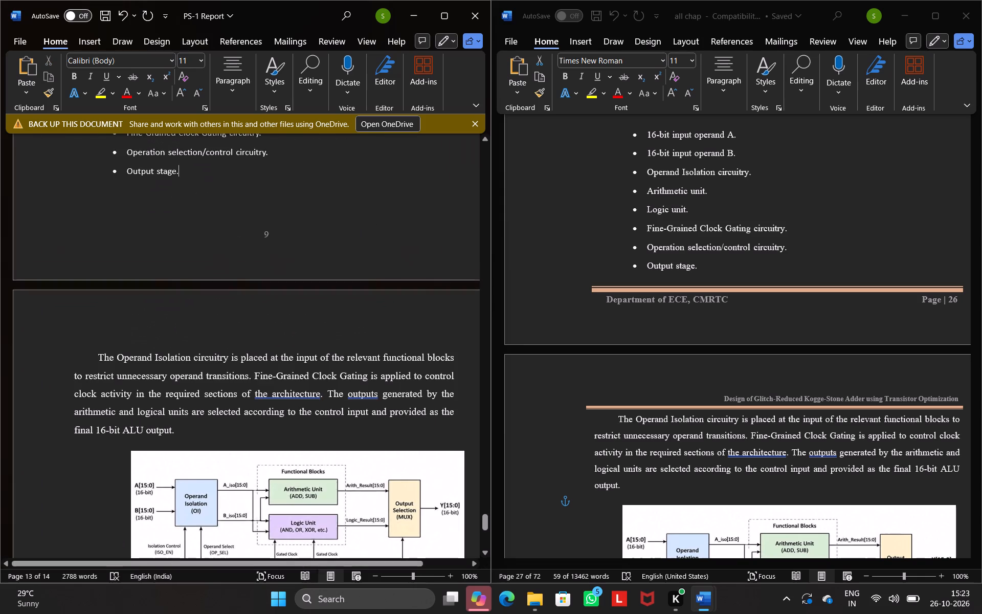
Move the ALU block diagram slightly left so it sits roughly centred beneath the Operand Isolation paragraph.
{"action": "scroll", "coordinate": [375, 220], "scroll_direction": "down", "scroll_amount": 1}
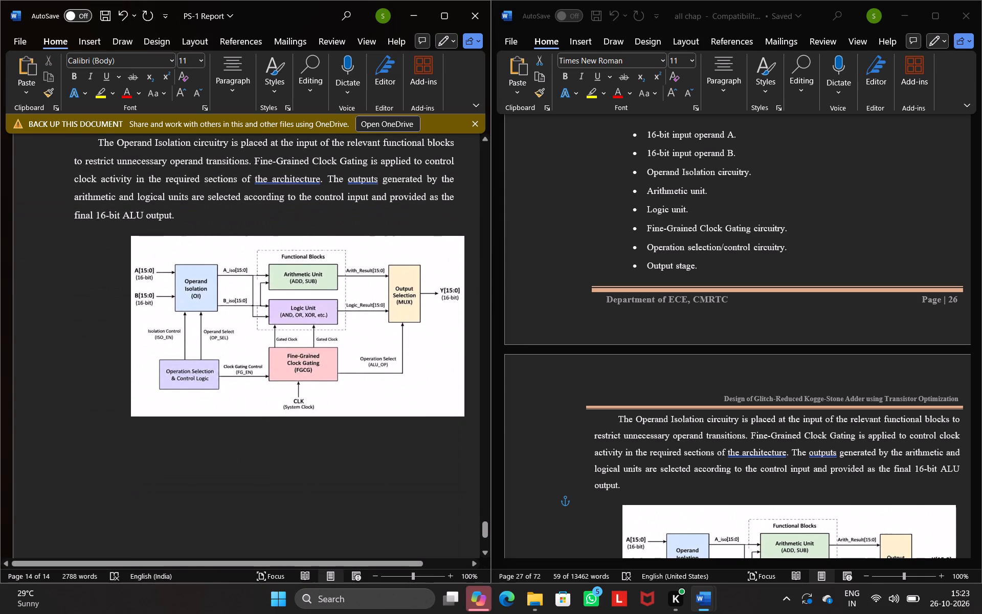
{"action": "scroll", "coordinate": [375, 220], "scroll_direction": "down", "scroll_amount": 1}
{"action": "left_click", "coordinate": [349, 244]}
{"action": "left_click_drag", "start_coordinate": [315, 302], "coordinate": [286, 301]}
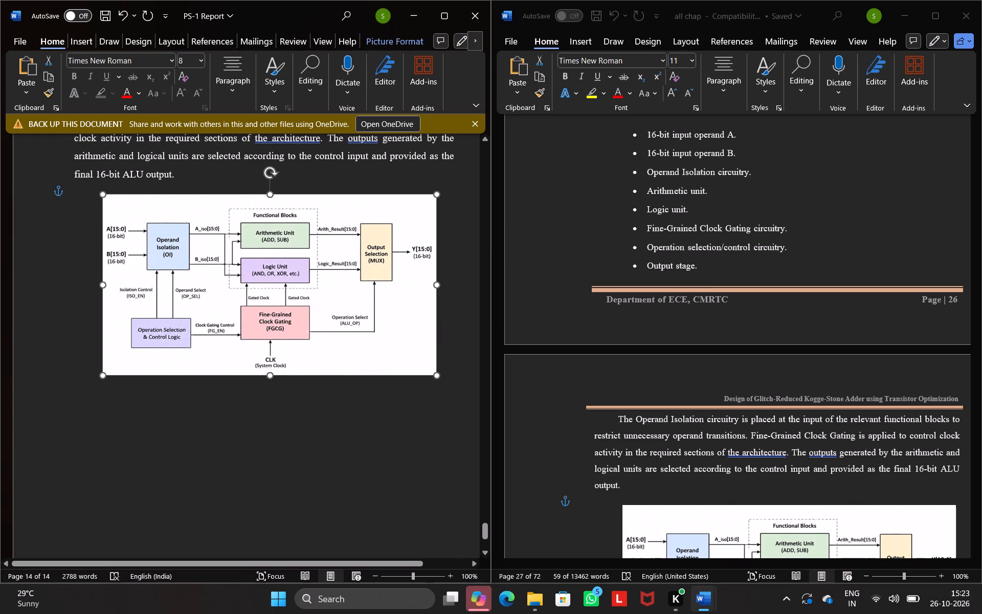
{"action": "left_click_drag", "start_coordinate": [286, 301], "coordinate": [287, 303]}
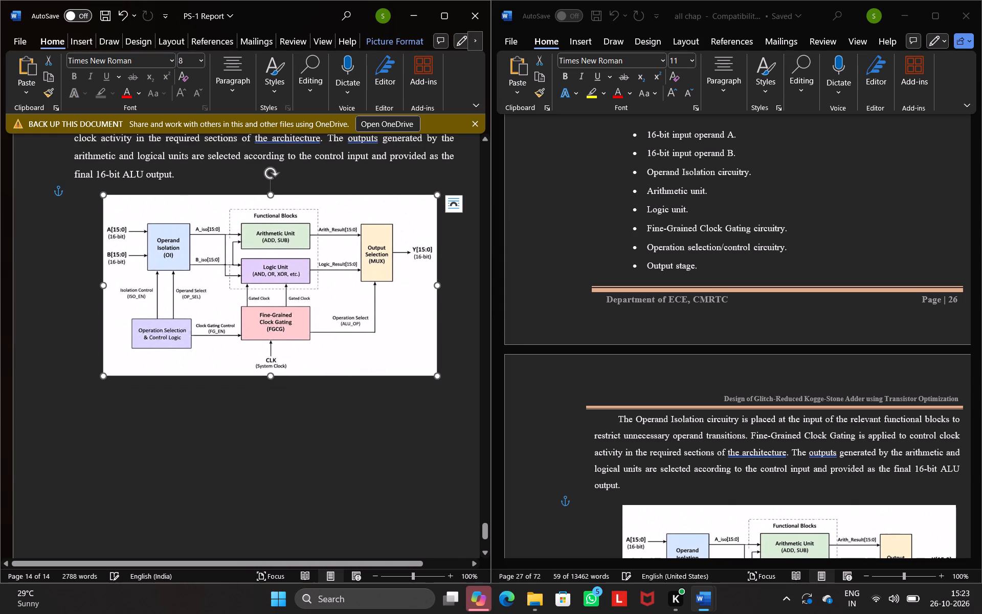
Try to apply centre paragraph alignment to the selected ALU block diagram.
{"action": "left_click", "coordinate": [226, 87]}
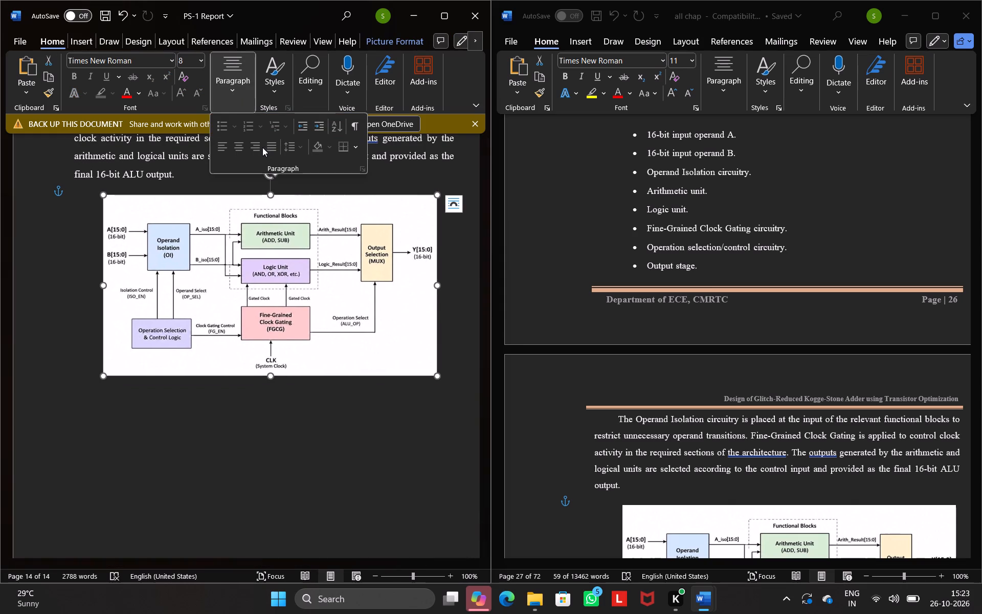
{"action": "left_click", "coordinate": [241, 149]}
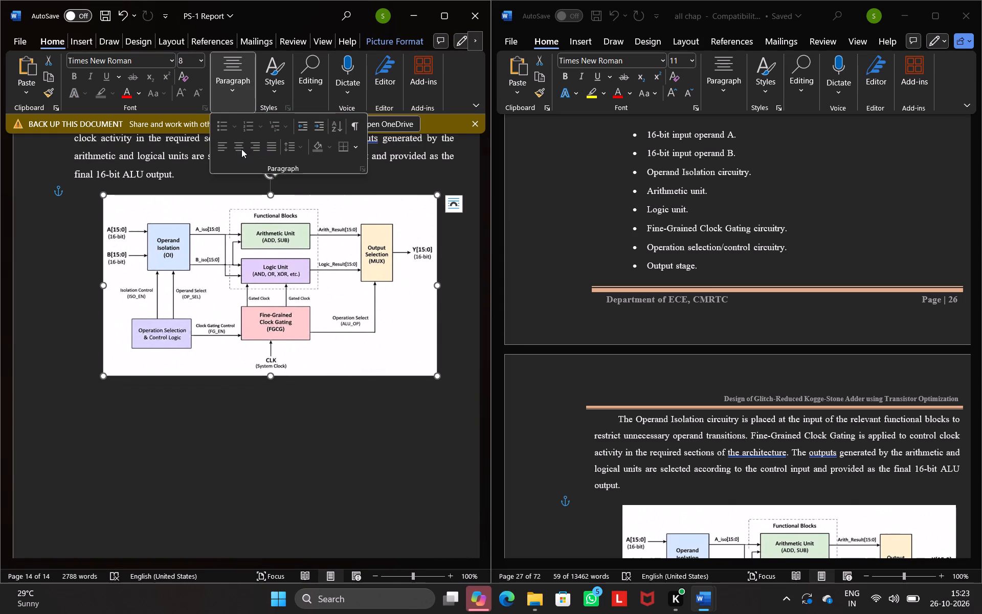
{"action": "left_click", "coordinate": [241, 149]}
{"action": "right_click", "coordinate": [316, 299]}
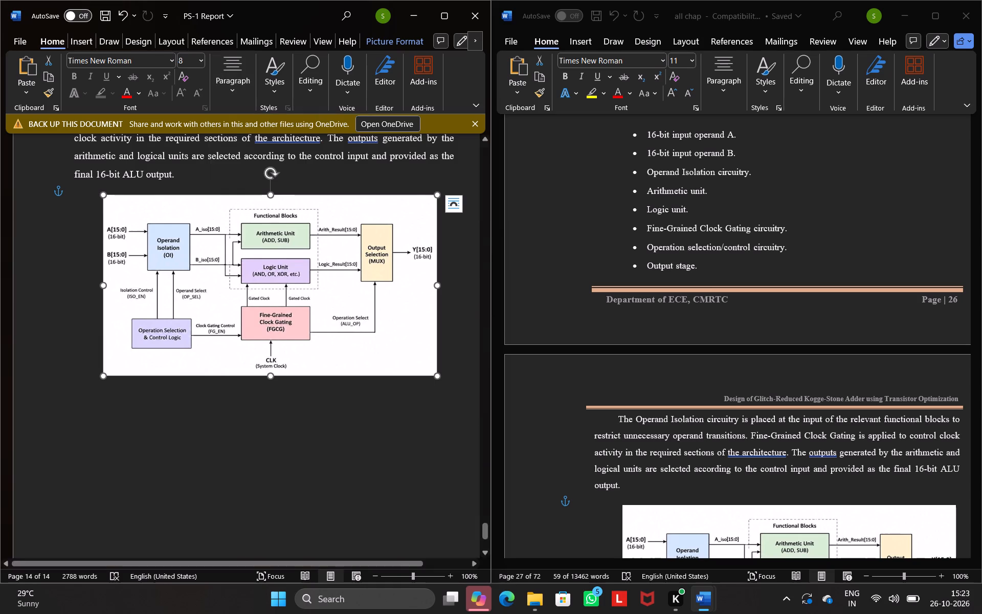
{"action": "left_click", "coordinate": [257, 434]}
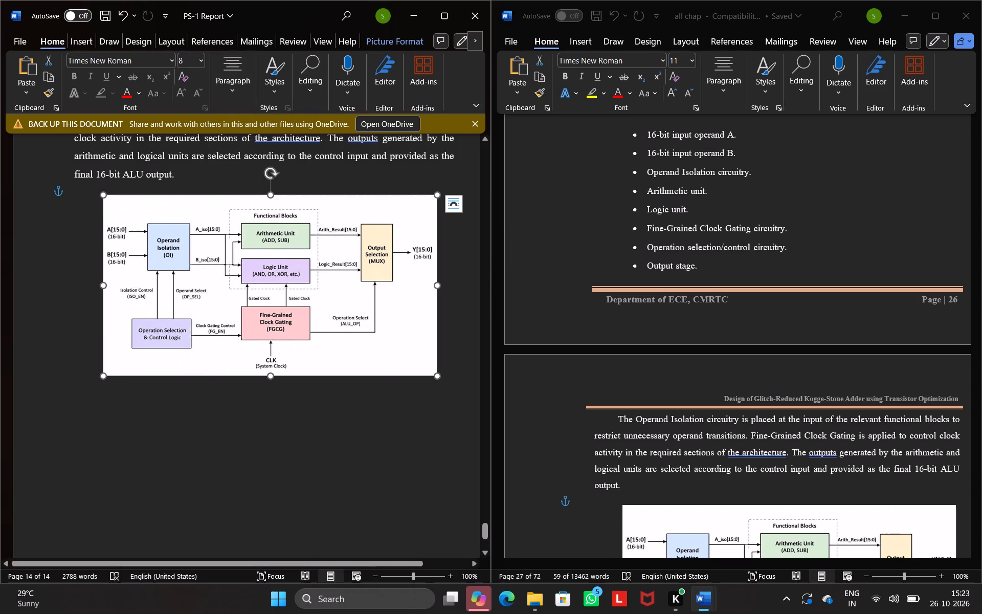
Maximize the PS-1 Report window.
{"action": "left_click", "coordinate": [444, 15]}
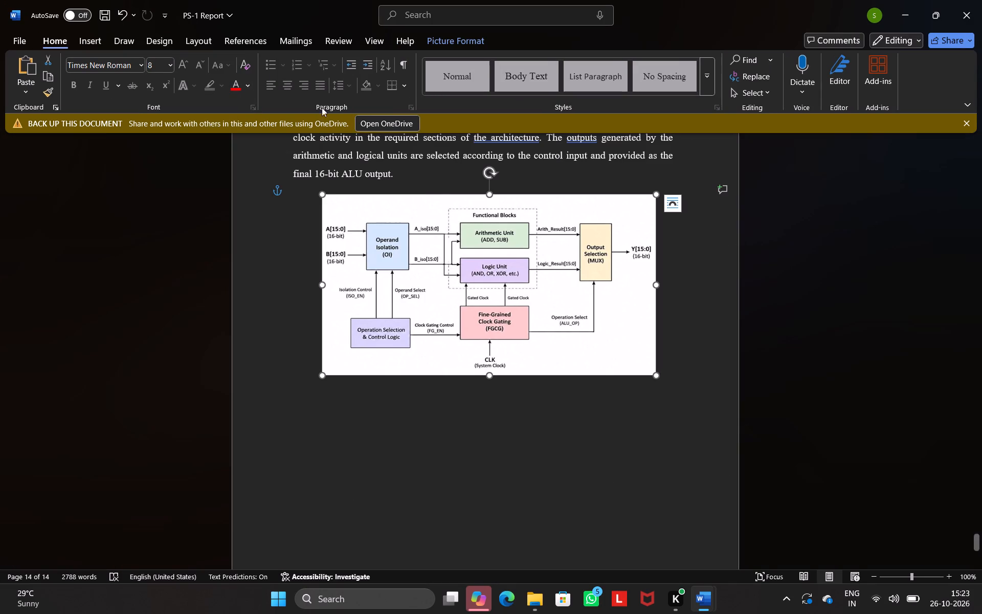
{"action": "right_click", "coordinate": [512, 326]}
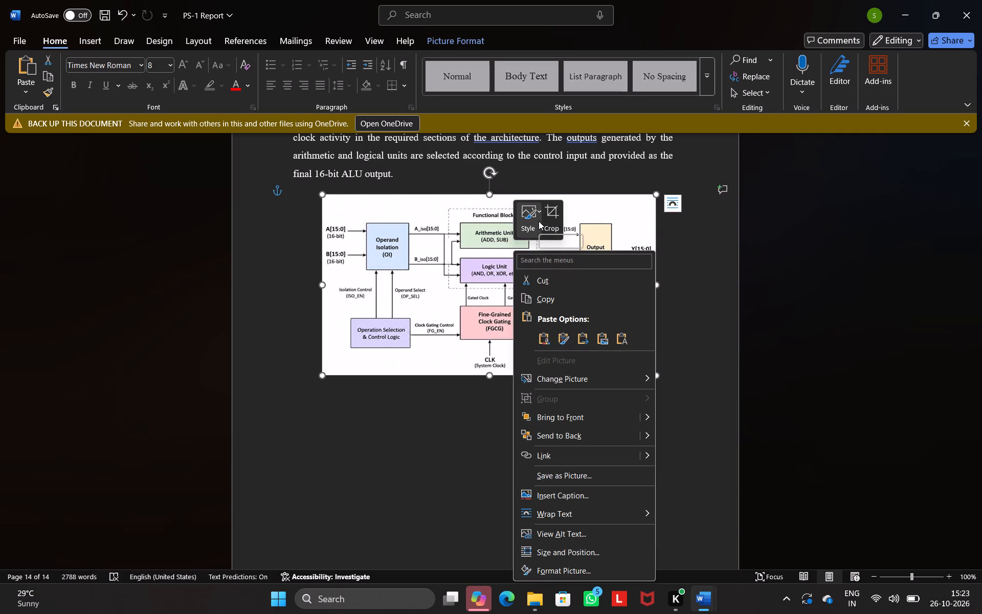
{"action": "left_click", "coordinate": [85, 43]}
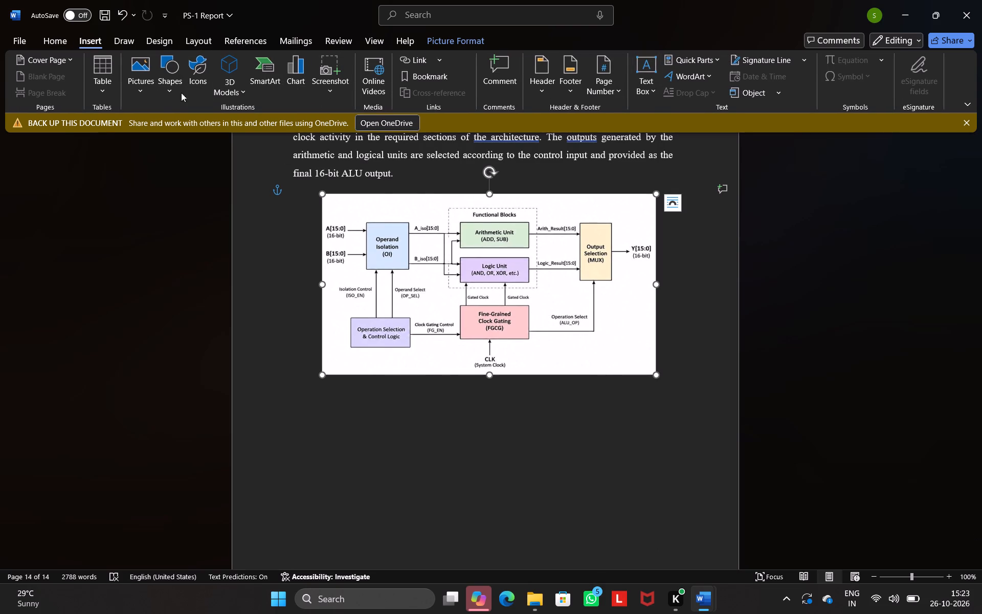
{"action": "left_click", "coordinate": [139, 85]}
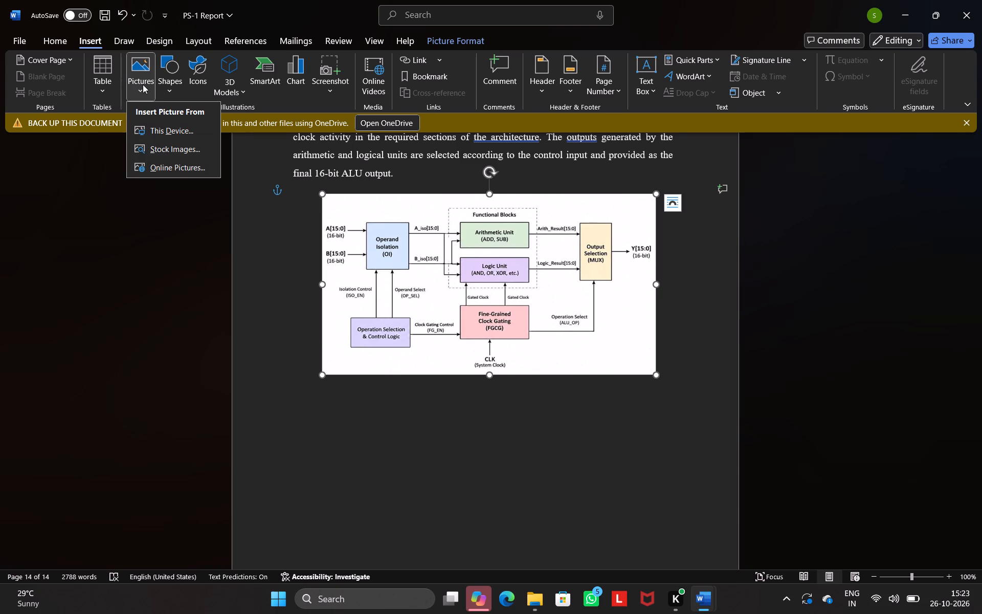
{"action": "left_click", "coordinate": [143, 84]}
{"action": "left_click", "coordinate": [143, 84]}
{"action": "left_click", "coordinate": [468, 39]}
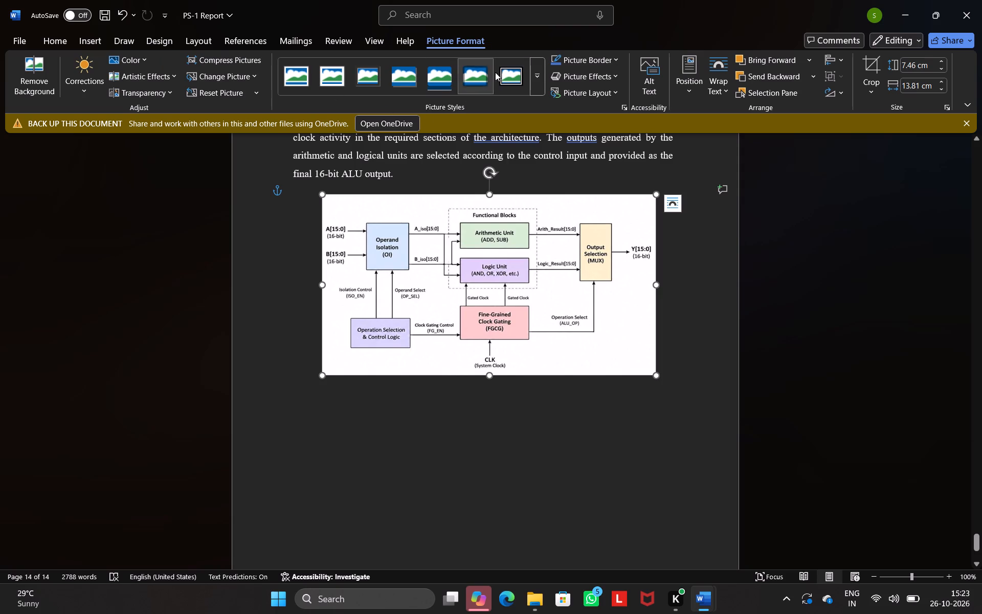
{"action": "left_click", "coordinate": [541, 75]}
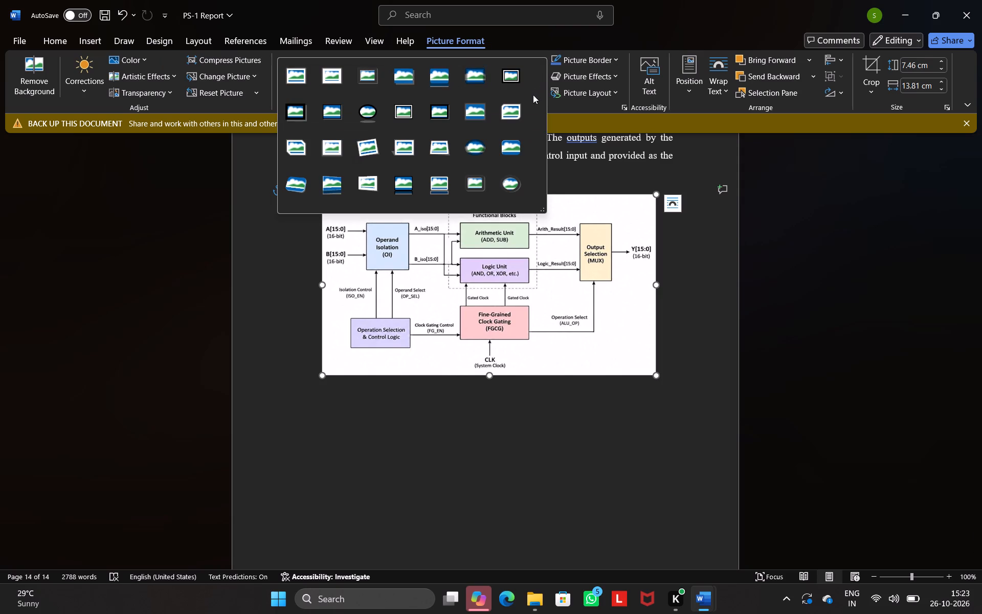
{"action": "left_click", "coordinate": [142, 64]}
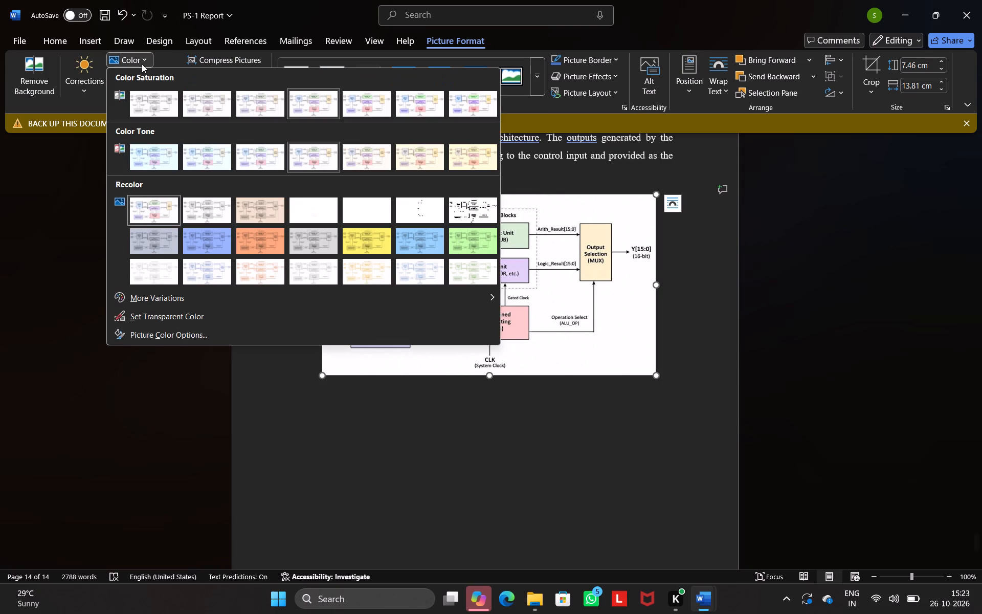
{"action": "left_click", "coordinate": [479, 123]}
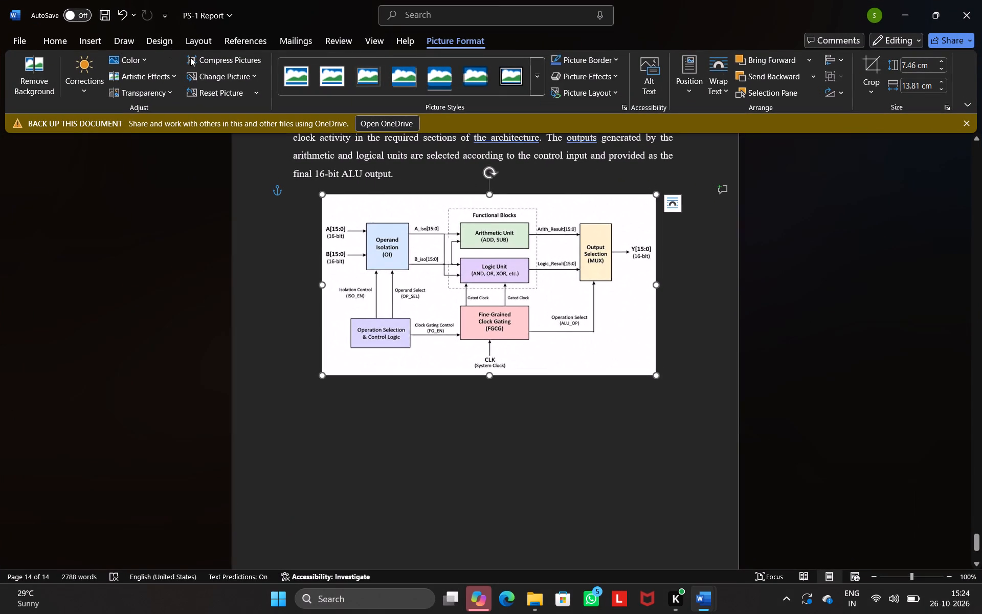
Recolor the ALU block diagram using the third theme colour variation, a very pale grey.
{"action": "left_click", "coordinate": [148, 62]}
{"action": "scroll", "coordinate": [241, 209], "scroll_direction": "down", "scroll_amount": 1}
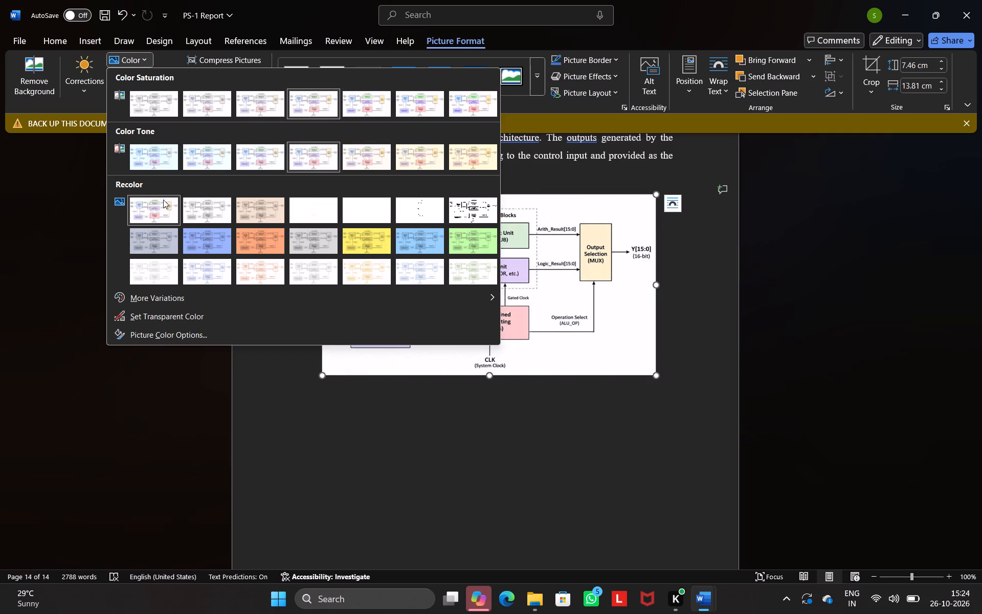
{"action": "scroll", "coordinate": [240, 244], "scroll_direction": "down", "scroll_amount": 1}
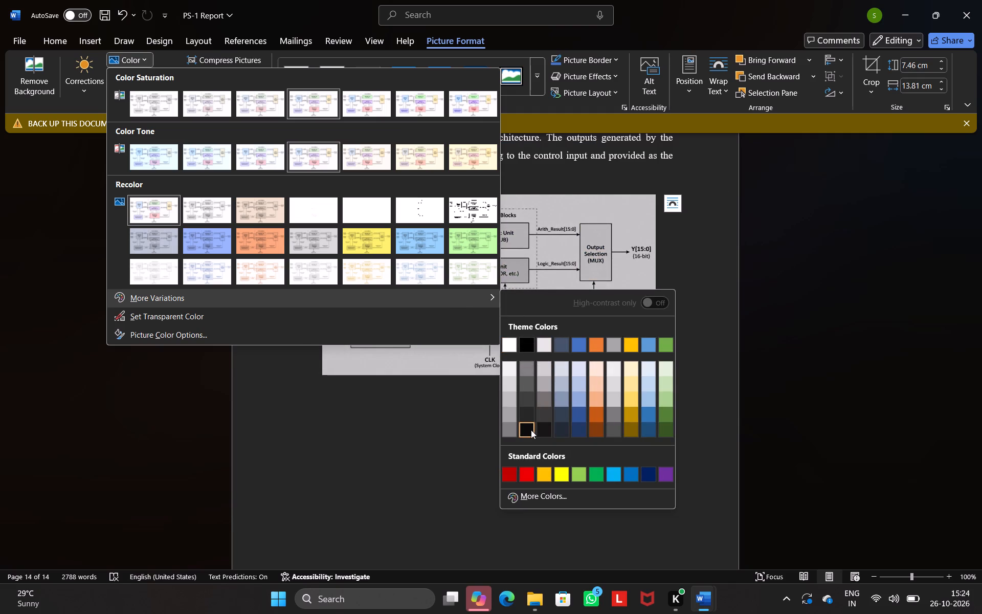
{"action": "left_click", "coordinate": [539, 348]}
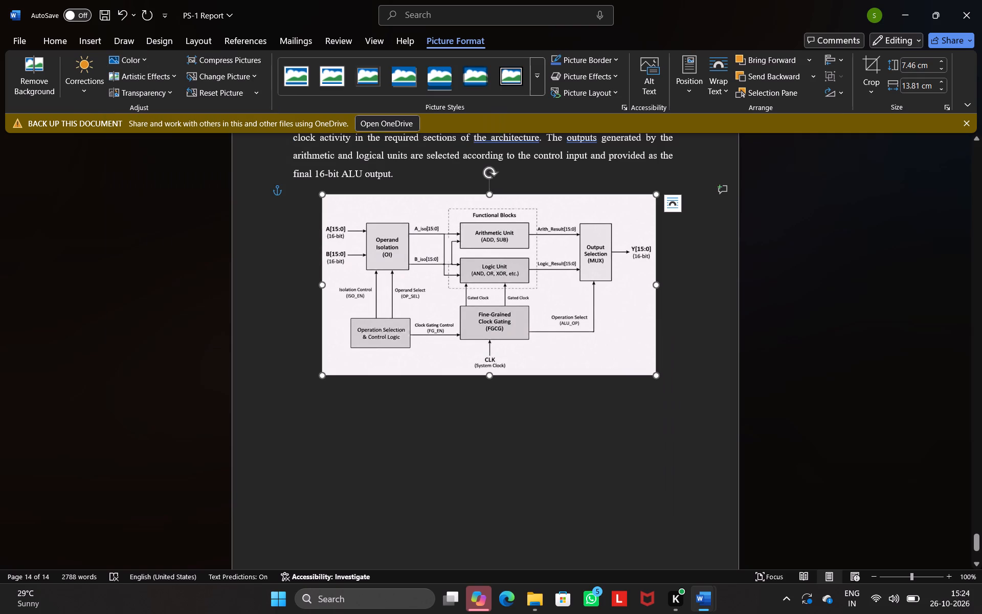
{"action": "left_click", "coordinate": [640, 426]}
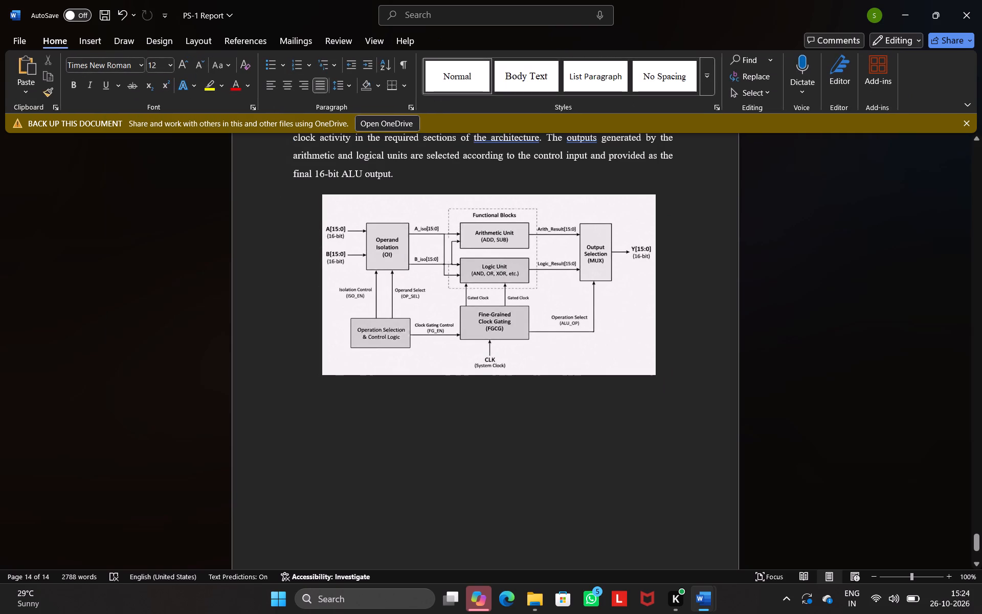
Show both documents side by side and copy the caption "Fig. 3.1: Block Diagram of the Proposed 16-bit Low-Power ALU" from "all chap".
{"action": "scroll", "coordinate": [545, 434], "scroll_direction": "down", "scroll_amount": 1}
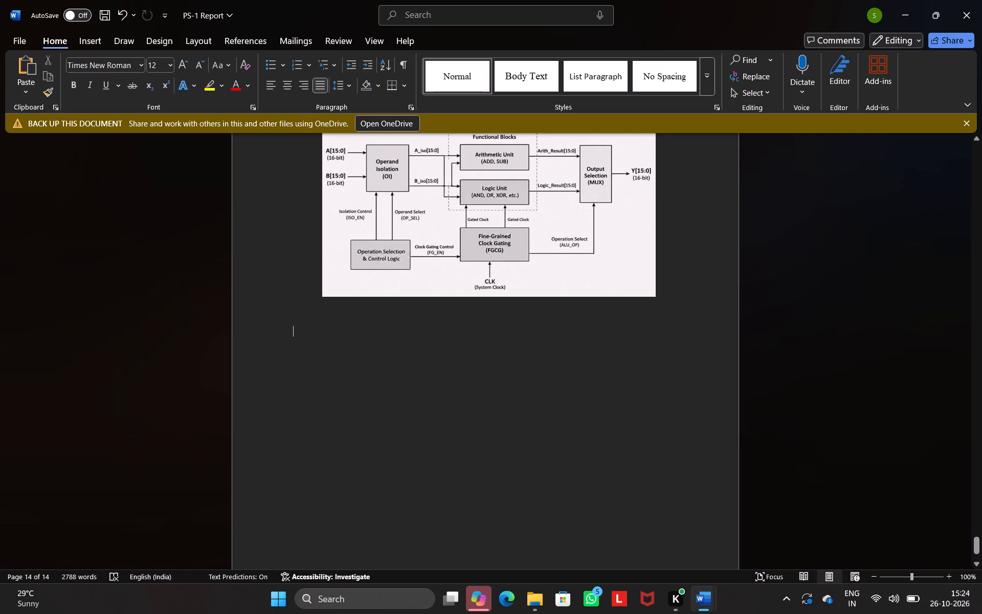
{"action": "scroll", "coordinate": [545, 434], "scroll_direction": "up", "scroll_amount": 1}
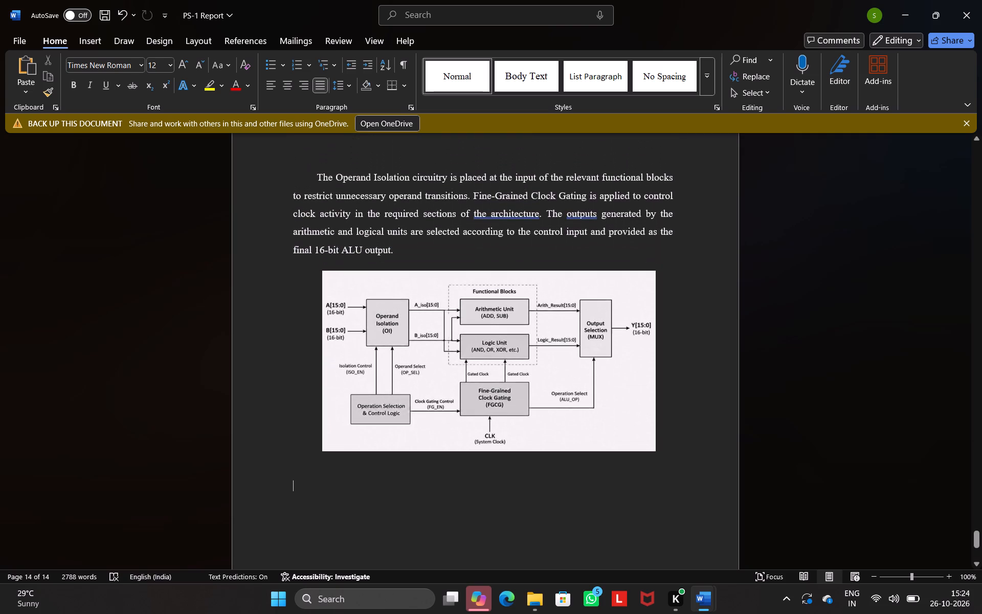
{"action": "scroll", "coordinate": [538, 418], "scroll_direction": "down", "scroll_amount": 1}
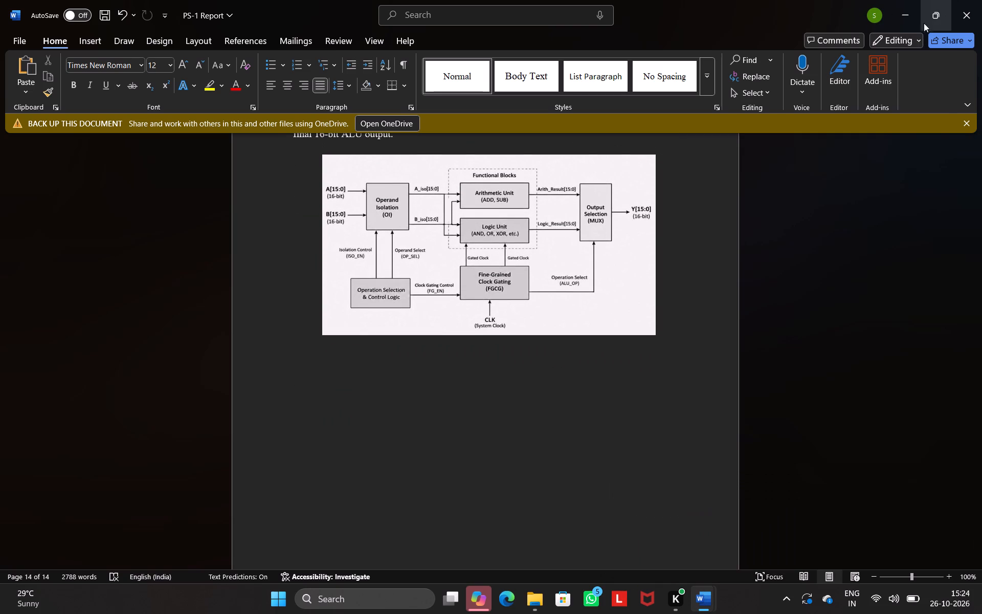
{"action": "left_click", "coordinate": [861, 45]}
{"action": "scroll", "coordinate": [703, 226], "scroll_direction": "down", "scroll_amount": 1}
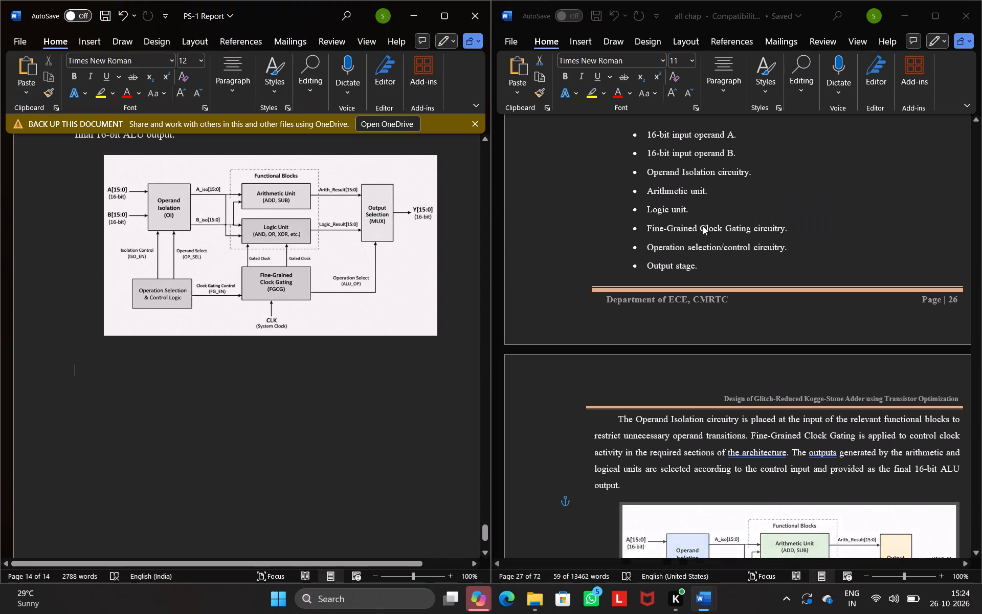
{"action": "scroll", "coordinate": [703, 226], "scroll_direction": "down", "scroll_amount": 4}
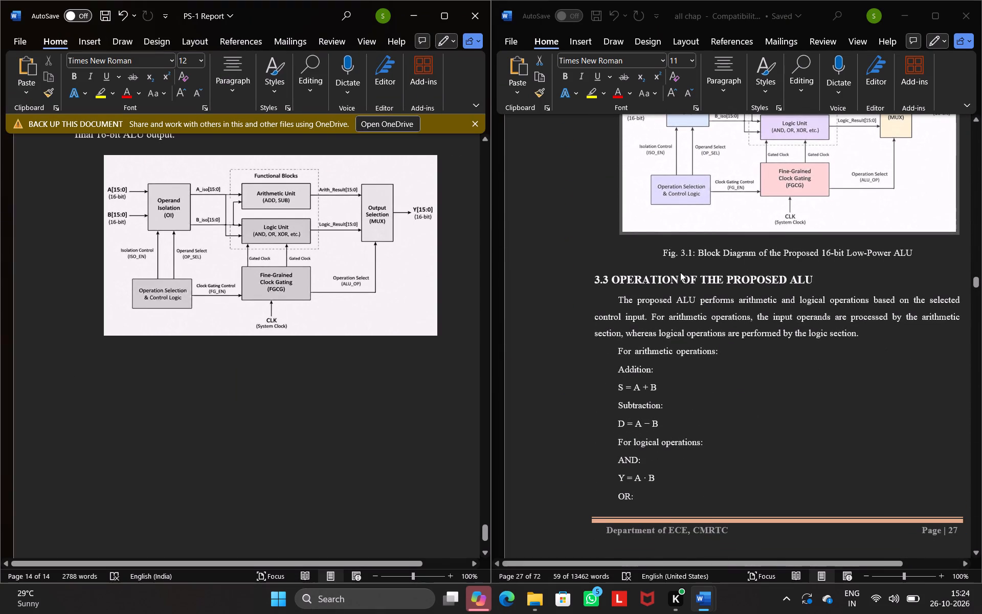
{"action": "left_click_drag", "start_coordinate": [662, 252], "coordinate": [886, 254]}
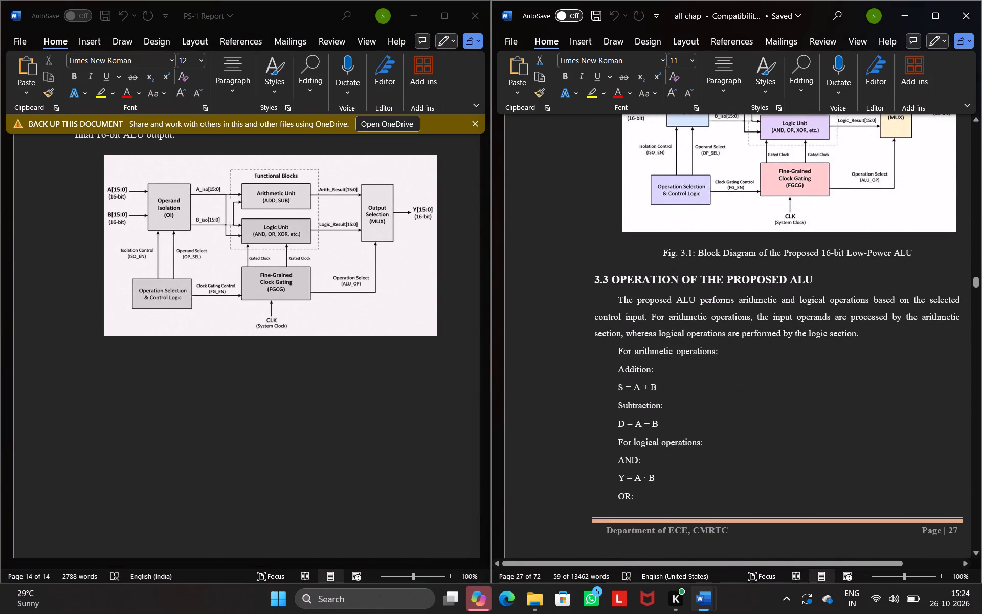
{"action": "left_click_drag", "start_coordinate": [886, 254], "coordinate": [910, 250]}
{"action": "left_click_drag", "start_coordinate": [910, 250], "coordinate": [651, 251]}
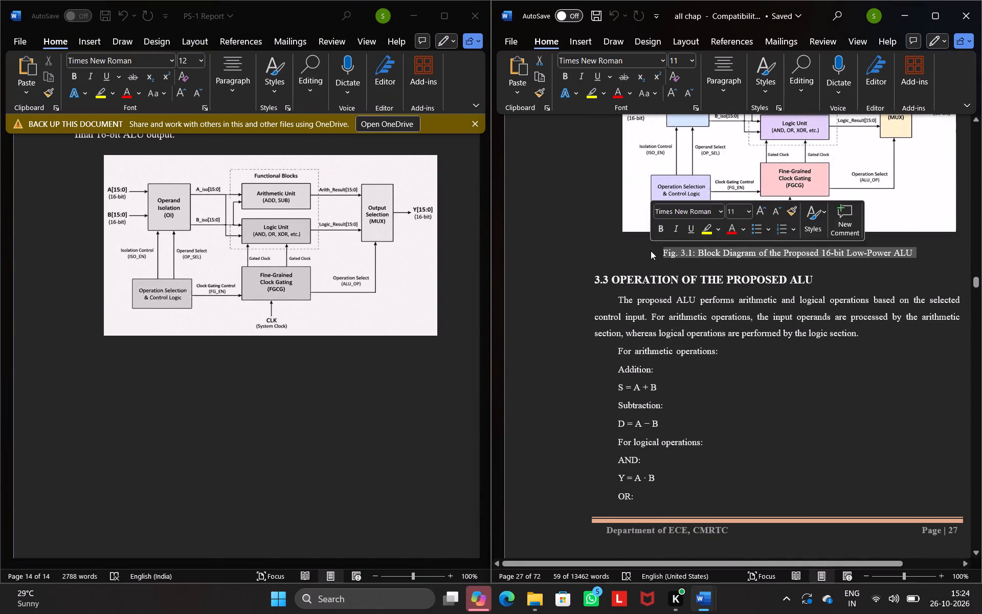
{"action": "key", "text": "ctrl+c"}
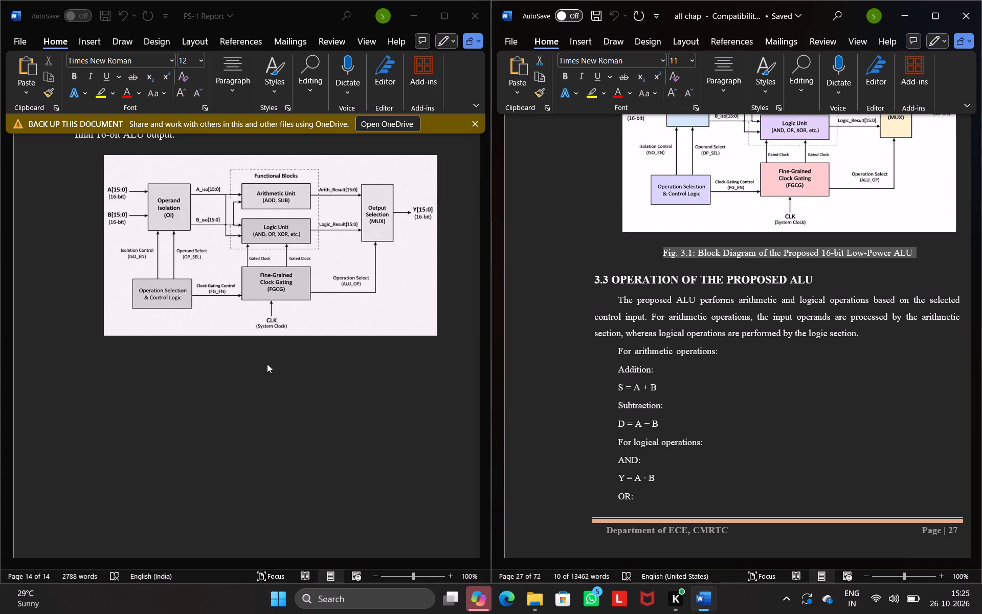
Centre the empty line below the ALU block diagram in PS-1 Report and paste the copied caption there.
{"action": "left_click", "coordinate": [267, 364]}
{"action": "left_click", "coordinate": [238, 83]}
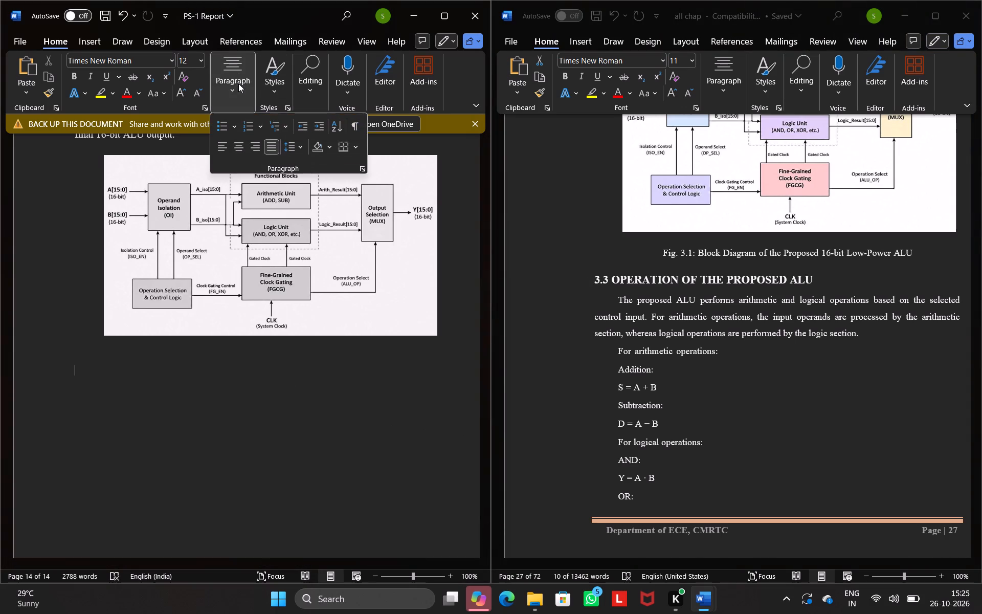
{"action": "left_click", "coordinate": [243, 146]}
{"action": "key", "text": "ctrl+v"}
{"action": "left_click", "coordinate": [276, 365]}
{"action": "key", "text": "ctrl+v"}
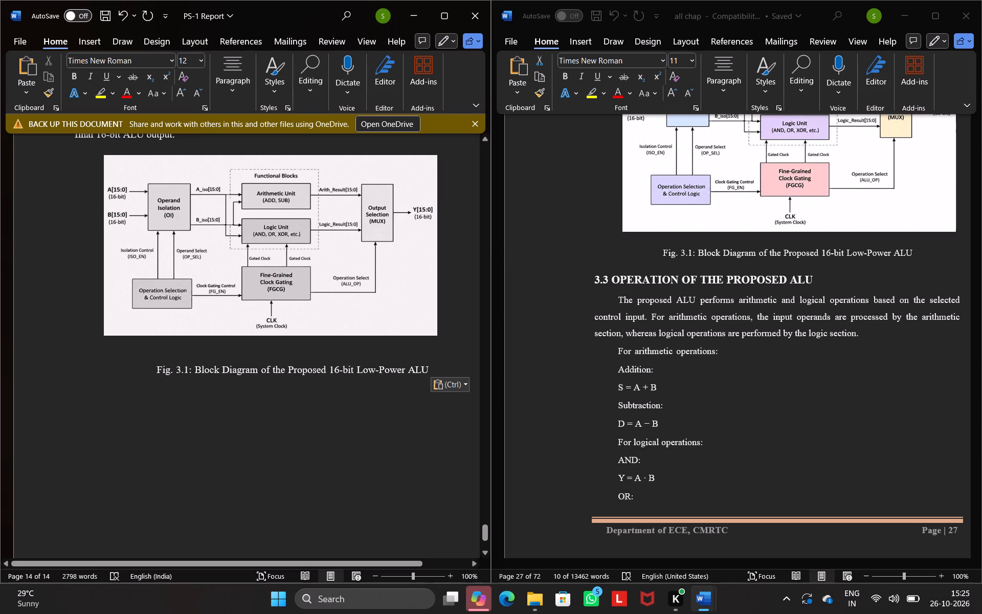
Maximize the PS-1 Report window and shift the ALU block diagram slightly onto the page's horizontal centre line.
{"action": "left_click_drag", "start_coordinate": [434, 369], "coordinate": [149, 373]}
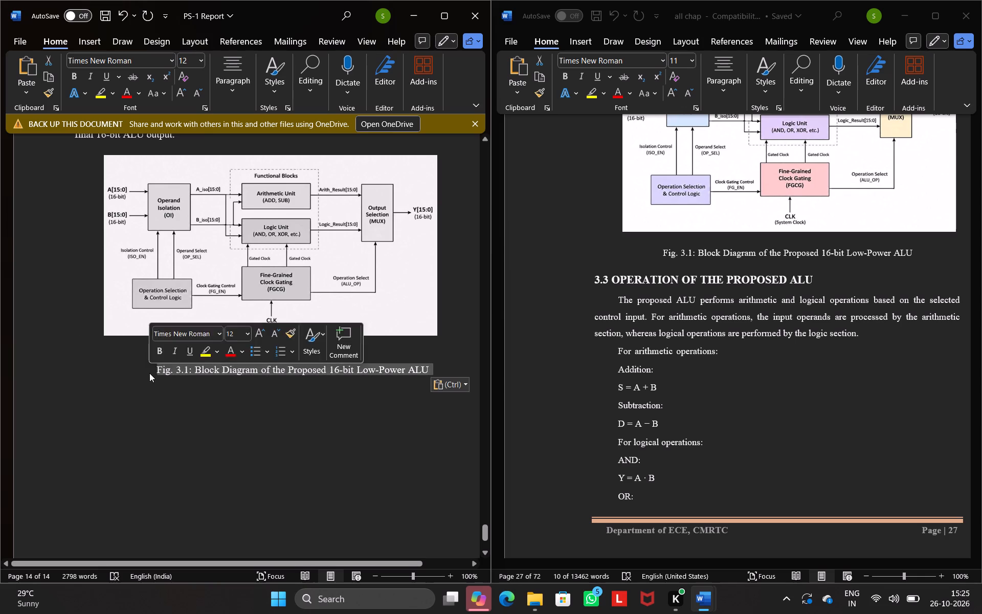
{"action": "scroll", "coordinate": [171, 419], "scroll_direction": "up", "scroll_amount": 1}
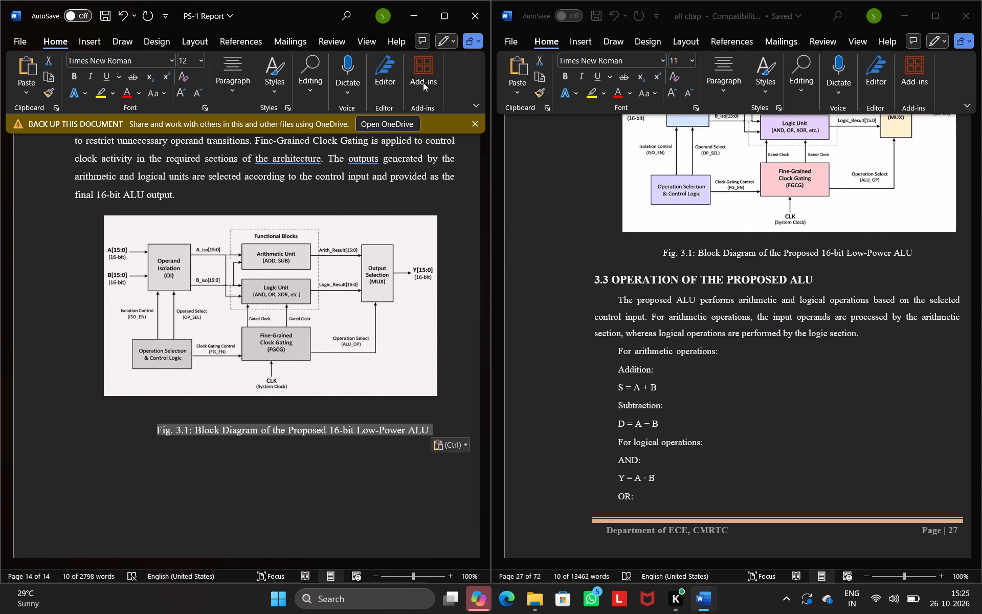
{"action": "left_click", "coordinate": [448, 11]}
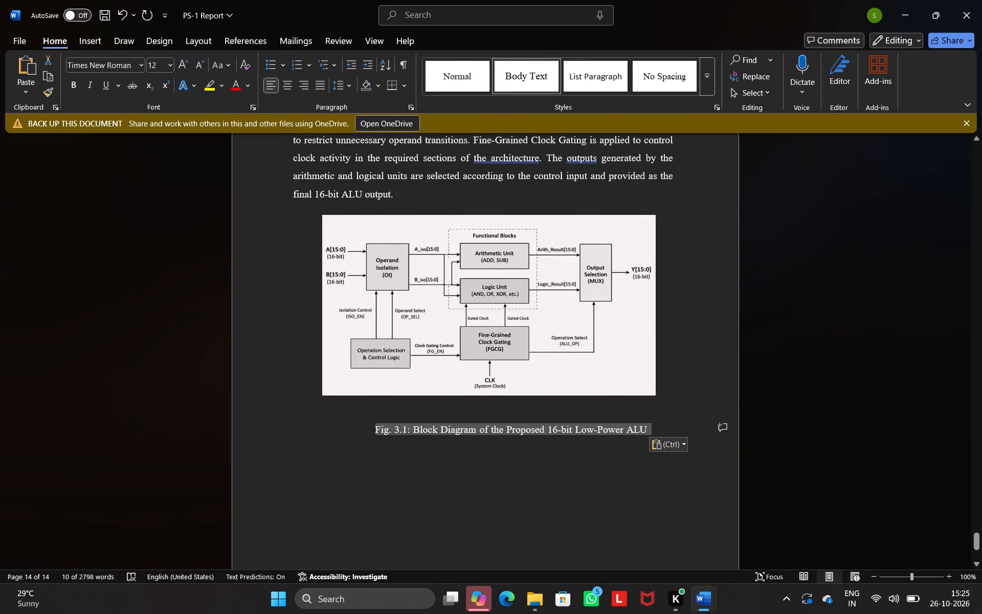
{"action": "left_click", "coordinate": [369, 421]}
{"action": "left_click", "coordinate": [475, 365]}
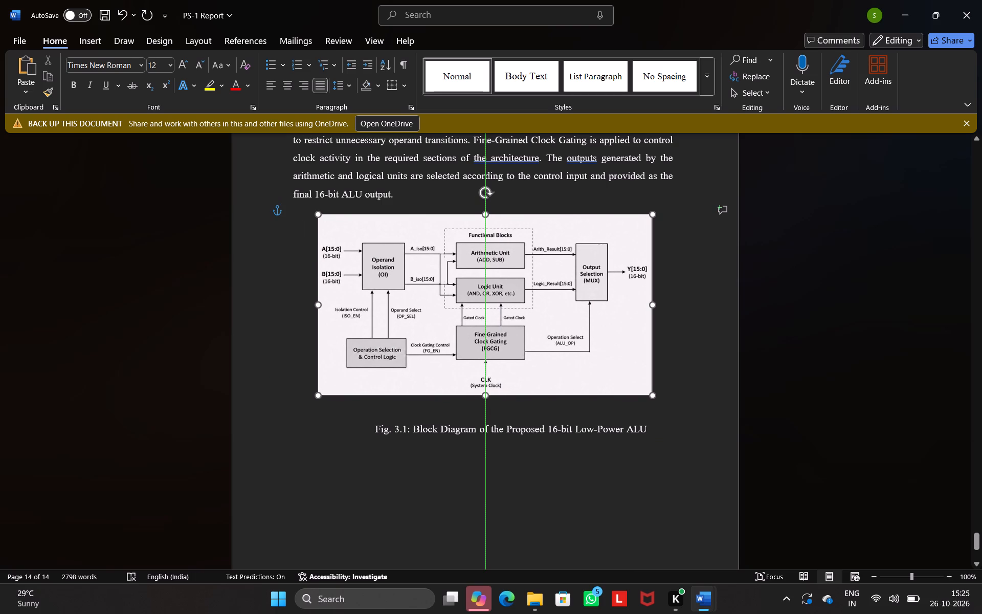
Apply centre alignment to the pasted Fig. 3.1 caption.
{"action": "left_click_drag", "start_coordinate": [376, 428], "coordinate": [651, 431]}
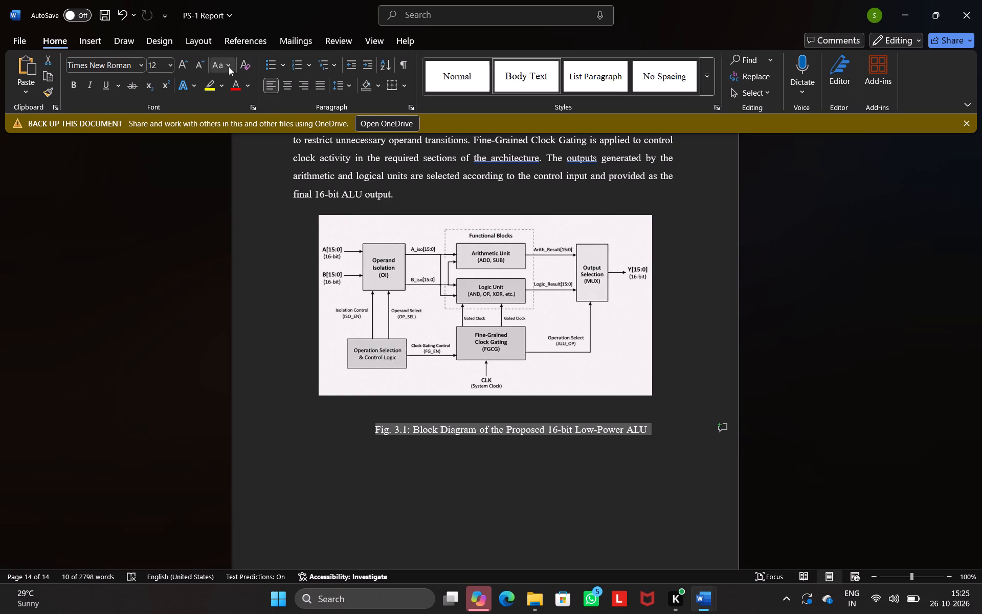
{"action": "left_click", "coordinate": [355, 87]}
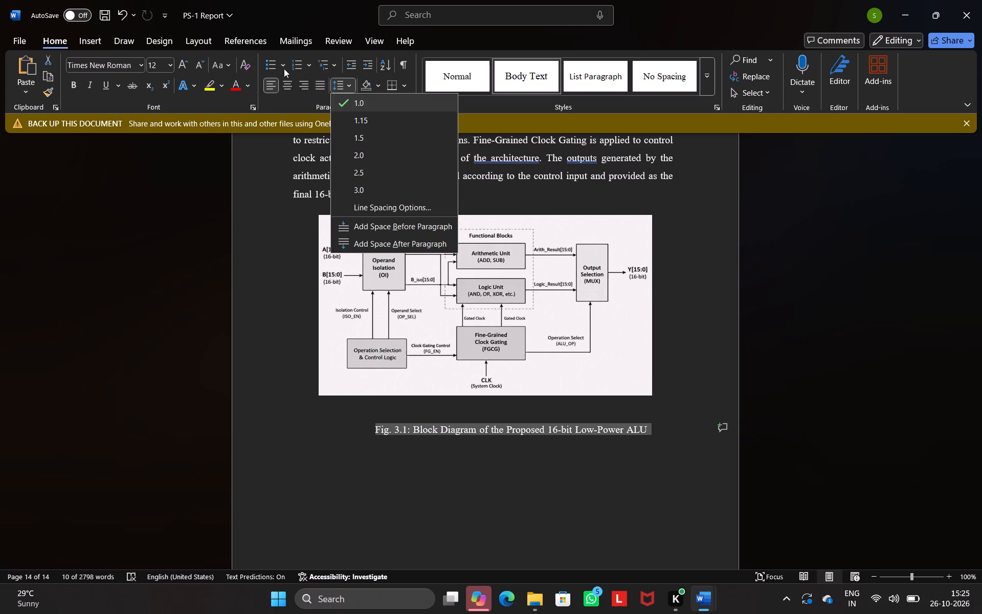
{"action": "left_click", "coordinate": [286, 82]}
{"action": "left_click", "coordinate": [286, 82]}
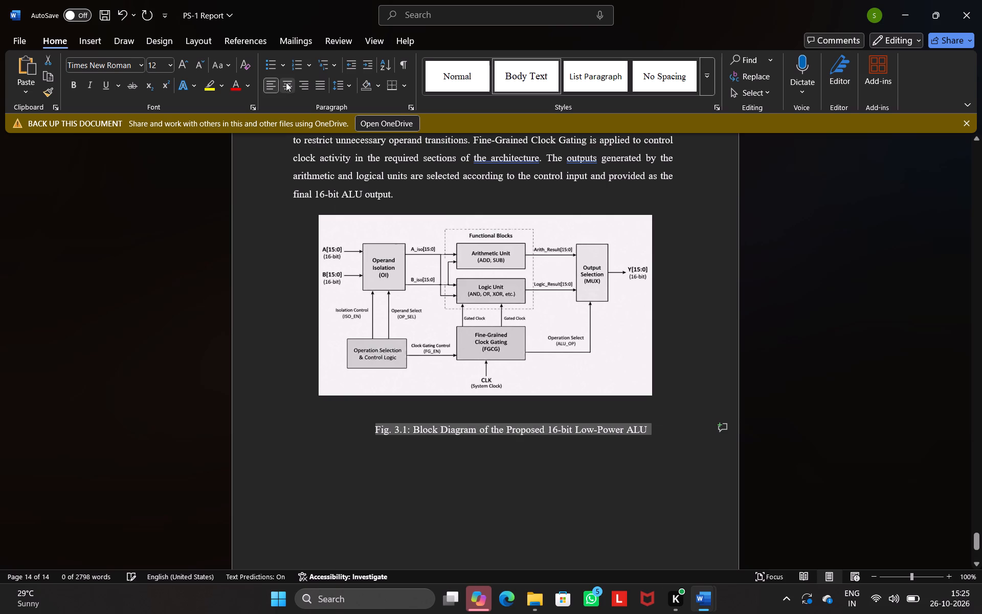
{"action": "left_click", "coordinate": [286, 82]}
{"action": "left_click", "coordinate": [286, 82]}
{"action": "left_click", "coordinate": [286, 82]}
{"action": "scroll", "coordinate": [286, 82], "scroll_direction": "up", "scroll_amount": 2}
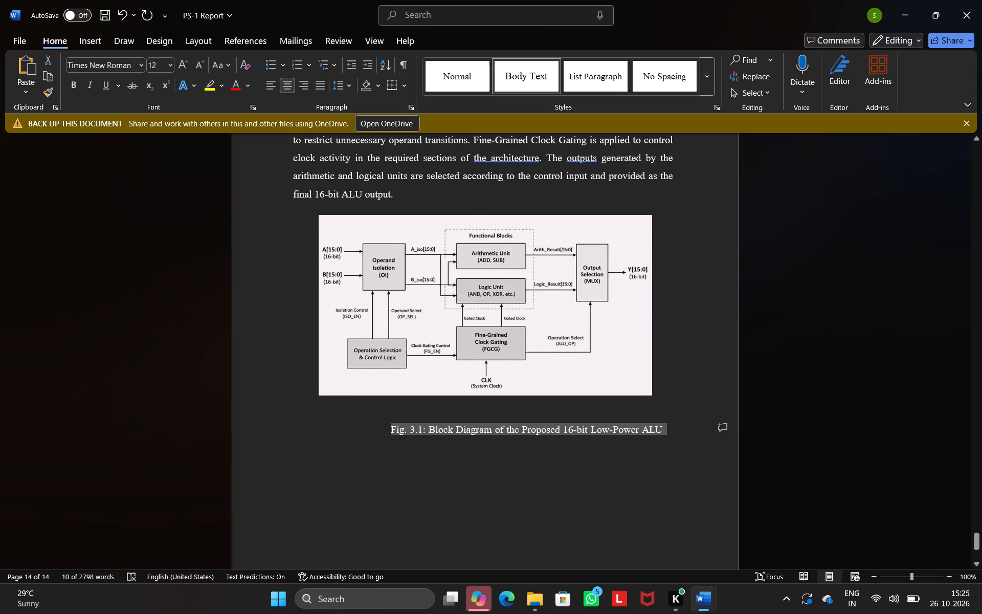
Clear the Fig. 3.1 caption's indentation and centre it on its own line closer beneath the ALU block diagram.
{"action": "left_click", "coordinate": [376, 431]}
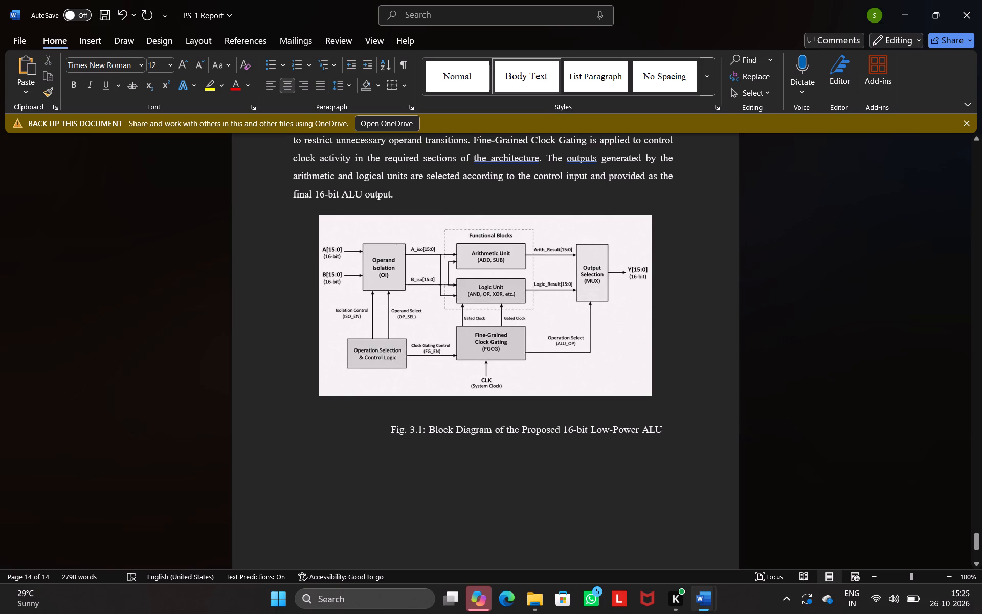
{"action": "key", "text": "BackSpace"}
{"action": "key", "text": "BackSpace"}
{"action": "key", "text": "BackSpace"}
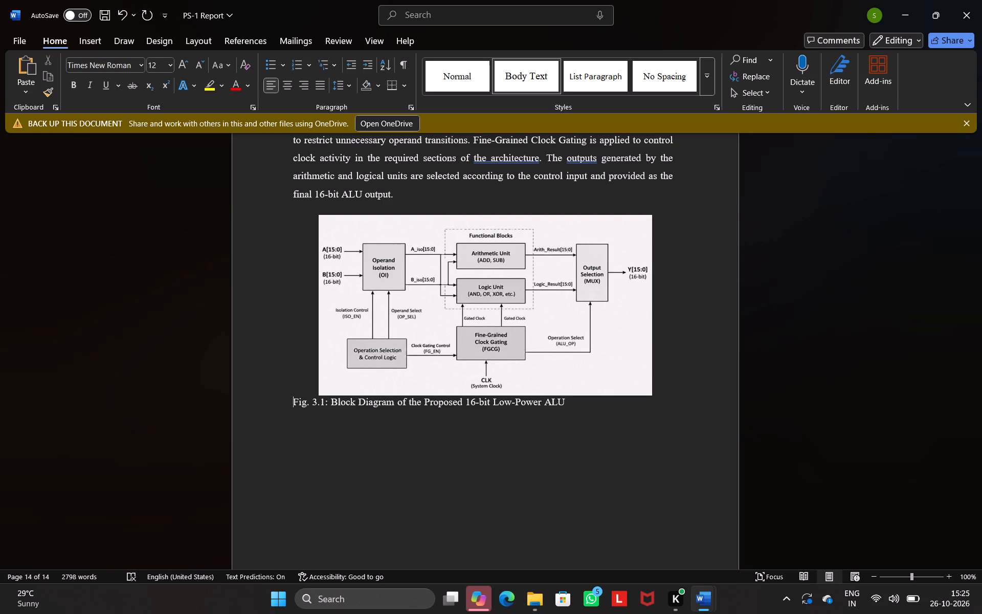
{"action": "key", "text": "Return"}
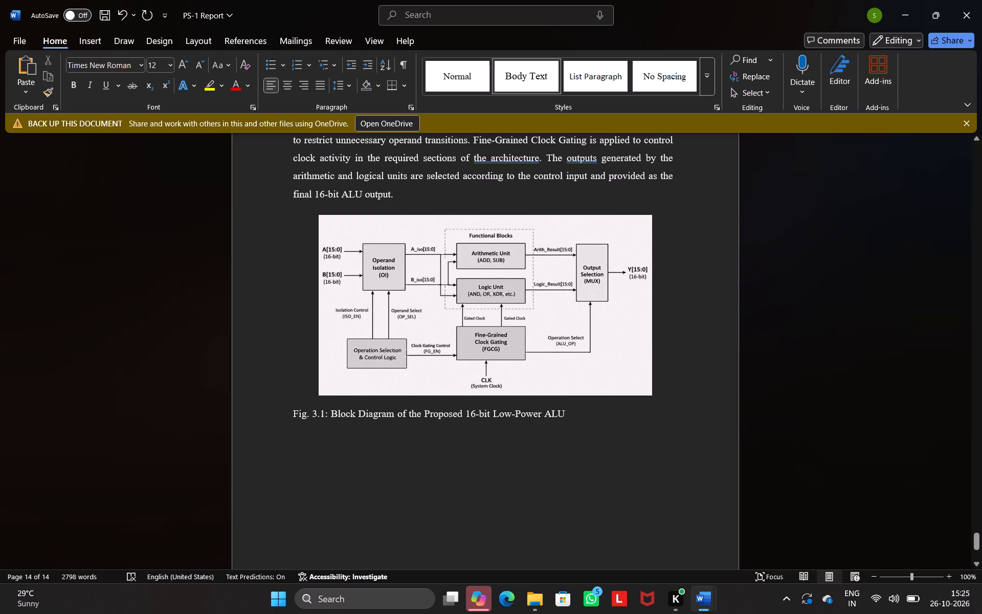
{"action": "left_click", "coordinate": [287, 86]}
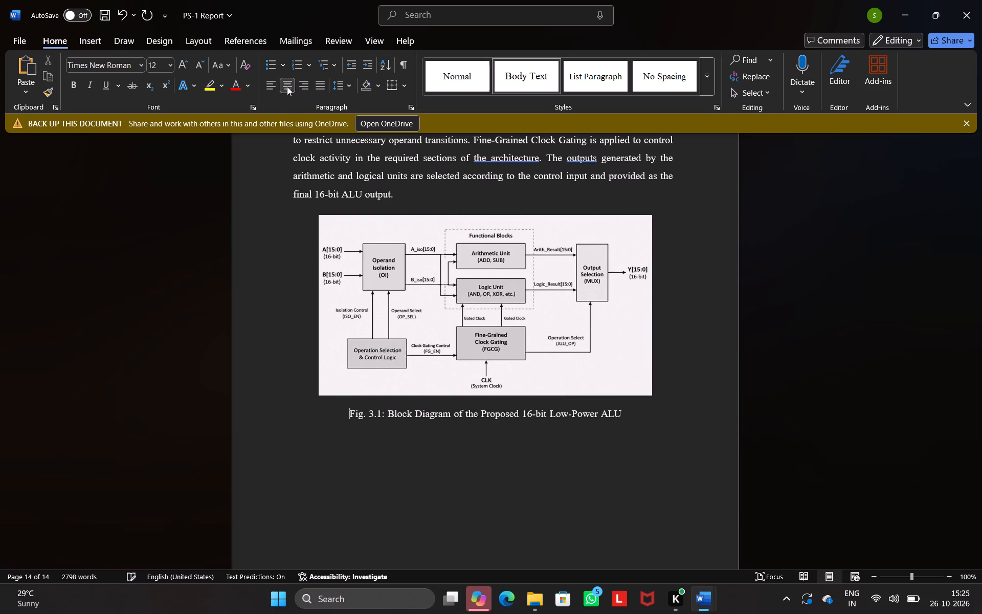
Remove the number 3.1 from the caption so it reads "Fig : Block Diagram of the Proposed 16-bit Low-Power ALU".
{"action": "left_click", "coordinate": [387, 412]}
{"action": "key", "text": "Left"}
{"action": "key", "text": "Left"}
{"action": "key", "text": "BackSpace"}
{"action": "key", "text": "BackSpace"}
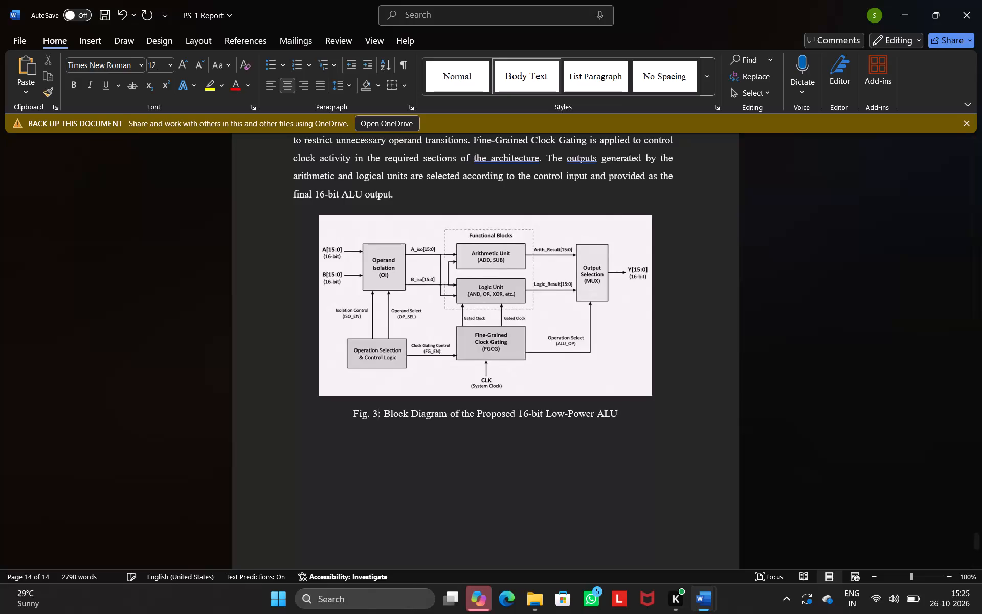
{"action": "key", "text": "BackSpace"}
{"action": "key", "text": "BackSpace"}
{"action": "key", "text": "BackSpace"}
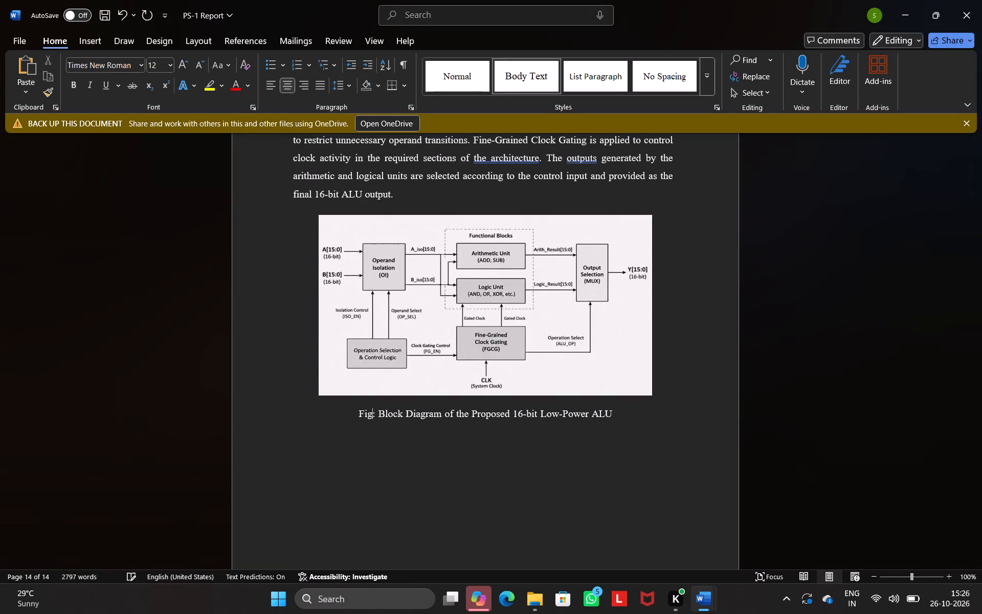
{"action": "key", "text": "space"}
{"action": "left_click", "coordinate": [450, 443]}
Insert the number 2.1 into the literature comparison table's caption so it reads "Table 2.1 : Comparative Analysis of Literature".
{"action": "scroll", "coordinate": [450, 443], "scroll_direction": "down", "scroll_amount": 1}
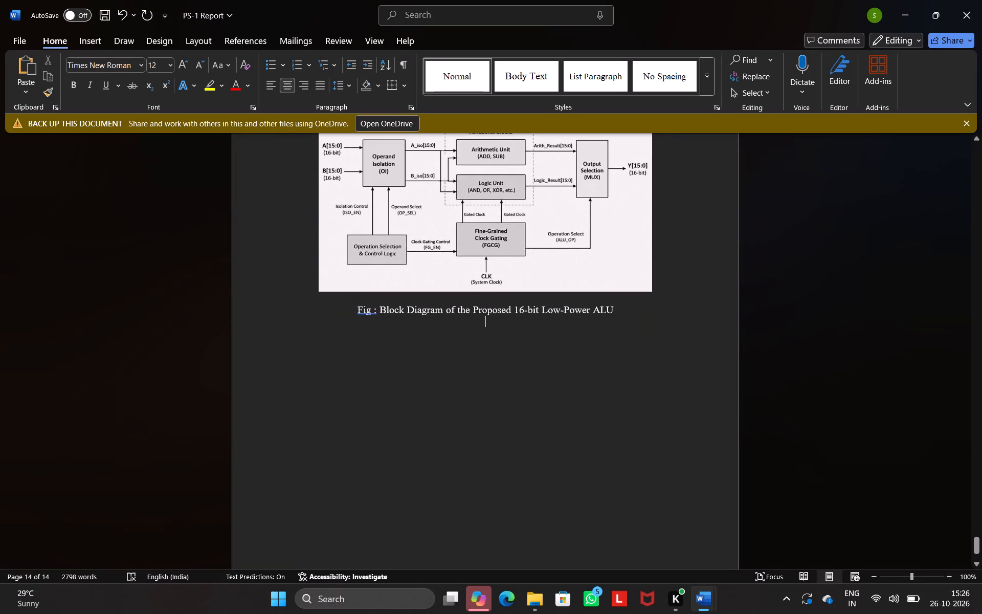
{"action": "scroll", "coordinate": [400, 275], "scroll_direction": "up", "scroll_amount": 5}
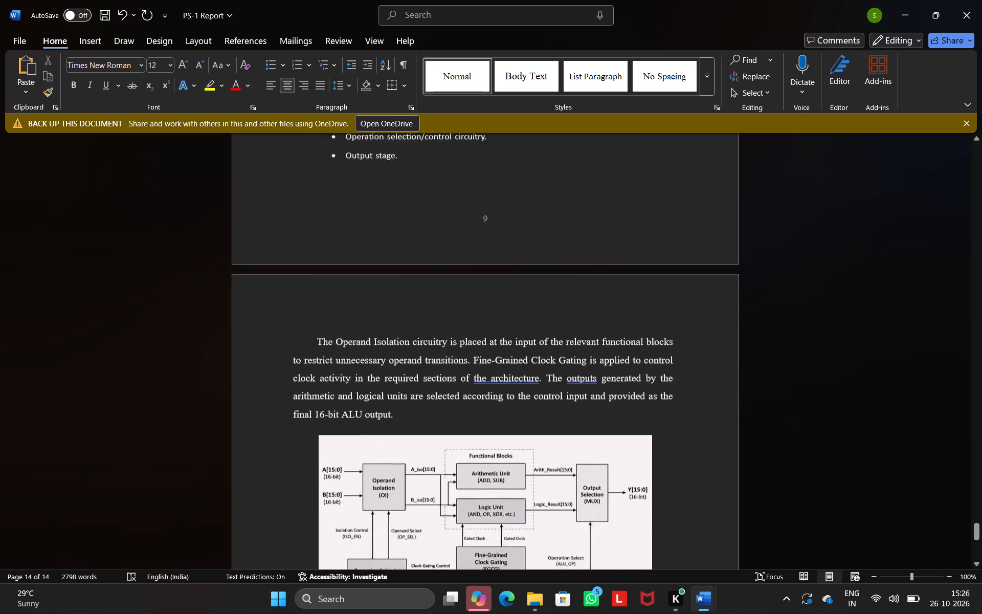
{"action": "scroll", "coordinate": [400, 275], "scroll_direction": "up", "scroll_amount": 4}
{"action": "scroll", "coordinate": [400, 275], "scroll_direction": "down", "scroll_amount": 2}
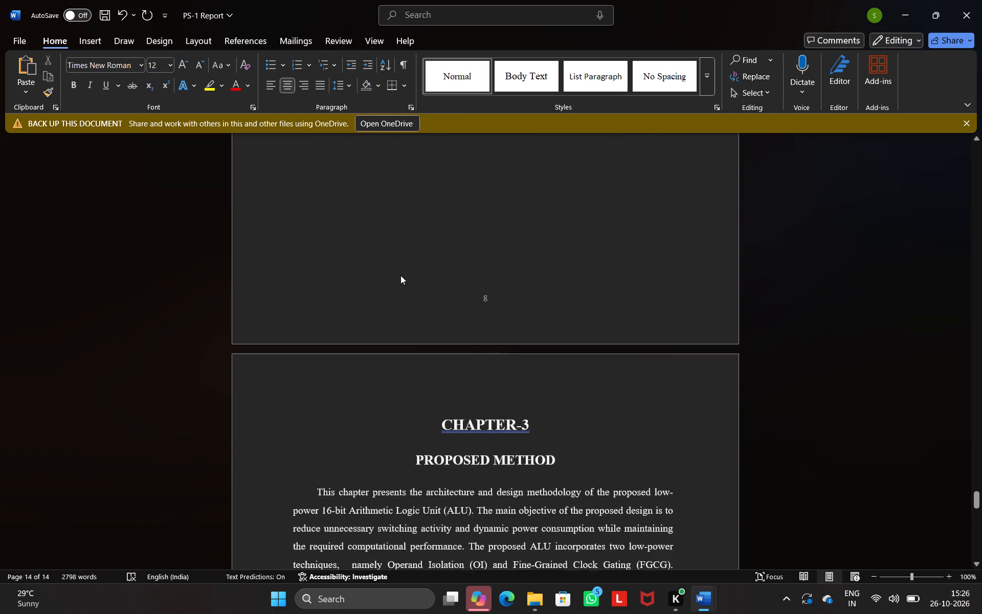
{"action": "scroll", "coordinate": [400, 275], "scroll_direction": "down", "scroll_amount": 4}
{"action": "scroll", "coordinate": [400, 275], "scroll_direction": "up", "scroll_amount": 1}
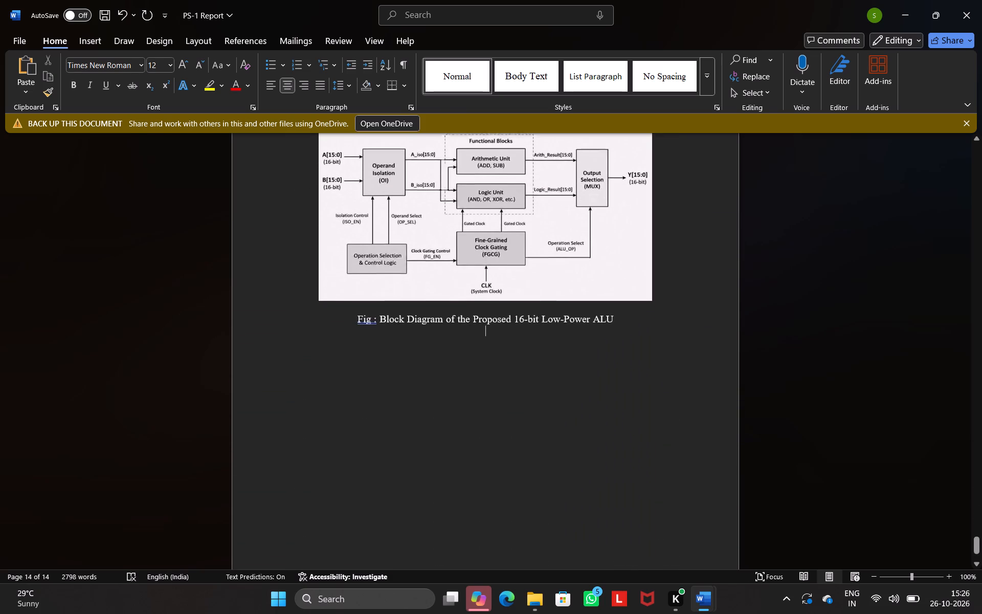
{"action": "scroll", "coordinate": [400, 275], "scroll_direction": "up", "scroll_amount": 5}
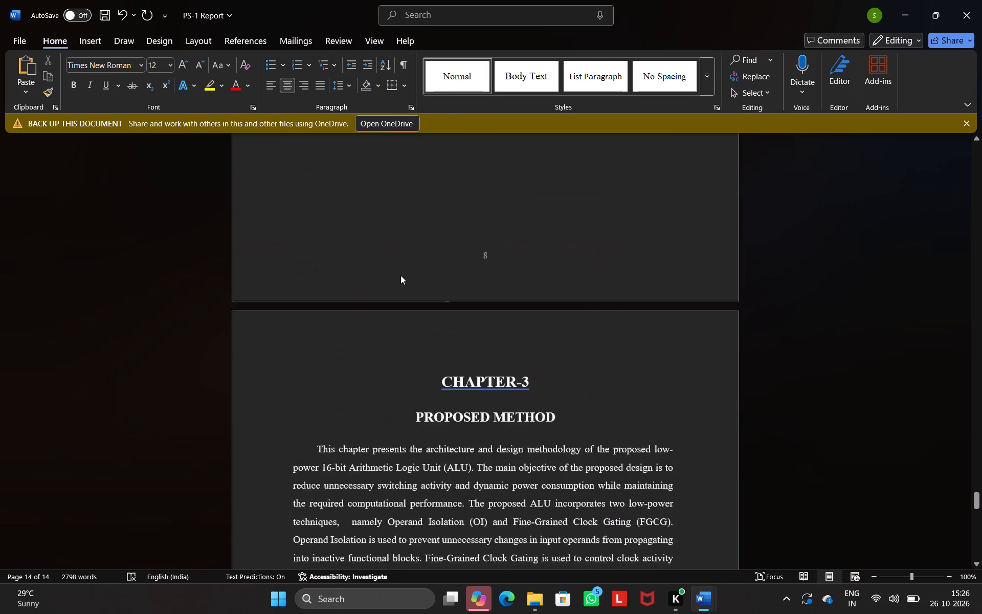
{"action": "scroll", "coordinate": [400, 275], "scroll_direction": "down", "scroll_amount": 6}
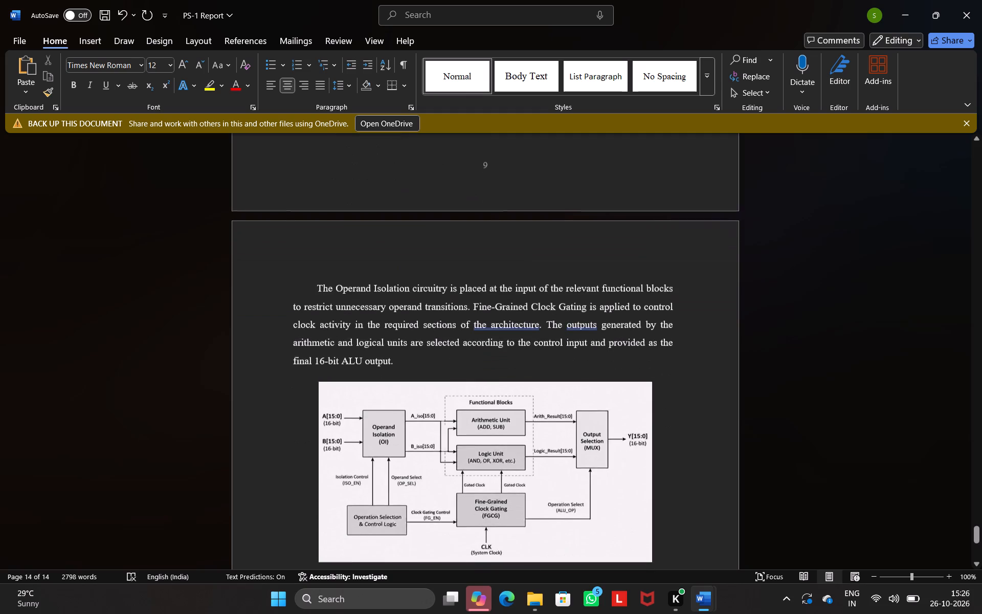
{"action": "scroll", "coordinate": [400, 275], "scroll_direction": "down", "scroll_amount": 2}
{"action": "scroll", "coordinate": [400, 275], "scroll_direction": "up", "scroll_amount": 12}
{"action": "scroll", "coordinate": [400, 275], "scroll_direction": "down", "scroll_amount": 1}
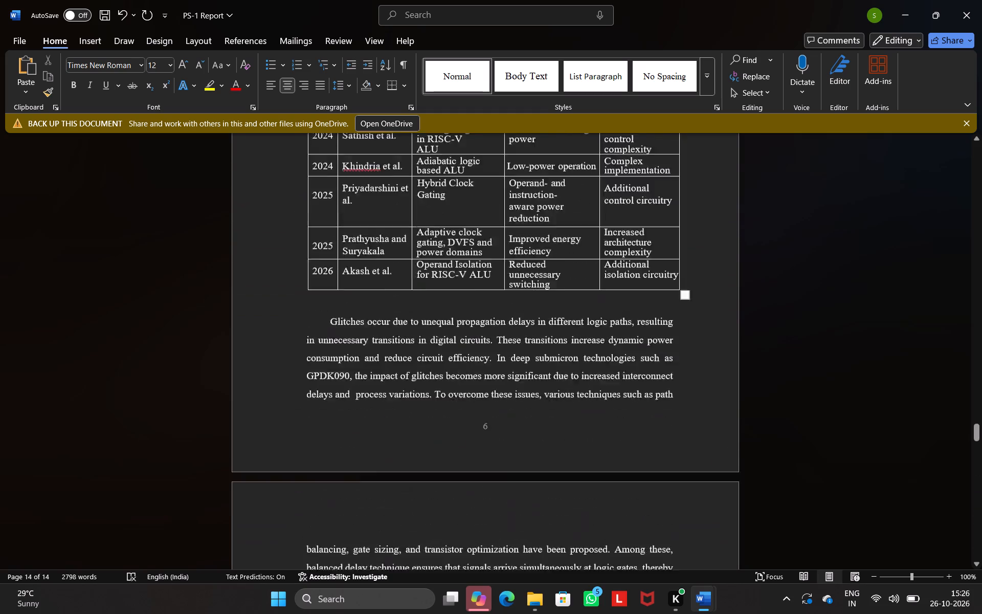
{"action": "scroll", "coordinate": [400, 275], "scroll_direction": "down", "scroll_amount": 1}
{"action": "scroll", "coordinate": [400, 275], "scroll_direction": "up", "scroll_amount": 2}
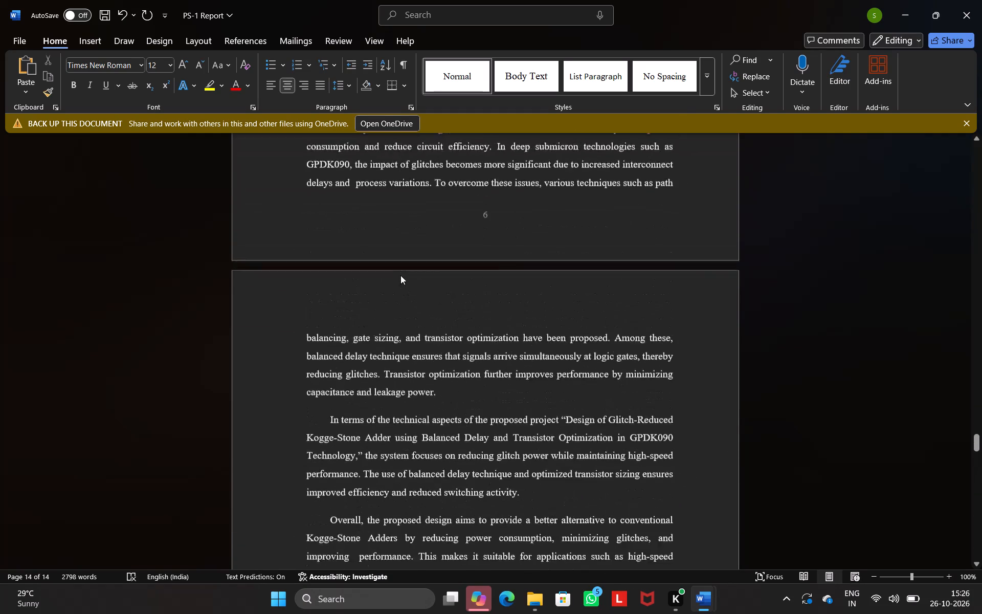
{"action": "scroll", "coordinate": [400, 275], "scroll_direction": "up", "scroll_amount": 4}
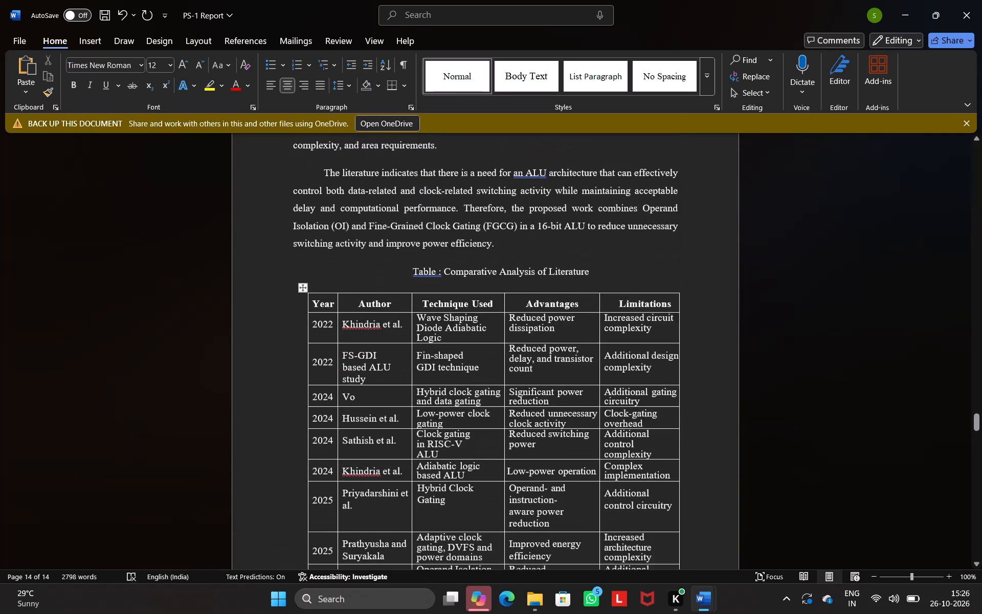
{"action": "left_click", "coordinate": [436, 277]}
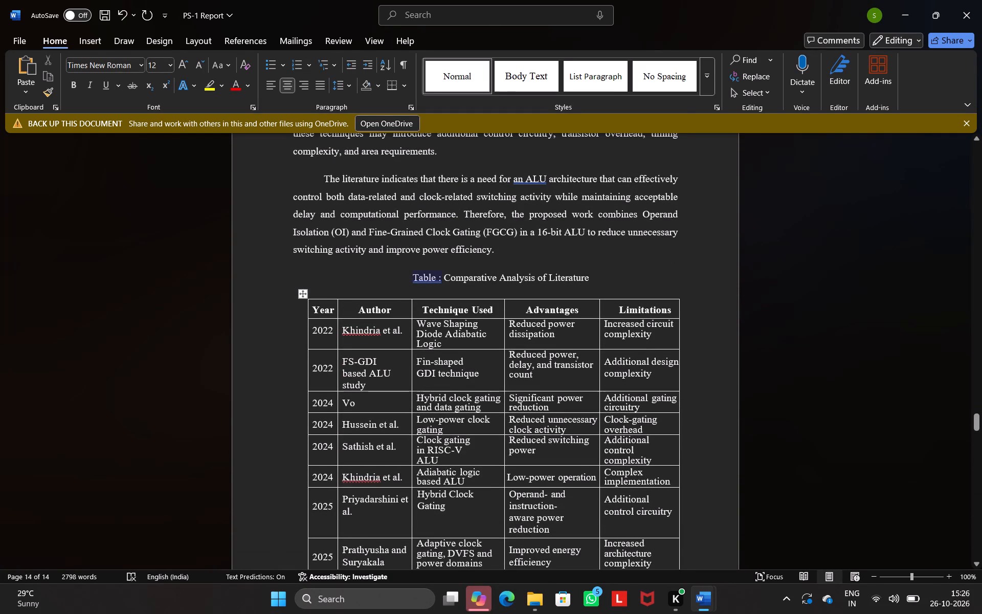
{"action": "key", "text": "space"}
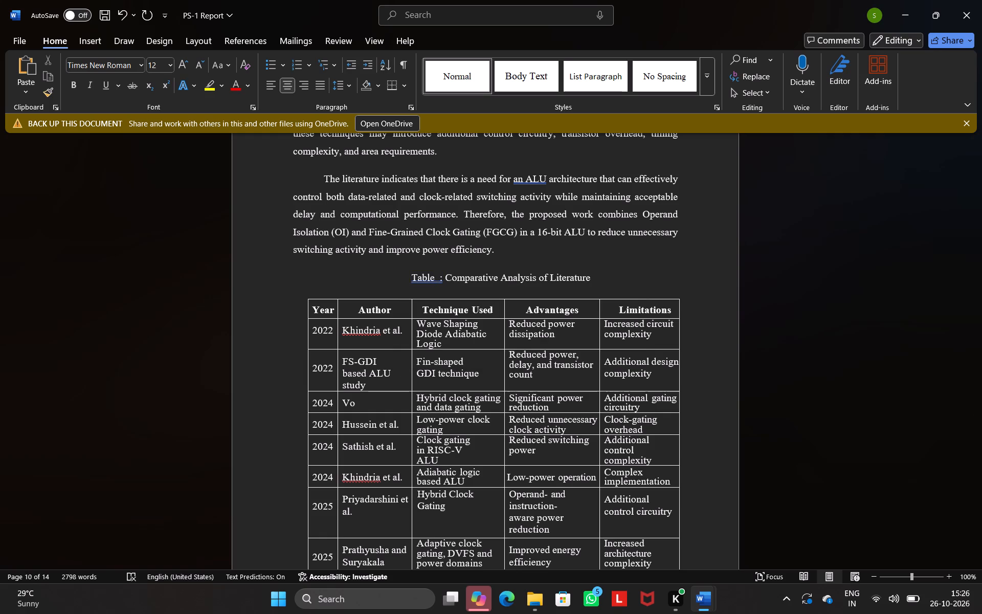
{"action": "key", "text": "2"}
{"action": "type", "text": ".1"}
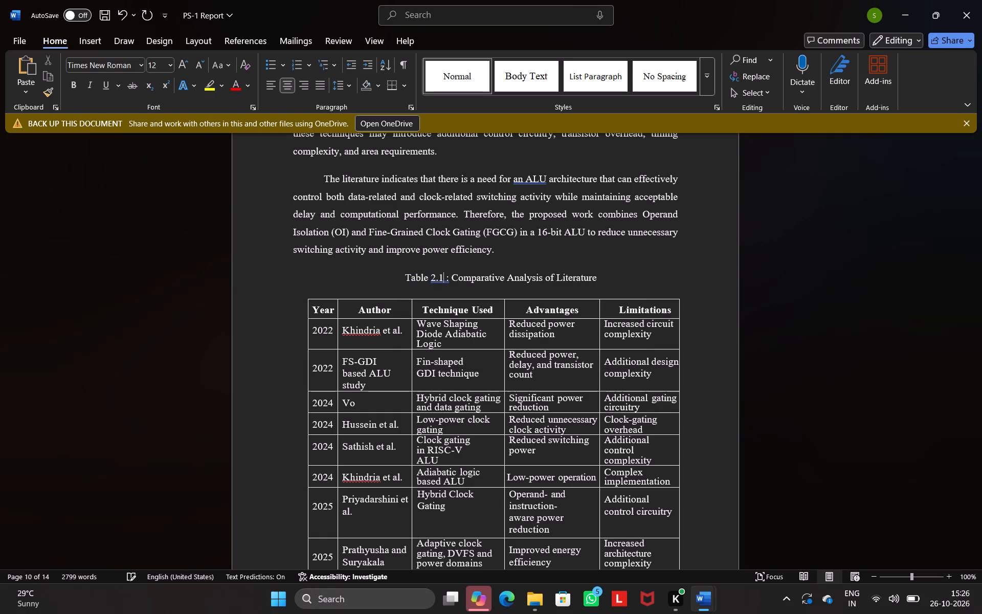
{"action": "scroll", "coordinate": [504, 275], "scroll_direction": "down", "scroll_amount": 1}
{"action": "key", "text": "Right"}
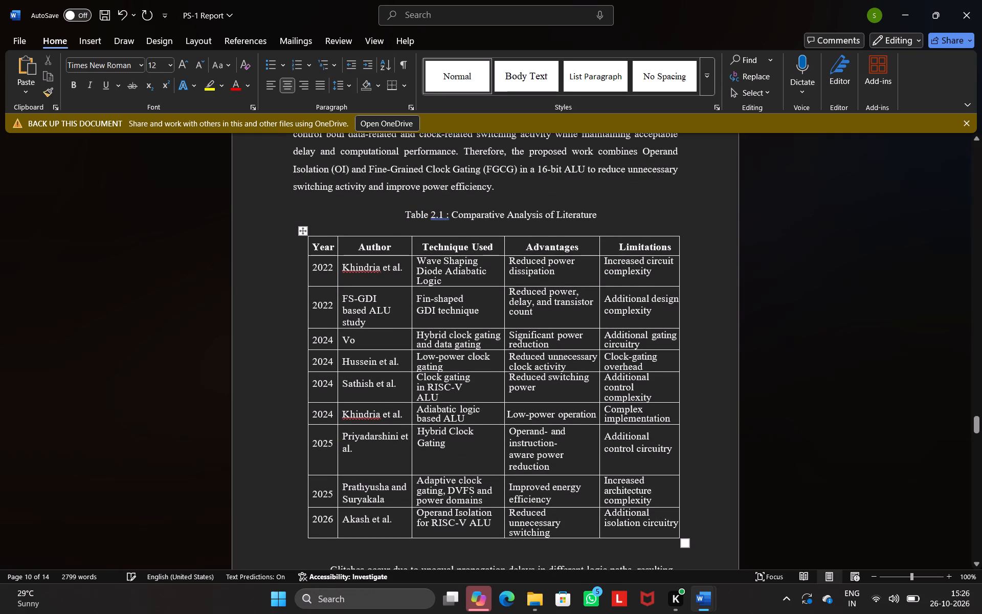
Insert the number 3.1 into the ALU block diagram's caption so it reads "Fig 3.1: Block Diagram of the Proposed 16-bit Low-Power ALU".
{"action": "scroll", "coordinate": [504, 275], "scroll_direction": "down", "scroll_amount": 6}
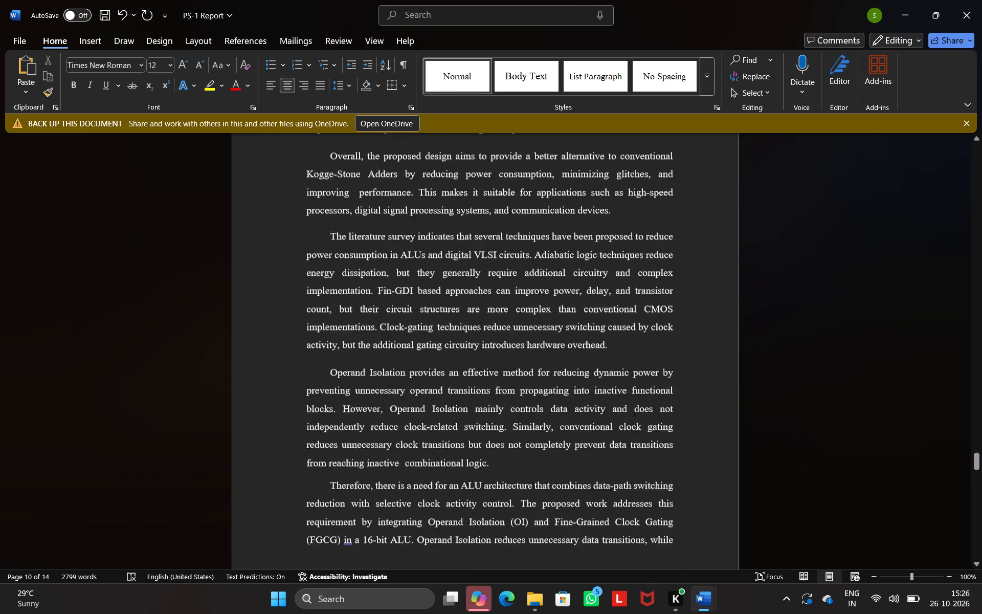
{"action": "scroll", "coordinate": [504, 275], "scroll_direction": "down", "scroll_amount": 4}
{"action": "scroll", "coordinate": [504, 275], "scroll_direction": "up", "scroll_amount": 3}
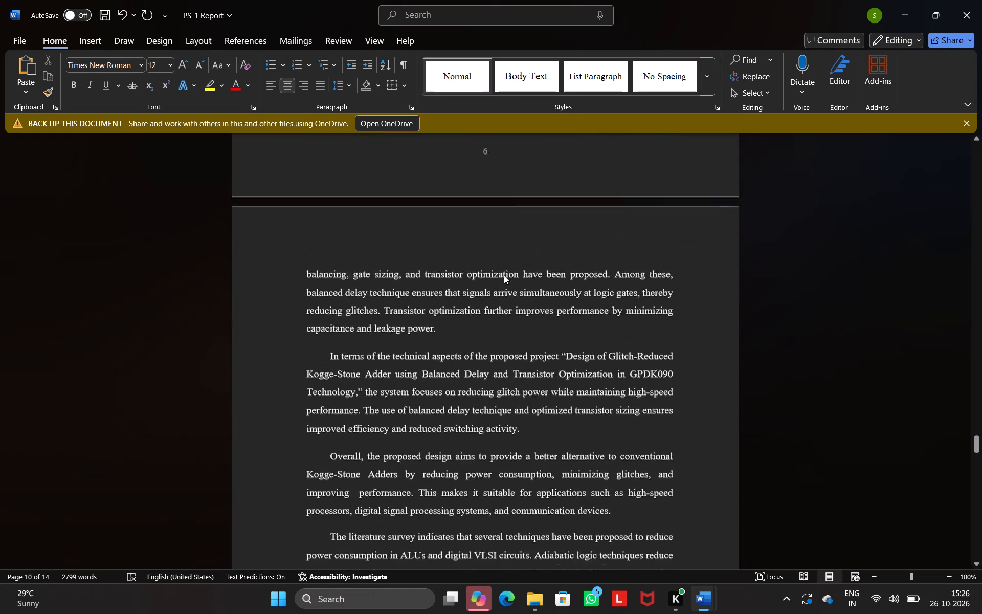
{"action": "scroll", "coordinate": [504, 275], "scroll_direction": "down", "scroll_amount": 10}
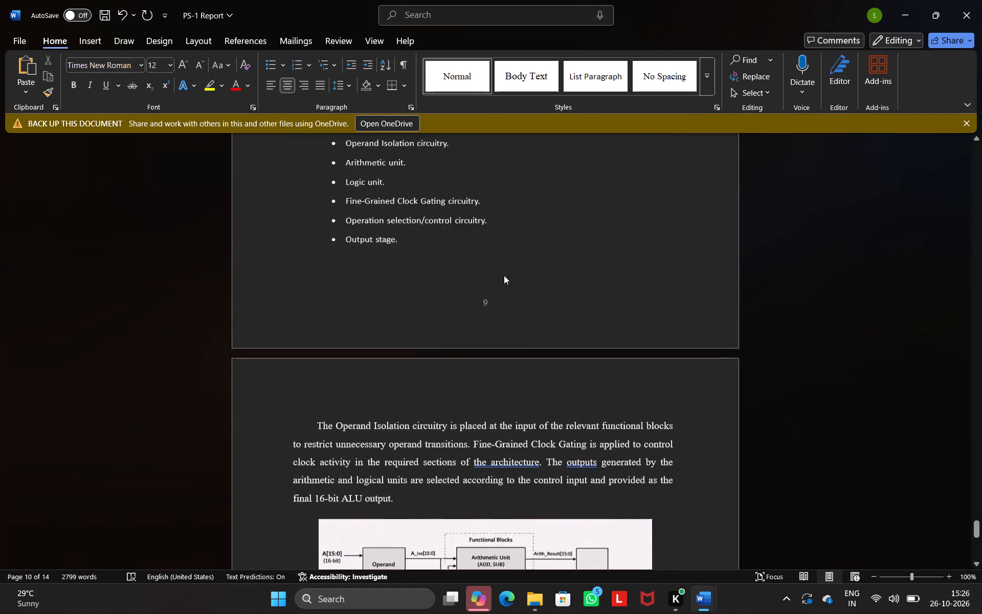
{"action": "scroll", "coordinate": [504, 275], "scroll_direction": "down", "scroll_amount": 4}
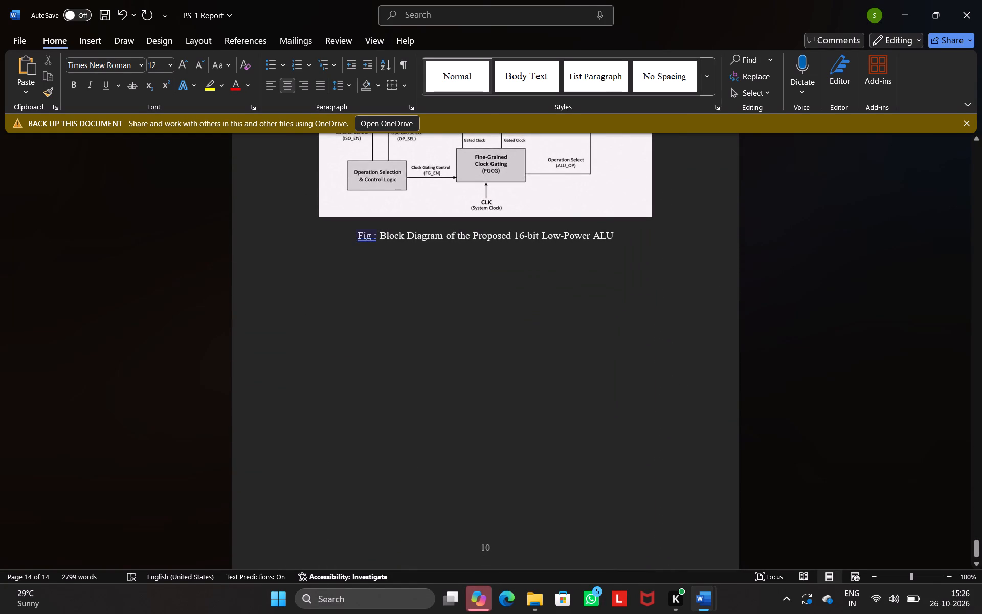
{"action": "left_click", "coordinate": [374, 235]}
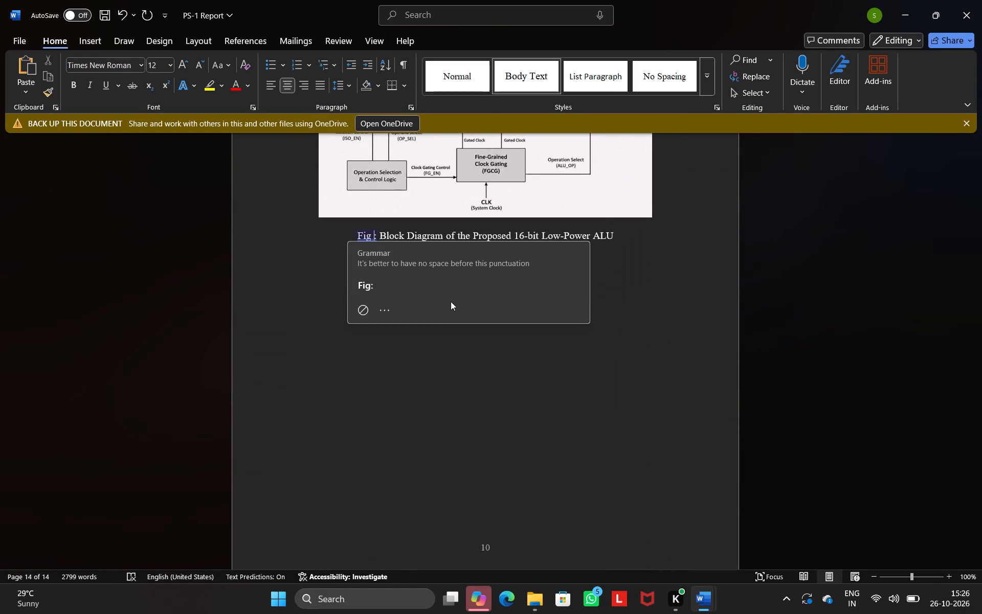
{"action": "type", "text": "3.1"}
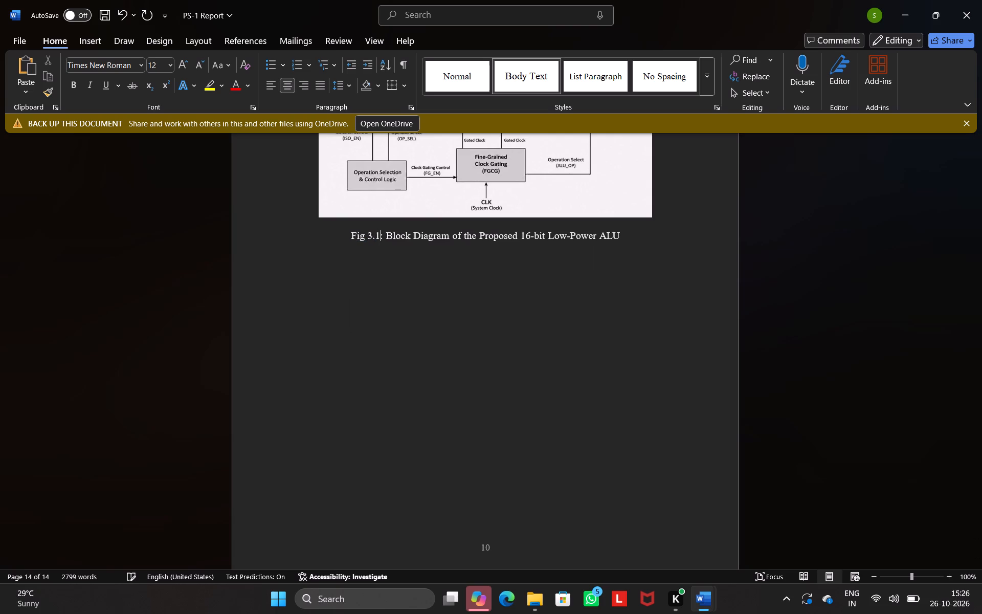
Delete the space before the colon in the Table 2.1 caption.
{"action": "scroll", "coordinate": [444, 323], "scroll_direction": "up", "scroll_amount": 6}
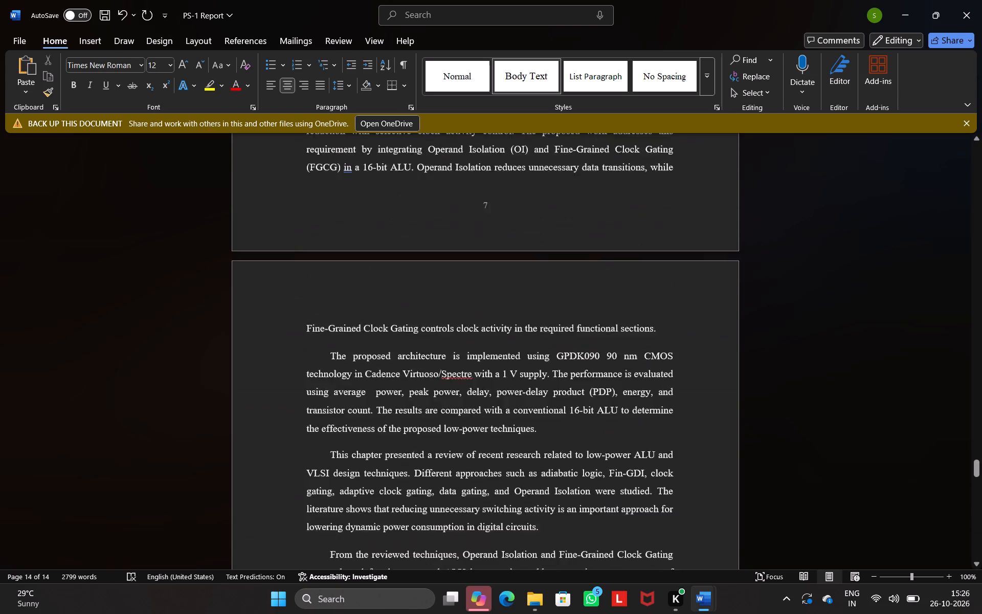
{"action": "scroll", "coordinate": [444, 323], "scroll_direction": "up", "scroll_amount": 4}
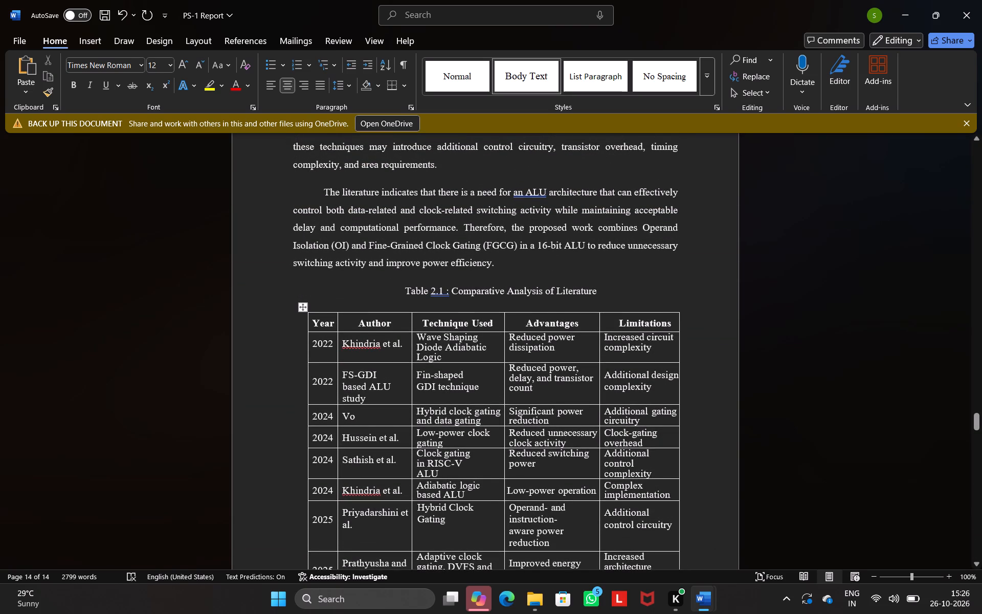
{"action": "left_click", "coordinate": [448, 289]}
{"action": "key", "text": "Left"}
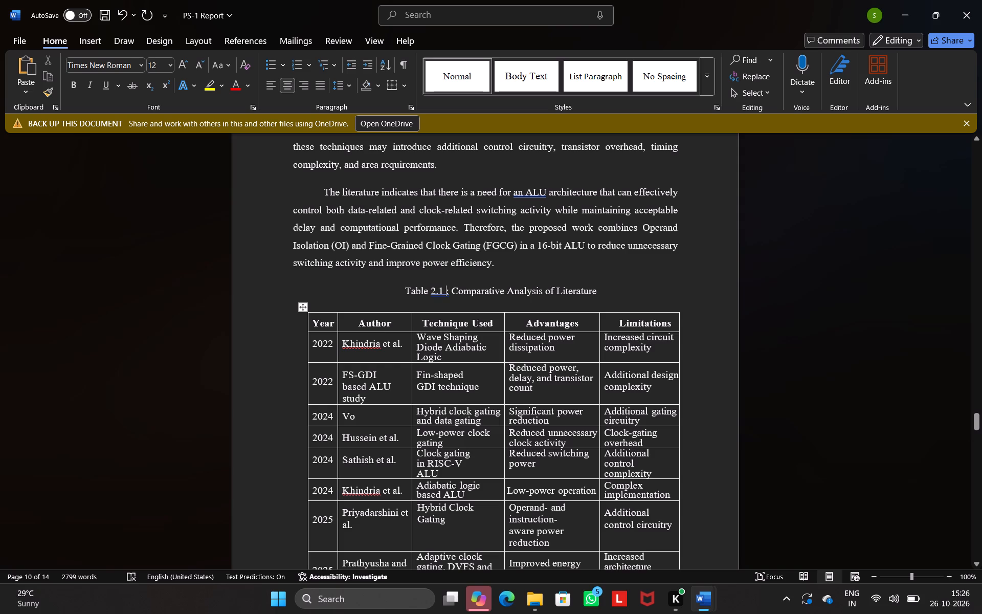
{"action": "key", "text": "BackSpace"}
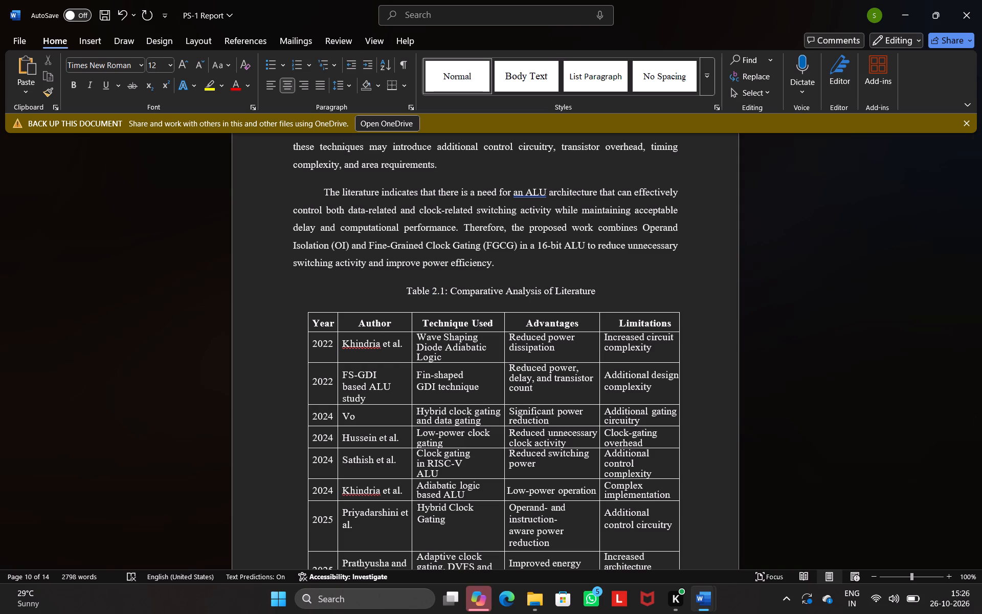
Remove the paragraph spacing after the Table 2.1 caption so it sits closer to the table.
{"action": "left_click", "coordinate": [598, 292]}
{"action": "left_click", "coordinate": [350, 90]}
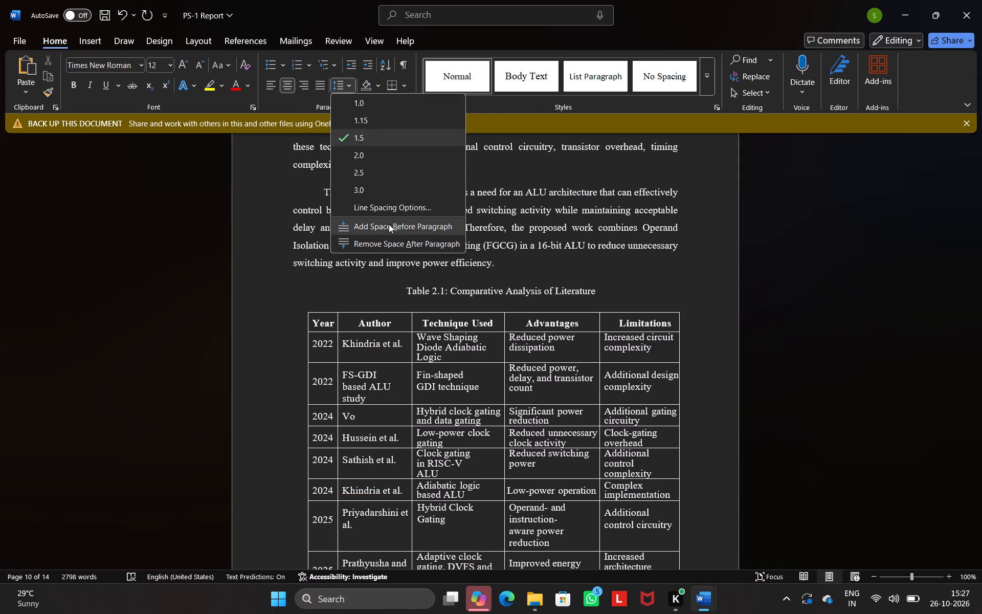
{"action": "left_click", "coordinate": [389, 243]}
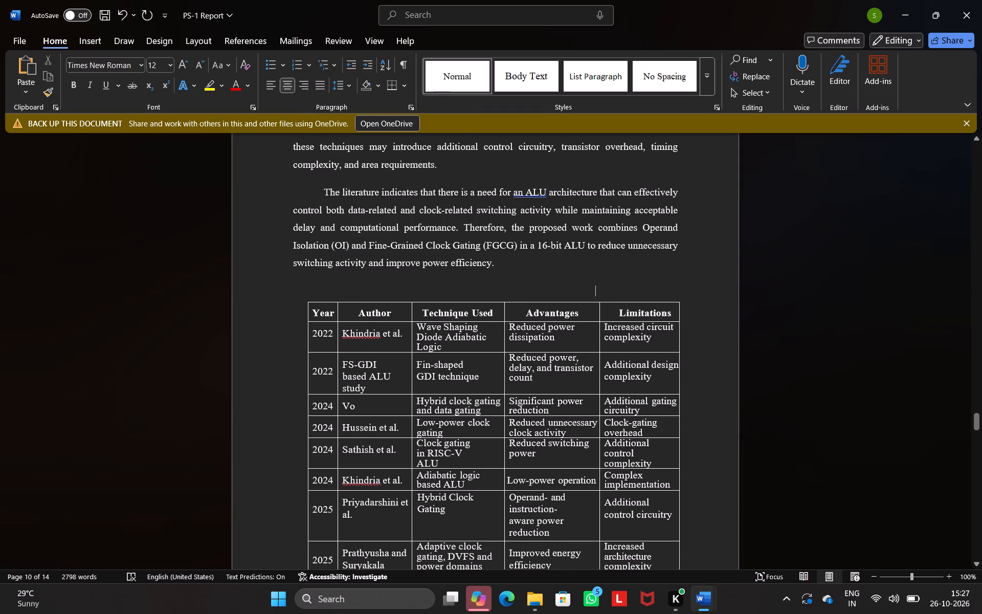
Add an empty line at the end of Chapter 2 to push the CHAPTER-3 heading onto the following page.
{"action": "scroll", "coordinate": [462, 323], "scroll_direction": "down", "scroll_amount": 8}
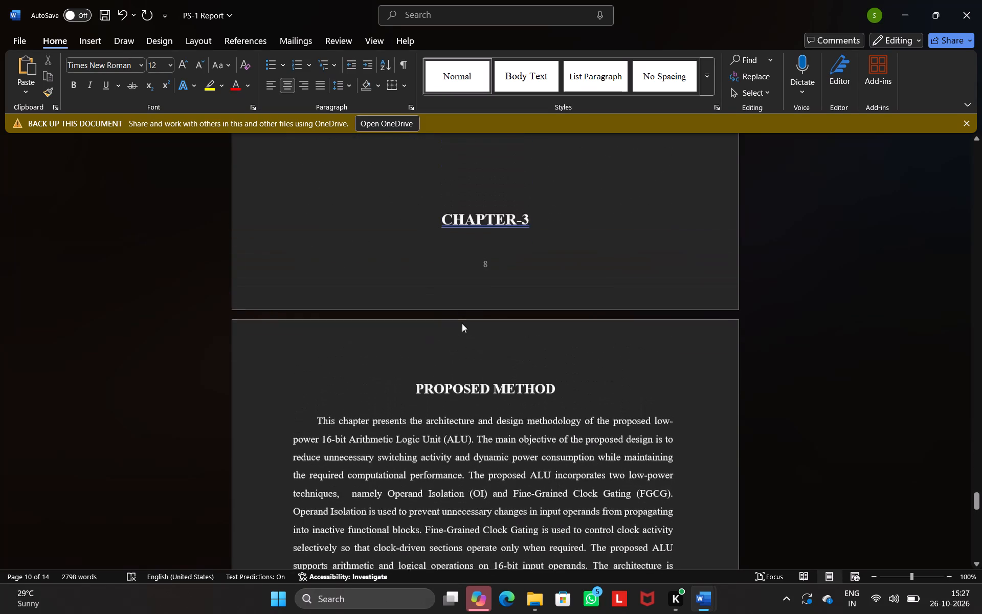
{"action": "scroll", "coordinate": [462, 323], "scroll_direction": "up", "scroll_amount": 1}
{"action": "left_click", "coordinate": [464, 301]}
{"action": "key", "text": "Return"}
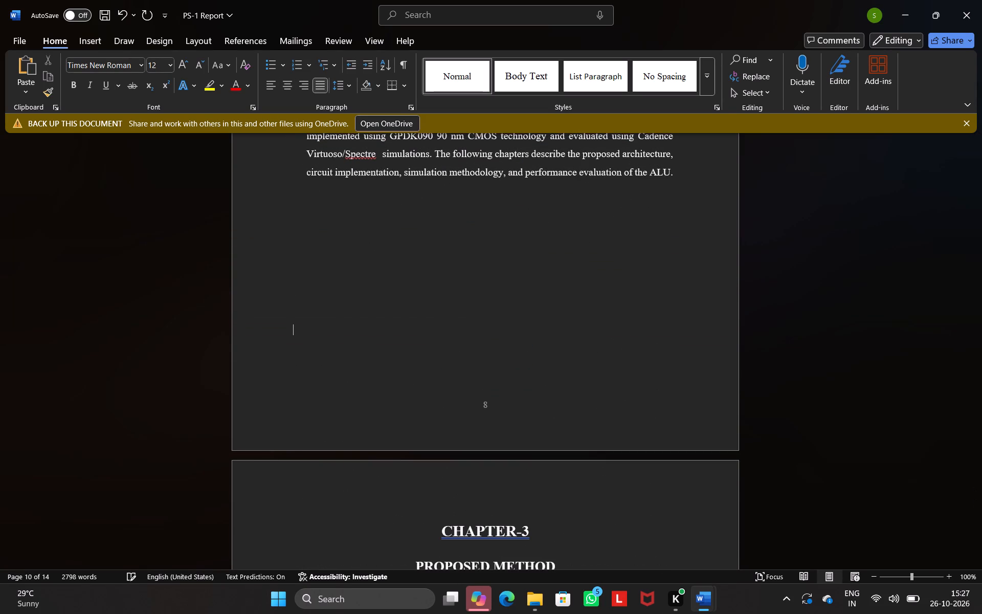
Add a new empty line beneath the Fig 3.1 caption at the end of Chapter 3.
{"action": "scroll", "coordinate": [464, 301], "scroll_direction": "down", "scroll_amount": 4}
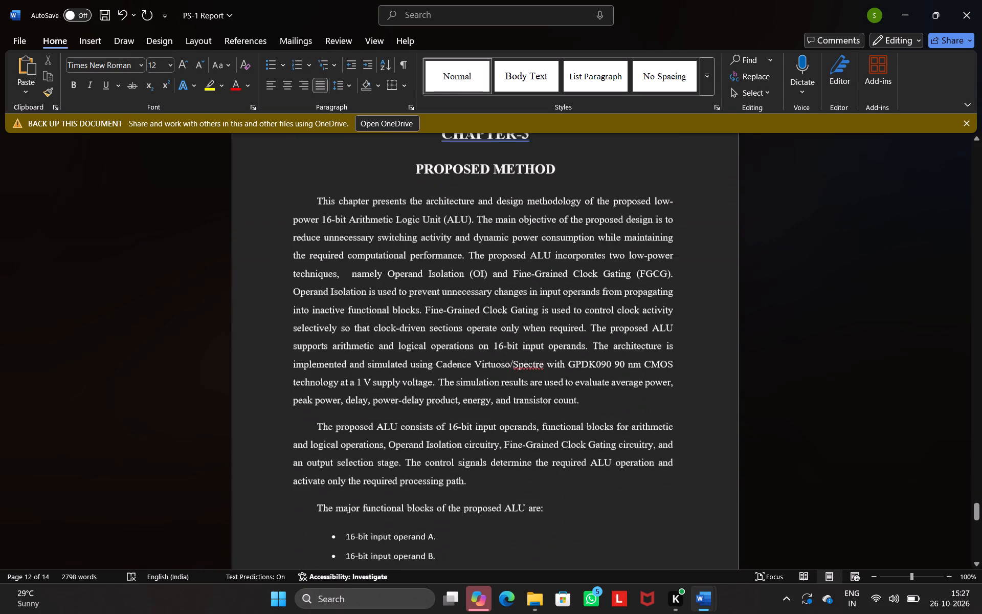
{"action": "scroll", "coordinate": [464, 301], "scroll_direction": "down", "scroll_amount": 5}
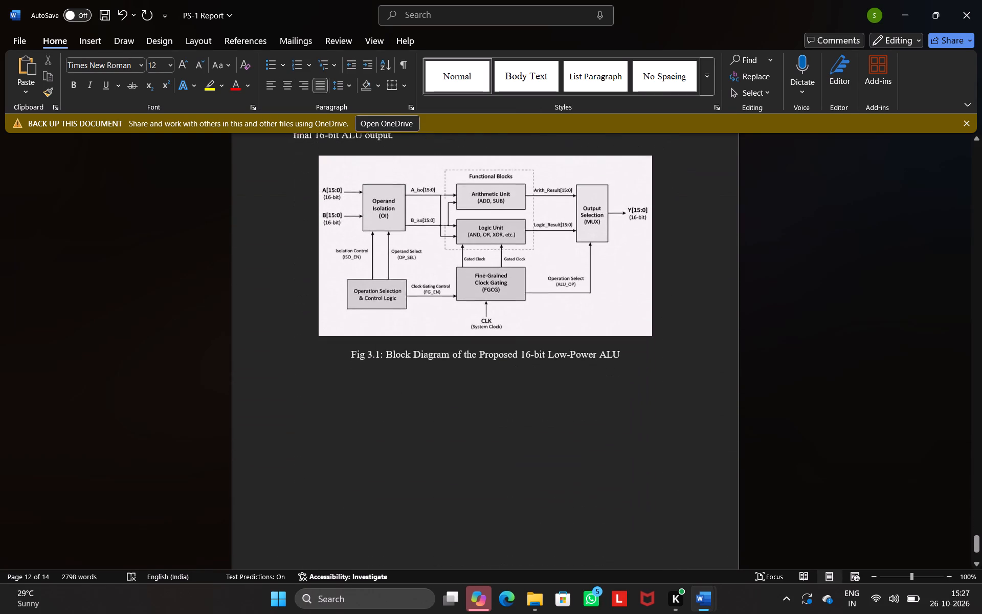
{"action": "scroll", "coordinate": [464, 301], "scroll_direction": "up", "scroll_amount": 1}
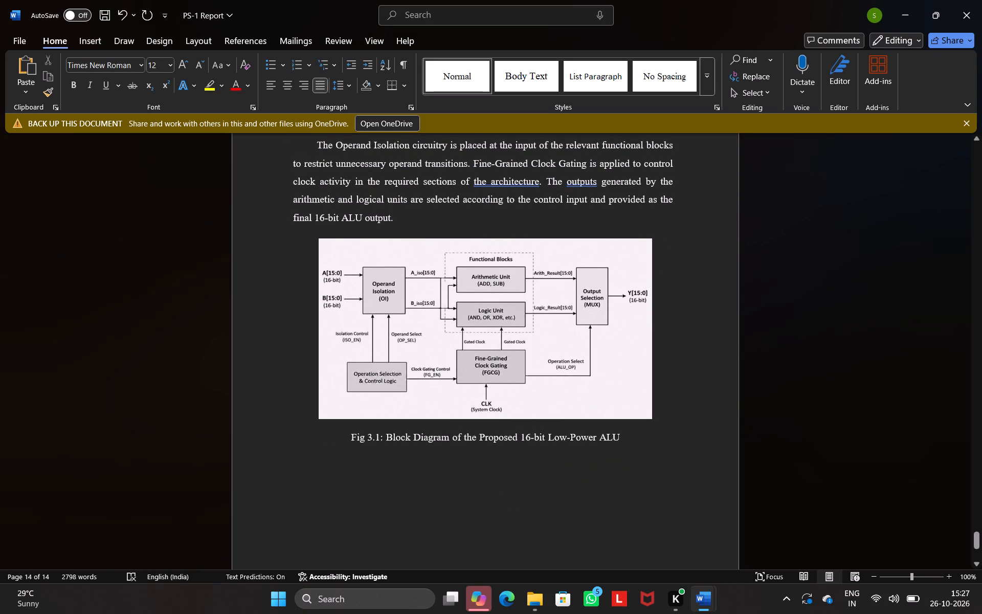
{"action": "scroll", "coordinate": [392, 435], "scroll_direction": "down", "scroll_amount": 1}
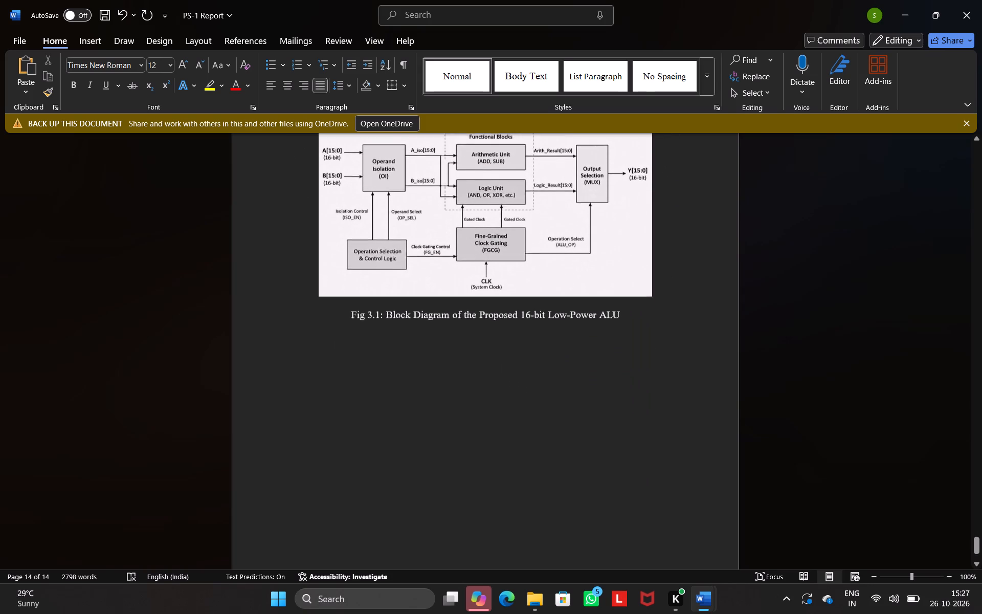
{"action": "scroll", "coordinate": [392, 435], "scroll_direction": "down", "scroll_amount": 1}
{"action": "left_click", "coordinate": [514, 367]}
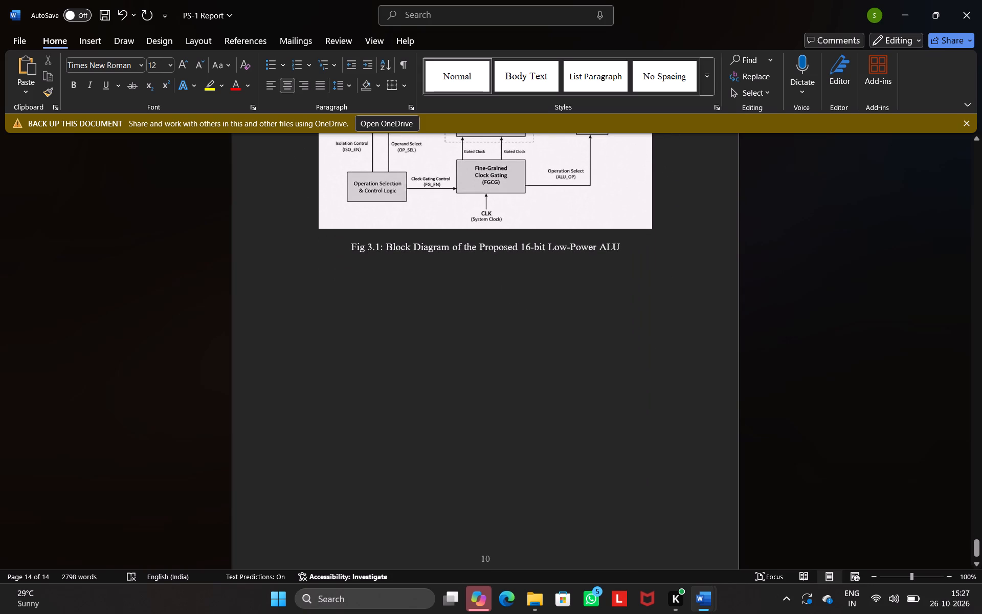
{"action": "key", "text": "Return"}
Justify the empty line beneath the Fig 3.1 caption.
{"action": "left_click", "coordinate": [317, 87]}
Arrange the PS-1 Report and "all chap" documents side by side.
{"action": "scroll", "coordinate": [473, 285], "scroll_direction": "down", "scroll_amount": 1}
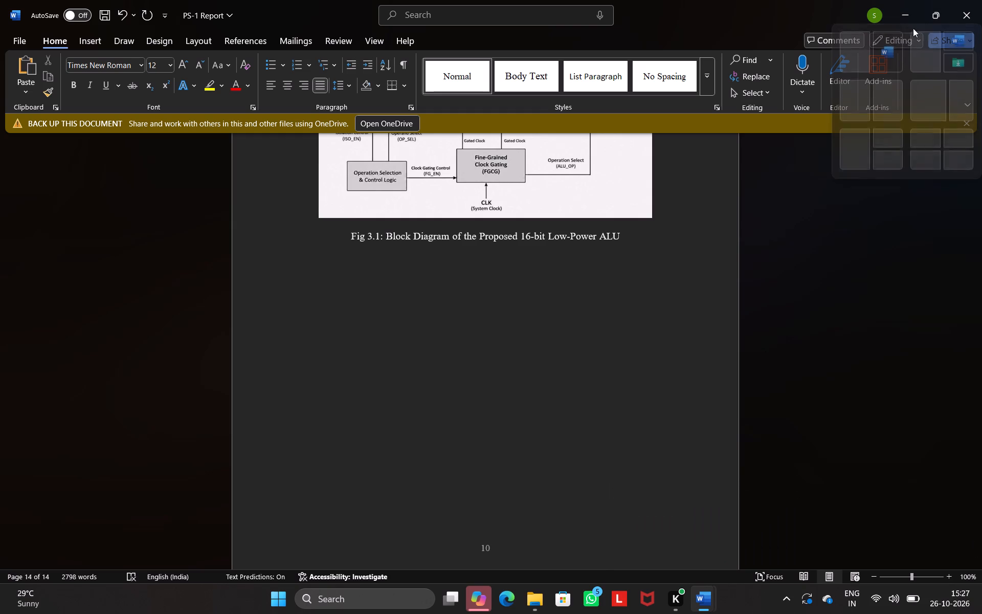
{"action": "left_click", "coordinate": [860, 46]}
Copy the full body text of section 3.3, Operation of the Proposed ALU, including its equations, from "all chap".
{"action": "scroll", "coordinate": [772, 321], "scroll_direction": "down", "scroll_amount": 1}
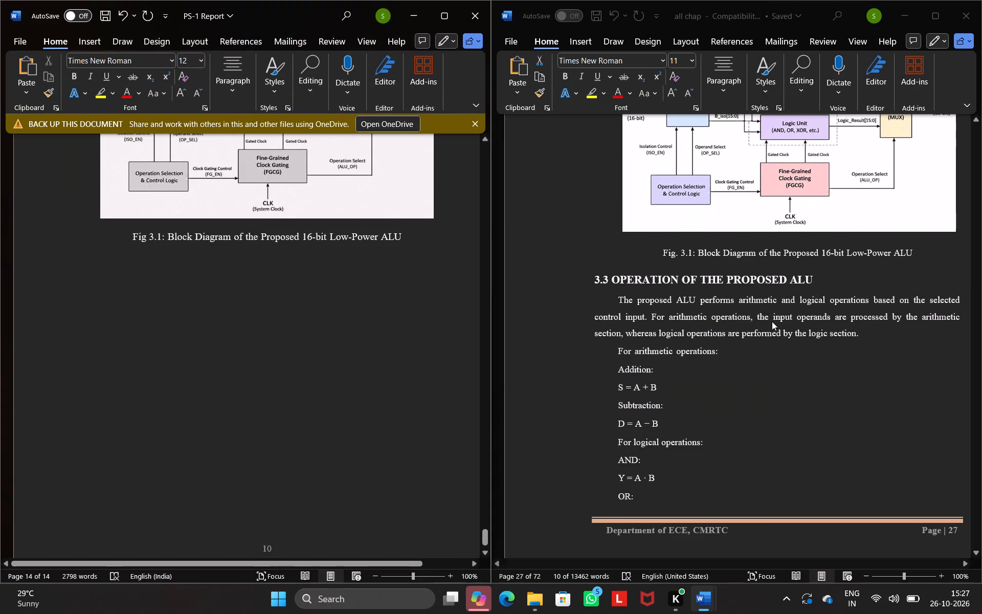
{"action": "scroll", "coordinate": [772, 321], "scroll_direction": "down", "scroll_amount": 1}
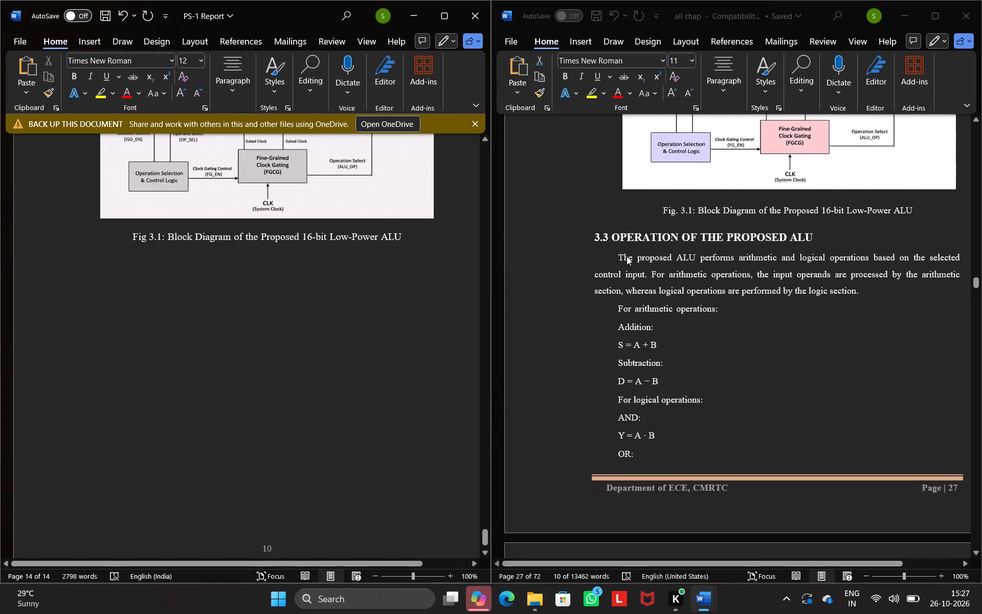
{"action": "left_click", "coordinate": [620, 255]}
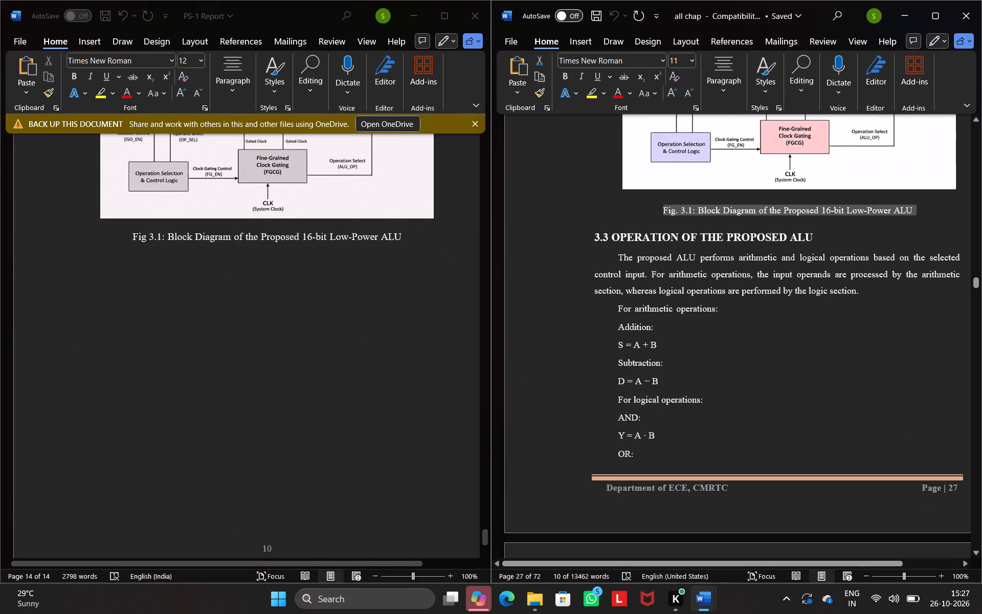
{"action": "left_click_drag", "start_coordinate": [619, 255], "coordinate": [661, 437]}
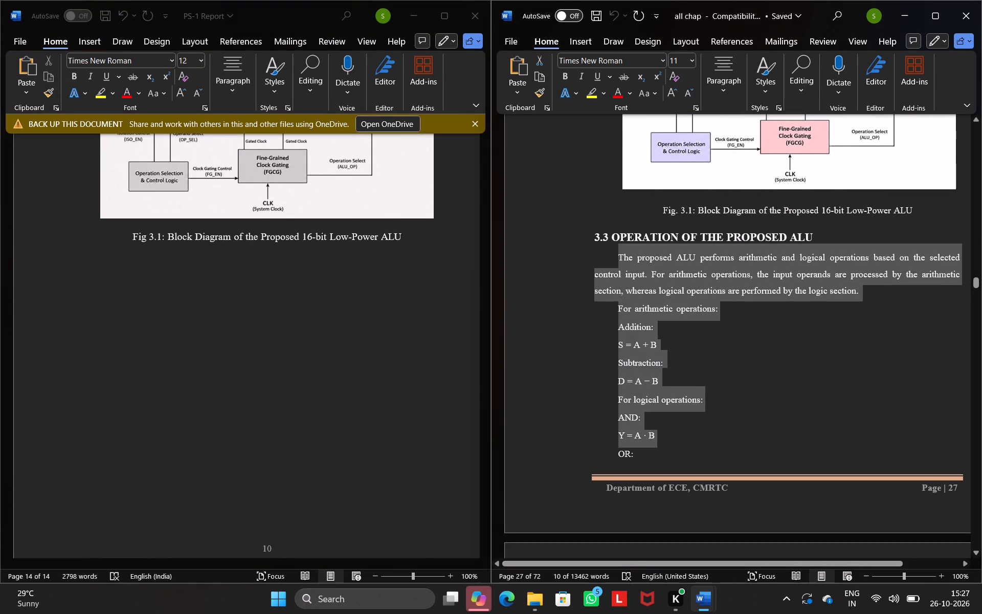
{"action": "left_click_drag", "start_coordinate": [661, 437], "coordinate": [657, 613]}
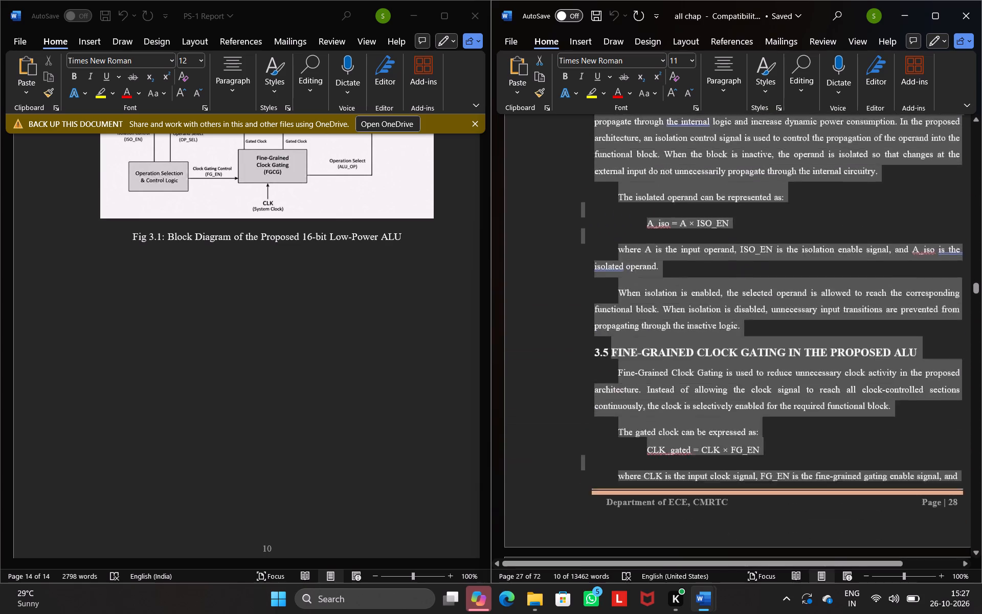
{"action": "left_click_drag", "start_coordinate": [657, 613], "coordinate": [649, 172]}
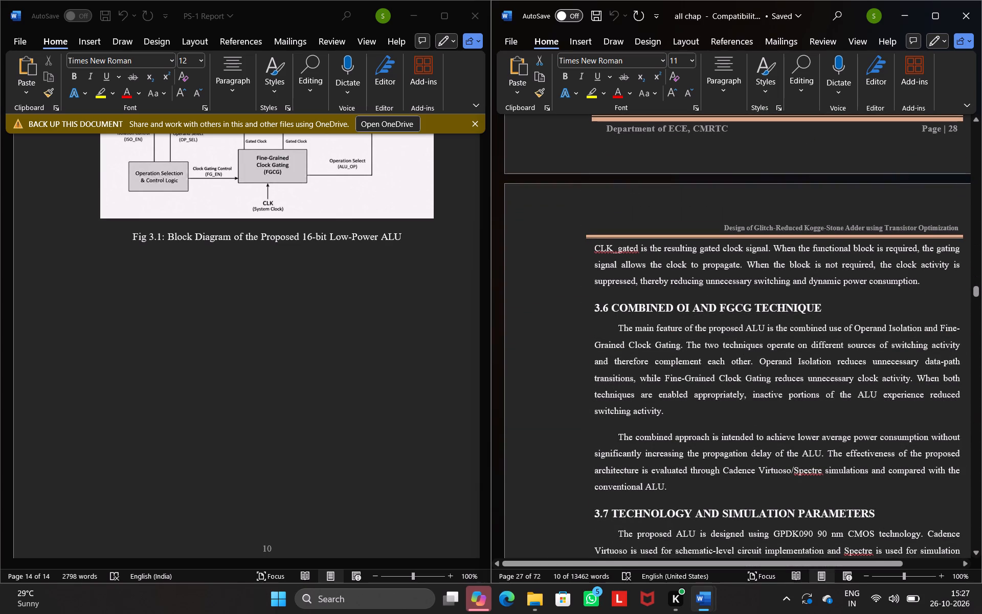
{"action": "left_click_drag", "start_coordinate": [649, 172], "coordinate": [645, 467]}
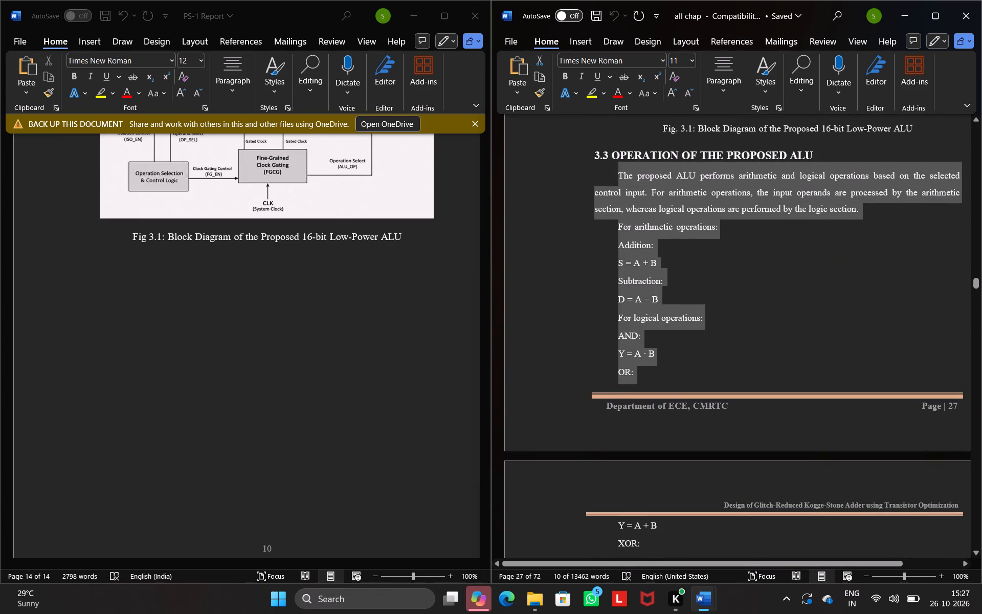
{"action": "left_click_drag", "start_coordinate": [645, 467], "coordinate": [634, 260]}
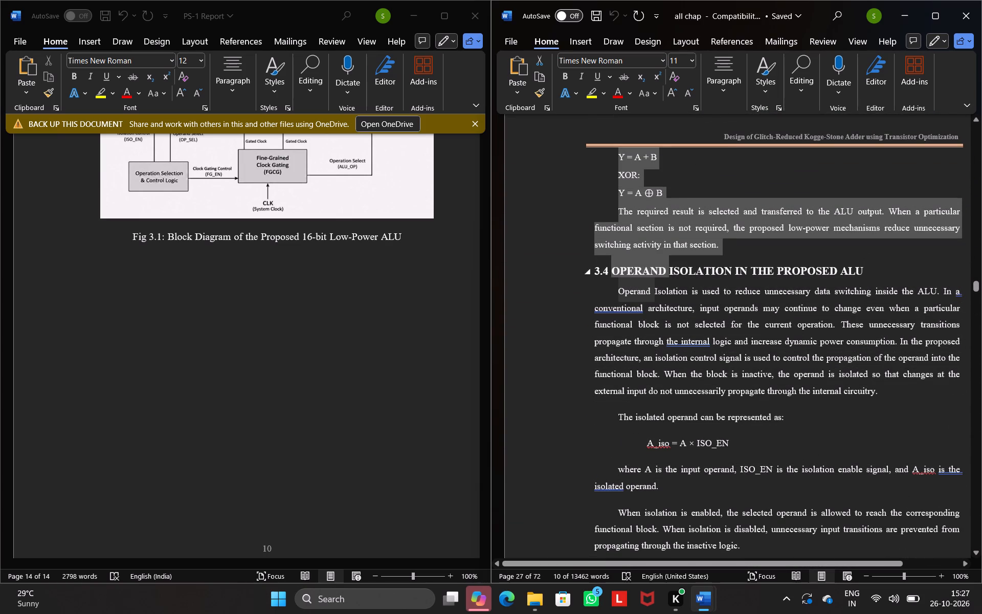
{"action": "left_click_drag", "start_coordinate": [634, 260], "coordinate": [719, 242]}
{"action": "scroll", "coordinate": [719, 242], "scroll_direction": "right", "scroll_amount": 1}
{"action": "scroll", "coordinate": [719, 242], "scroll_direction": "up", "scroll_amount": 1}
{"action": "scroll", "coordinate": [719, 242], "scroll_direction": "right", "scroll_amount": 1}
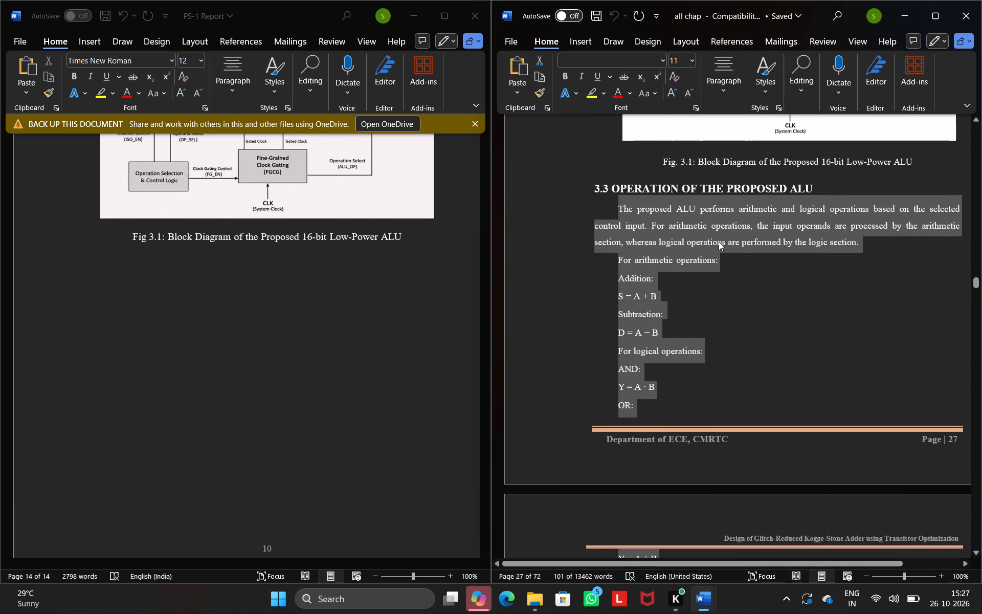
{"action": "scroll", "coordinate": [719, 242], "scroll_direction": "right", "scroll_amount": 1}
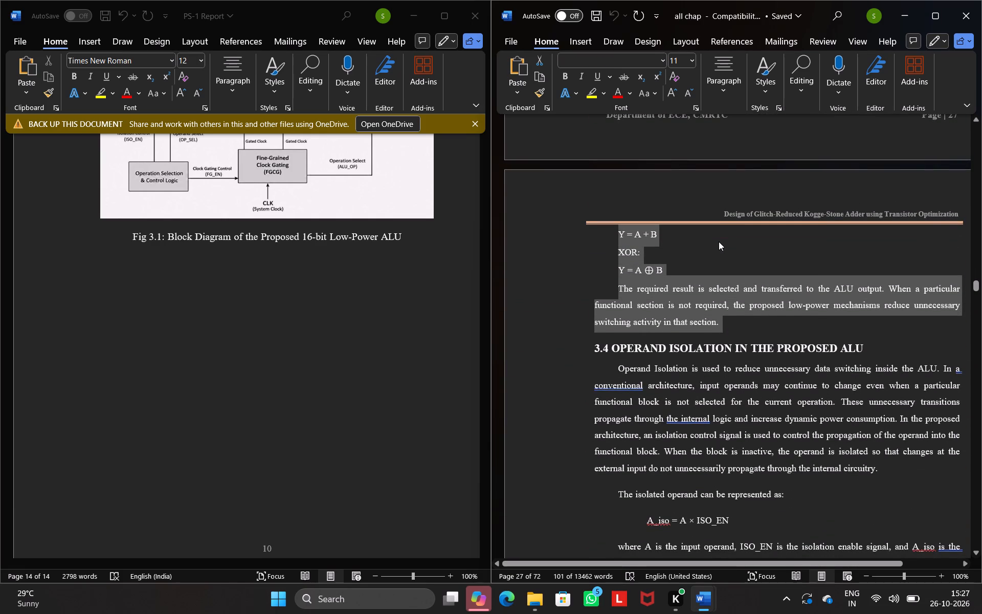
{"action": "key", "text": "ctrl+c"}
Compare the Chapter 3 section headings and text in "all chap" with Chapter 3 of the PS-1 Report.
{"action": "scroll", "coordinate": [719, 242], "scroll_direction": "up", "scroll_amount": 1}
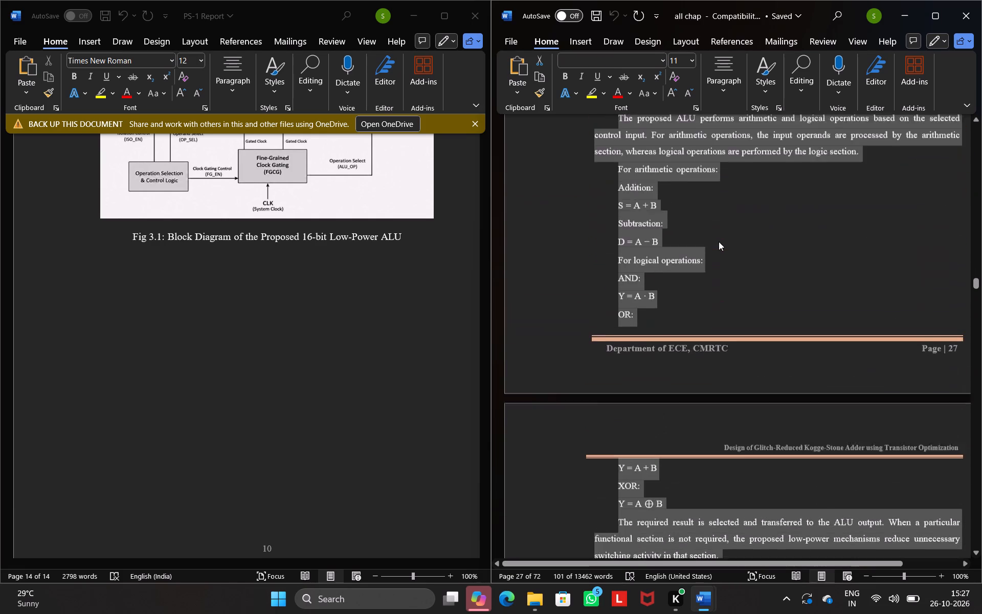
{"action": "scroll", "coordinate": [719, 242], "scroll_direction": "up", "scroll_amount": 1}
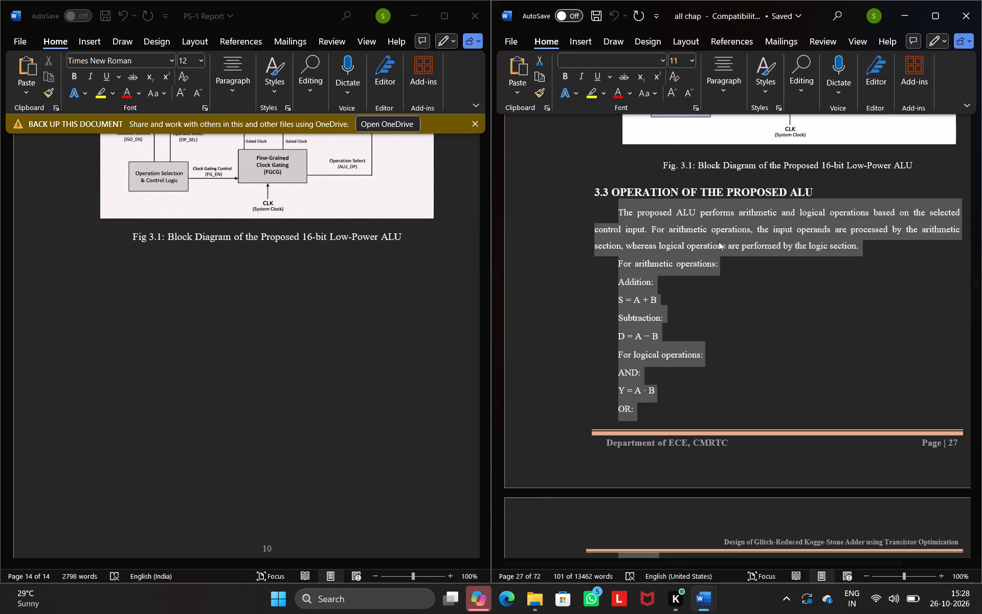
{"action": "scroll", "coordinate": [719, 242], "scroll_direction": "up", "scroll_amount": 2}
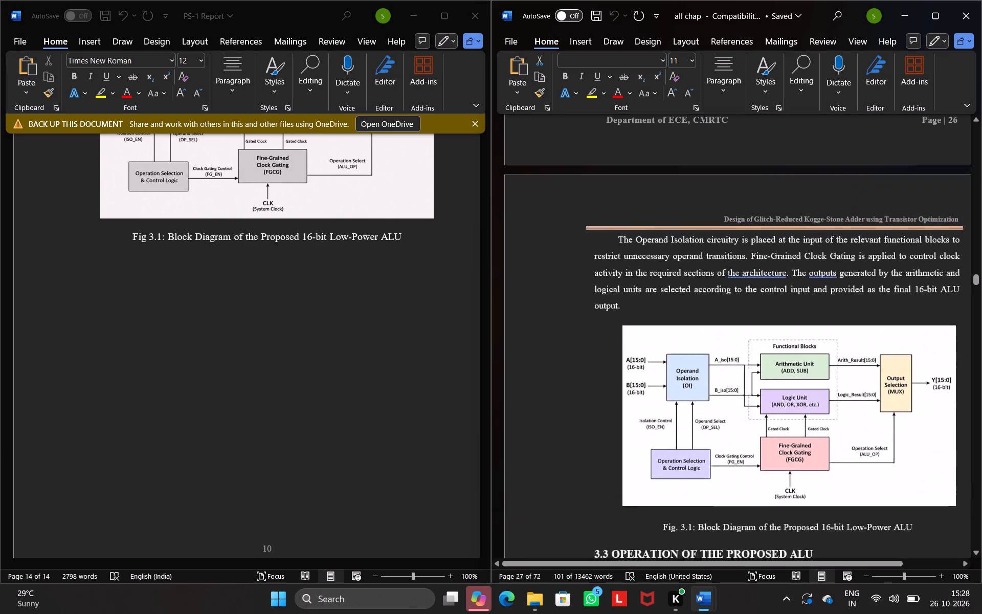
{"action": "scroll", "coordinate": [719, 242], "scroll_direction": "up", "scroll_amount": 2}
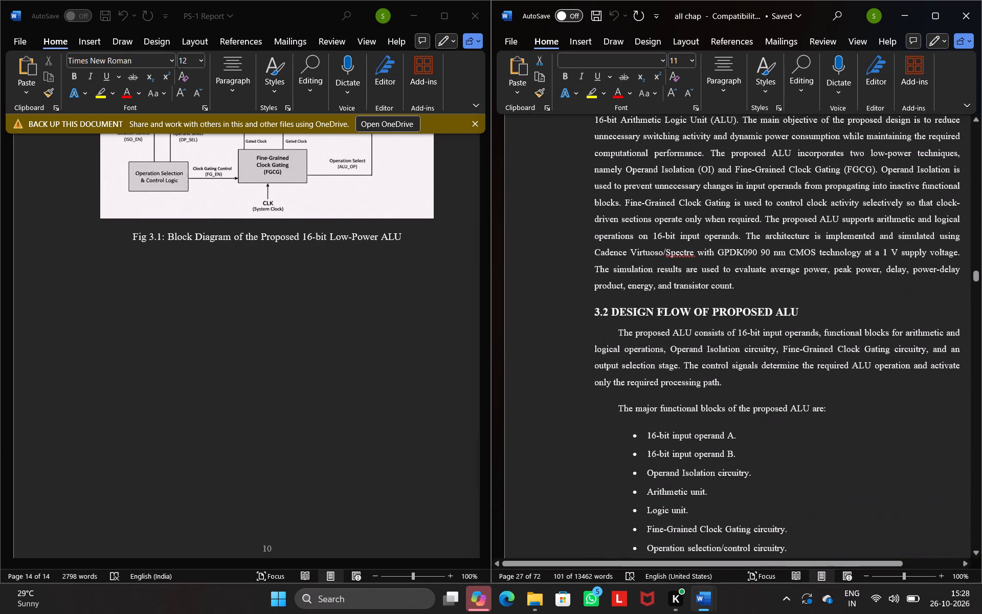
{"action": "scroll", "coordinate": [719, 242], "scroll_direction": "up", "scroll_amount": 2}
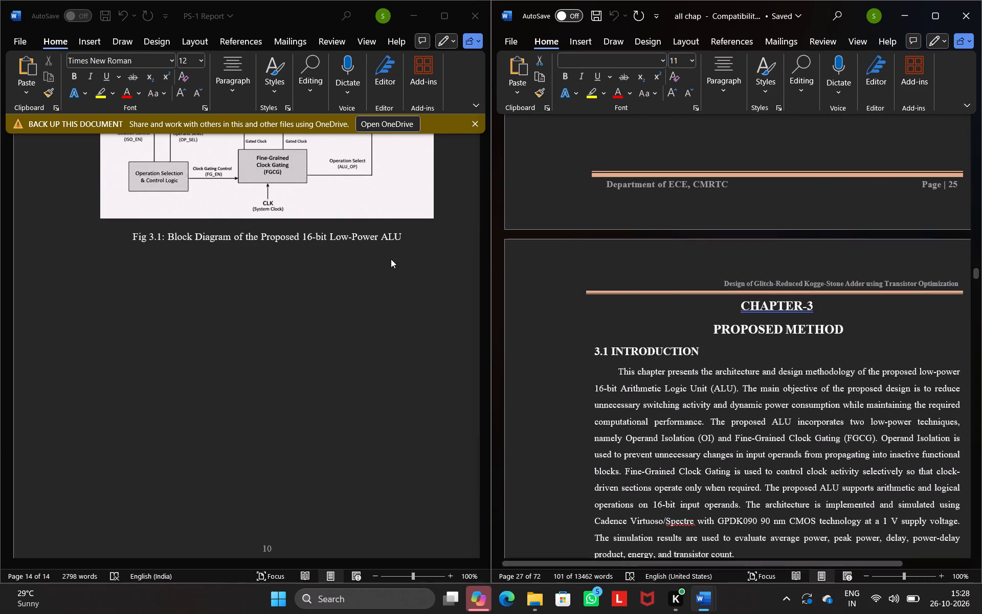
{"action": "scroll", "coordinate": [391, 259], "scroll_direction": "up", "scroll_amount": 6}
{"action": "scroll", "coordinate": [391, 259], "scroll_direction": "down", "scroll_amount": 2}
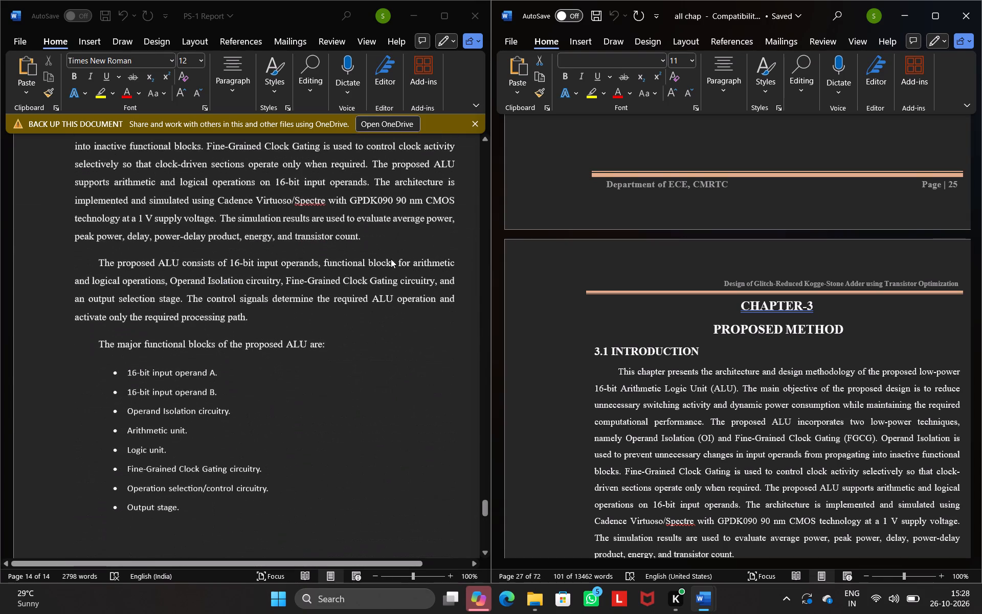
{"action": "scroll", "coordinate": [391, 259], "scroll_direction": "down", "scroll_amount": 2}
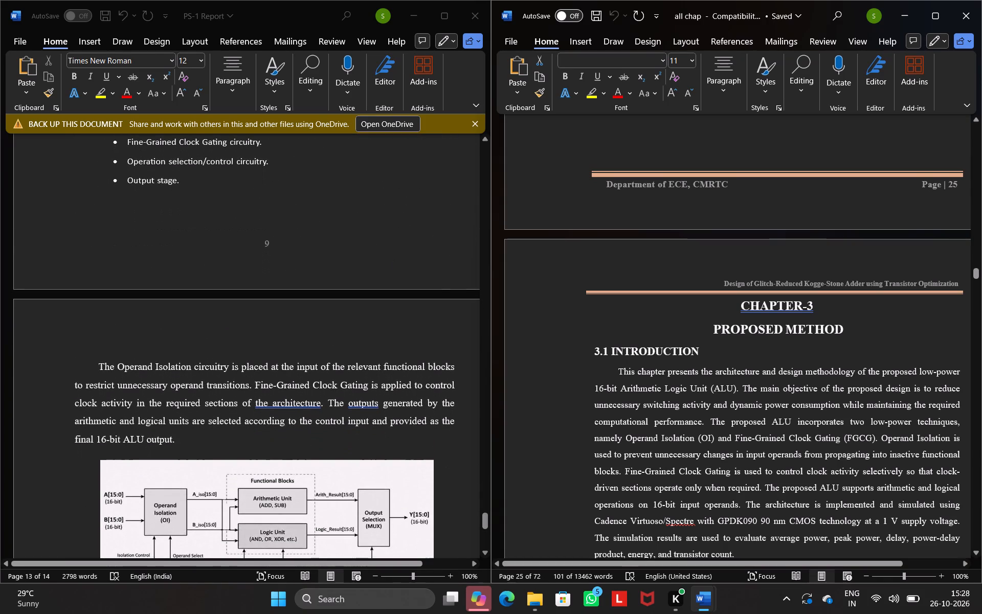
{"action": "scroll", "coordinate": [574, 355], "scroll_direction": "down", "scroll_amount": 2}
{"action": "scroll", "coordinate": [574, 355], "scroll_direction": "up", "scroll_amount": 1}
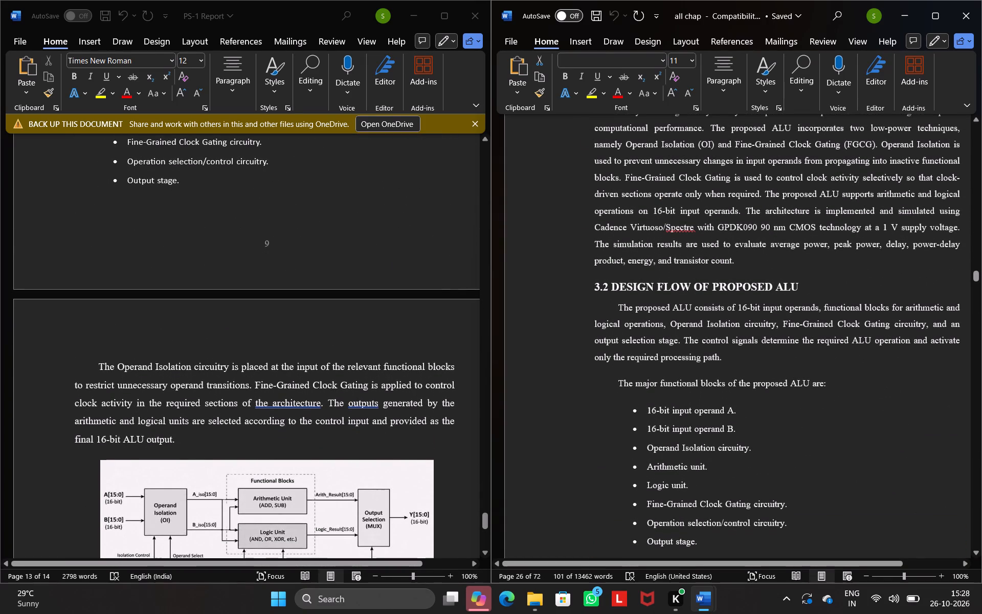
{"action": "scroll", "coordinate": [594, 276], "scroll_direction": "up", "scroll_amount": 2}
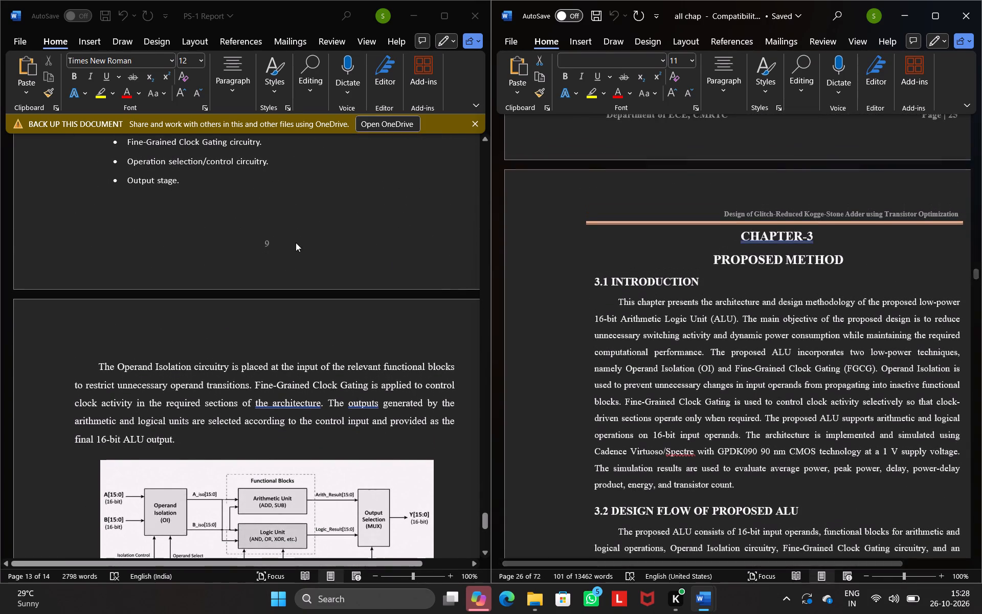
{"action": "scroll", "coordinate": [296, 243], "scroll_direction": "up", "scroll_amount": 5}
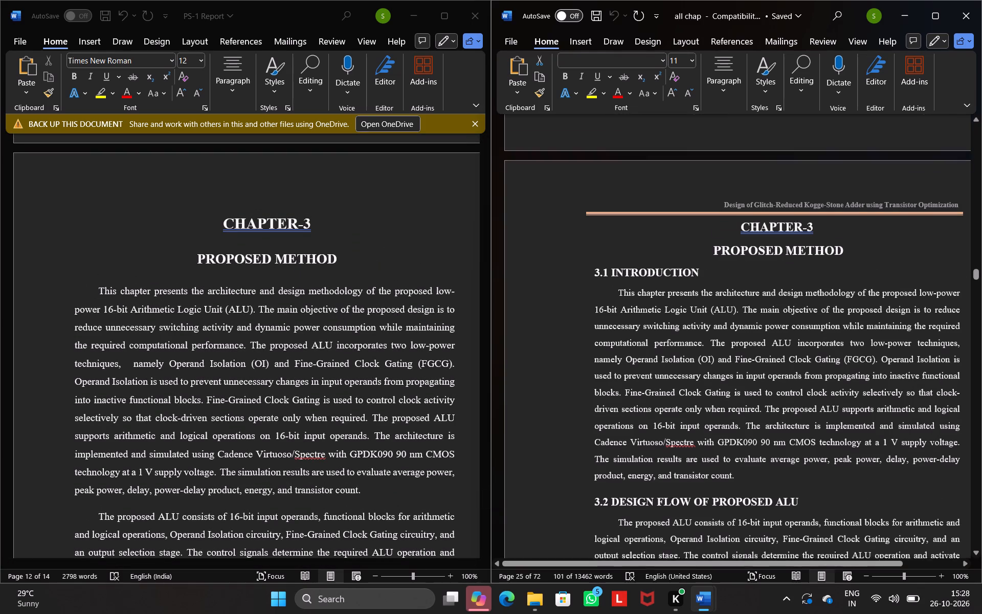
{"action": "scroll", "coordinate": [752, 400], "scroll_direction": "down", "scroll_amount": 1}
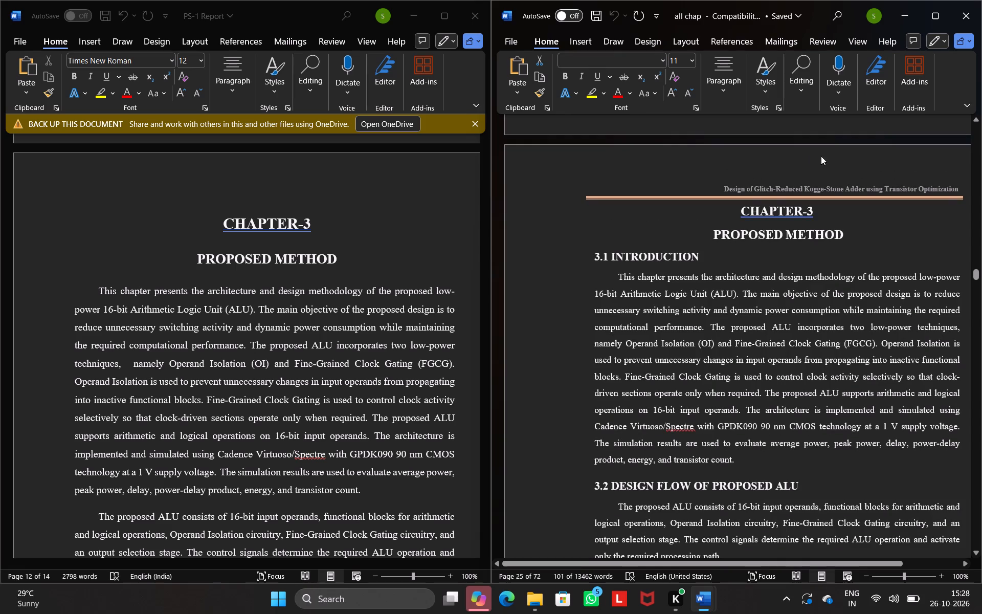
{"action": "left_click", "coordinate": [597, 198]}
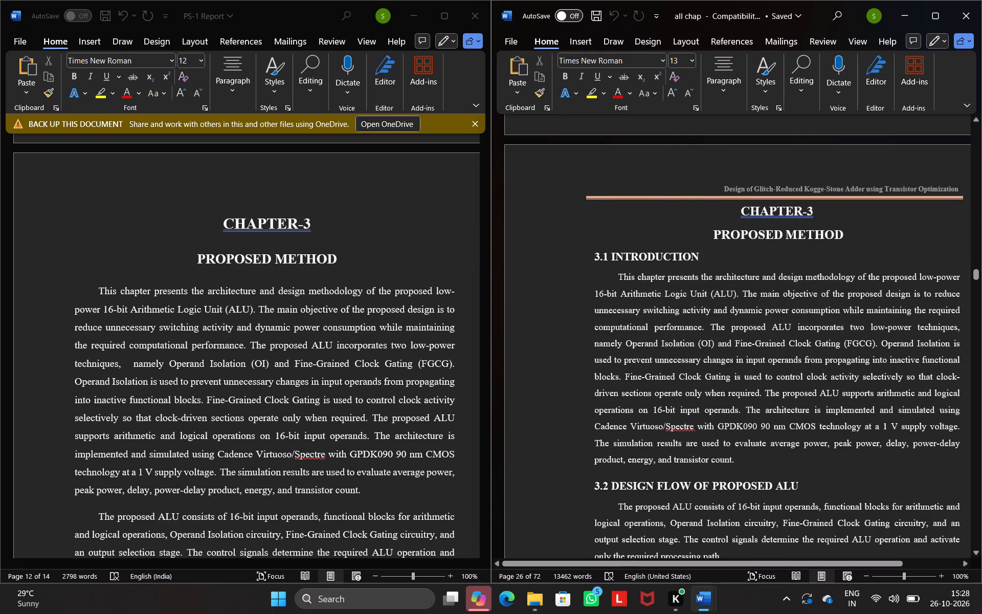
{"action": "left_click", "coordinate": [600, 195]}
{"action": "left_click", "coordinate": [616, 199]}
Review the layout of Chapters 2 and 3 in the PS-1 Report, checking their headings and body text.
{"action": "scroll", "coordinate": [407, 205], "scroll_direction": "up", "scroll_amount": 6}
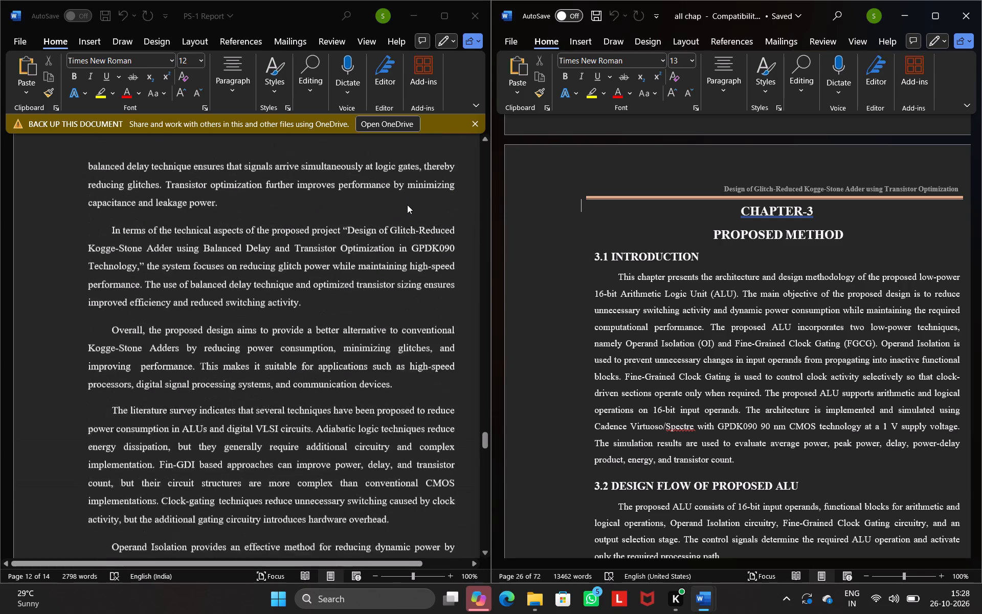
{"action": "scroll", "coordinate": [407, 205], "scroll_direction": "up", "scroll_amount": 5}
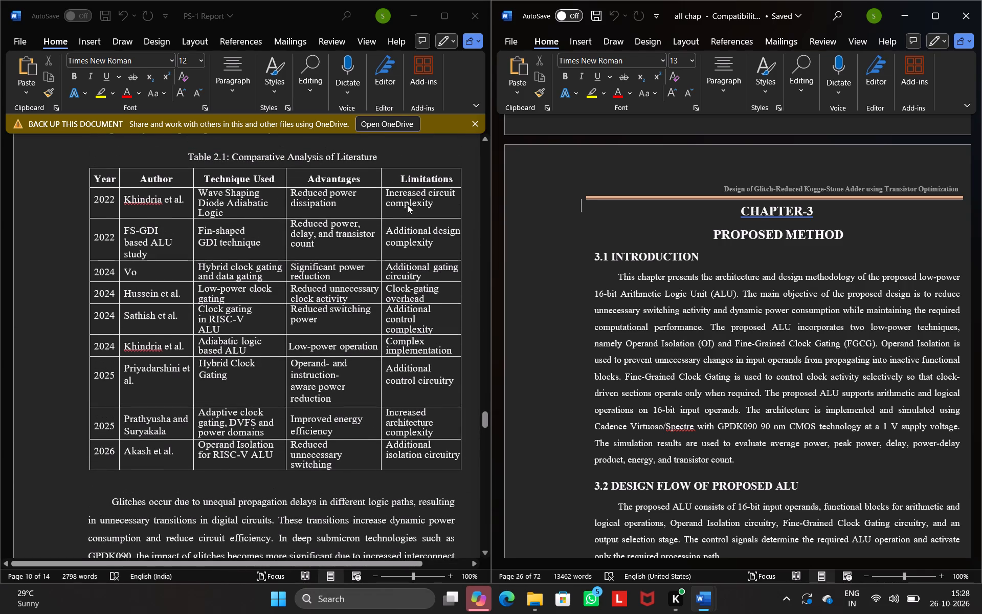
{"action": "scroll", "coordinate": [407, 205], "scroll_direction": "up", "scroll_amount": 3}
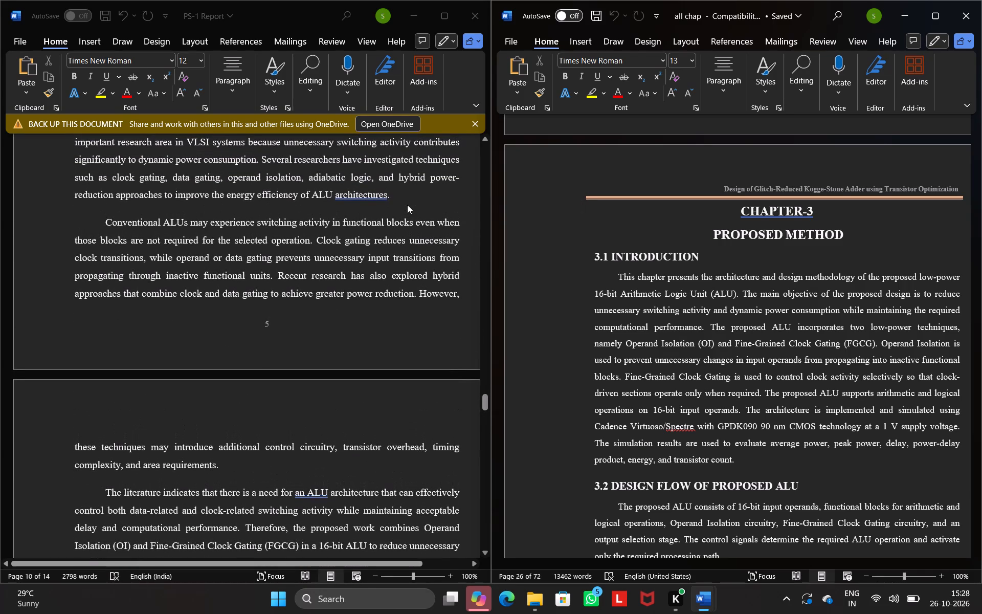
{"action": "scroll", "coordinate": [407, 205], "scroll_direction": "down", "scroll_amount": 10}
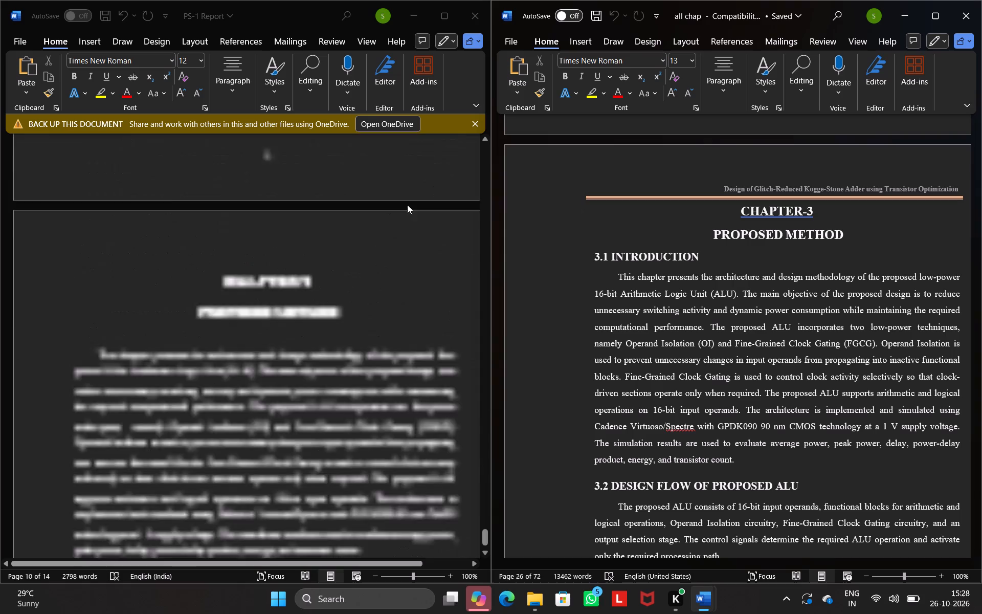
{"action": "scroll", "coordinate": [407, 205], "scroll_direction": "down", "scroll_amount": 4}
{"action": "scroll", "coordinate": [407, 205], "scroll_direction": "up", "scroll_amount": 3}
{"action": "scroll", "coordinate": [407, 205], "scroll_direction": "down", "scroll_amount": 1}
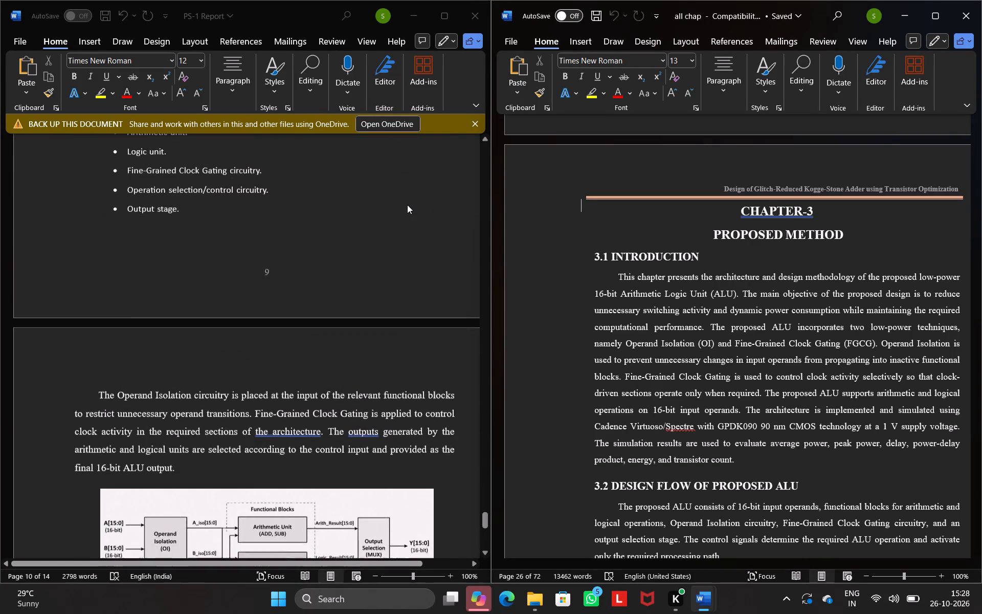
Copy the "3.1 INTRODUCTION" heading from "all chap" into the PS-1 Report, directly between "PROPOSED METHOD" and the first Chapter 3 paragraph.
{"action": "left_click_drag", "start_coordinate": [701, 255], "coordinate": [612, 257]}
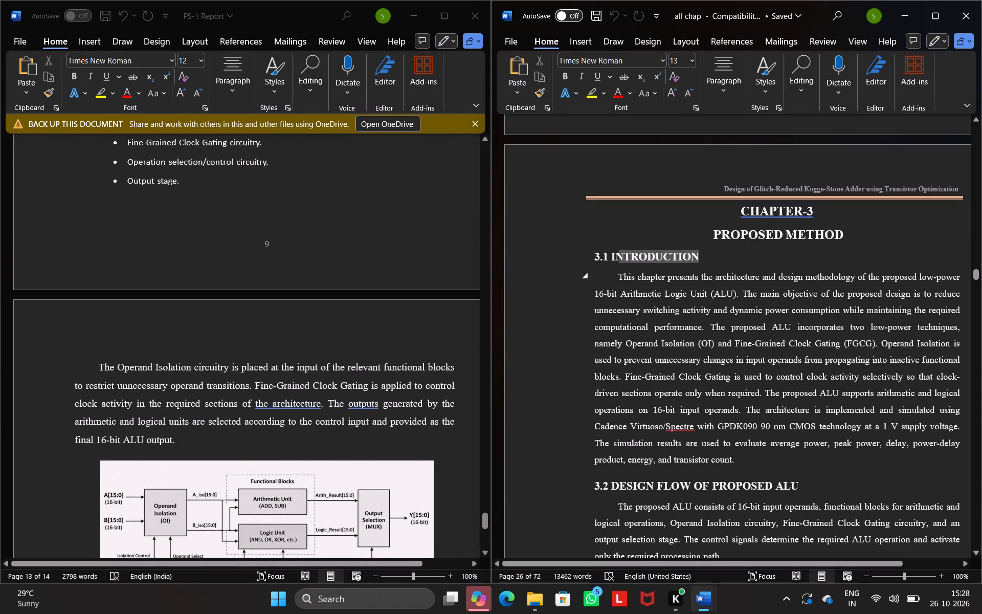
{"action": "left_click_drag", "start_coordinate": [612, 257], "coordinate": [606, 255]}
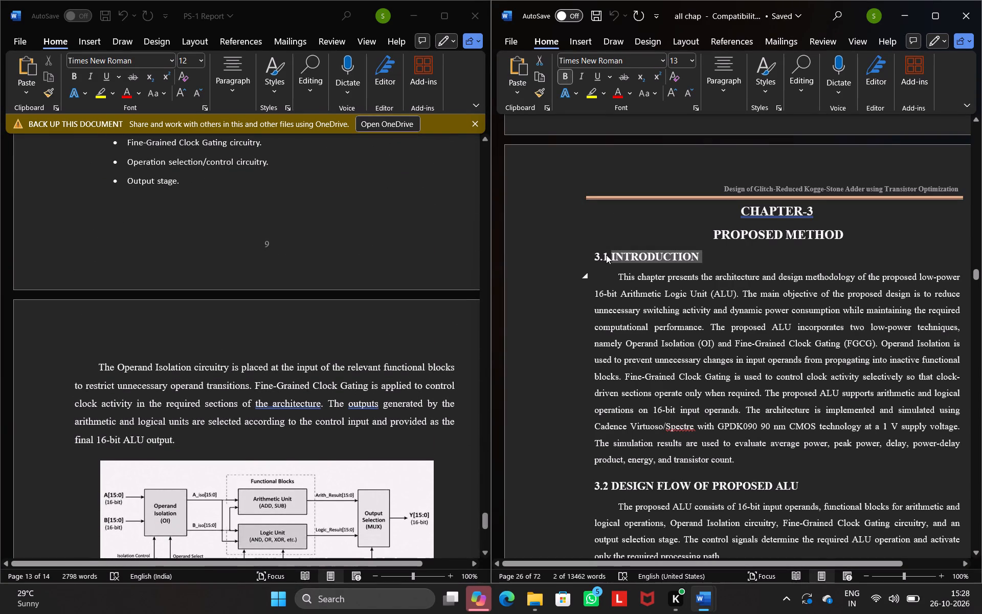
{"action": "key", "text": "ctrl+c"}
{"action": "scroll", "coordinate": [349, 340], "scroll_direction": "up", "scroll_amount": 2}
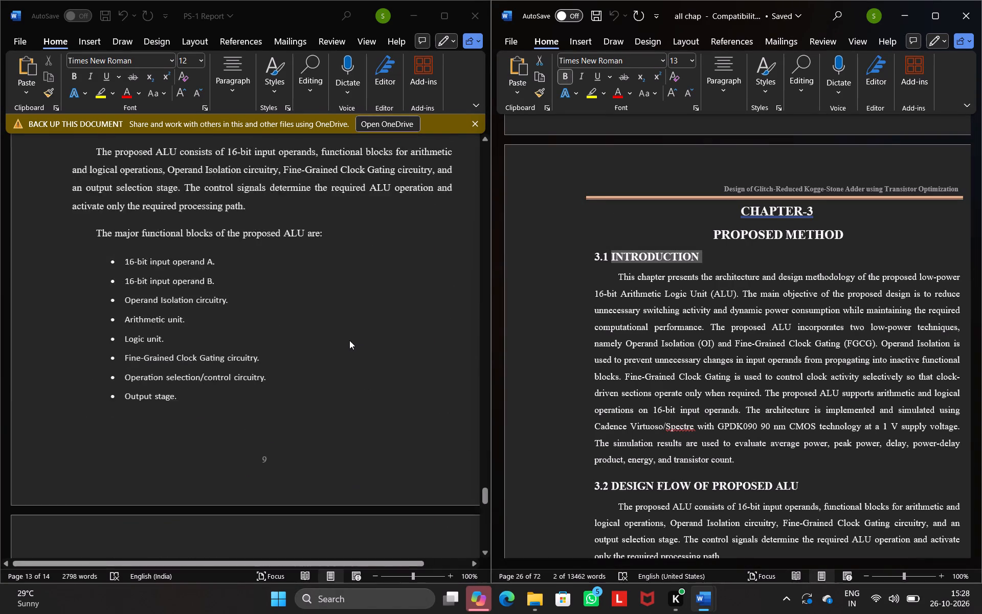
{"action": "scroll", "coordinate": [349, 340], "scroll_direction": "up", "scroll_amount": 1}
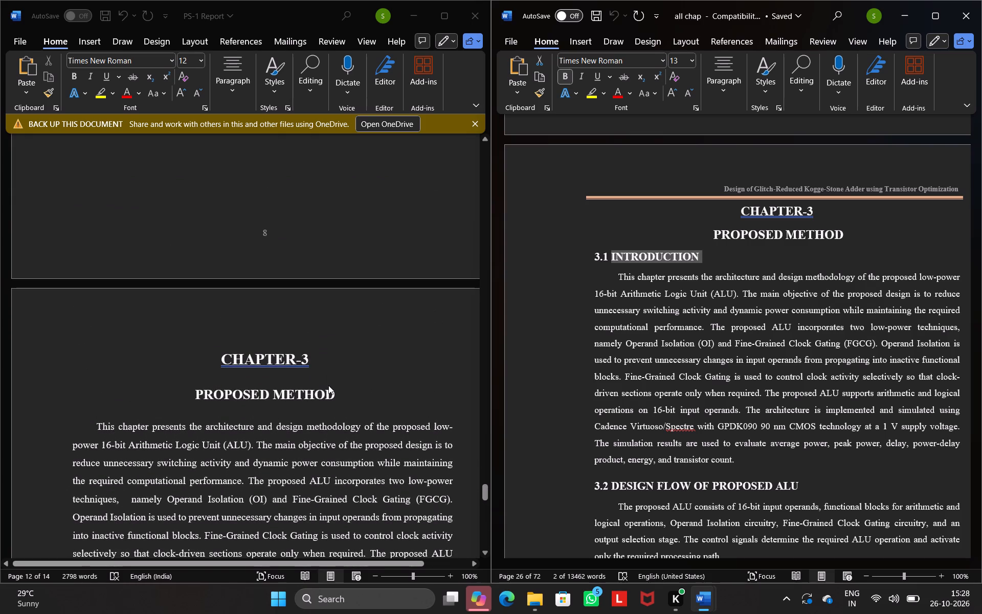
{"action": "left_click", "coordinate": [344, 399]}
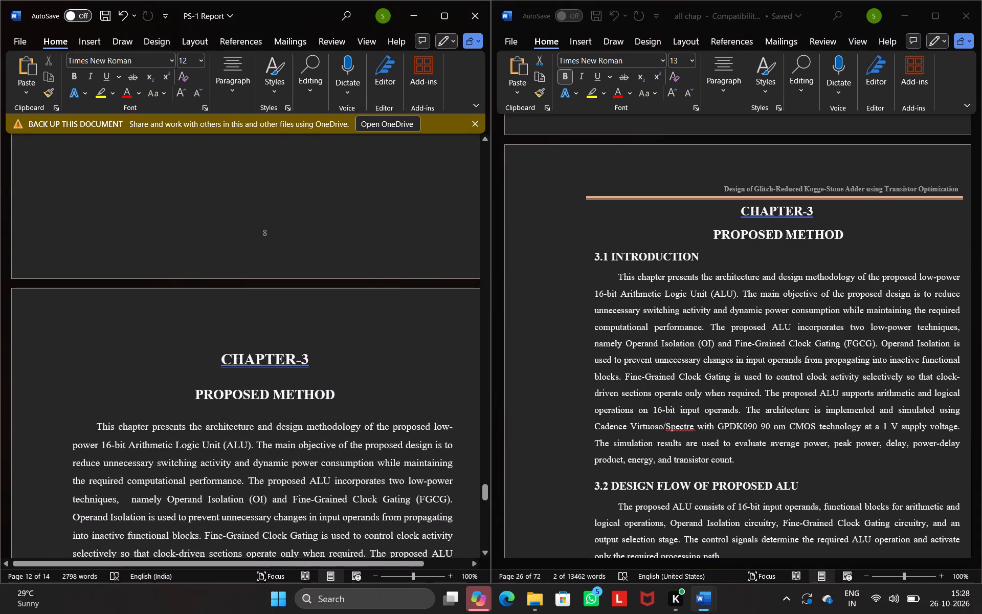
{"action": "left_click", "coordinate": [96, 425]}
{"action": "key", "text": "Return"}
{"action": "key", "text": "Up"}
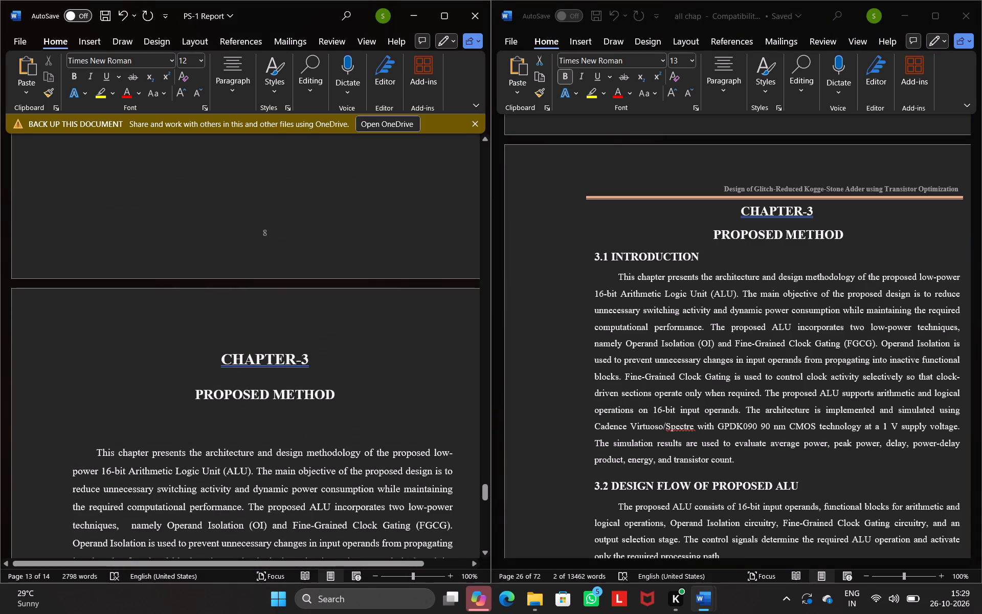
{"action": "key", "text": "ctrl+v"}
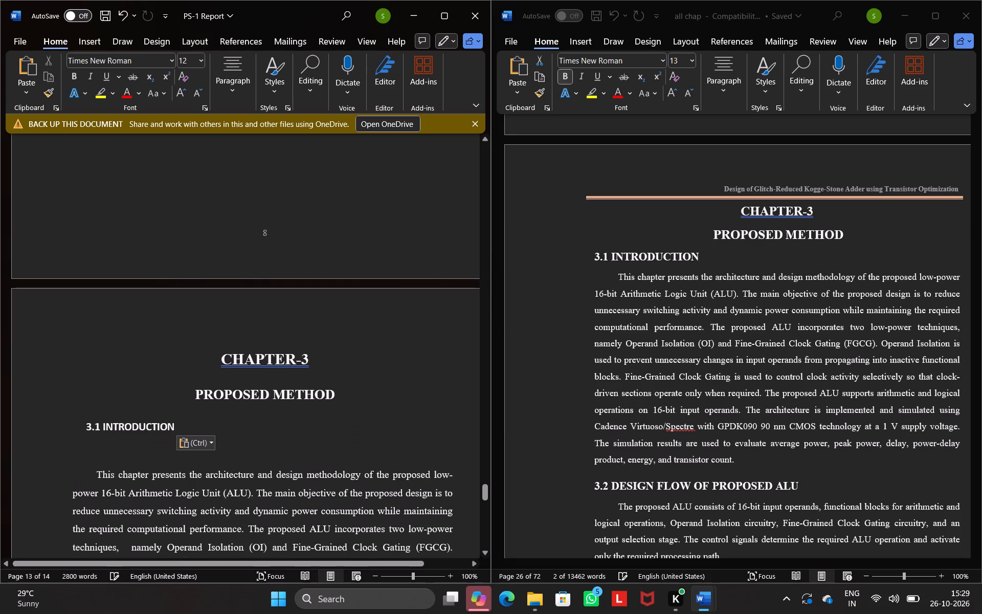
{"action": "key", "text": "BackSpace"}
{"action": "key", "text": "BackSpace"}
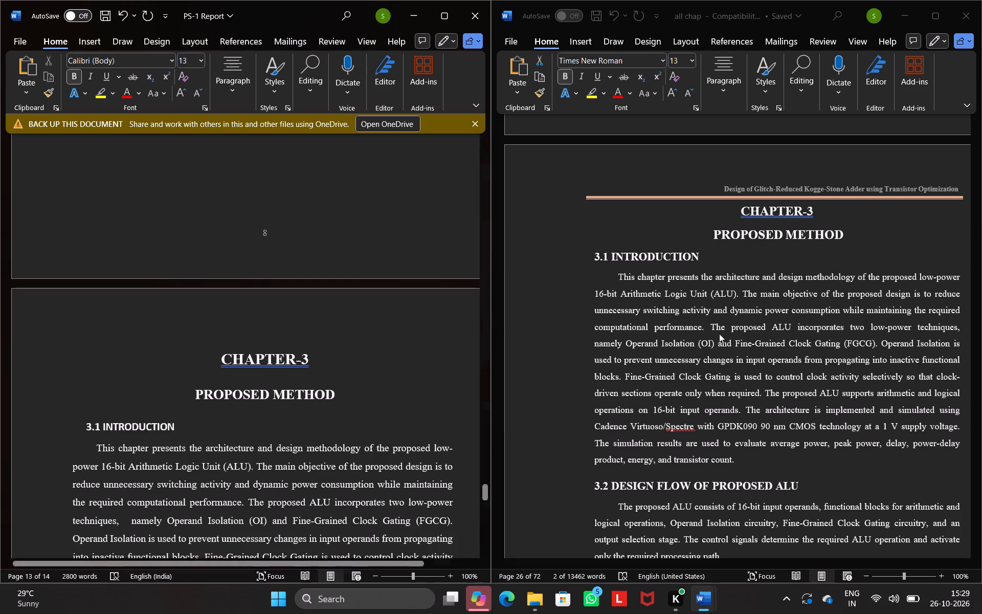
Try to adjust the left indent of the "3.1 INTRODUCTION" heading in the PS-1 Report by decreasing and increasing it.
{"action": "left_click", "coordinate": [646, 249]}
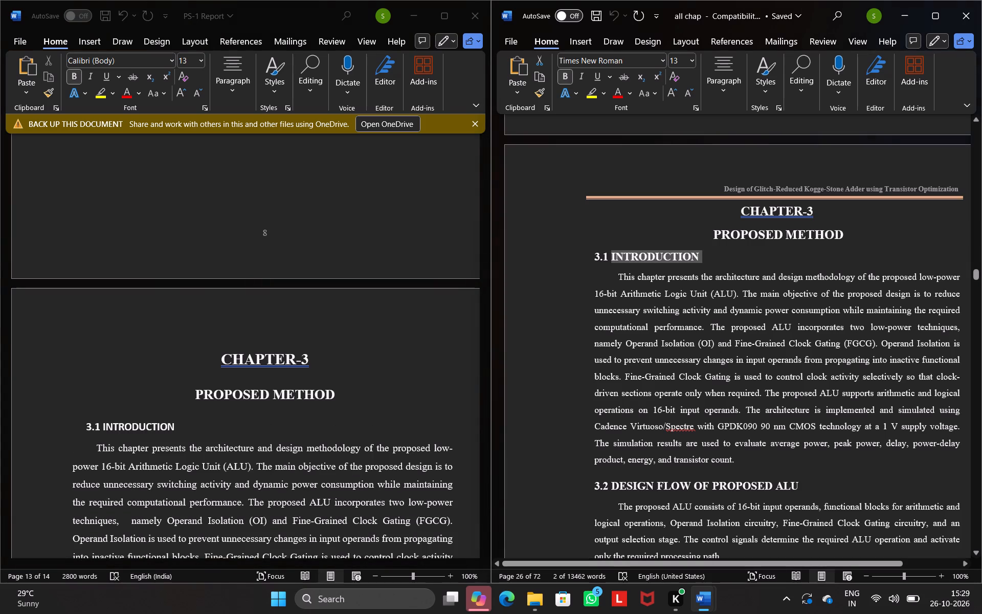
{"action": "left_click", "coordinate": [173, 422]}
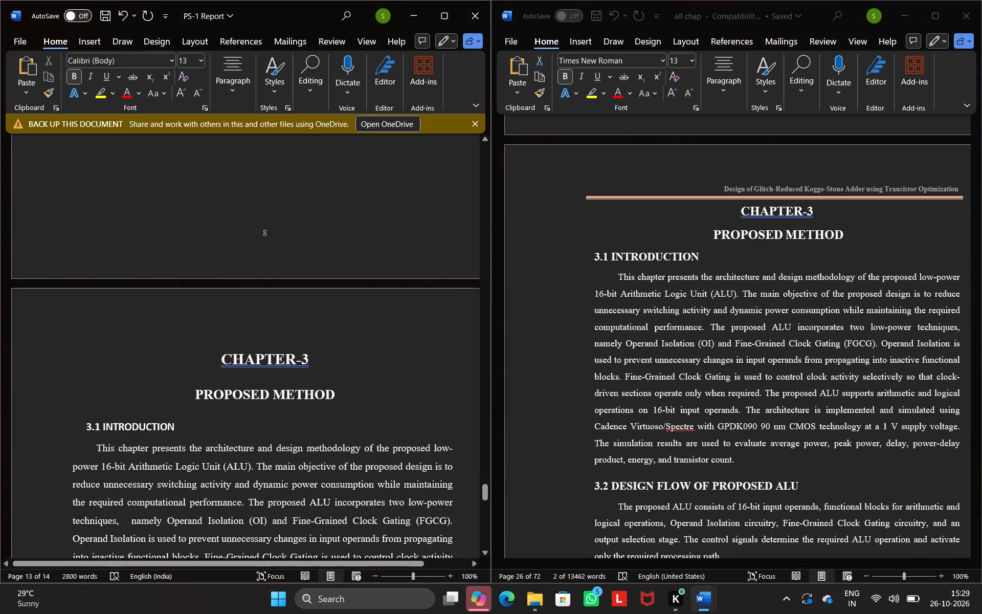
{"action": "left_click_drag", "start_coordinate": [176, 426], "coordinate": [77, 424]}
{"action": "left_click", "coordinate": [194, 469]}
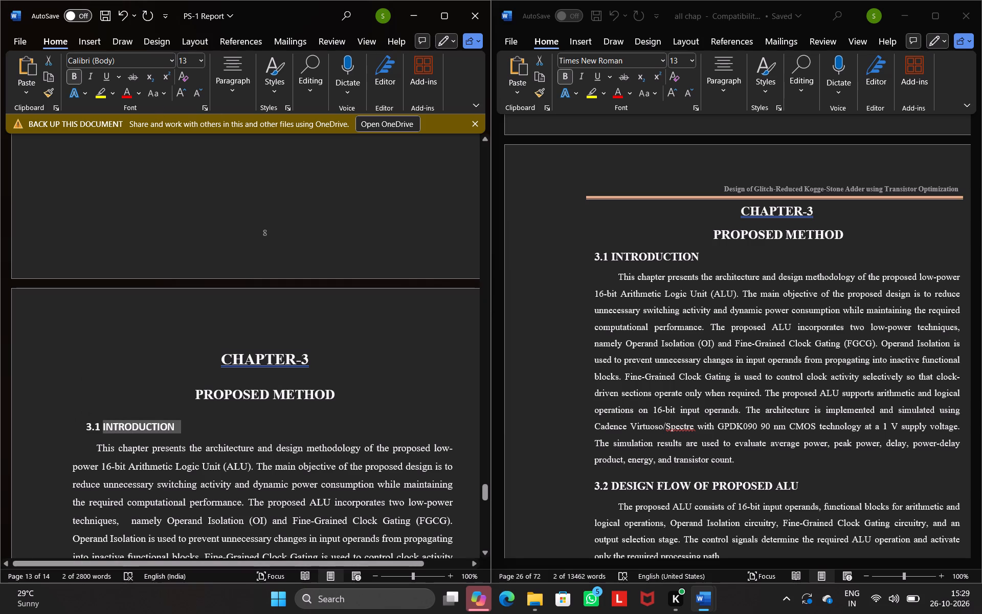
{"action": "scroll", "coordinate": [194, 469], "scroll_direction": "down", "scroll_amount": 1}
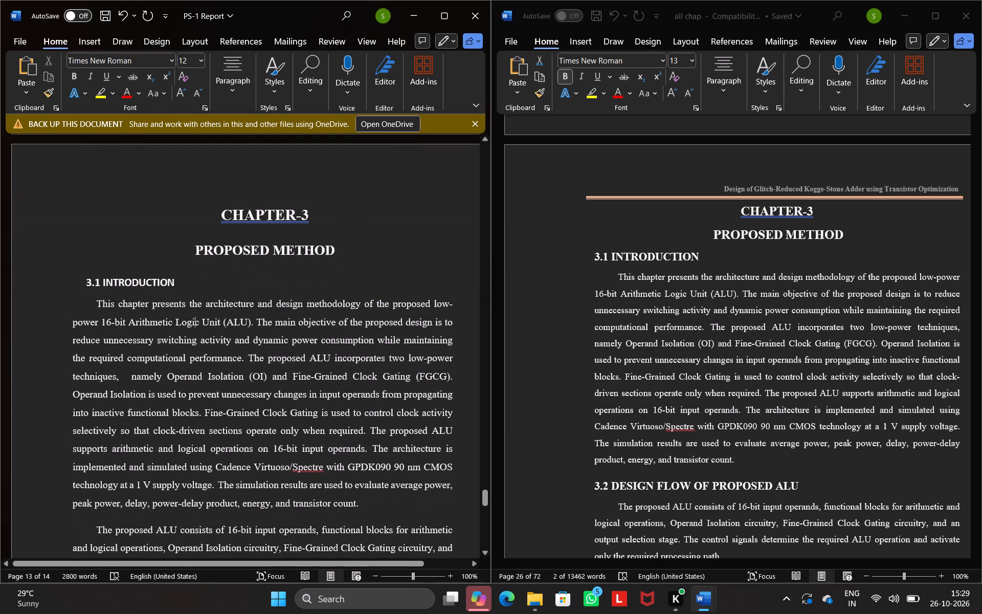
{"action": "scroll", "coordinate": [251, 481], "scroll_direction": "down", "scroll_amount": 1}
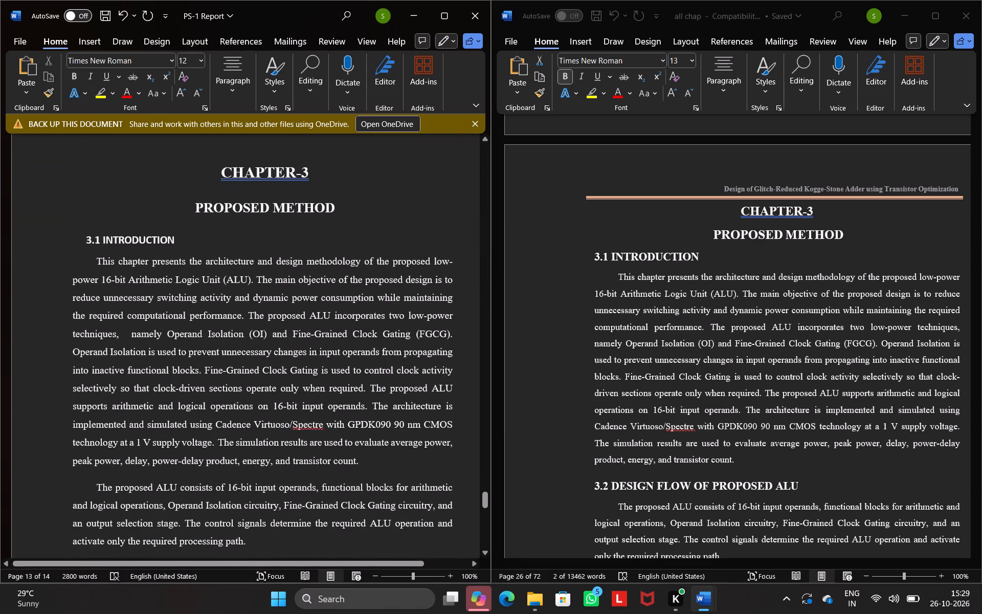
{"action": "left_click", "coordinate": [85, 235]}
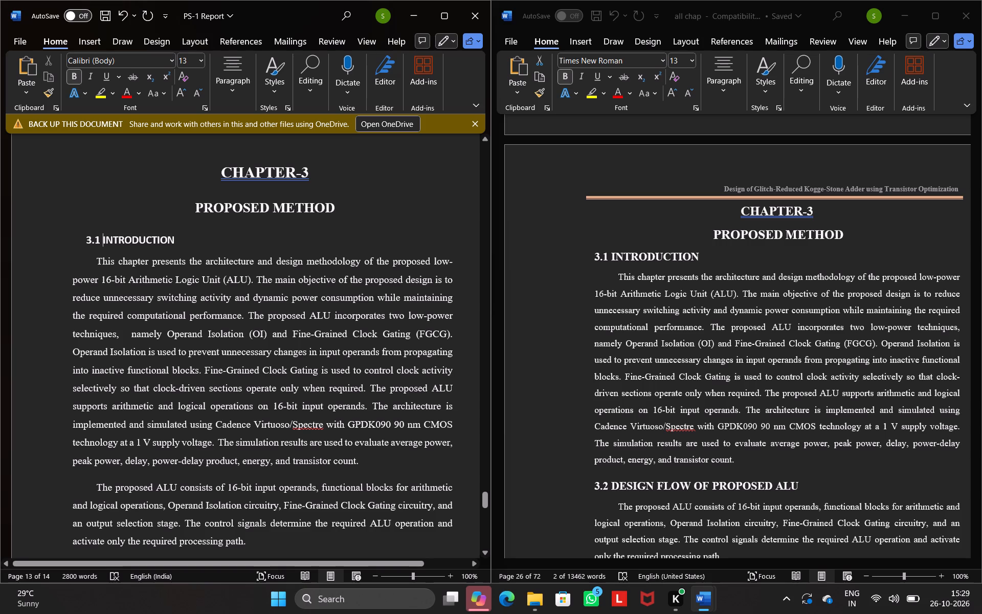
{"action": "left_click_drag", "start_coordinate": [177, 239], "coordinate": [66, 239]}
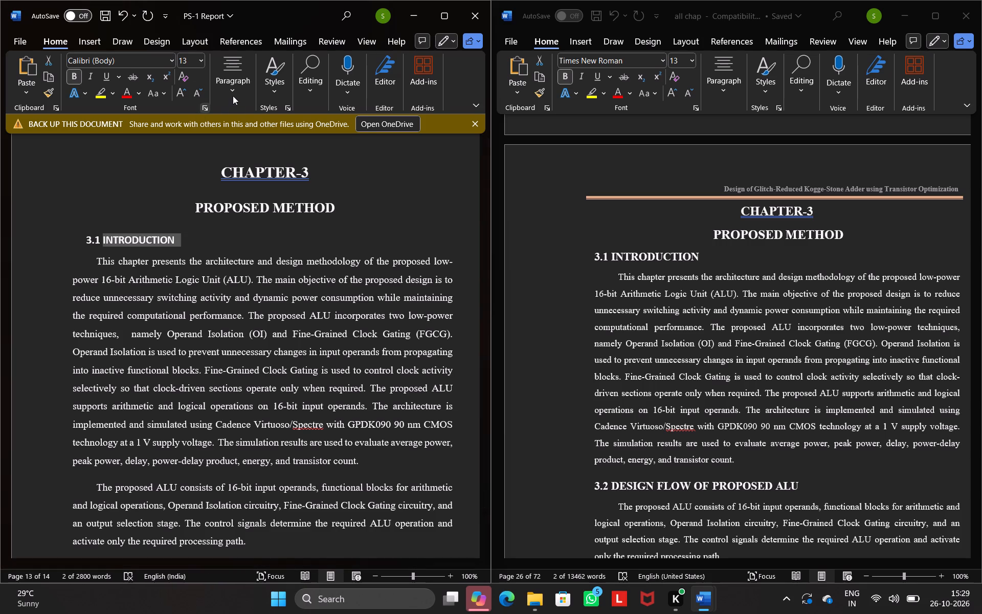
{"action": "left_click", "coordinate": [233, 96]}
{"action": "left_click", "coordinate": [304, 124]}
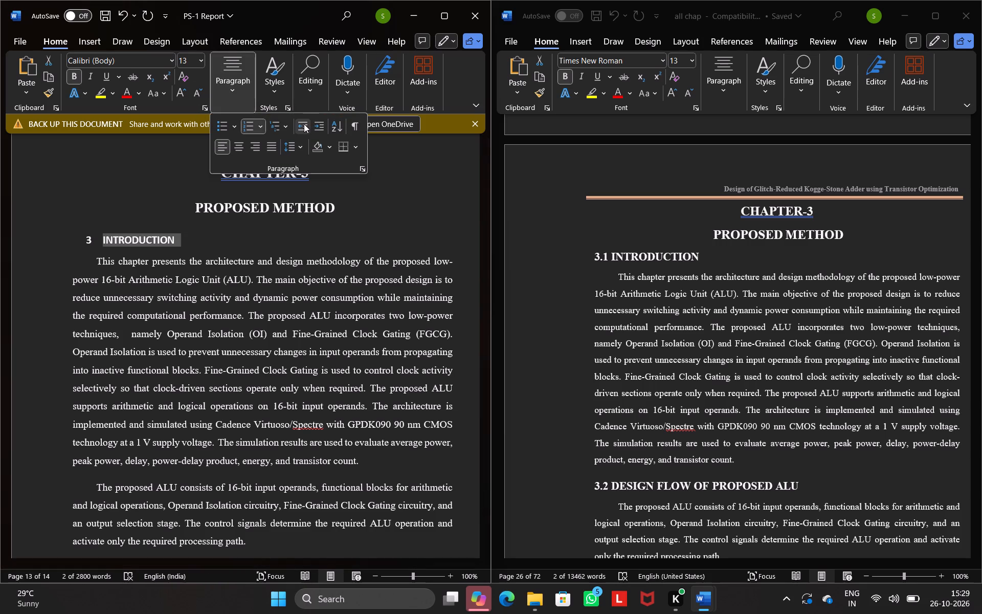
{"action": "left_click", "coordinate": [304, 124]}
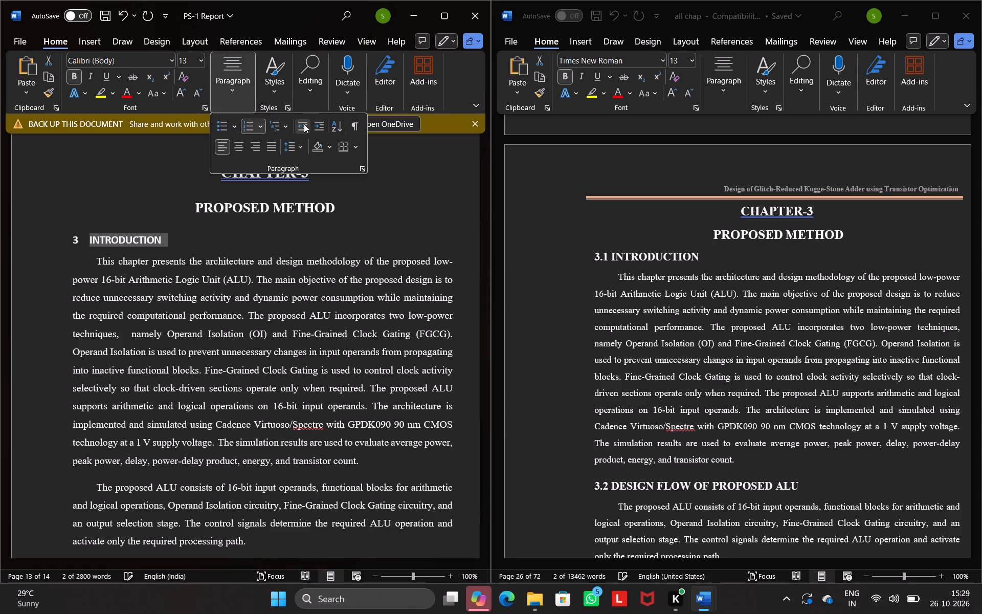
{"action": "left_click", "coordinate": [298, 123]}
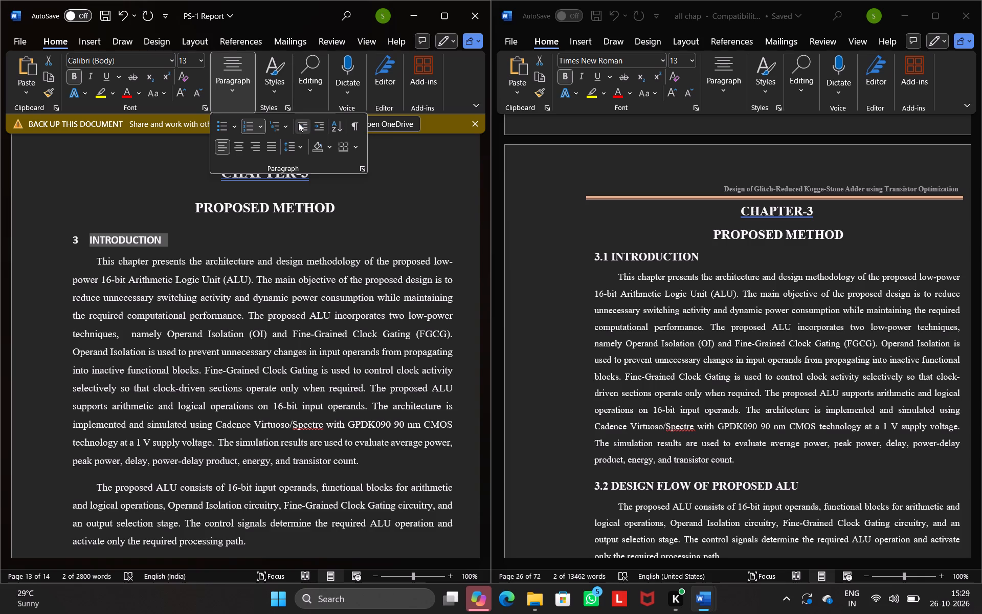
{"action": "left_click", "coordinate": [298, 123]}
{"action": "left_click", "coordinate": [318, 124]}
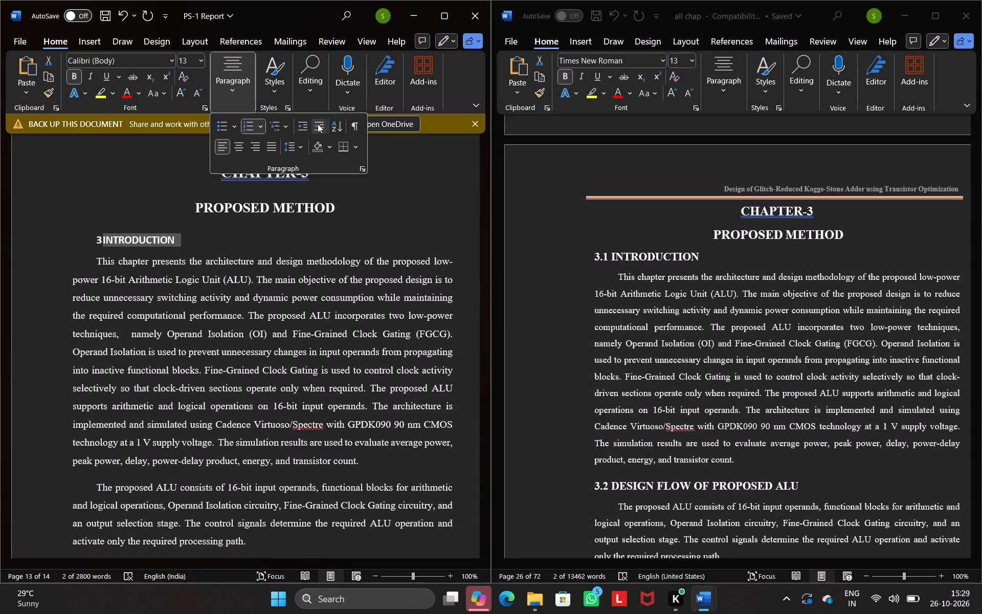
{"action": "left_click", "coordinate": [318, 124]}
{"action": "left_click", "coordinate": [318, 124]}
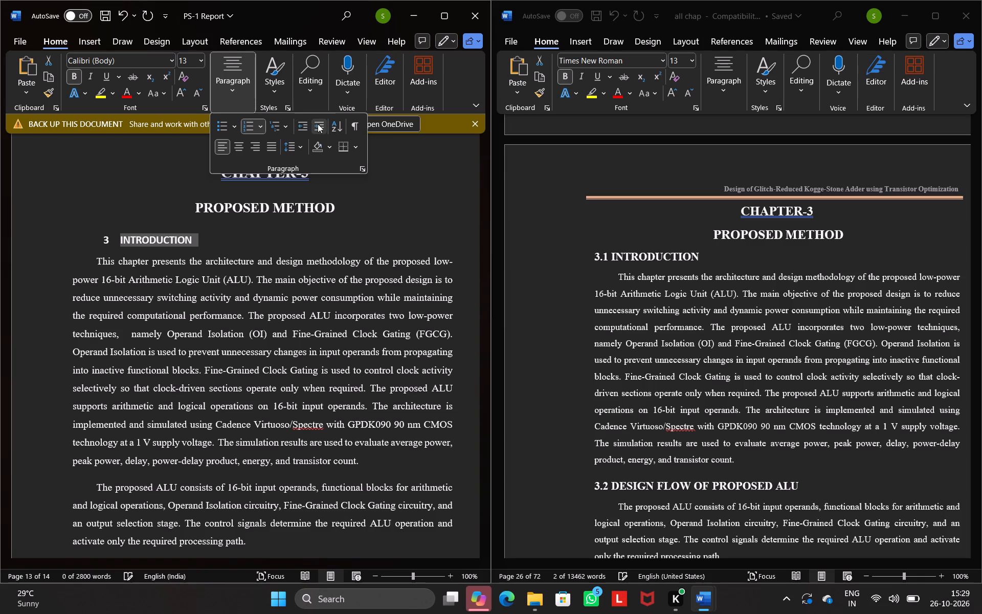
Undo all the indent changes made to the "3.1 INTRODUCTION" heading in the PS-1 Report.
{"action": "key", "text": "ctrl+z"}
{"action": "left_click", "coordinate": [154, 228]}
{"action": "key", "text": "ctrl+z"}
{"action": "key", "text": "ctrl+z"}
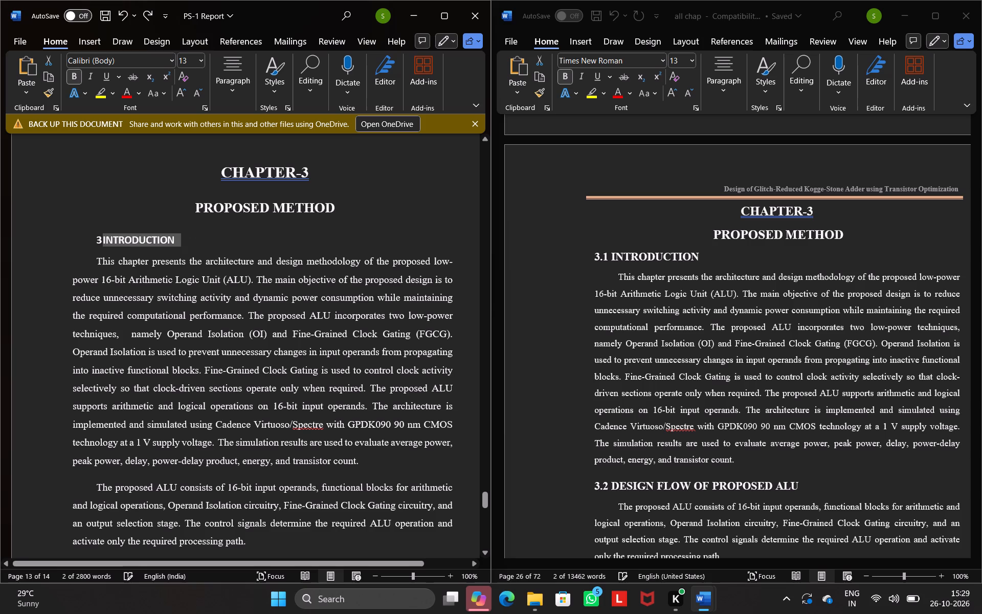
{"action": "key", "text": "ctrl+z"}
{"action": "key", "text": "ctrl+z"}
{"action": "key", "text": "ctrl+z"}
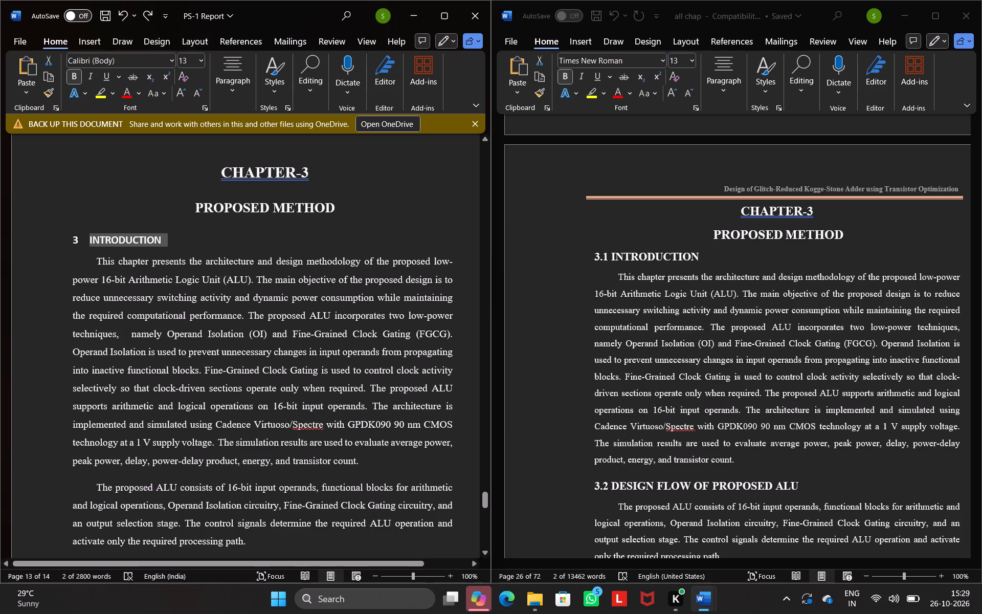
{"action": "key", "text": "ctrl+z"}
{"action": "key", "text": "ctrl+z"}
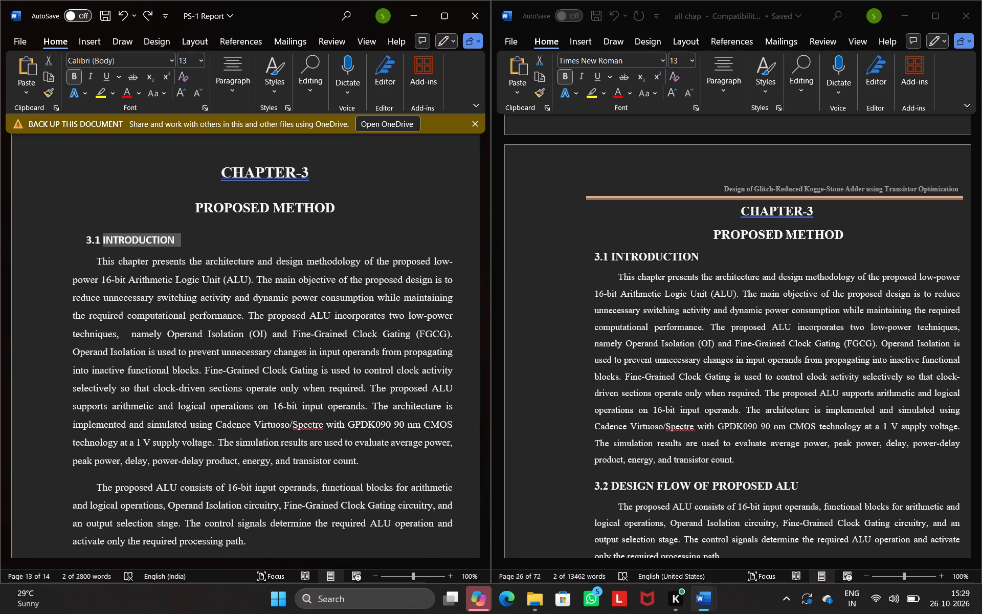
Apply the formatting of the "3.1 INTRODUCTION" heading in "all chap" to the same heading in the PS-1 Report using Format Painter.
{"action": "left_click", "coordinate": [195, 239]}
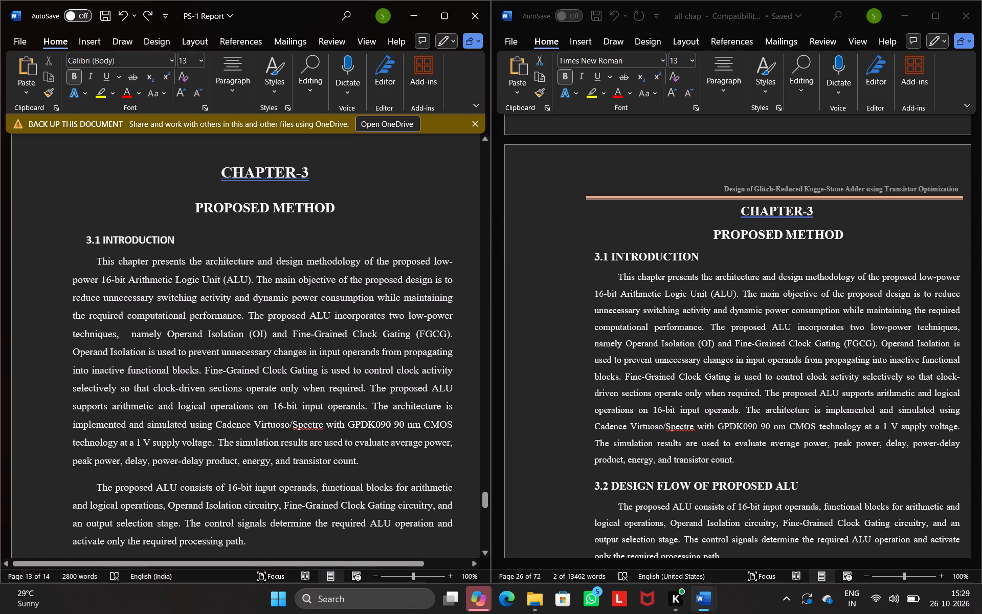
{"action": "left_click", "coordinate": [77, 240]}
{"action": "left_click", "coordinate": [77, 240]}
{"action": "scroll", "coordinate": [67, 518], "scroll_direction": "down", "scroll_amount": 1}
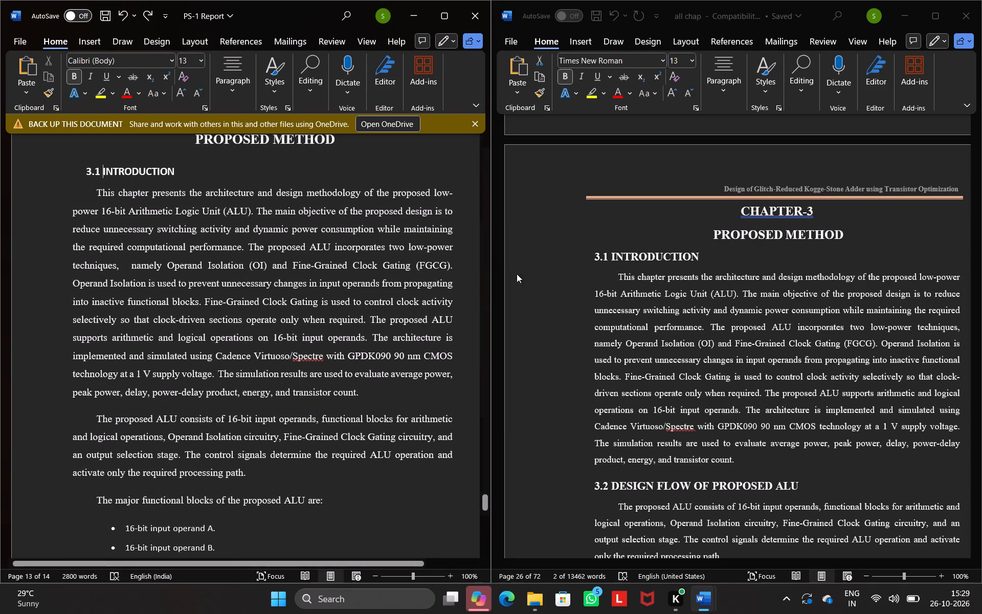
{"action": "left_click", "coordinate": [593, 257]}
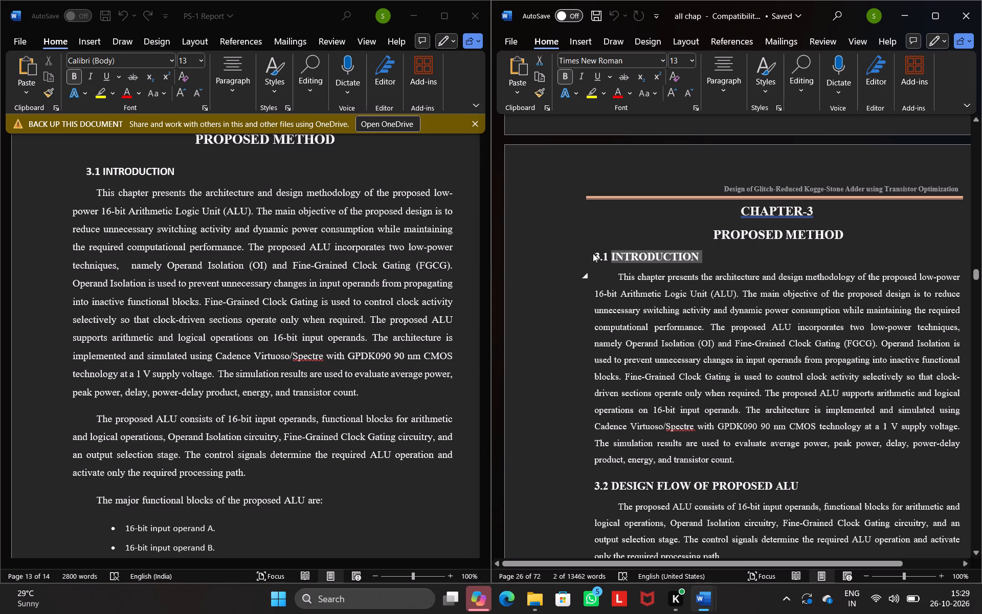
{"action": "left_click", "coordinate": [593, 253]}
{"action": "left_click", "coordinate": [593, 251]}
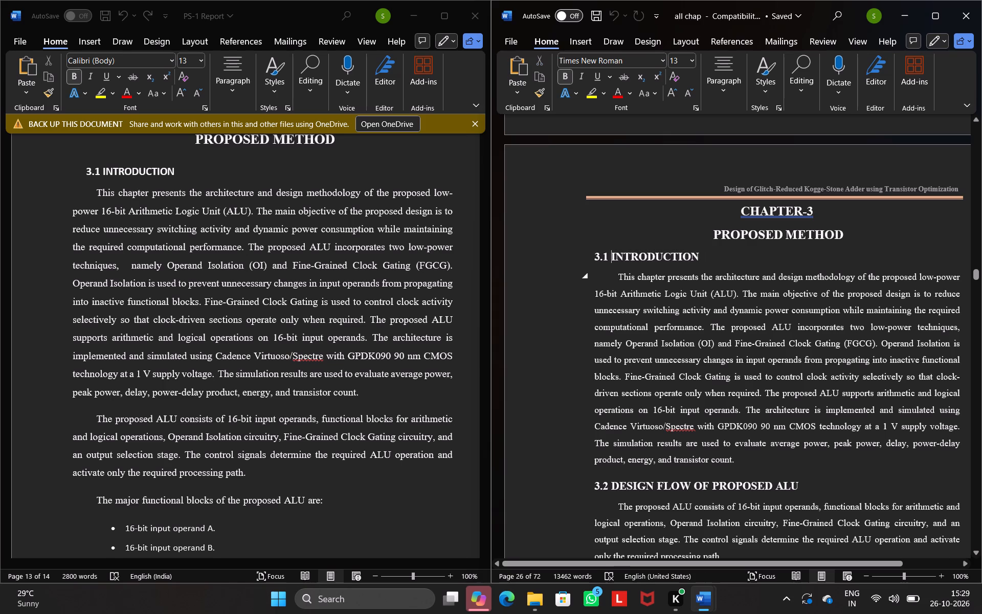
{"action": "left_click", "coordinate": [535, 93]}
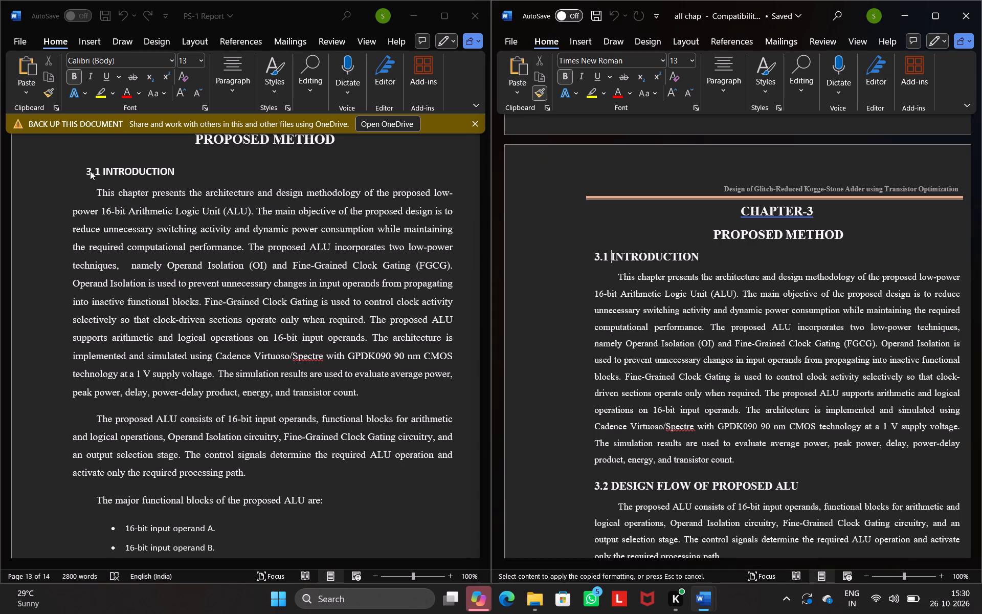
{"action": "double_click", "coordinate": [83, 167]}
{"action": "triple_click", "coordinate": [83, 167]}
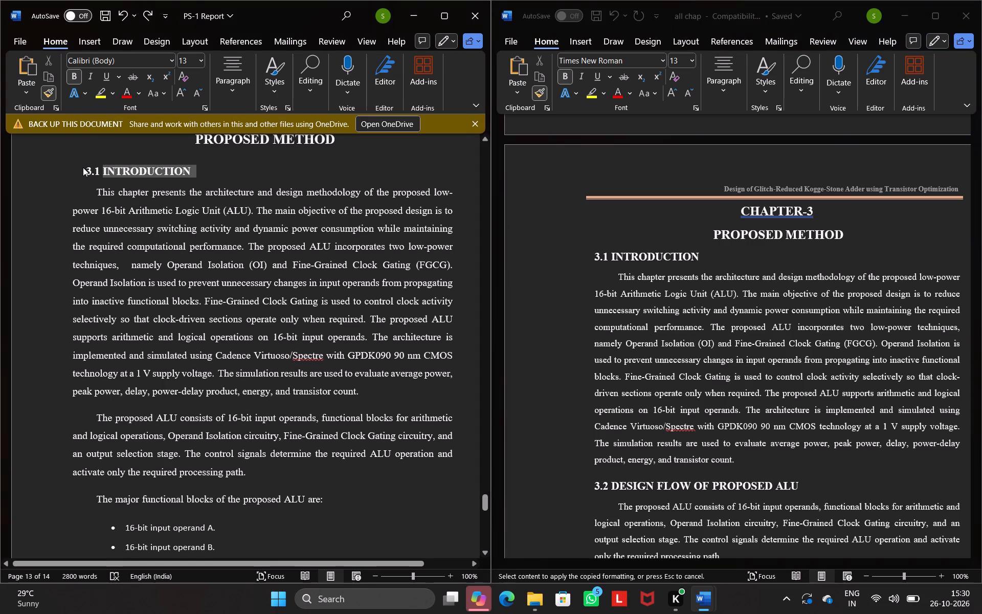
{"action": "left_click", "coordinate": [83, 167]}
{"action": "double_click", "coordinate": [83, 167]}
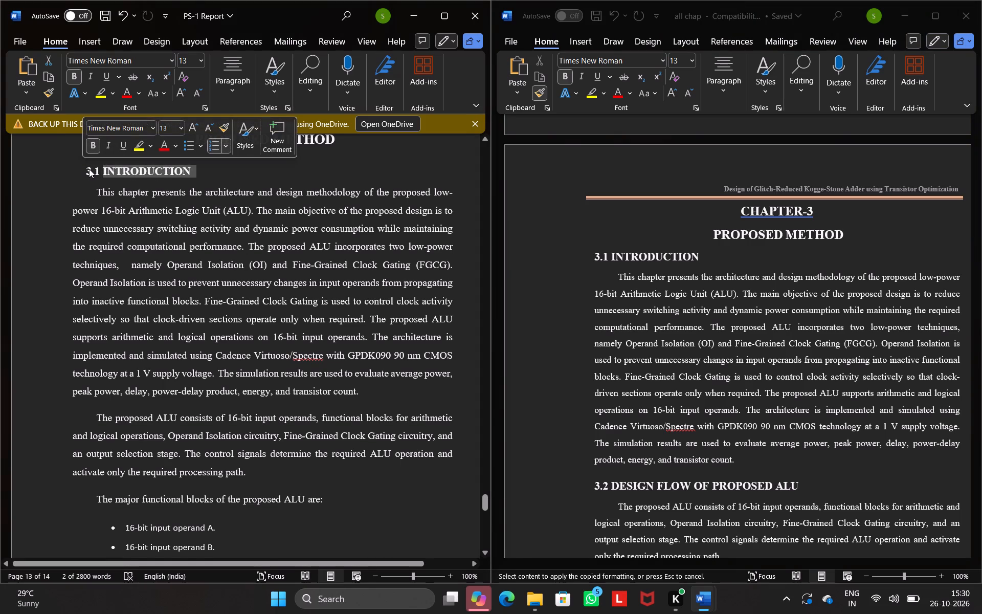
{"action": "left_click", "coordinate": [89, 169]}
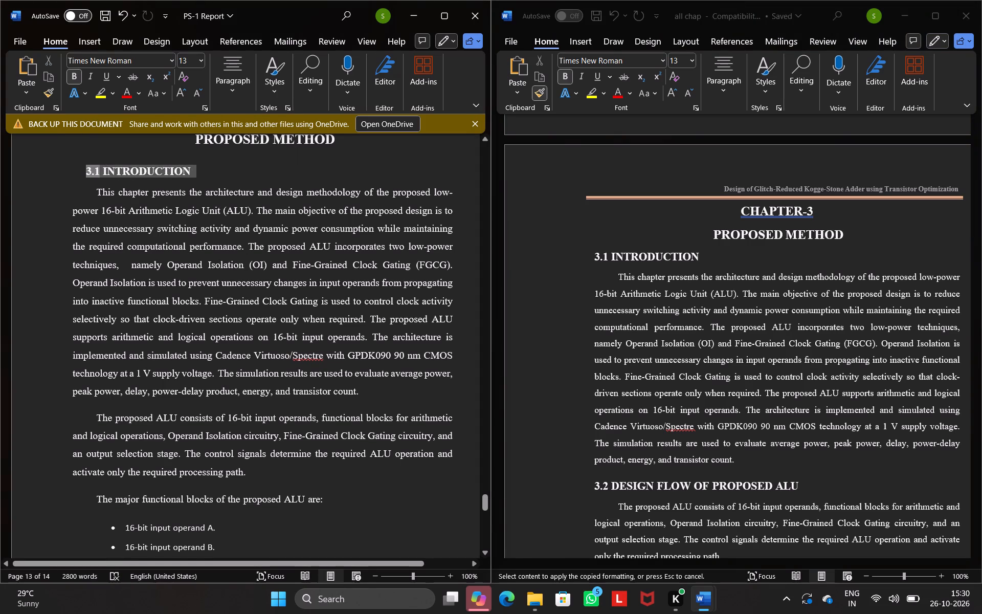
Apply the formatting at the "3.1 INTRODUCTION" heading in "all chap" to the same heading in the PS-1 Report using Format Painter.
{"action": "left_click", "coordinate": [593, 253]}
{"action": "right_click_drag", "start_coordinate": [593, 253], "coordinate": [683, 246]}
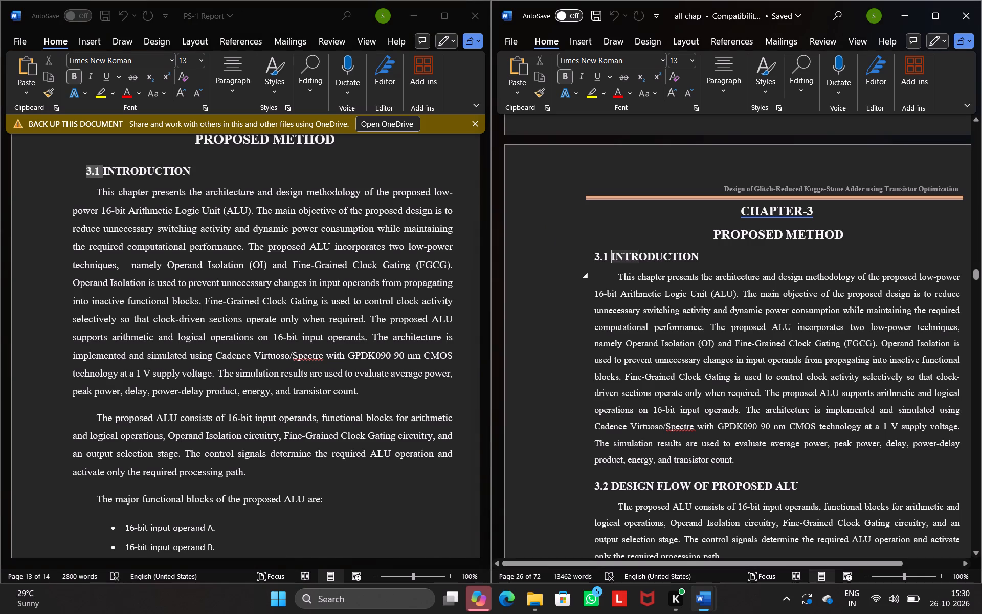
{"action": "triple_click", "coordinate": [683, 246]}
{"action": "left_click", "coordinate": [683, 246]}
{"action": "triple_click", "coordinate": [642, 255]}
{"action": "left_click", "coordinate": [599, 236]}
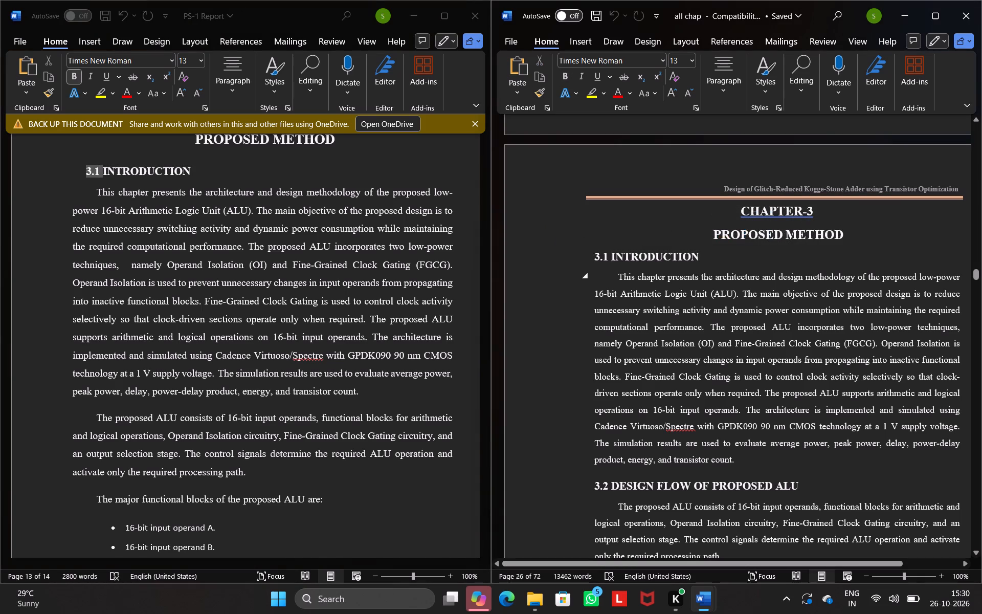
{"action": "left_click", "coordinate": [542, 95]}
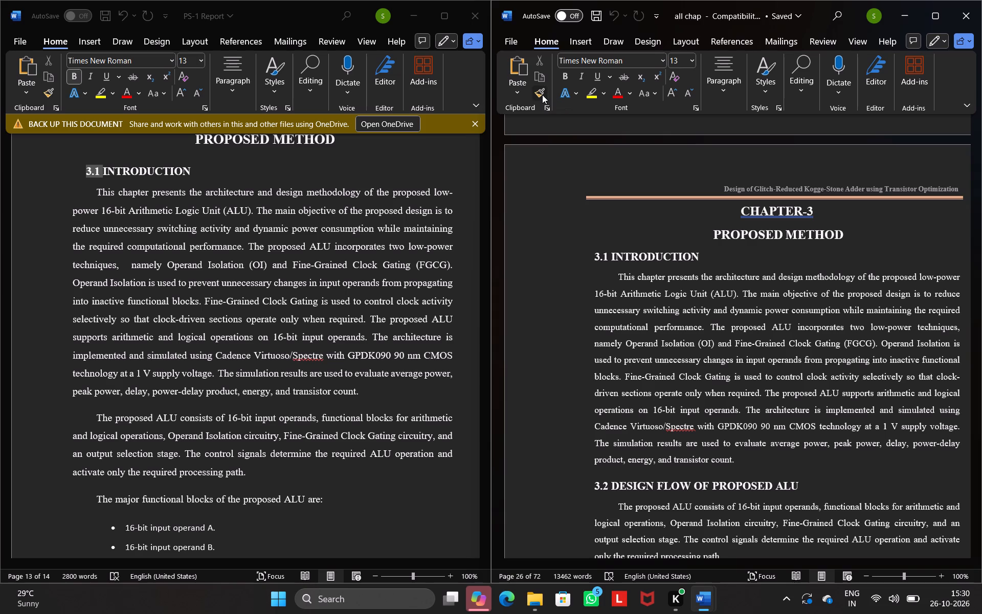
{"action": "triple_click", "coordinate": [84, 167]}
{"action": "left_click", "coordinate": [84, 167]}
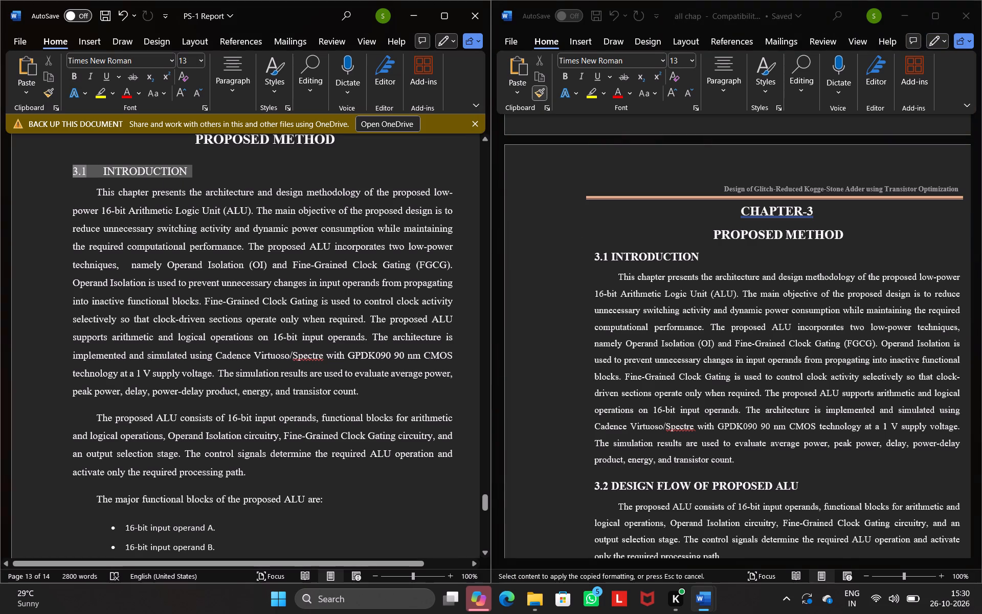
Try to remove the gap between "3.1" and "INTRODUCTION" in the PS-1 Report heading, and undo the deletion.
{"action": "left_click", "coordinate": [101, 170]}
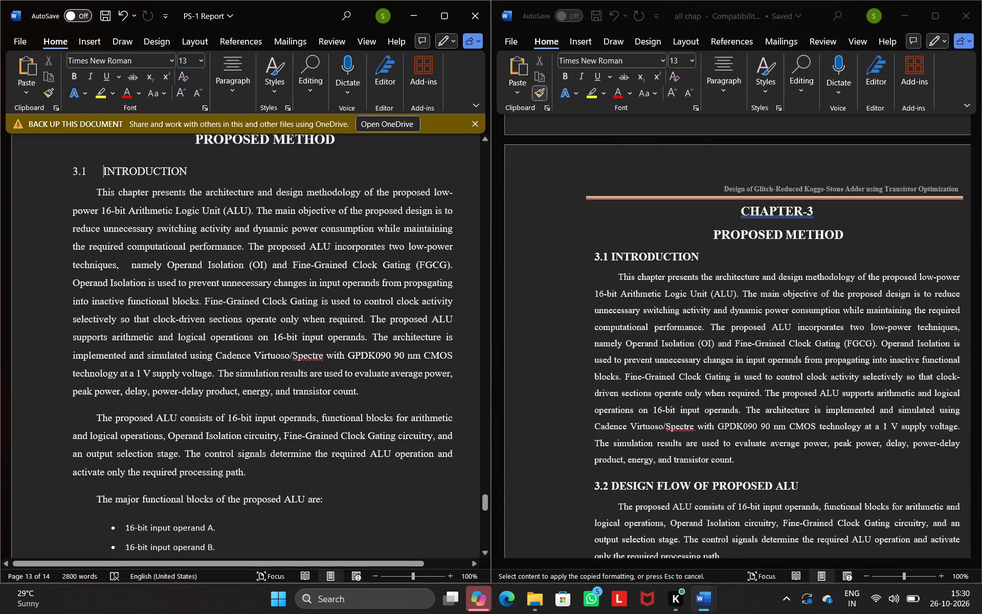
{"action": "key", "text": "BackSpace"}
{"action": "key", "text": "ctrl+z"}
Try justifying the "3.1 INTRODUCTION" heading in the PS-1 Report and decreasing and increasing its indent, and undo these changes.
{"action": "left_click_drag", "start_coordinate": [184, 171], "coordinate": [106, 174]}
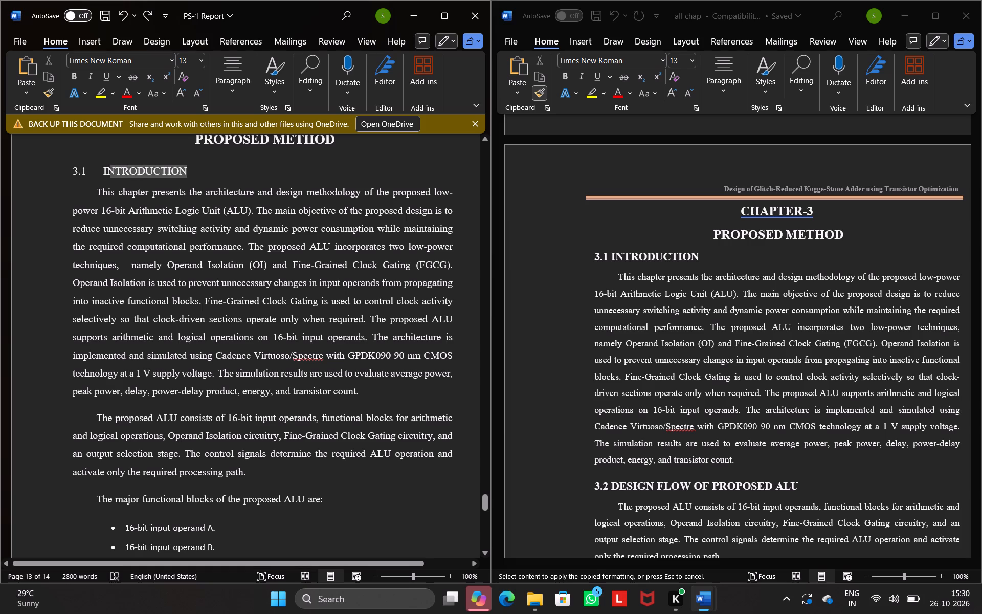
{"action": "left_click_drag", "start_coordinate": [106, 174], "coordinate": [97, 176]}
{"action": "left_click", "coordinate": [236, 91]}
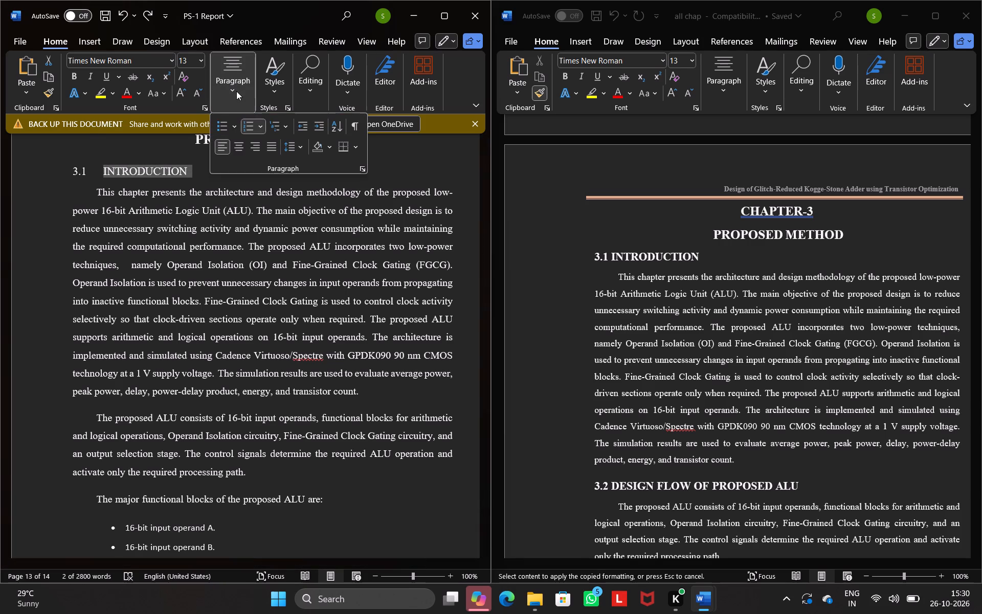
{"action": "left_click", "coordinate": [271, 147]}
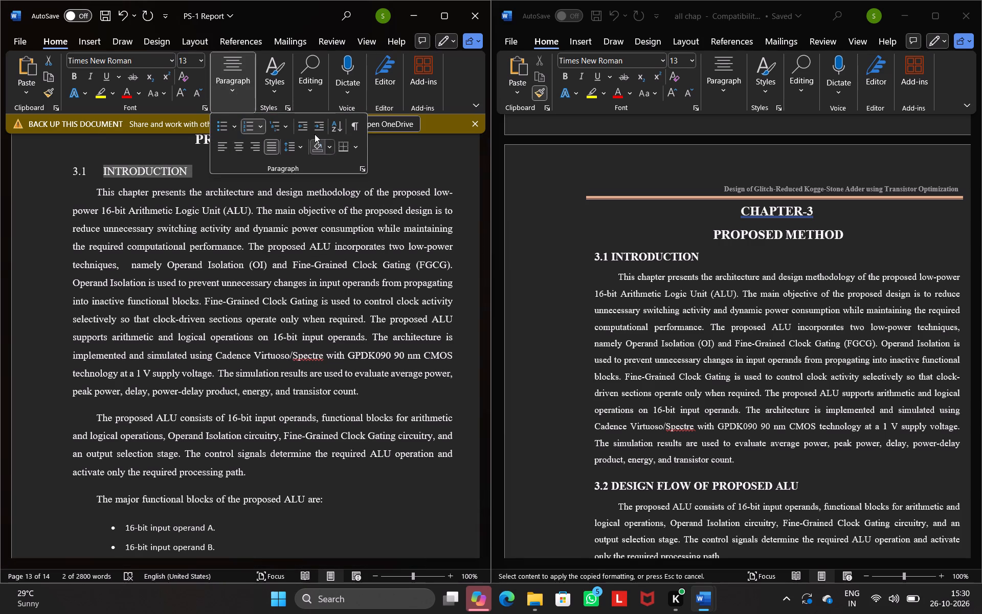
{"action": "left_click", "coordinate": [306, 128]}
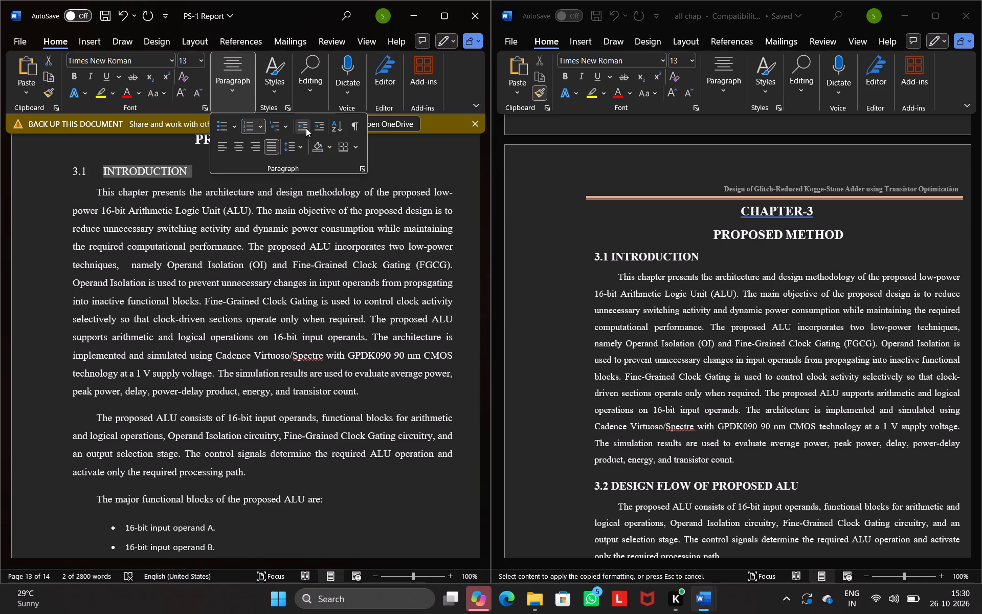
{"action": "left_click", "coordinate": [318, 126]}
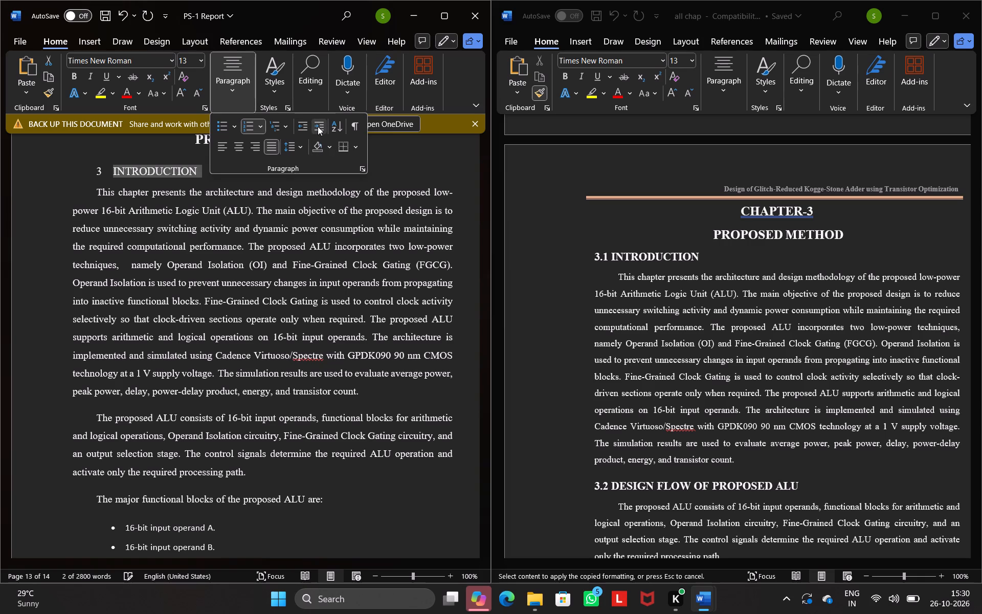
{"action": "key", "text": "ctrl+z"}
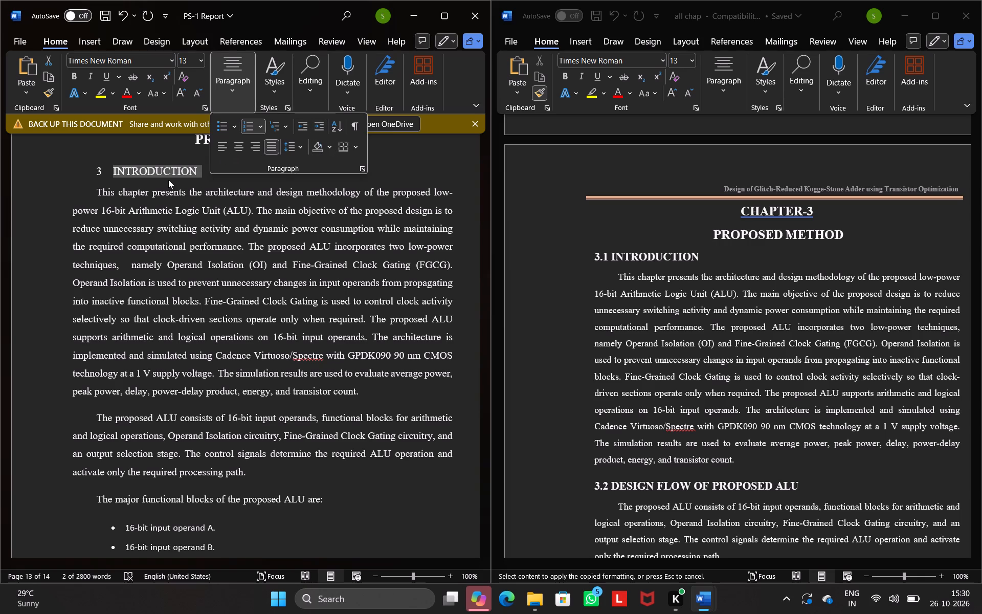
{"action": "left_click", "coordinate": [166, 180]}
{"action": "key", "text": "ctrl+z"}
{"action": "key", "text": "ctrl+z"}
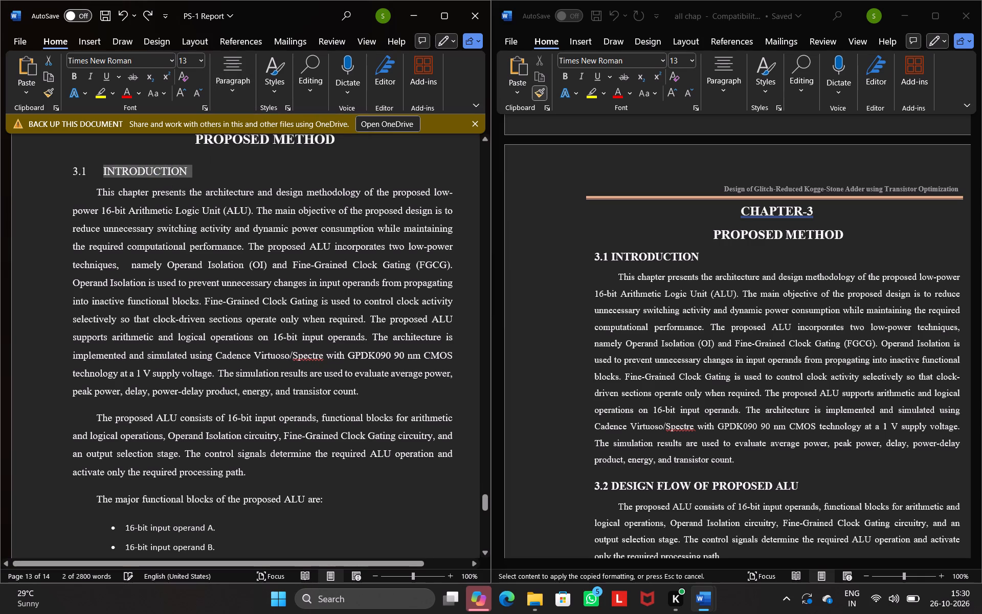
Delete the "3.1 INTRODUCTION" heading text and its number from the PS-1 Report, keeping the empty line above the first paragraph.
{"action": "left_click", "coordinate": [97, 172]}
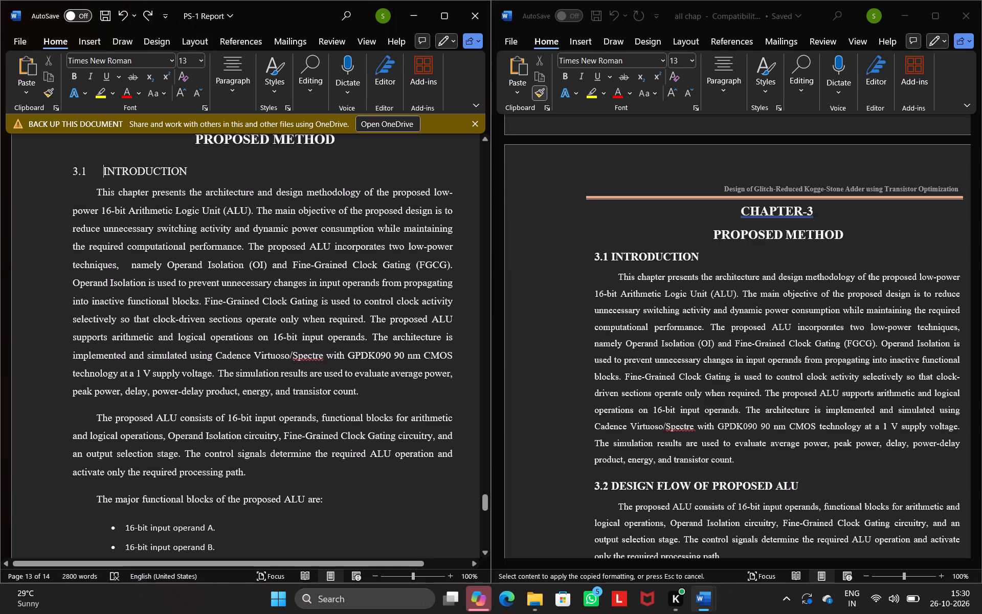
{"action": "left_click", "coordinate": [193, 171]}
{"action": "key", "text": "BackSpace"}
{"action": "key", "text": "BackSpace"}
{"action": "key", "text": "BackSpace"}
{"action": "key", "text": "BackSpace"}
{"action": "key", "text": "BackSpace"}
{"action": "key", "text": "BackSpace"}
{"action": "key", "text": "BackSpace"}
{"action": "key", "text": "BackSpace"}
{"action": "key", "text": "BackSpace"}
{"action": "key", "text": "BackSpace"}
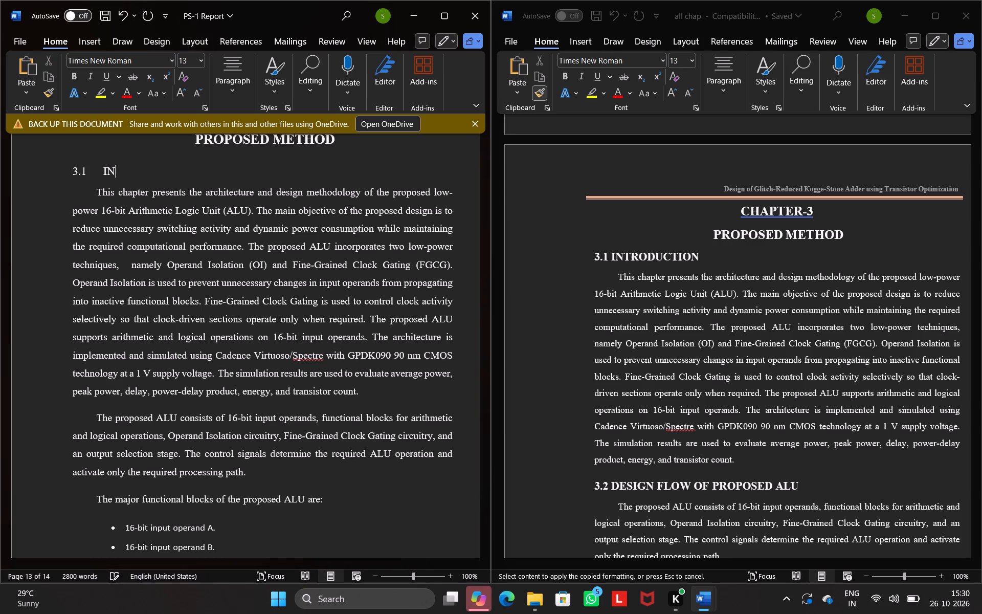
{"action": "key", "text": "BackSpace"}
{"action": "key", "text": "BackSpace"}
{"action": "key", "text": "BackSpace"}
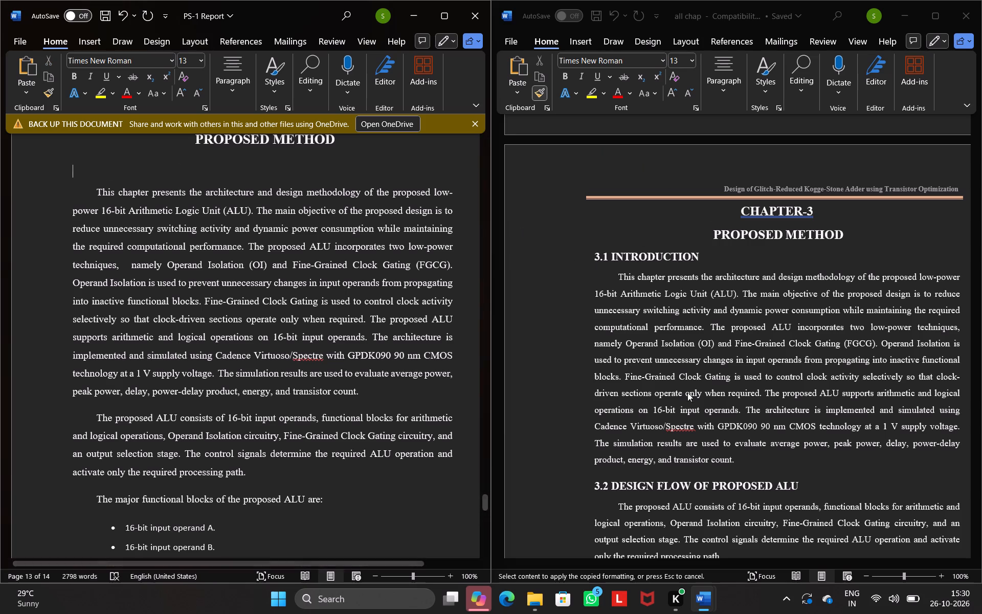
Copy the "3.1 INTRODUCTION" heading from "all chap" into the empty line below "PROPOSED METHOD" in the PS-1 Report.
{"action": "left_click_drag", "start_coordinate": [697, 257], "coordinate": [605, 255]}
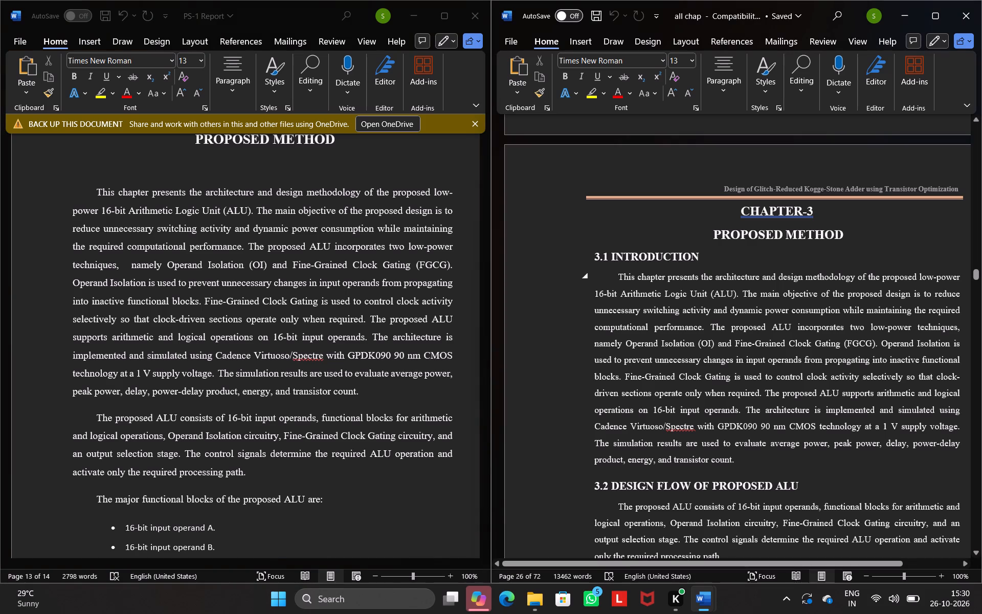
{"action": "left_click_drag", "start_coordinate": [605, 255], "coordinate": [597, 257]}
{"action": "left_click_drag", "start_coordinate": [595, 257], "coordinate": [620, 256]}
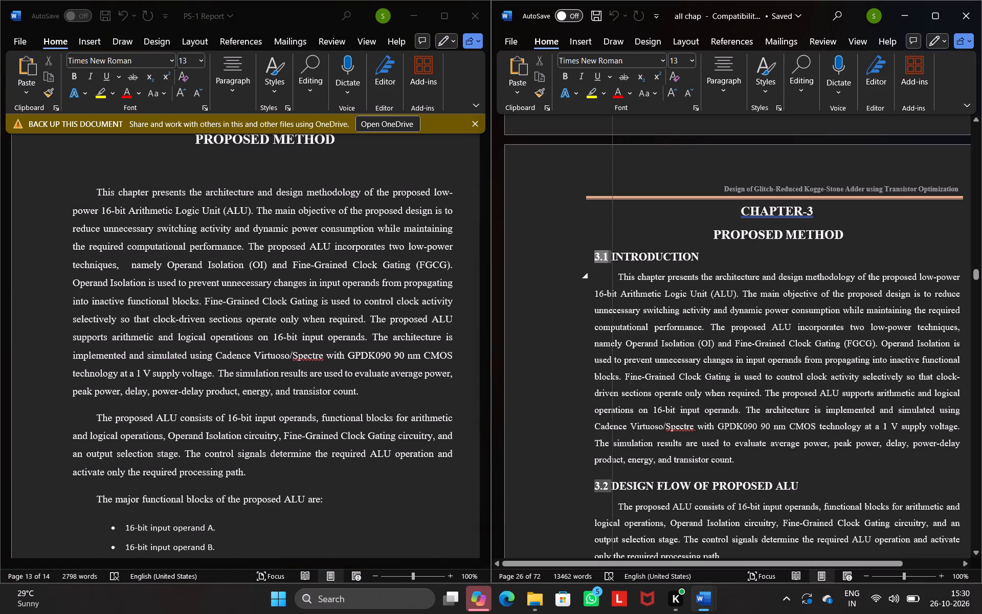
{"action": "left_click_drag", "start_coordinate": [620, 256], "coordinate": [577, 269]}
{"action": "left_click_drag", "start_coordinate": [577, 269], "coordinate": [591, 266]}
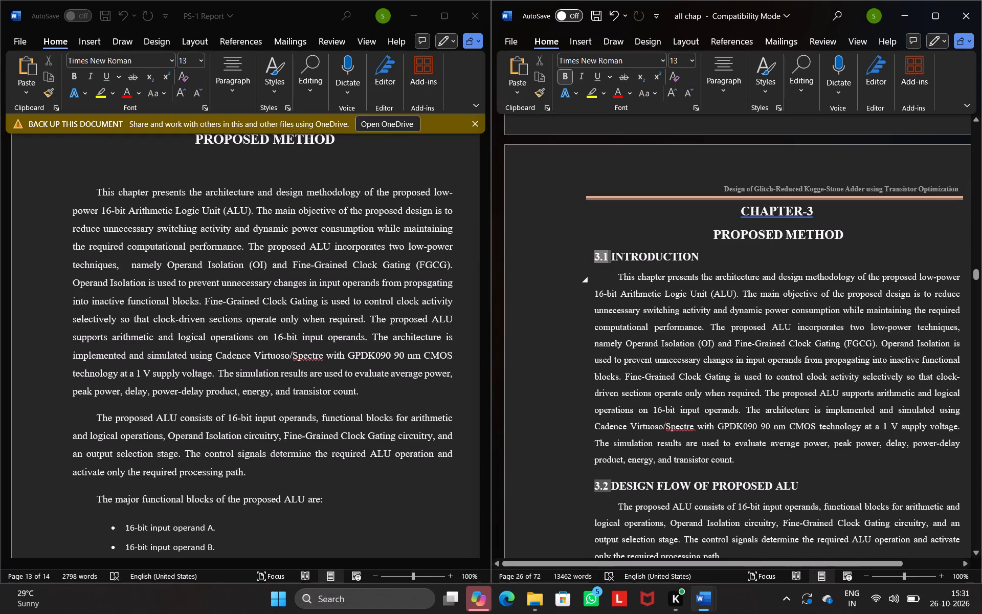
{"action": "key", "text": "shift+Right"}
{"action": "key", "text": "shift+Right"}
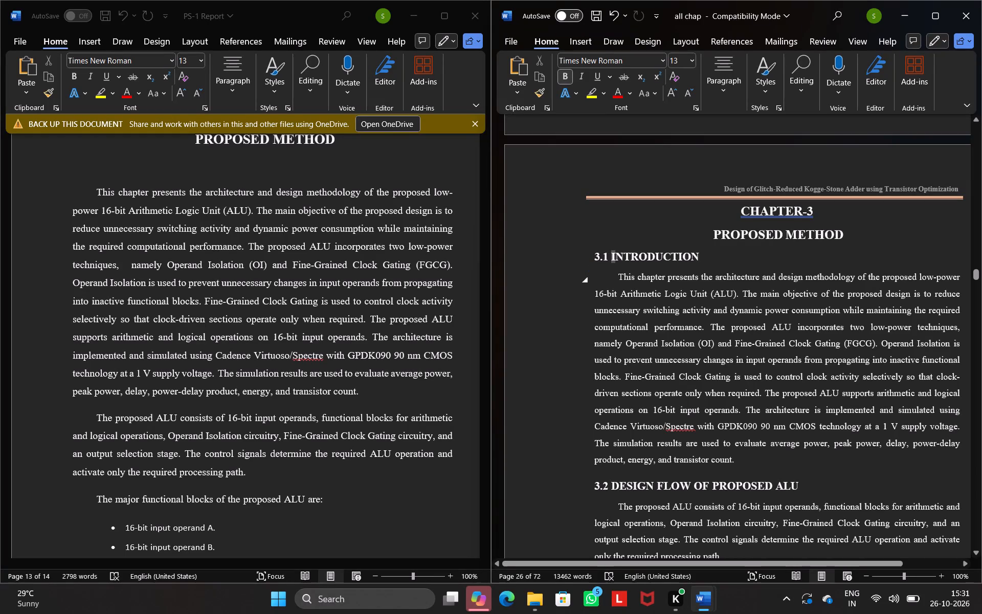
{"action": "left_click_drag", "start_coordinate": [700, 255], "coordinate": [632, 259]}
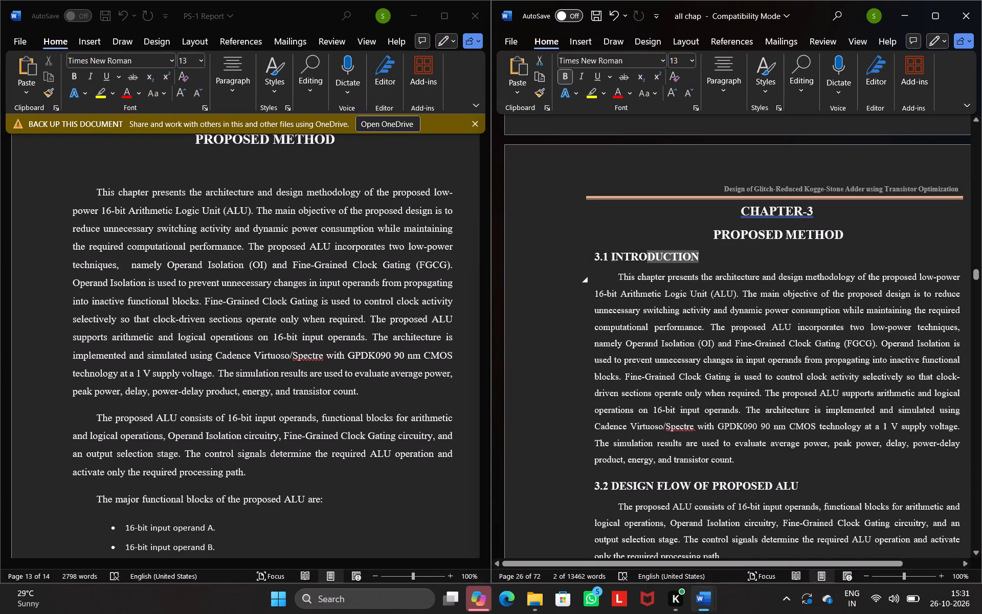
{"action": "left_click_drag", "start_coordinate": [632, 259], "coordinate": [584, 257]}
{"action": "key", "text": "ctrl+c"}
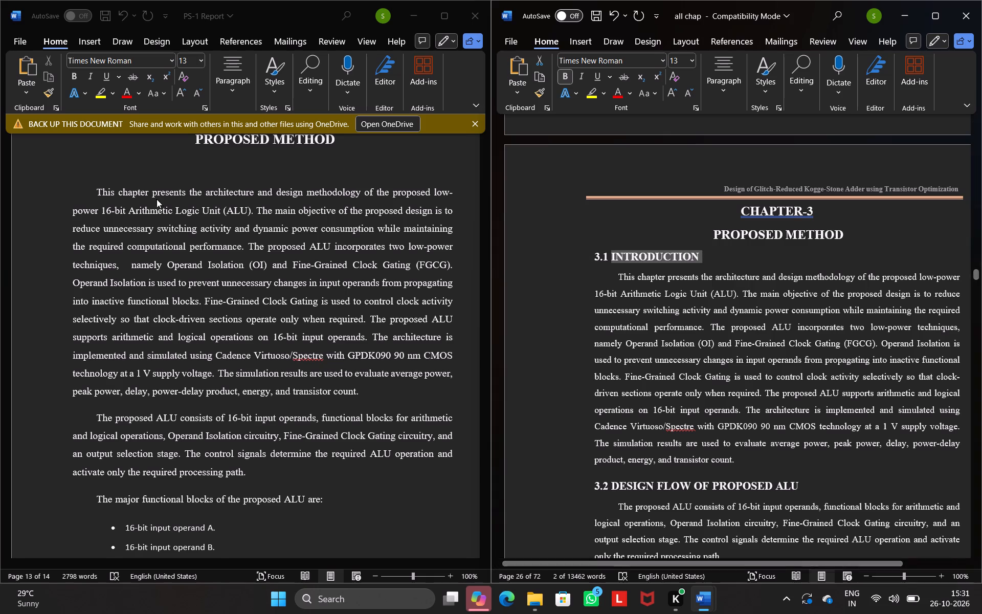
{"action": "left_click", "coordinate": [75, 168]}
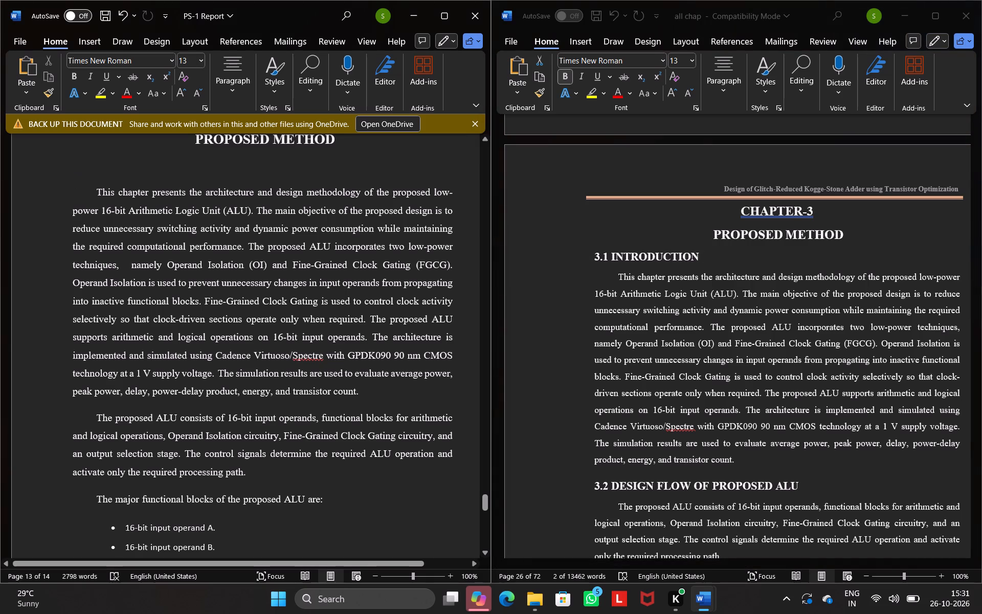
{"action": "key", "text": "ctrl+v"}
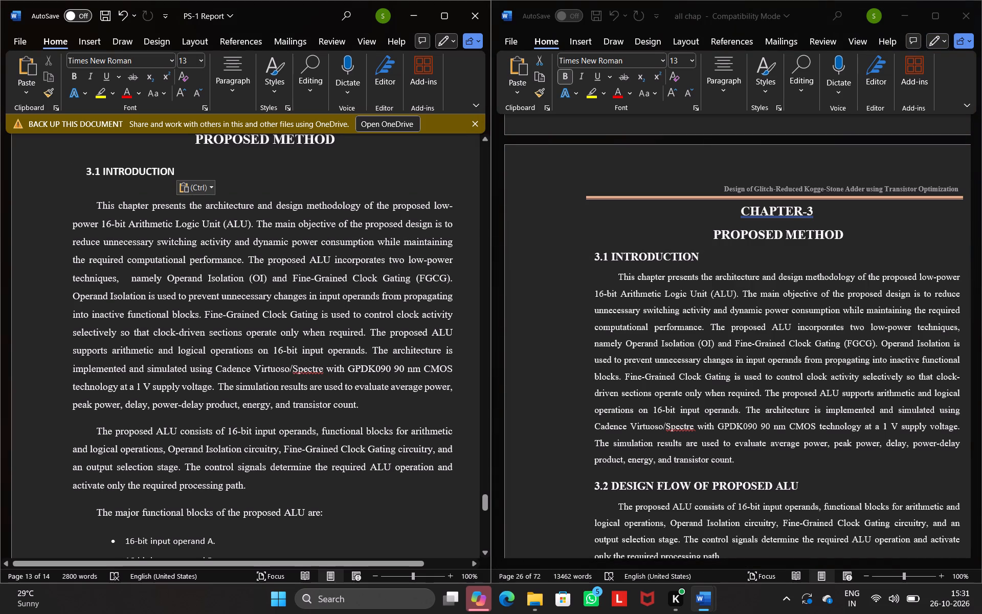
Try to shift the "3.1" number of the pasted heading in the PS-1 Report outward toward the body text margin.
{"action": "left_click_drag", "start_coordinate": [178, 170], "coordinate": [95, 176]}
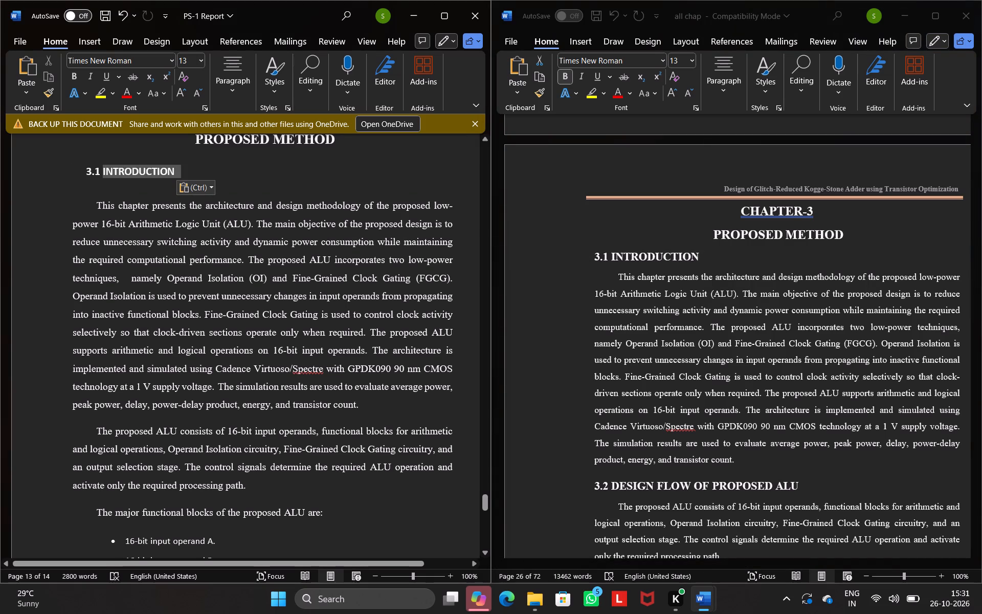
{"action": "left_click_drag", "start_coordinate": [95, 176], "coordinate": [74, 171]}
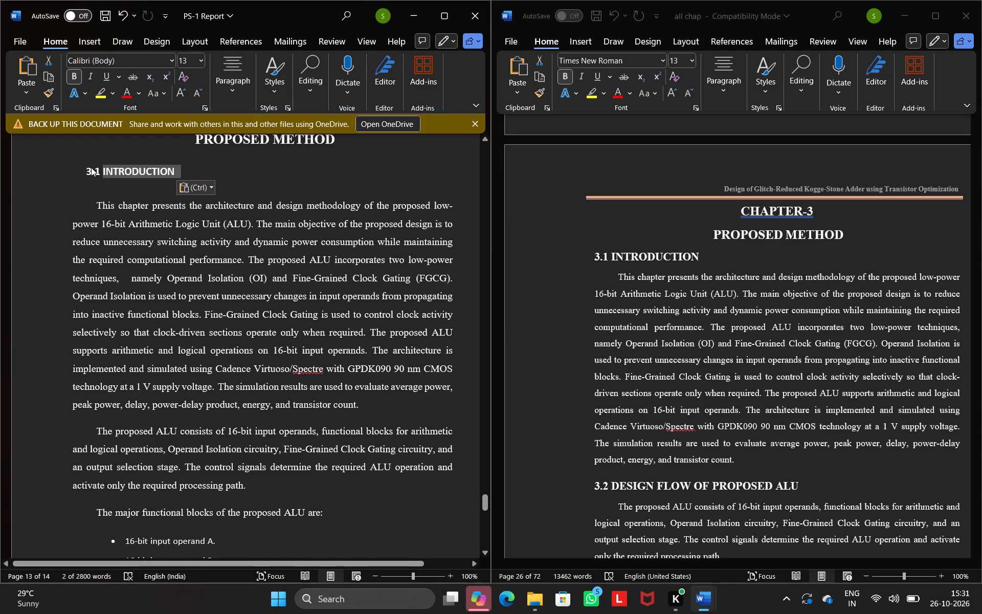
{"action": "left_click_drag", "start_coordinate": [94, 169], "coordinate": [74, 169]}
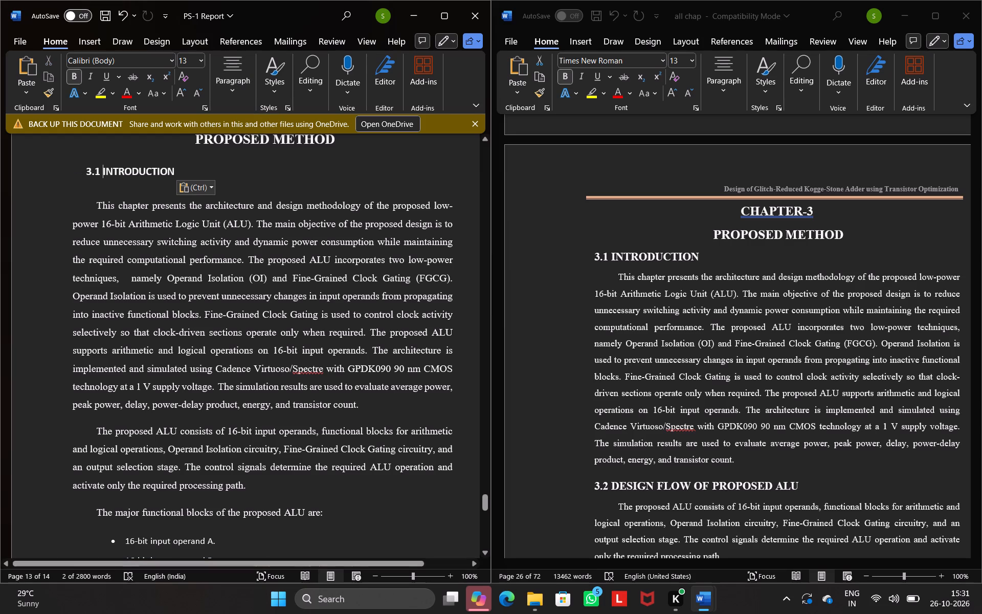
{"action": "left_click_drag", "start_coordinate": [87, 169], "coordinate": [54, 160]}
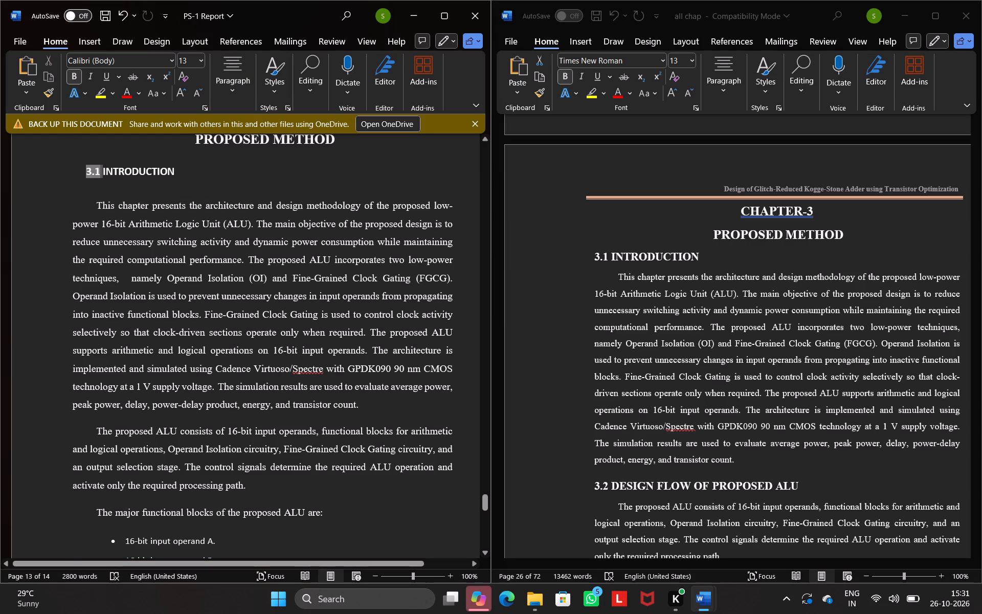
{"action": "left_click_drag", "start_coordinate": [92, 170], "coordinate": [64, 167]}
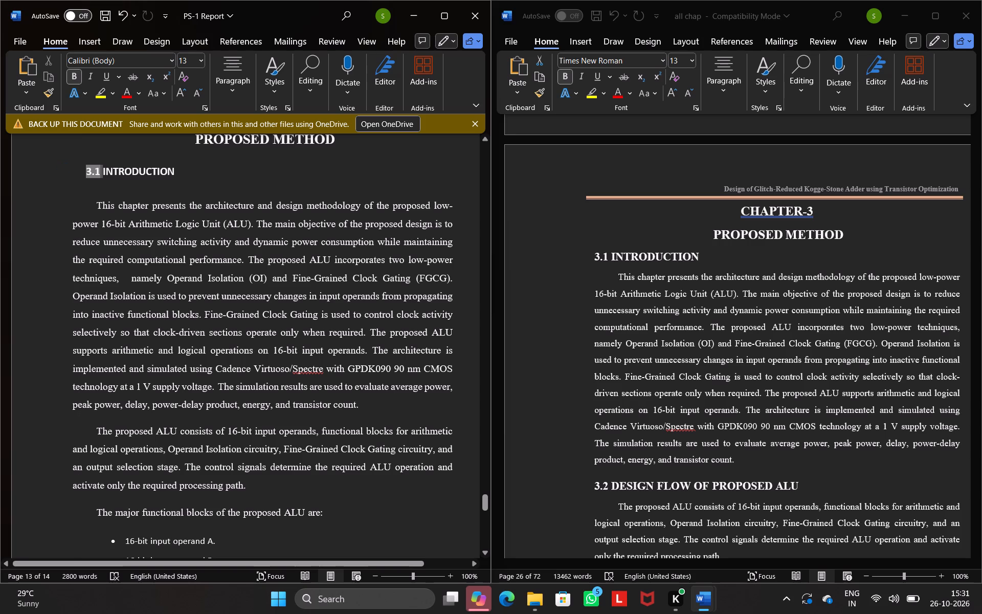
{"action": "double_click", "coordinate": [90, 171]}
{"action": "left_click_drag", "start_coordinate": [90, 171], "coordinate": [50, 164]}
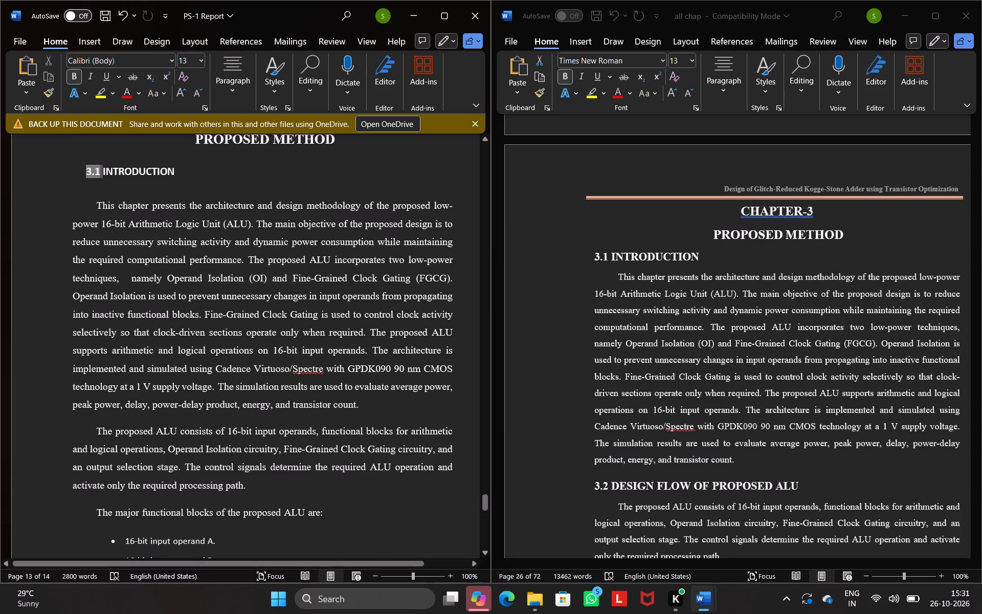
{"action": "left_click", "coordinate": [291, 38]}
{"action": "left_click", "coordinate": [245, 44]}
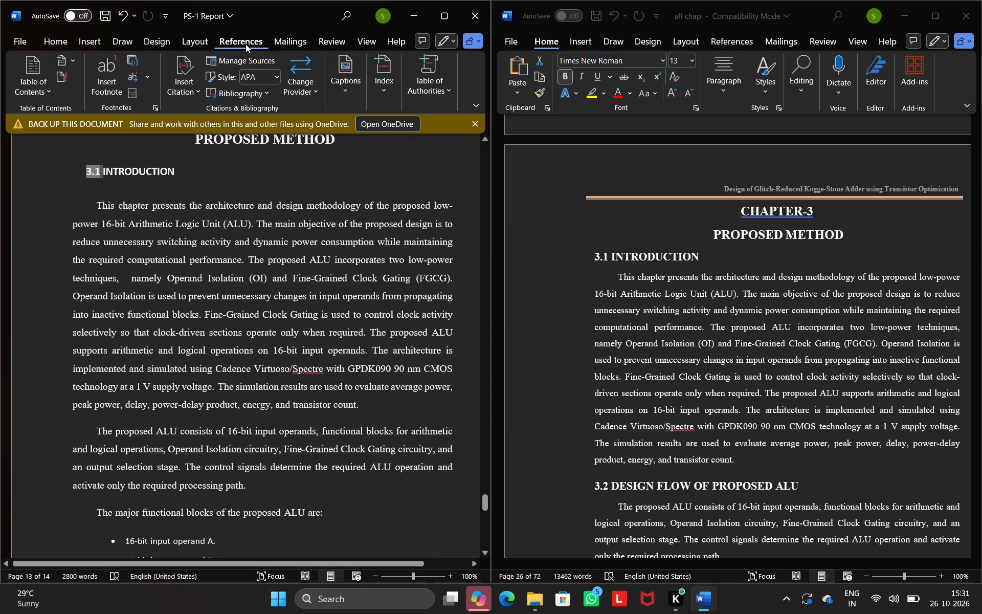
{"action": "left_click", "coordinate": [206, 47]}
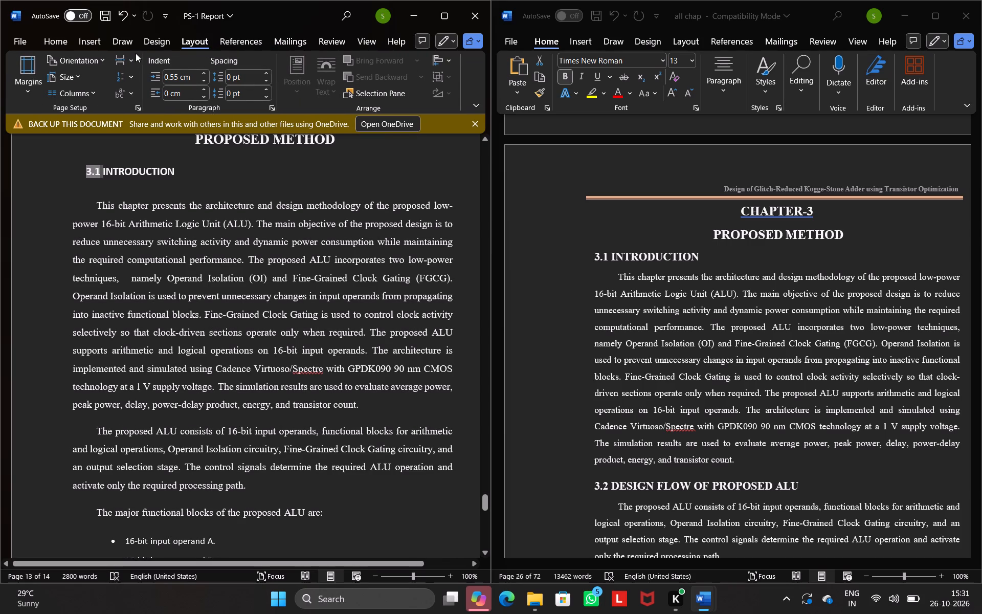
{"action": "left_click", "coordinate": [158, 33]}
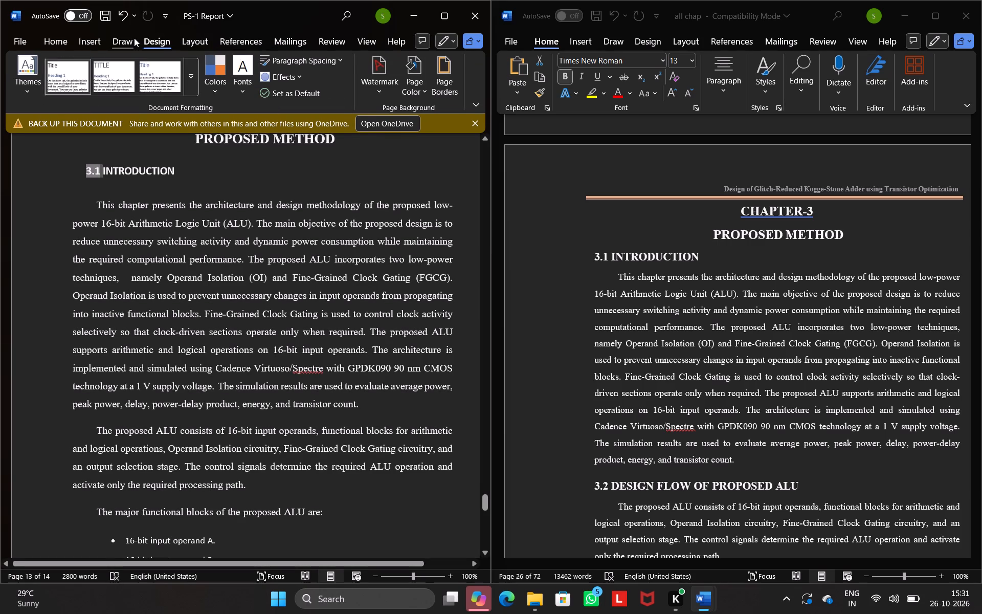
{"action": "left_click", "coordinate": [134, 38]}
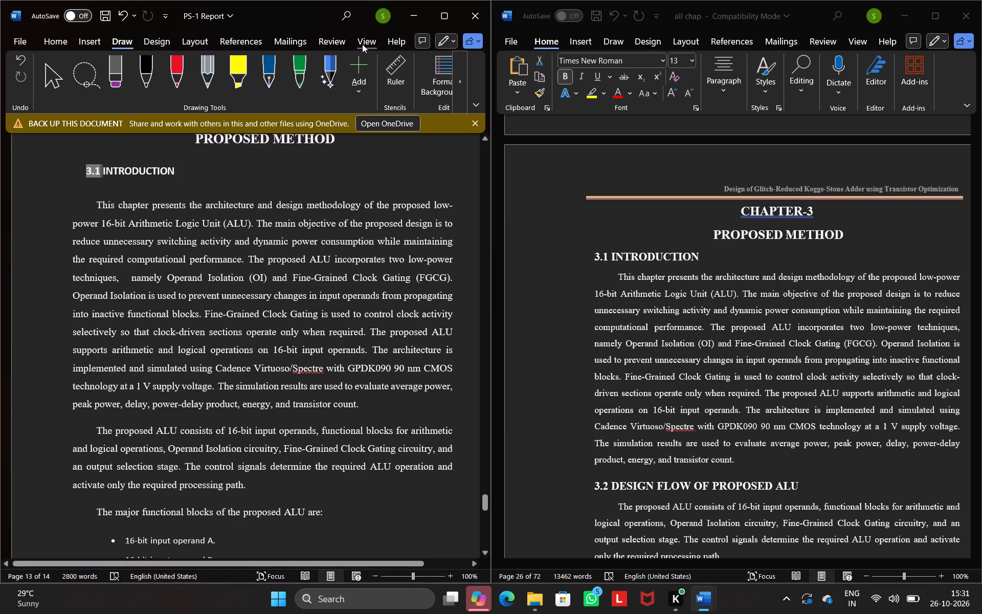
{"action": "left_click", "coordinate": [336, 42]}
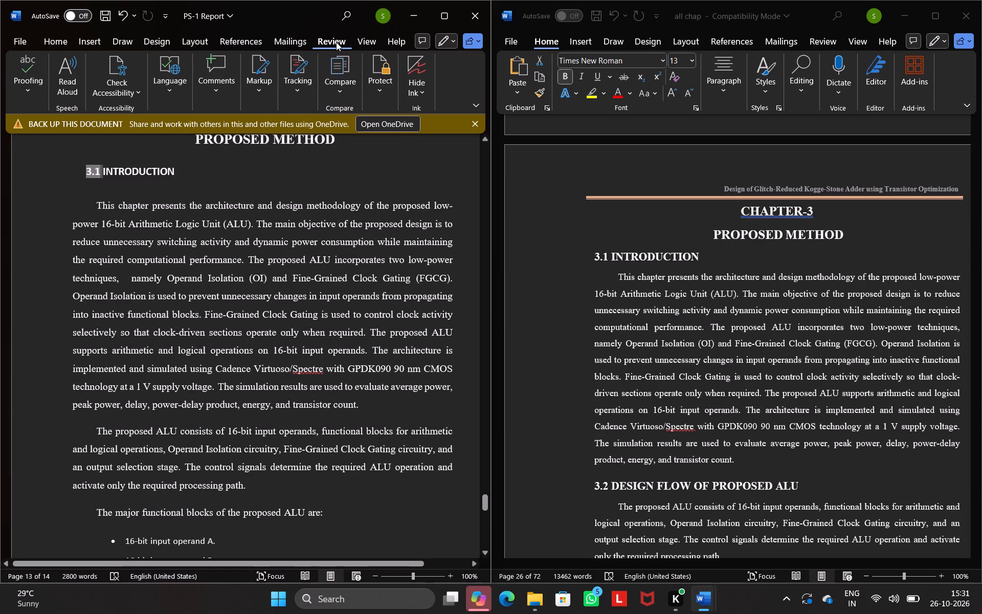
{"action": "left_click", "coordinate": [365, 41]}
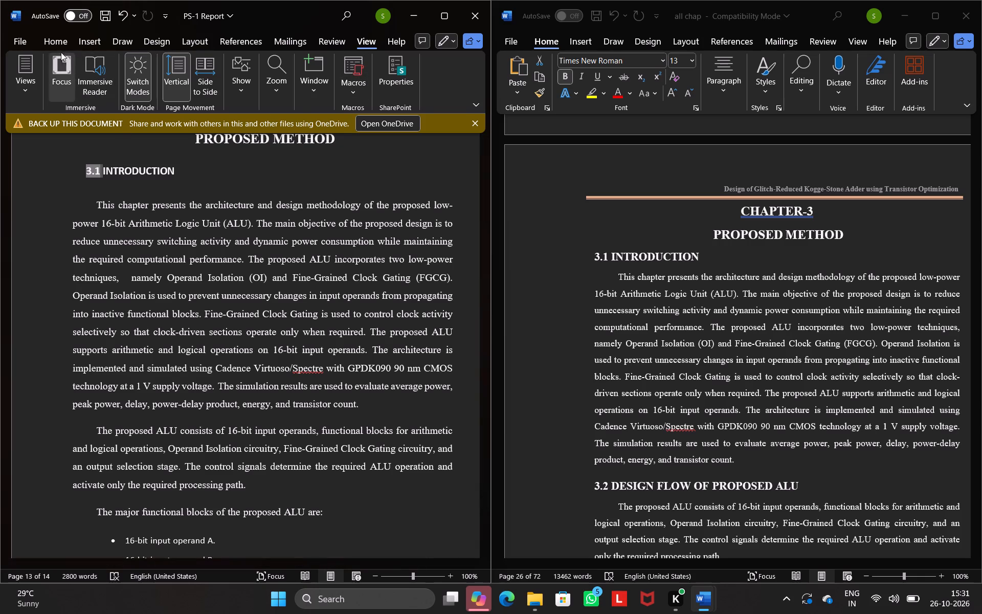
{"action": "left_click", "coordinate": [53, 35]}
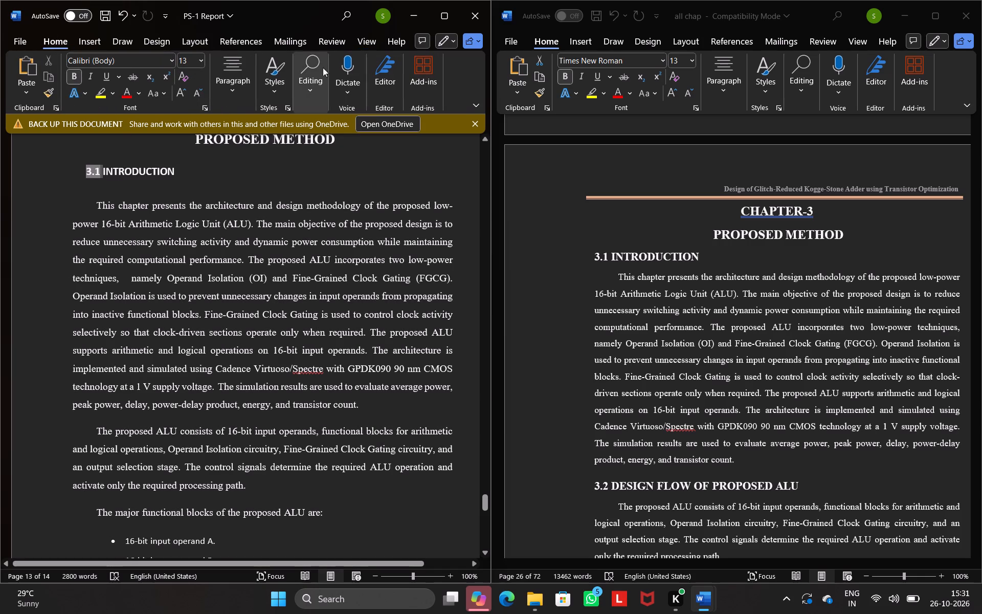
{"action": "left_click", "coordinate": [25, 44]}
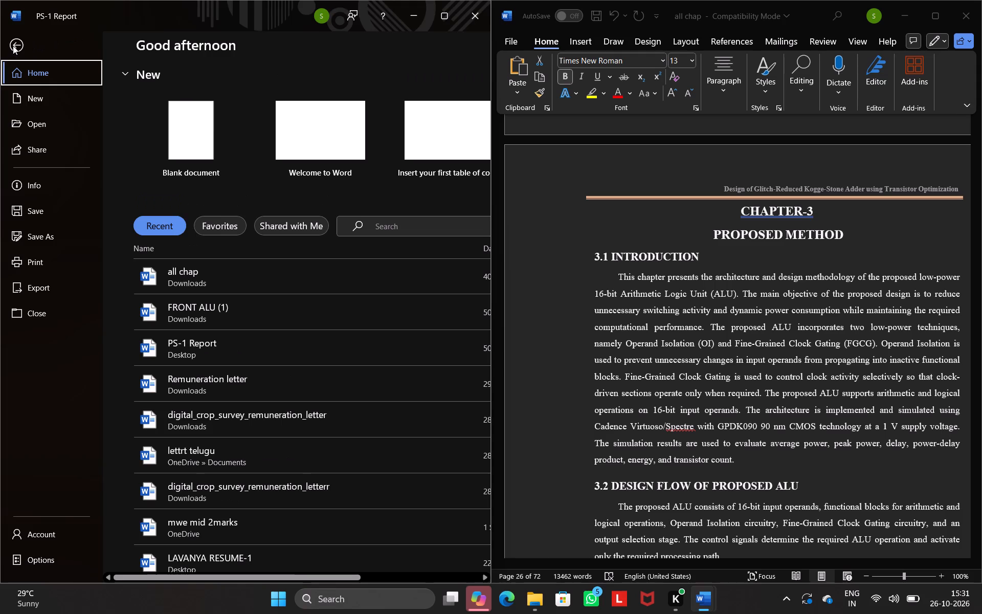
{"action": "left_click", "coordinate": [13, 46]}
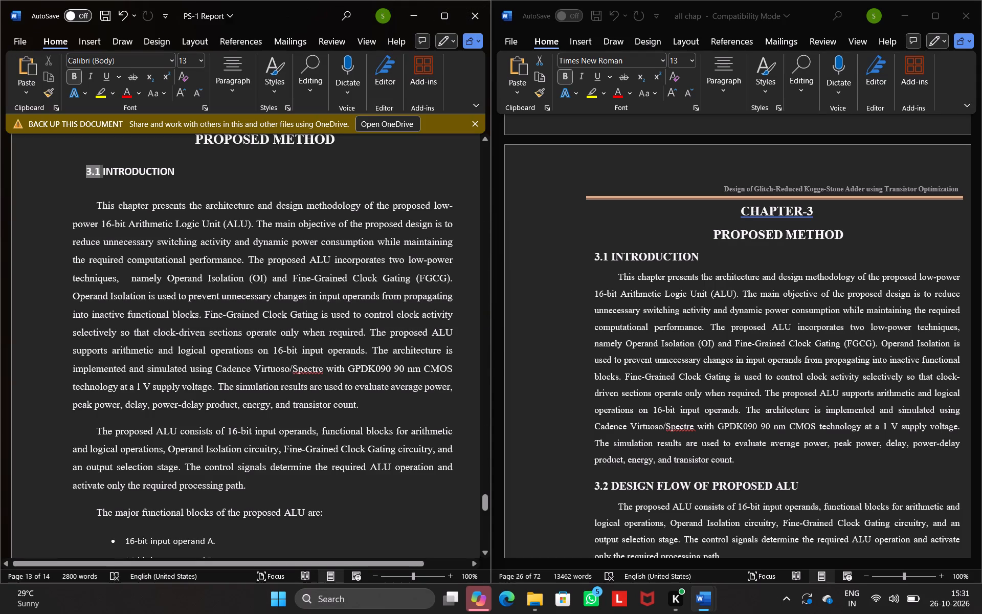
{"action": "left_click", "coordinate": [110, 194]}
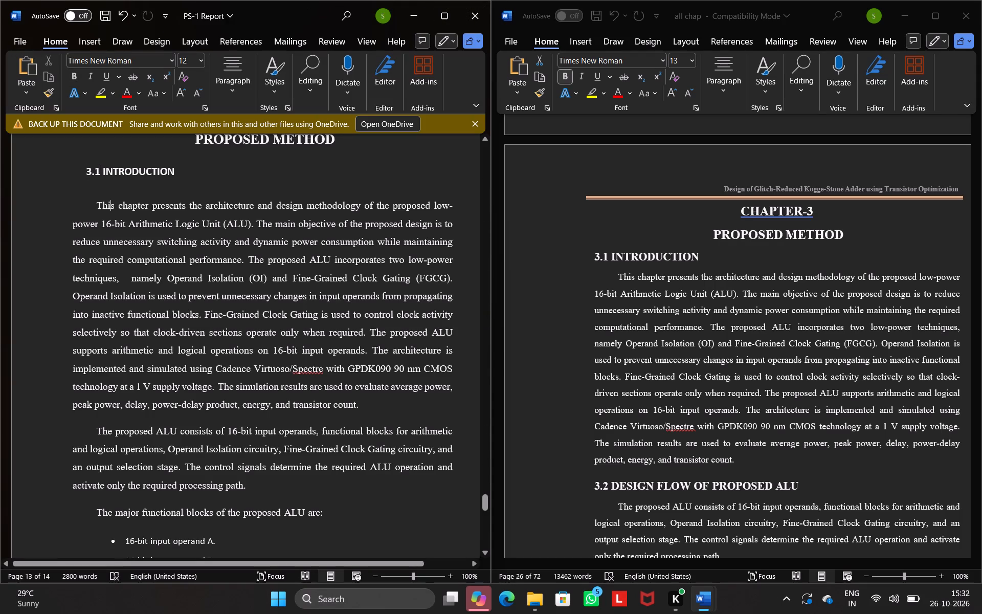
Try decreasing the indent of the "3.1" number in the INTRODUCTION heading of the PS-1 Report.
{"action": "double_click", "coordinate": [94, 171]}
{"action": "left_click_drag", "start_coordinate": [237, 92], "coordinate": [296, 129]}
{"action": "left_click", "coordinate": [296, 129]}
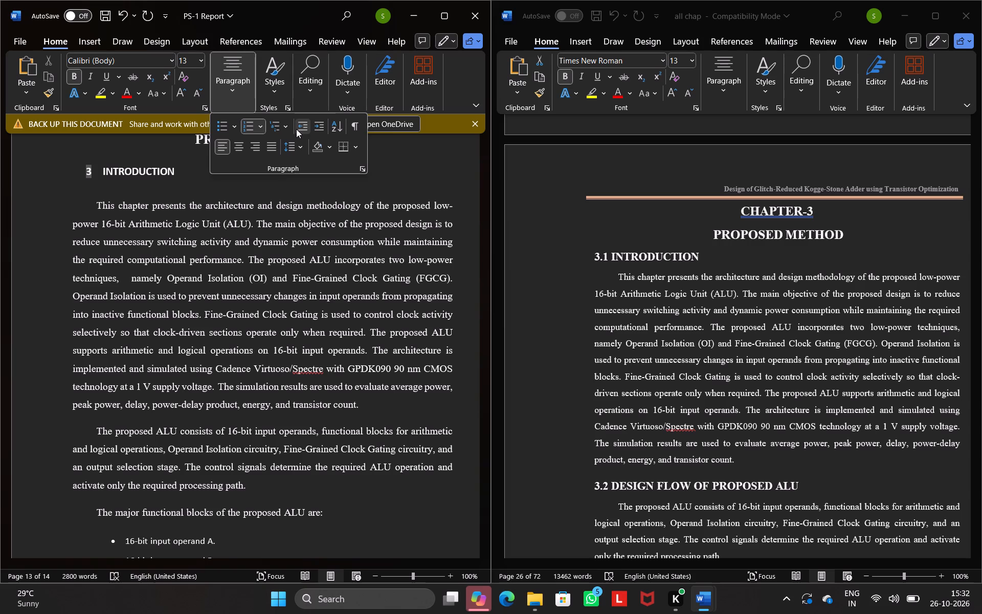
Remove the automatic number and indent before "INTRODUCTION" in the PS-1 Report and enter "3.1" followed by a space in front of it.
{"action": "left_click", "coordinate": [94, 169]}
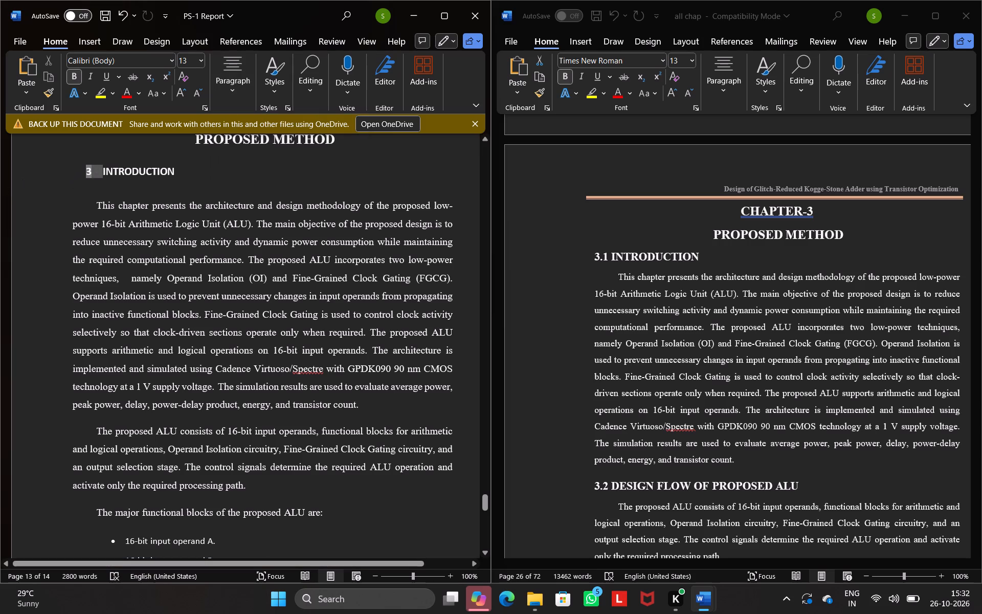
{"action": "key", "text": "BackSpace"}
{"action": "key", "text": "BackSpace"}
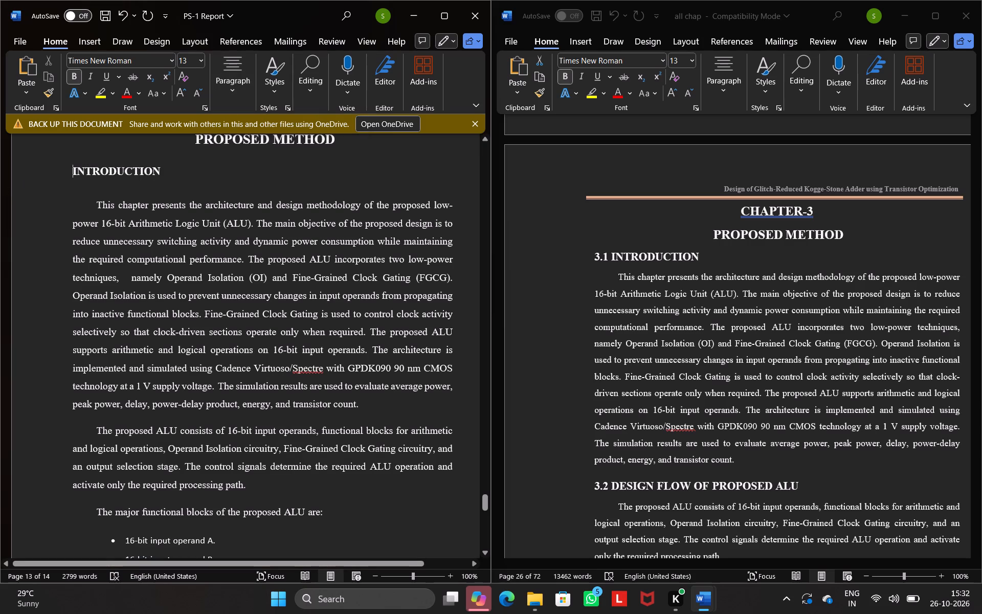
{"action": "type", "text": "3.1"}
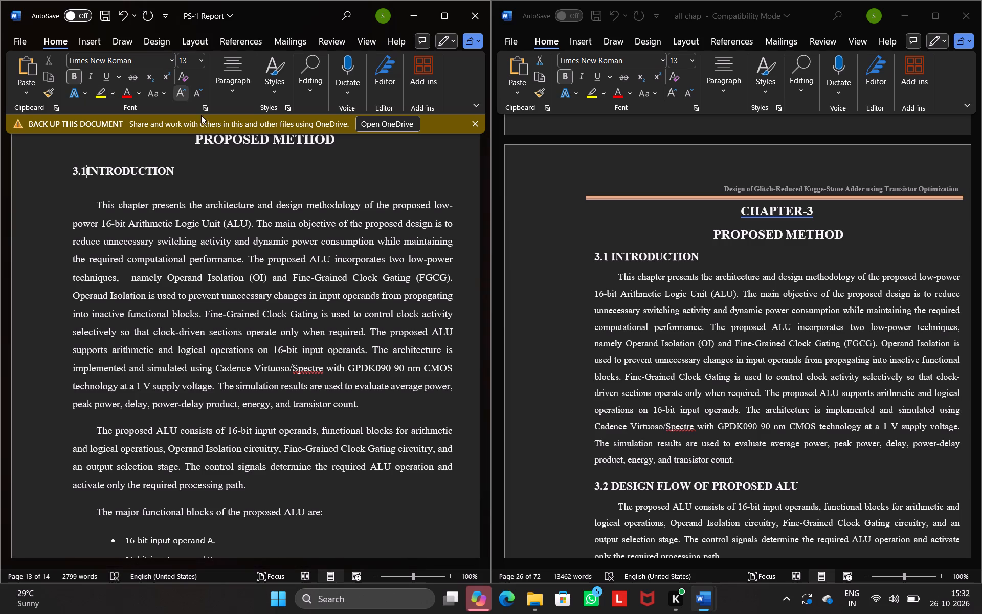
{"action": "key", "text": "space"}
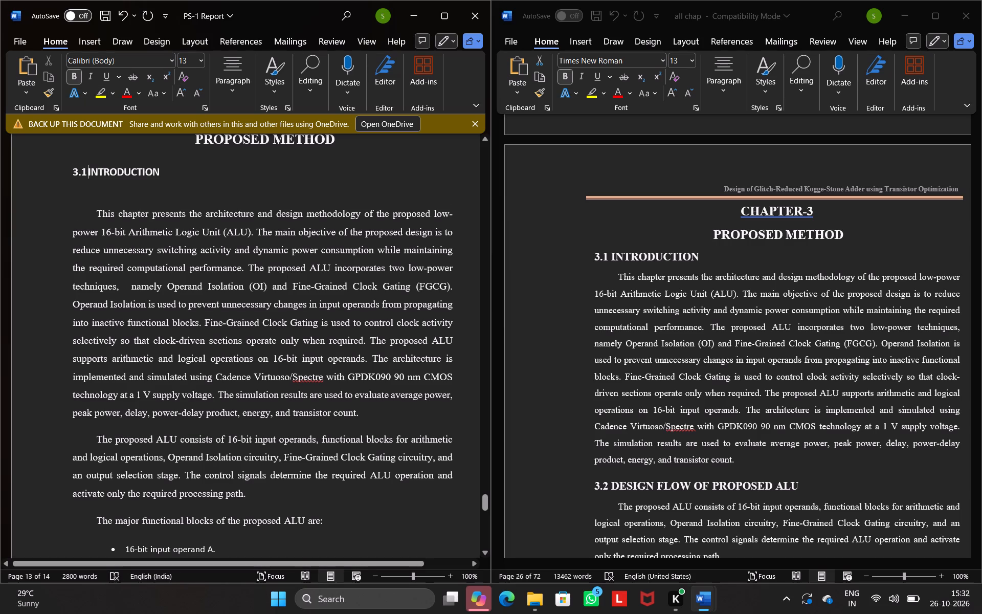
{"action": "key", "text": "space"}
Delete the empty line between the "3.1 INTRODUCTION" heading and the first paragraph in the PS-1 Report.
{"action": "left_click", "coordinate": [112, 196]}
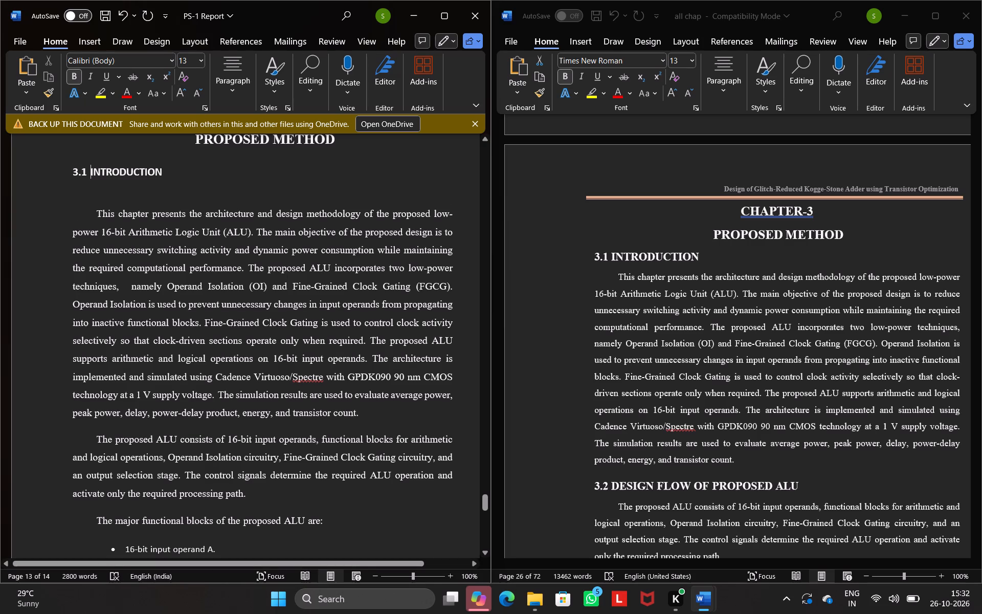
{"action": "key", "text": "BackSpace"}
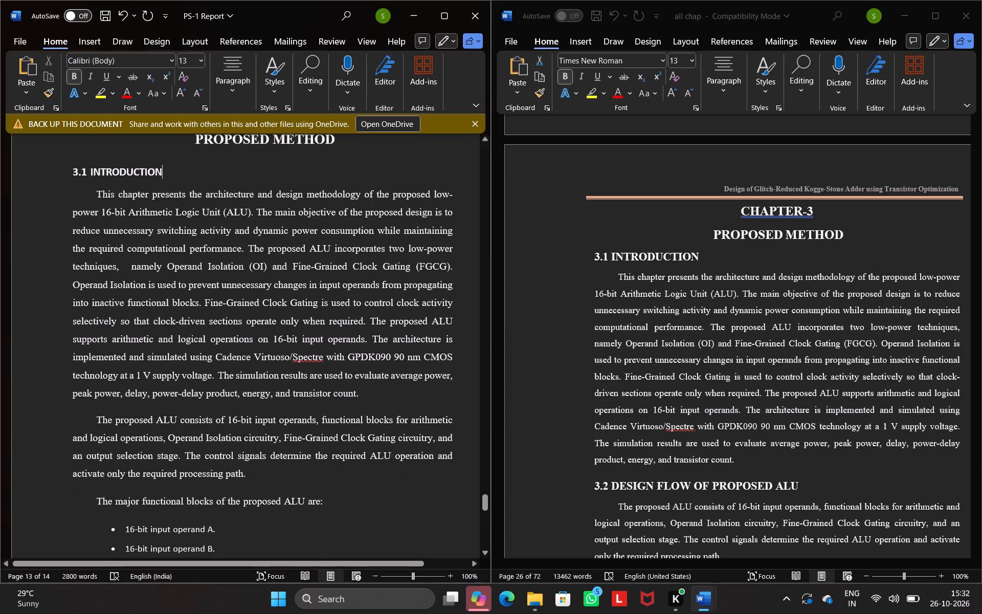
{"action": "scroll", "coordinate": [187, 171], "scroll_direction": "up", "scroll_amount": 1}
{"action": "left_click", "coordinate": [188, 215]}
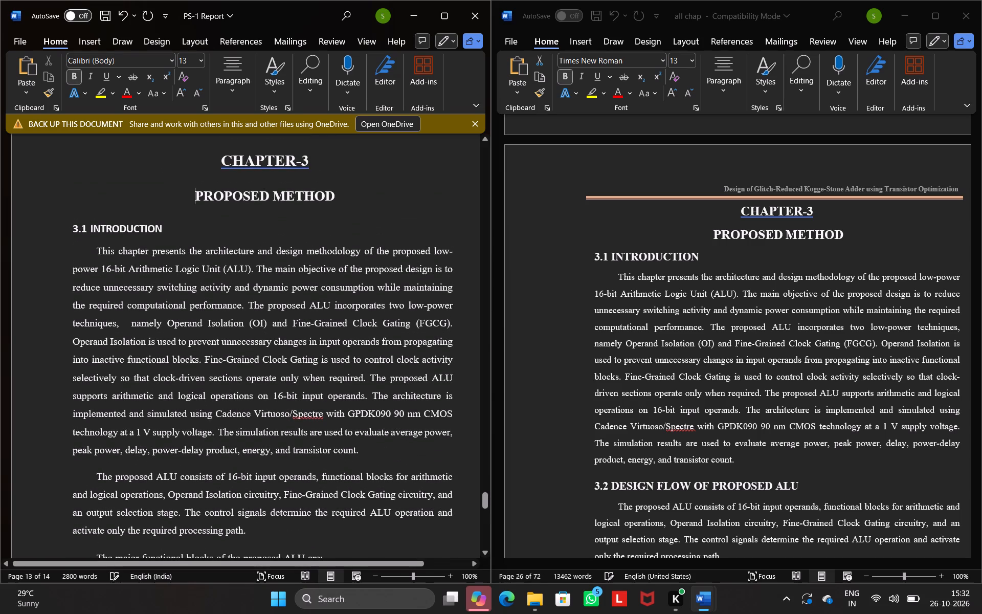
{"action": "key", "text": "Down"}
{"action": "key", "text": "Up"}
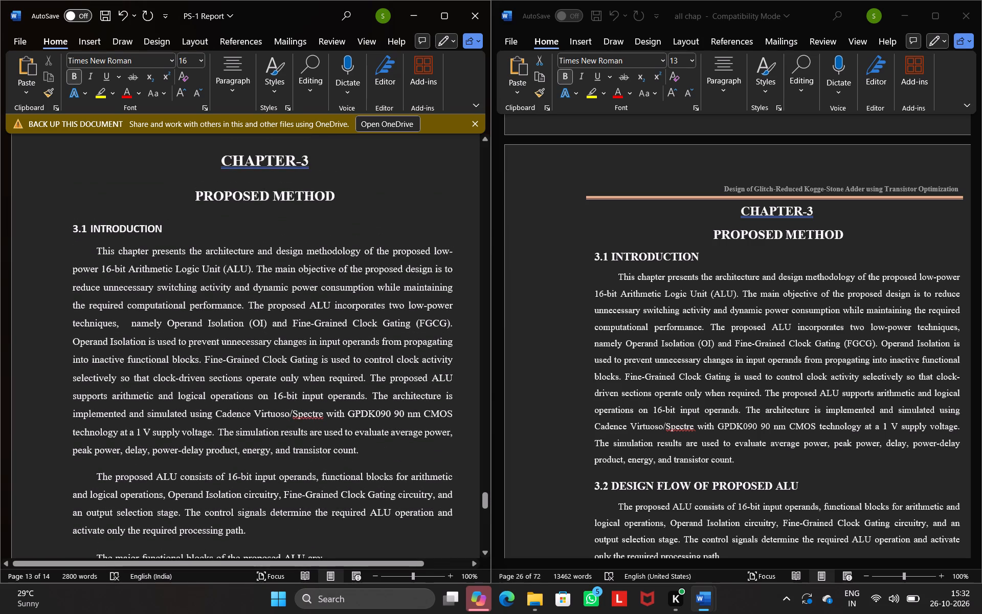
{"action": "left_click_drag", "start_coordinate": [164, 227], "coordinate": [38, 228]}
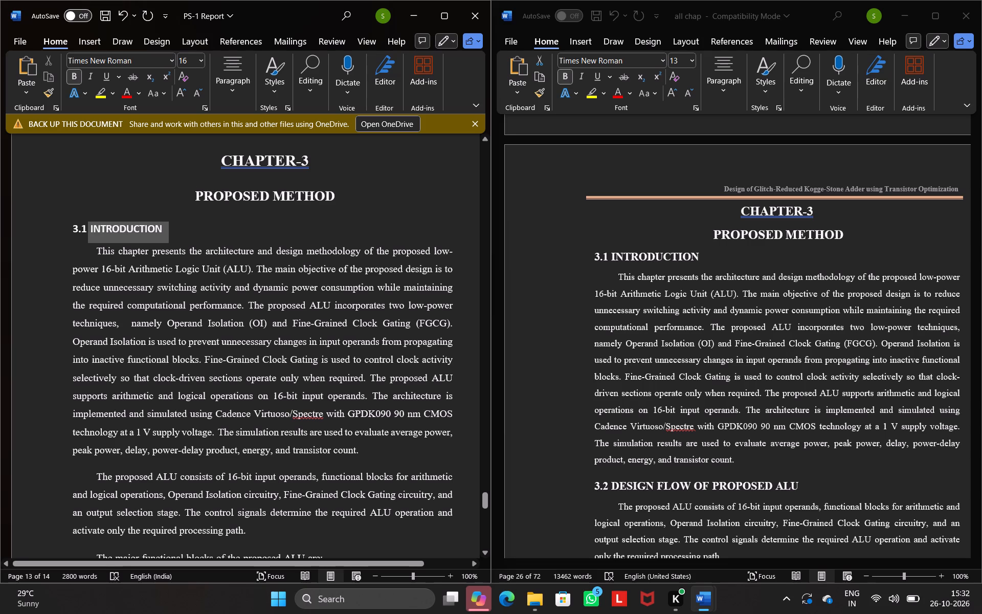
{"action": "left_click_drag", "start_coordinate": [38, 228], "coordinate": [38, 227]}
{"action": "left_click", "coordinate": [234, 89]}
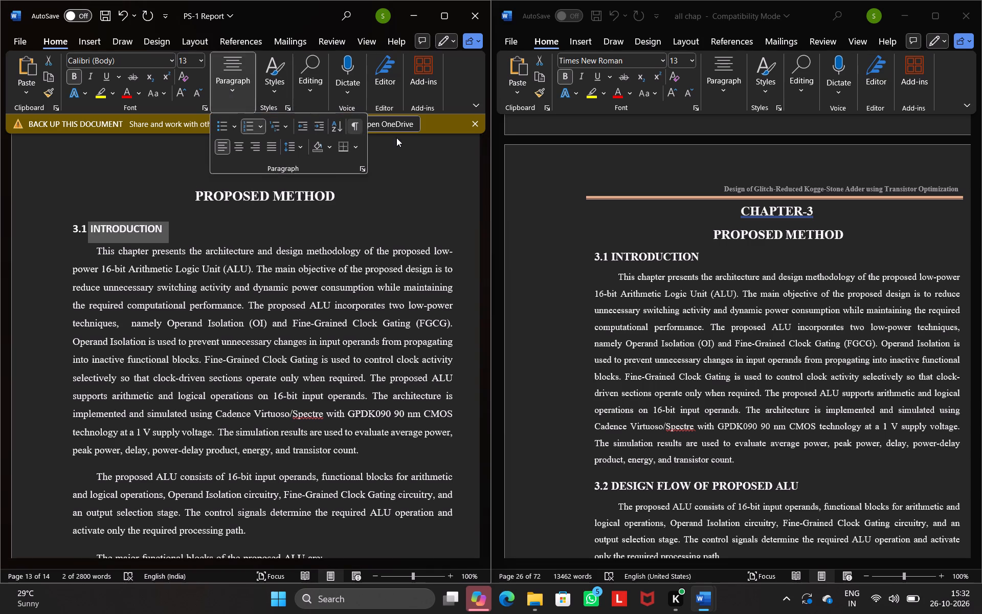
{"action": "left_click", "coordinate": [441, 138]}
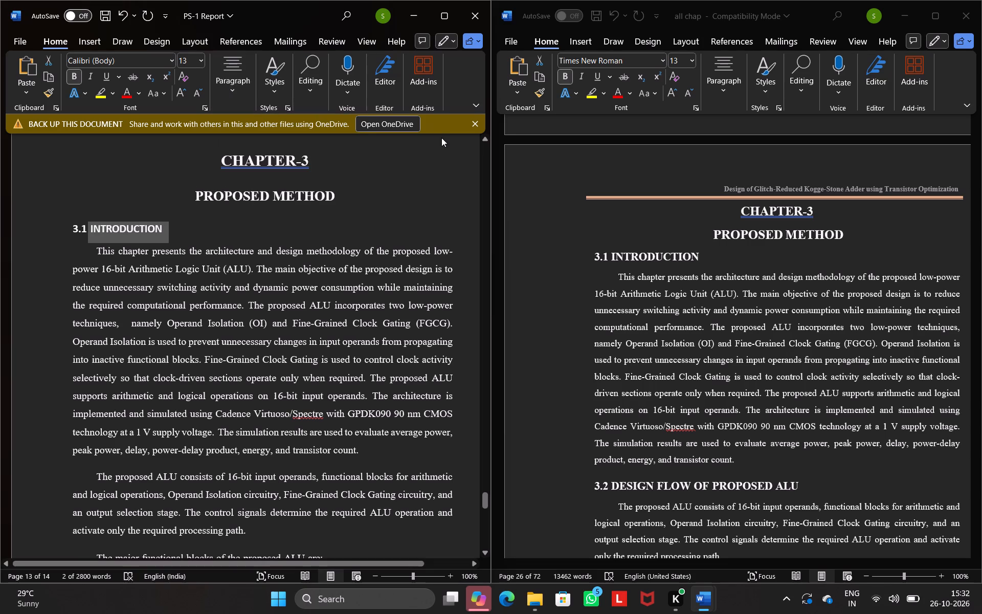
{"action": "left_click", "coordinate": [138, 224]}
Set the font of the "3.1 INTRODUCTION" heading in the PS-1 Report to Times New Roman.
{"action": "left_click_drag", "start_coordinate": [166, 229], "coordinate": [82, 234]}
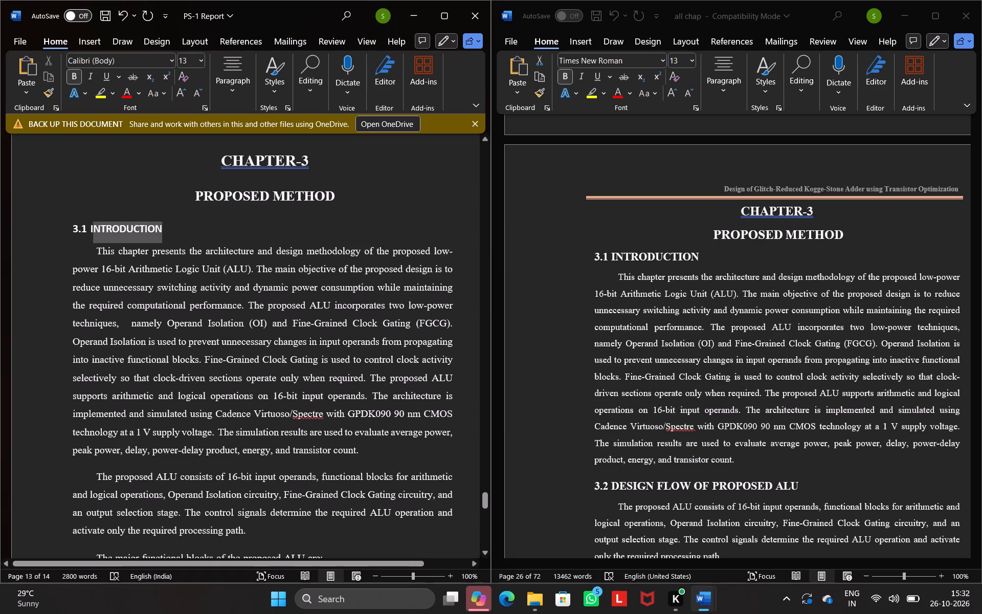
{"action": "left_click_drag", "start_coordinate": [82, 234], "coordinate": [74, 232]}
{"action": "left_click", "coordinate": [140, 62]}
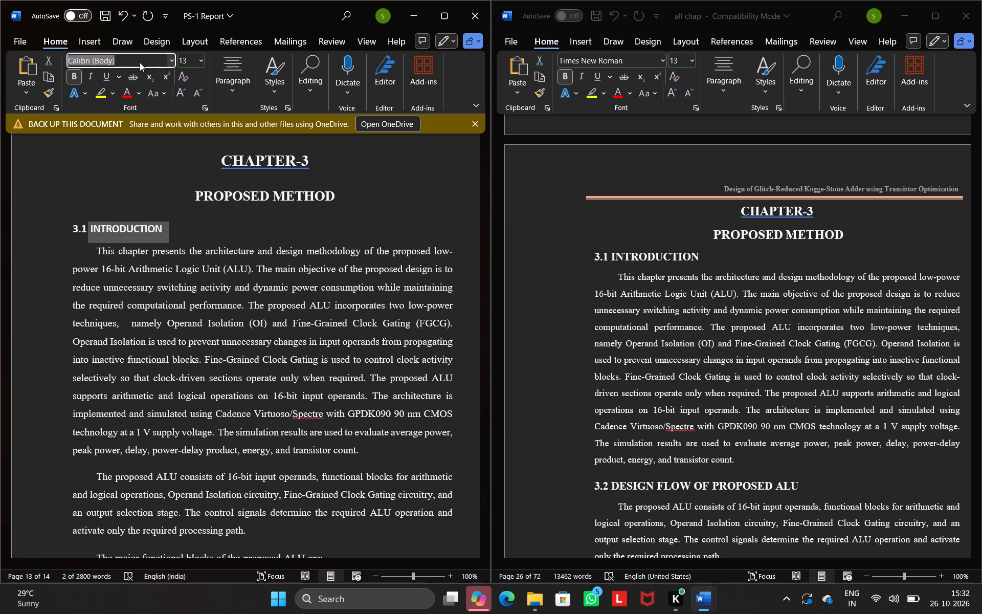
{"action": "type", "text": "ti"}
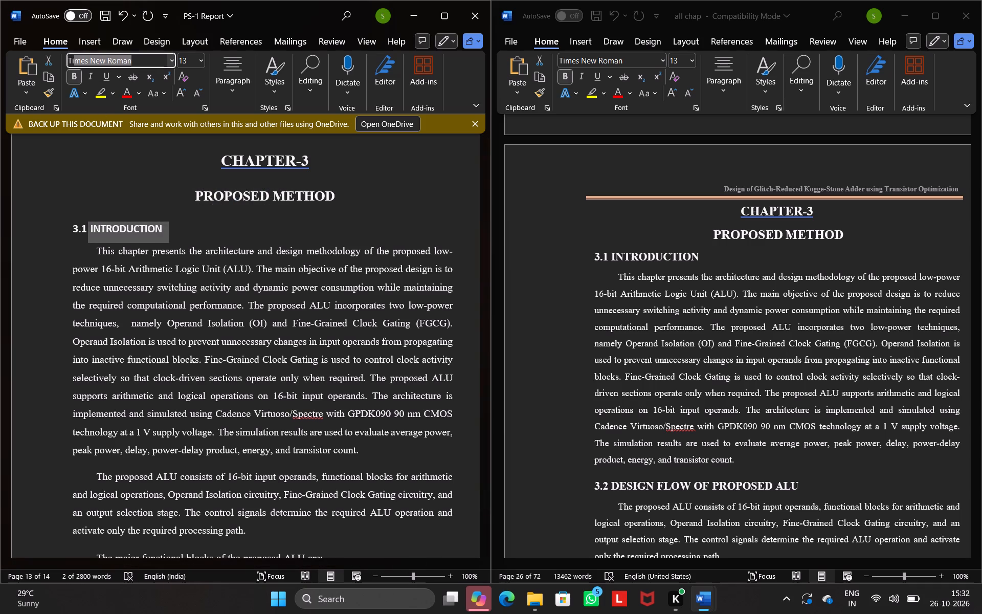
{"action": "key", "text": "Right"}
{"action": "key", "text": "Return"}
{"action": "left_click", "coordinate": [209, 237]}
Set the font of the entire PS-1 Report text to Times New Roman.
{"action": "scroll", "coordinate": [209, 237], "scroll_direction": "down", "scroll_amount": 1}
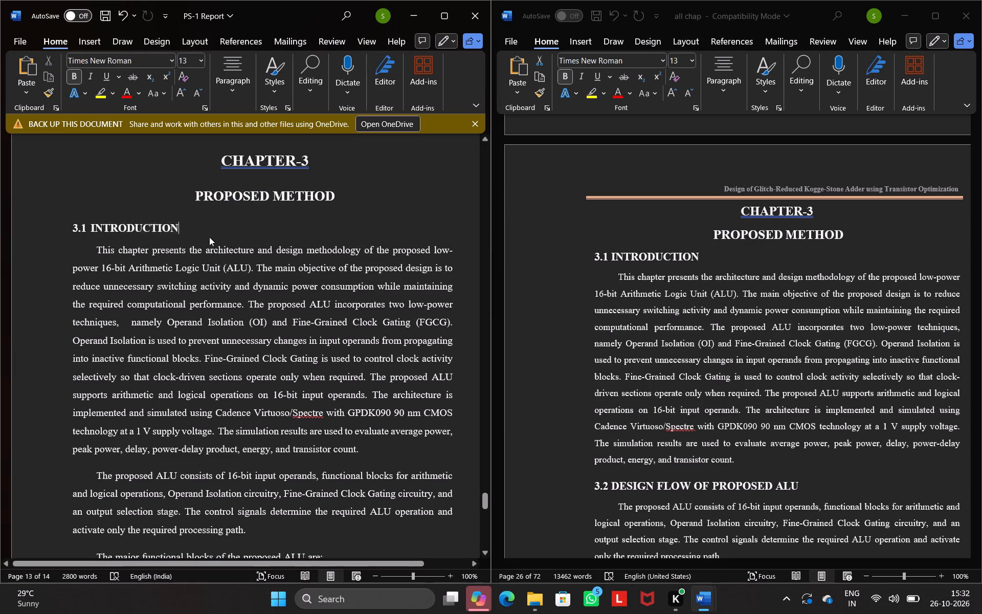
{"action": "scroll", "coordinate": [209, 237], "scroll_direction": "down", "scroll_amount": 1}
{"action": "left_click", "coordinate": [209, 237]}
{"action": "scroll", "coordinate": [209, 237], "scroll_direction": "right", "scroll_amount": 1}
{"action": "scroll", "coordinate": [209, 237], "scroll_direction": "up", "scroll_amount": 2}
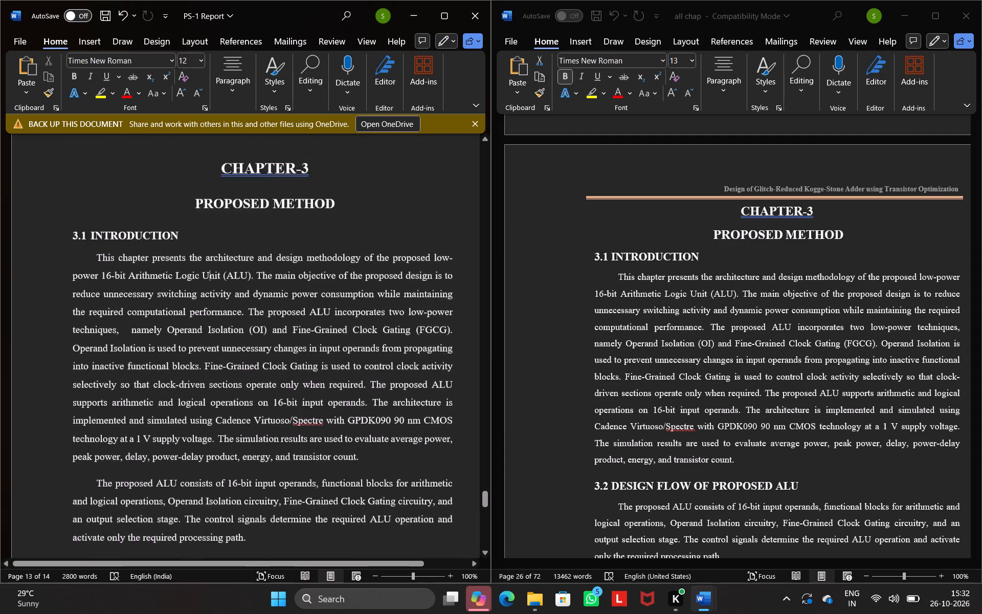
{"action": "left_click", "coordinate": [252, 229]}
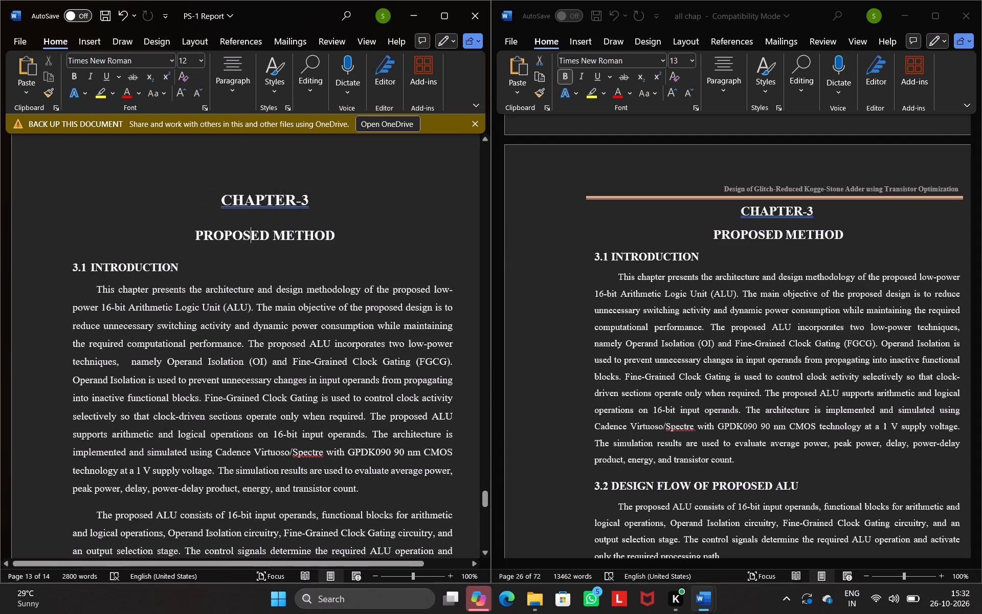
{"action": "scroll", "coordinate": [312, 321], "scroll_direction": "down", "scroll_amount": 1}
{"action": "left_click", "coordinate": [323, 421]}
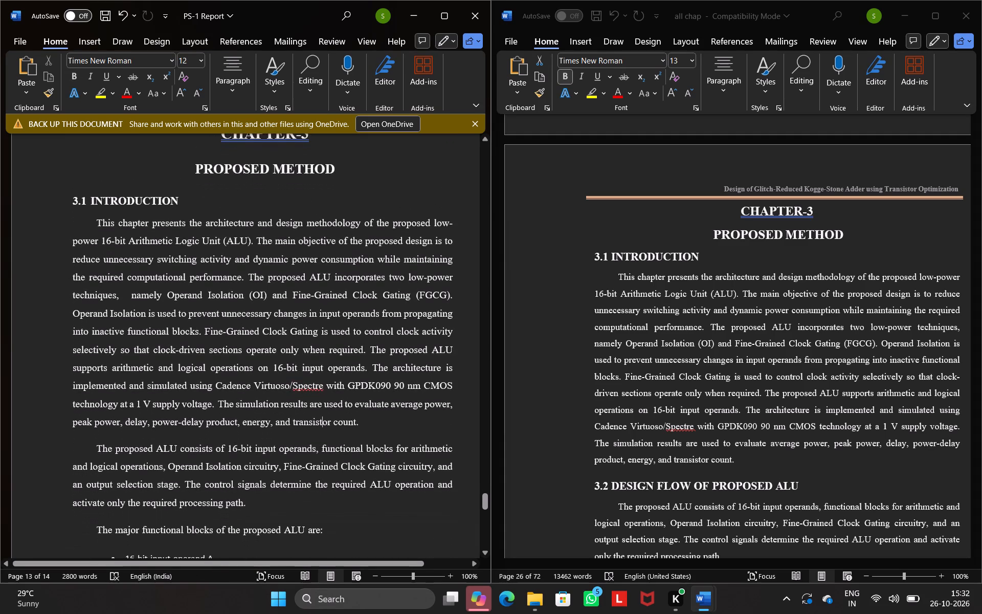
{"action": "key", "text": "ctrl+a"}
{"action": "left_click", "coordinate": [145, 62]}
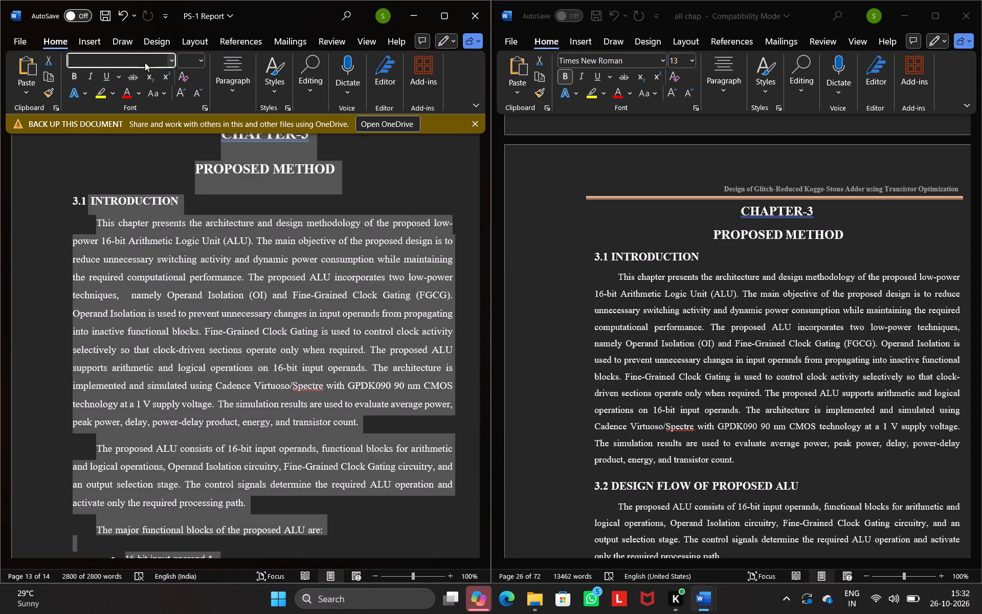
{"action": "key", "text": "t"}
{"action": "key", "text": "Right"}
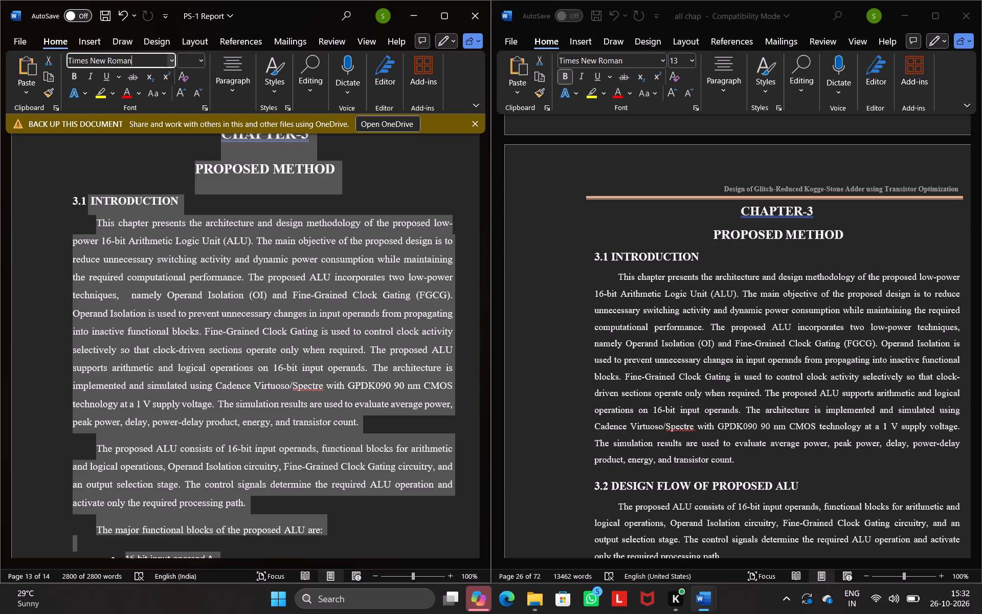
{"action": "key", "text": "Return"}
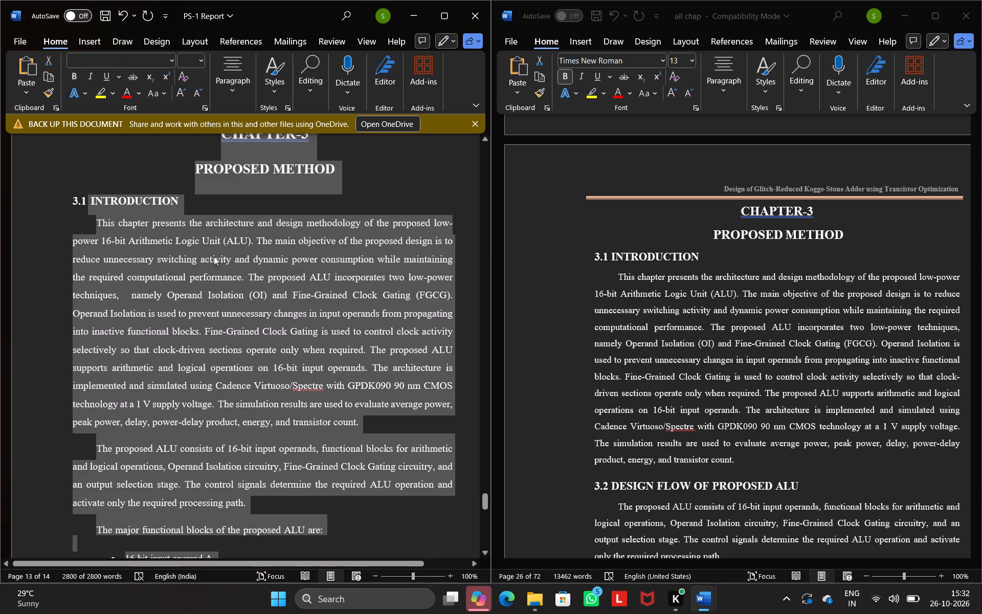
{"action": "left_click", "coordinate": [203, 253]}
Review the rest of Chapter 3 in the PS-1 Report, including the functional block list, the block diagram and its "Fig 3.1" caption.
{"action": "scroll", "coordinate": [203, 253], "scroll_direction": "down", "scroll_amount": 3}
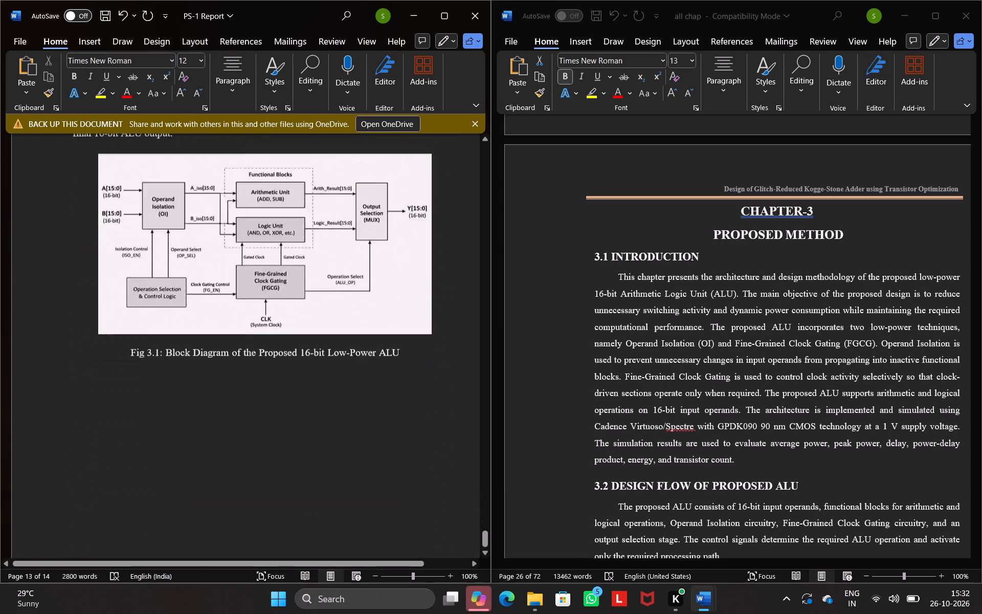
{"action": "scroll", "coordinate": [203, 253], "scroll_direction": "down", "scroll_amount": 3}
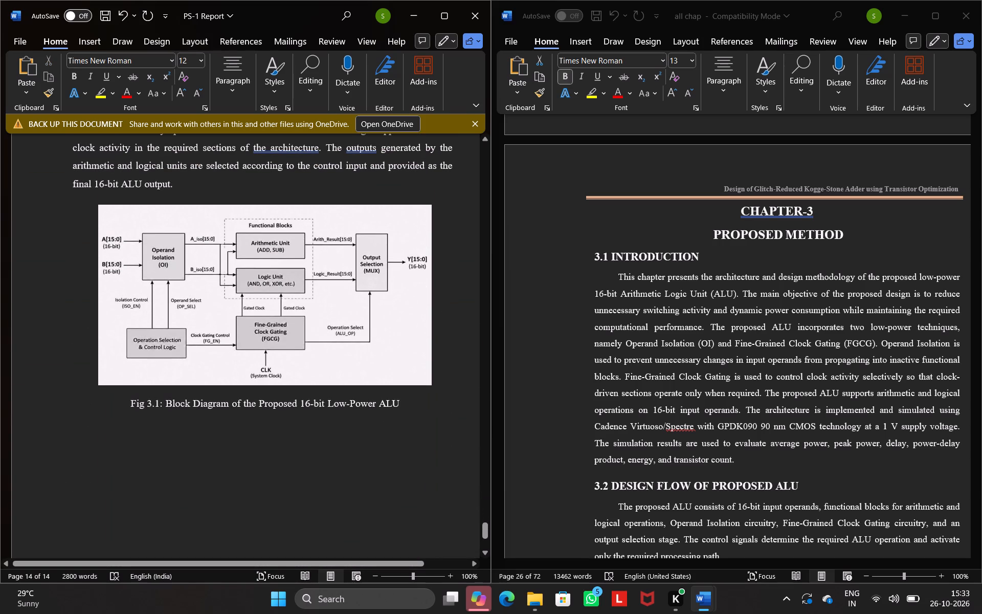
{"action": "left_click", "coordinate": [400, 403]}
{"action": "scroll", "coordinate": [432, 433], "scroll_direction": "up", "scroll_amount": 1}
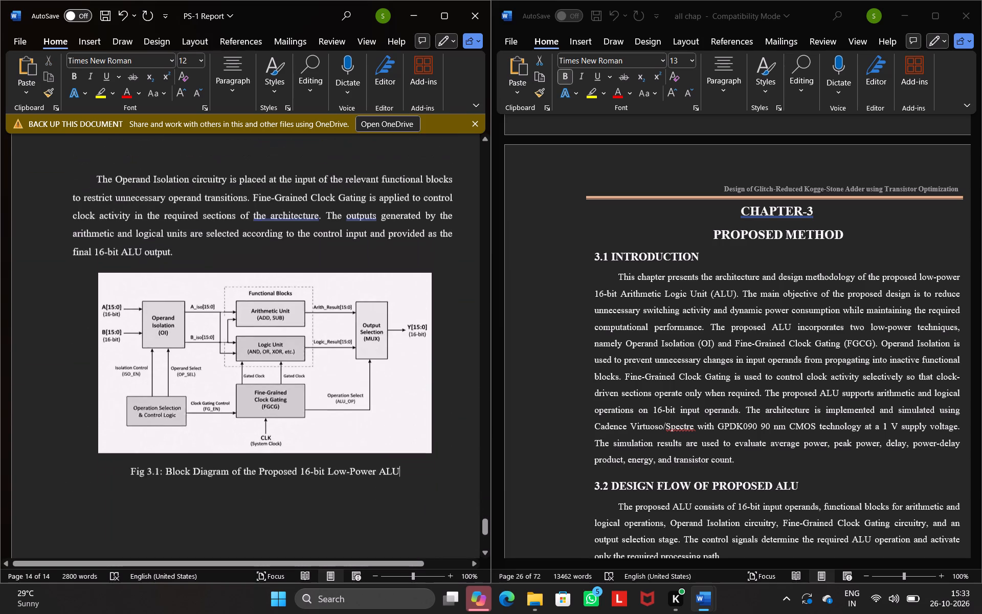
{"action": "scroll", "coordinate": [432, 433], "scroll_direction": "up", "scroll_amount": 1}
{"action": "scroll", "coordinate": [432, 433], "scroll_direction": "down", "scroll_amount": 1}
{"action": "left_click", "coordinate": [336, 428]}
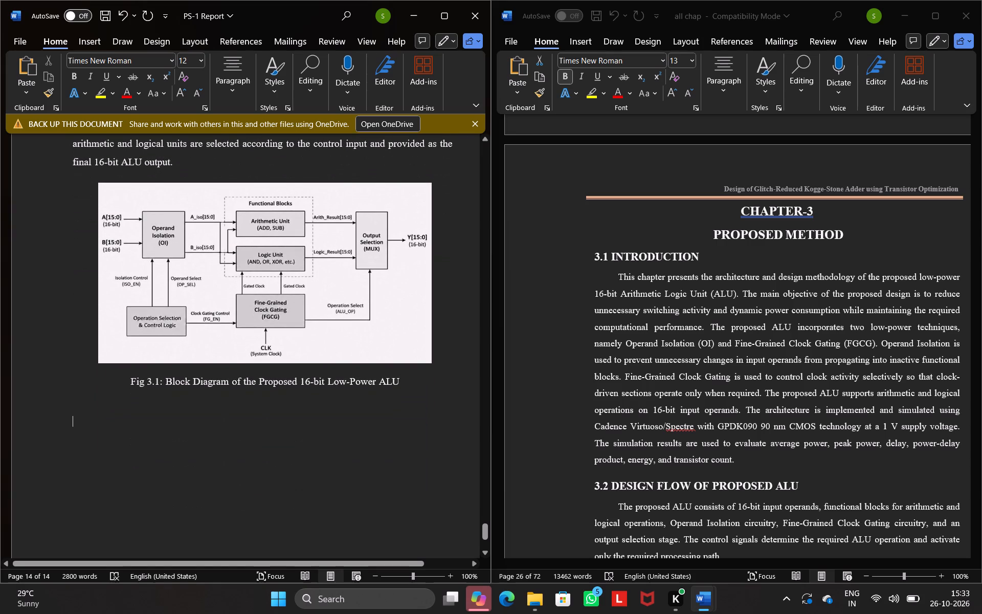
{"action": "scroll", "coordinate": [336, 428], "scroll_direction": "up", "scroll_amount": 3}
{"action": "scroll", "coordinate": [636, 375], "scroll_direction": "down", "scroll_amount": 1}
Copy the heading text "DESIGN FLOW OF PROPOSED ALU" from "all chap" onto a new line after the introduction paragraph in the PS-1 Report.
{"action": "left_click_drag", "start_coordinate": [799, 466], "coordinate": [779, 466]}
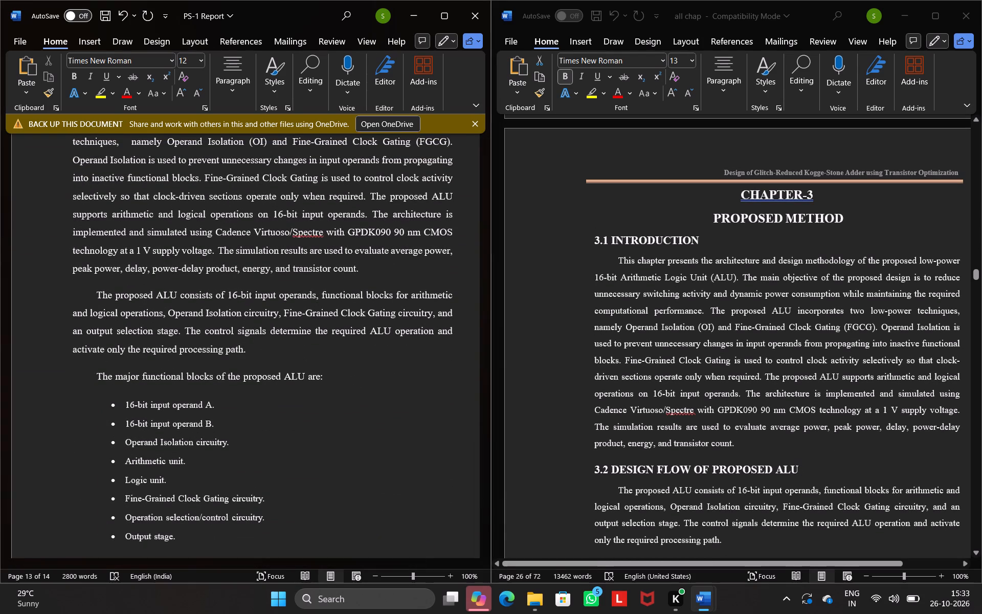
{"action": "left_click_drag", "start_coordinate": [779, 466], "coordinate": [662, 479]}
{"action": "left_click", "coordinate": [662, 479]}
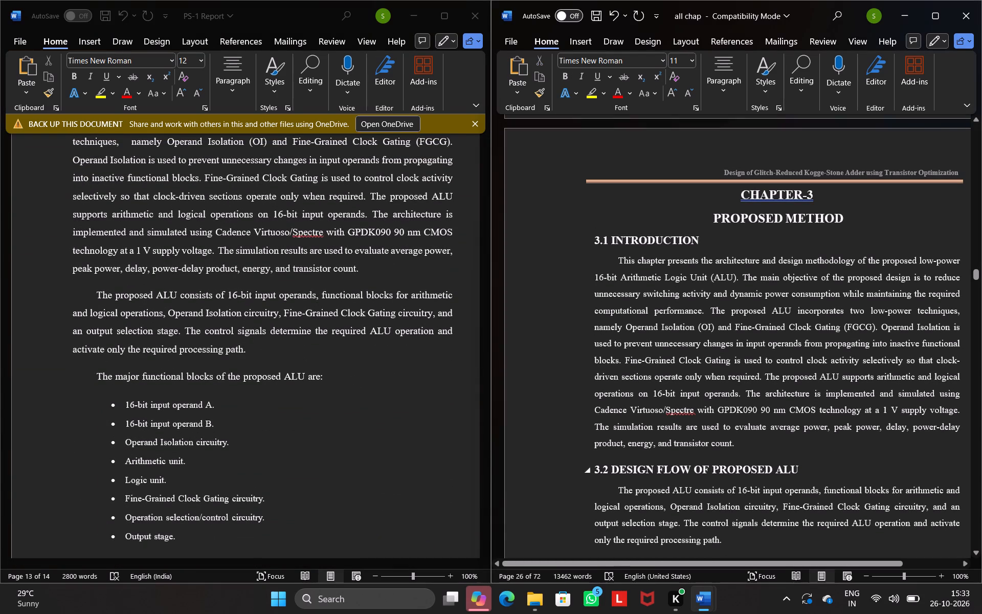
{"action": "left_click_drag", "start_coordinate": [800, 469], "coordinate": [609, 467]}
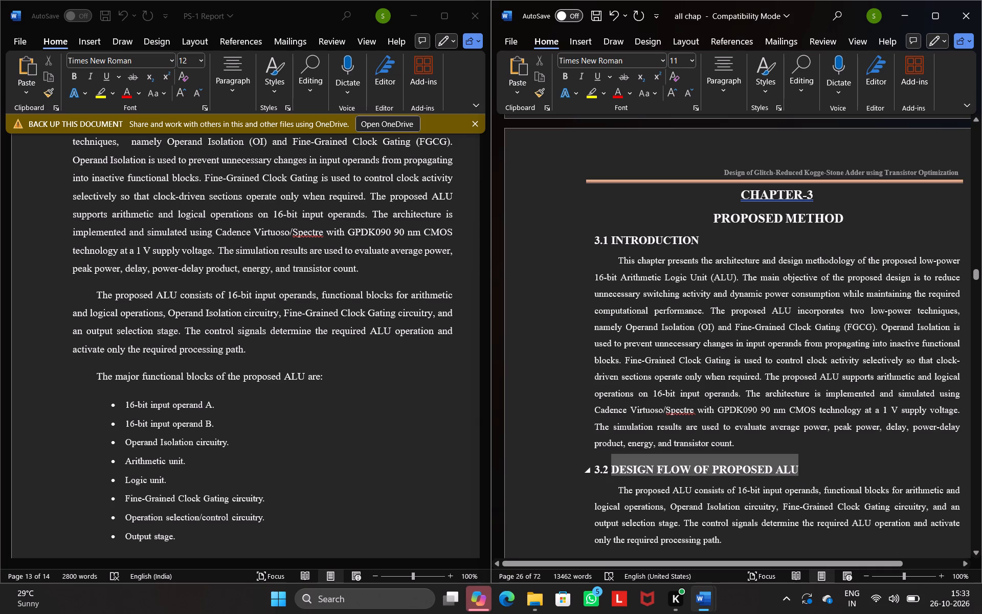
{"action": "left_click_drag", "start_coordinate": [609, 467], "coordinate": [604, 470]}
{"action": "key", "text": "ctrl+c"}
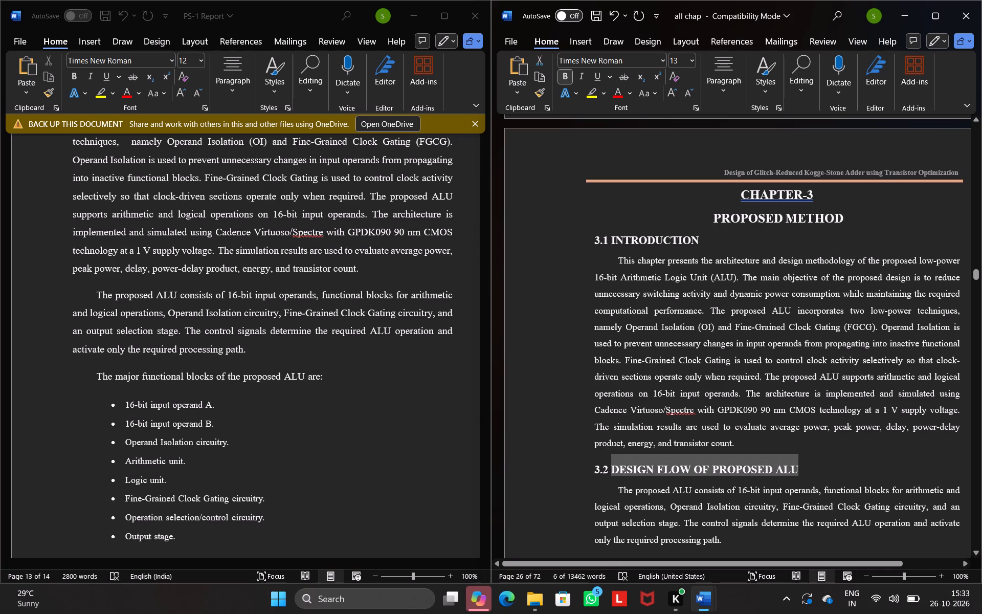
{"action": "scroll", "coordinate": [388, 318], "scroll_direction": "up", "scroll_amount": 1}
{"action": "scroll", "coordinate": [331, 355], "scroll_direction": "up", "scroll_amount": 1}
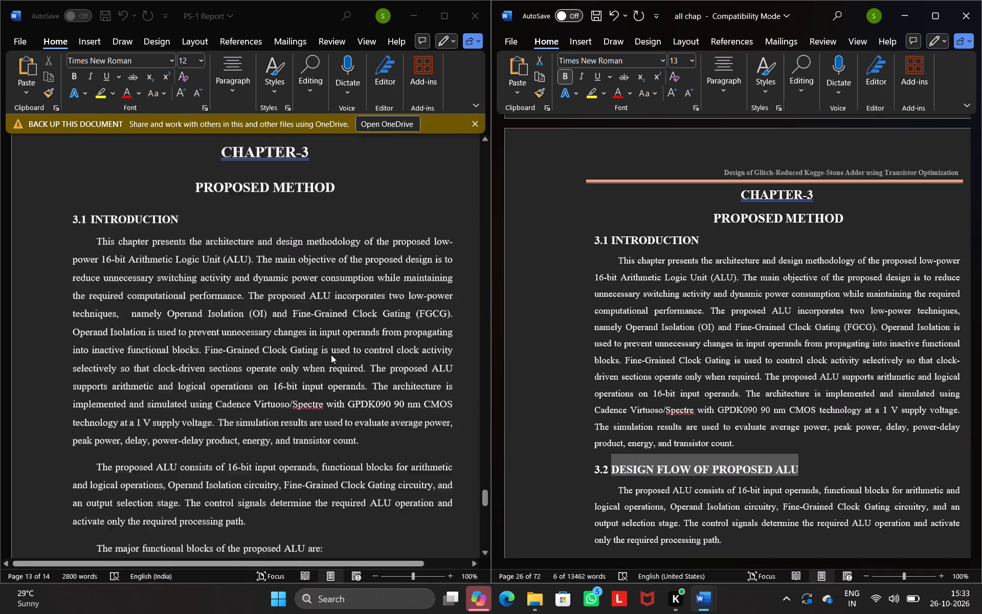
{"action": "scroll", "coordinate": [331, 355], "scroll_direction": "up", "scroll_amount": 1}
{"action": "scroll", "coordinate": [331, 355], "scroll_direction": "down", "scroll_amount": 1}
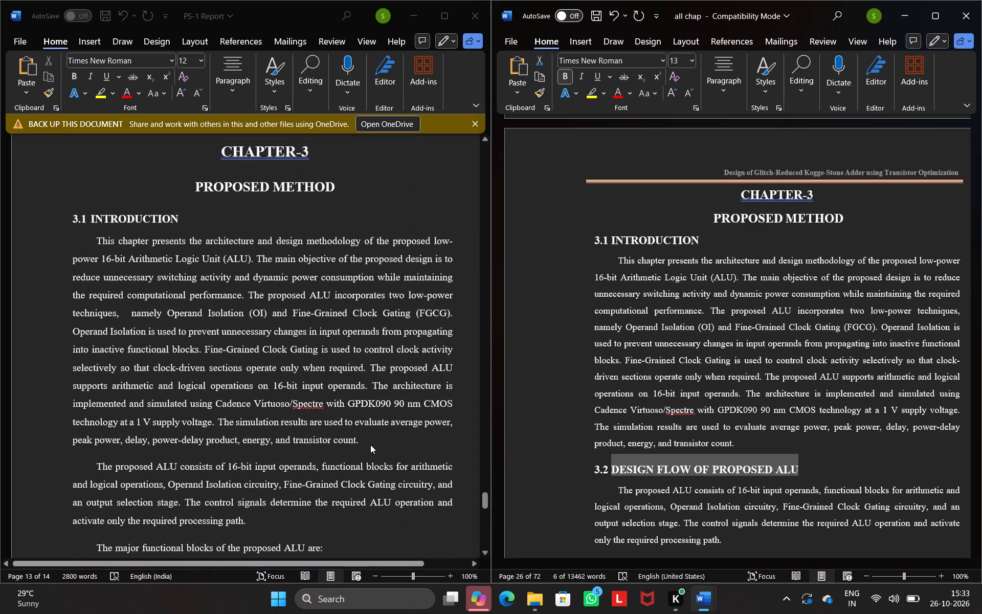
{"action": "left_click", "coordinate": [368, 441]}
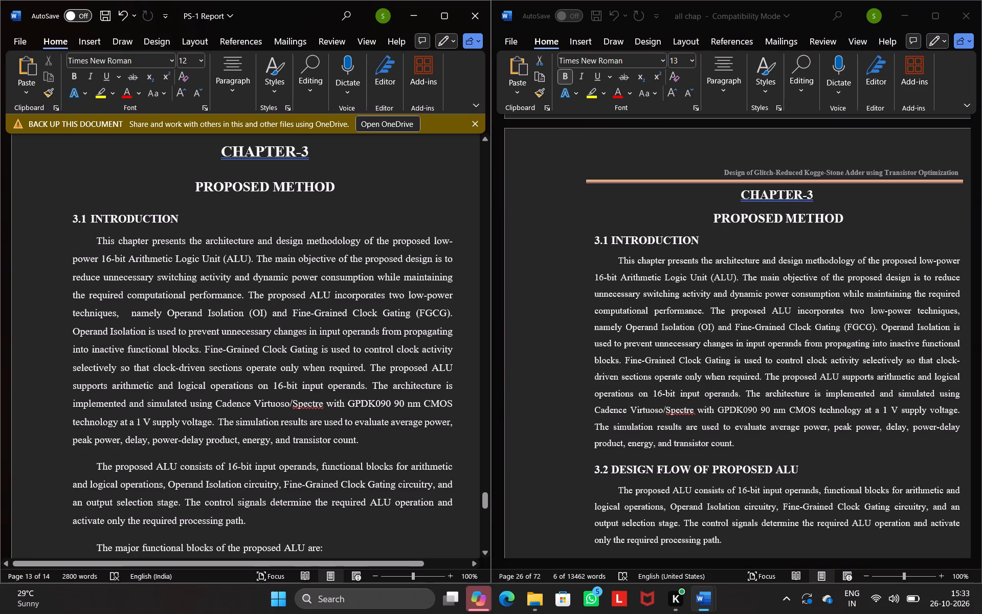
{"action": "left_click", "coordinate": [358, 439]}
{"action": "key", "text": "Return"}
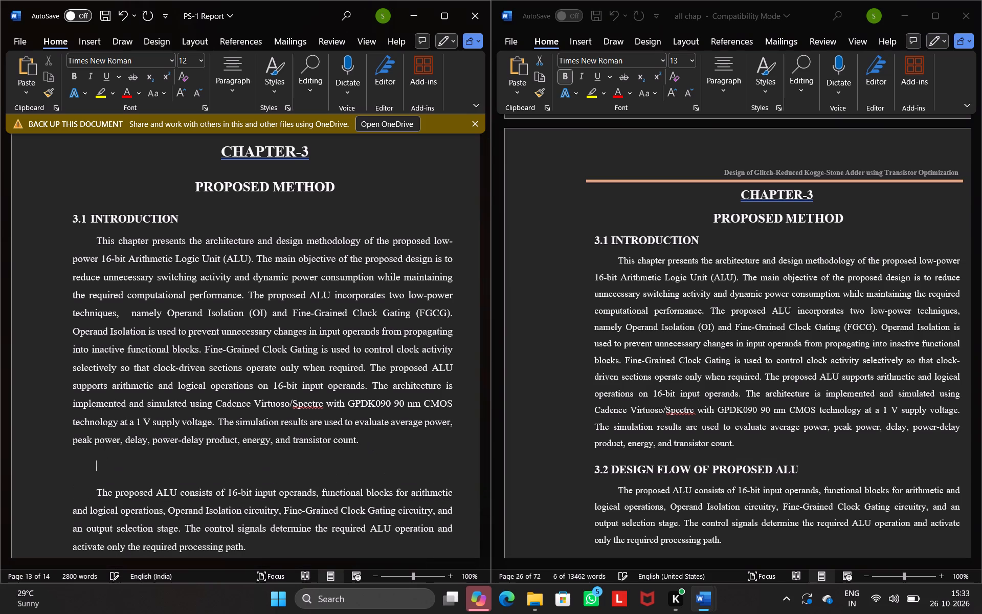
{"action": "key", "text": "ctrl+v"}
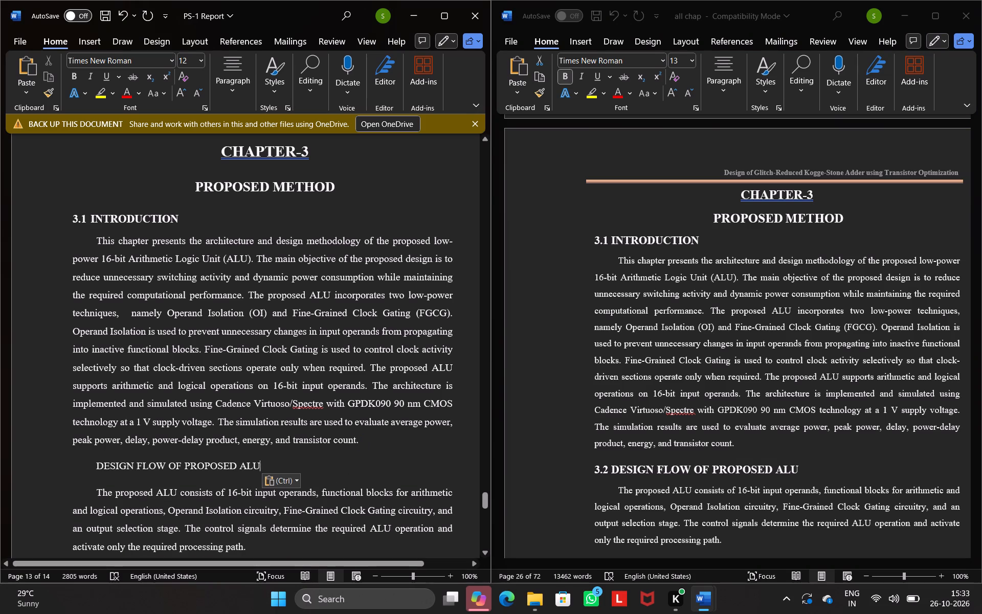
Remove the indent of the pasted "DESIGN FLOW OF PROPOSED ALU" heading and number it 3.2.
{"action": "left_click", "coordinate": [94, 465]}
{"action": "key", "text": "BackSpace"}
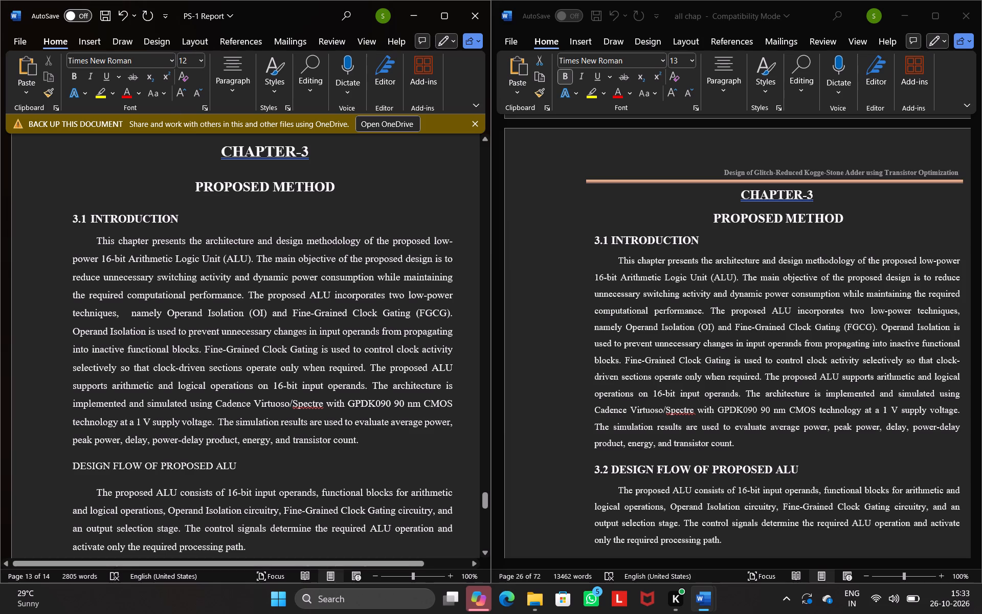
{"action": "type", "text": "3.2"}
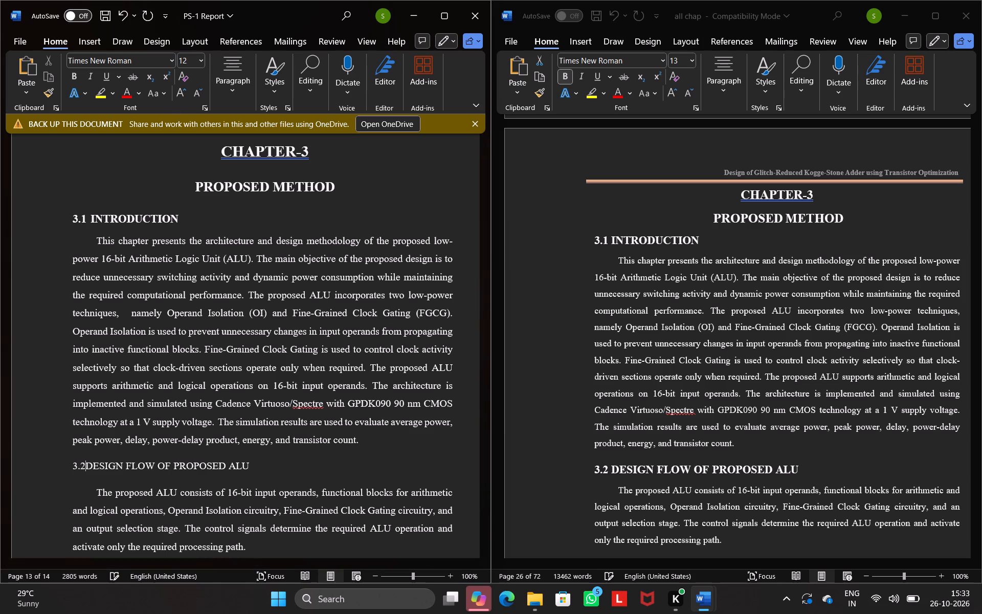
{"action": "key", "text": "space"}
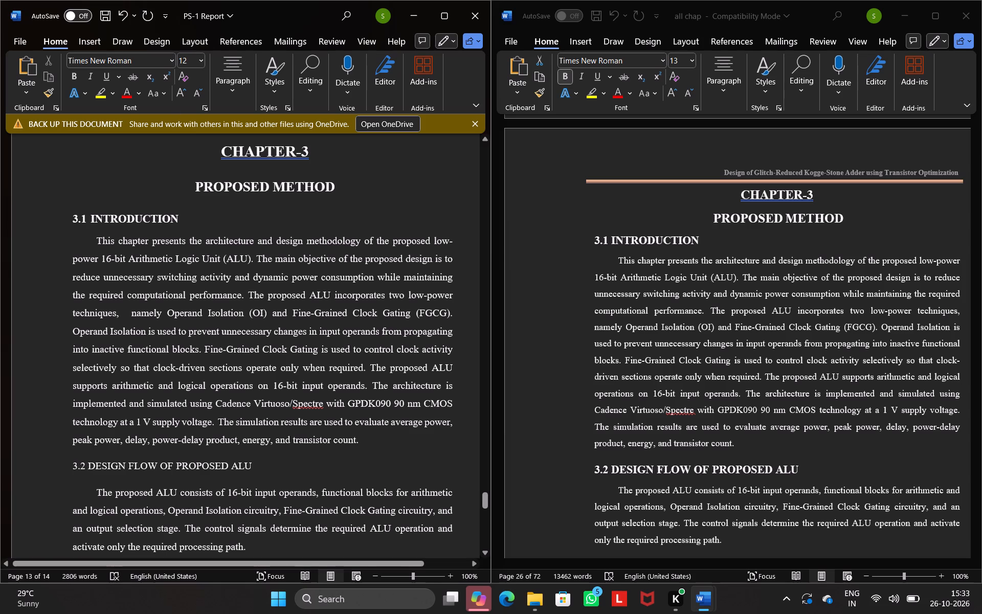
Format the "3.2 DESIGN FLOW OF PROPOSED ALU" heading in the PS-1 Report as 13-point bold.
{"action": "left_click_drag", "start_coordinate": [253, 462], "coordinate": [238, 467]}
{"action": "left_click_drag", "start_coordinate": [238, 467], "coordinate": [65, 468]}
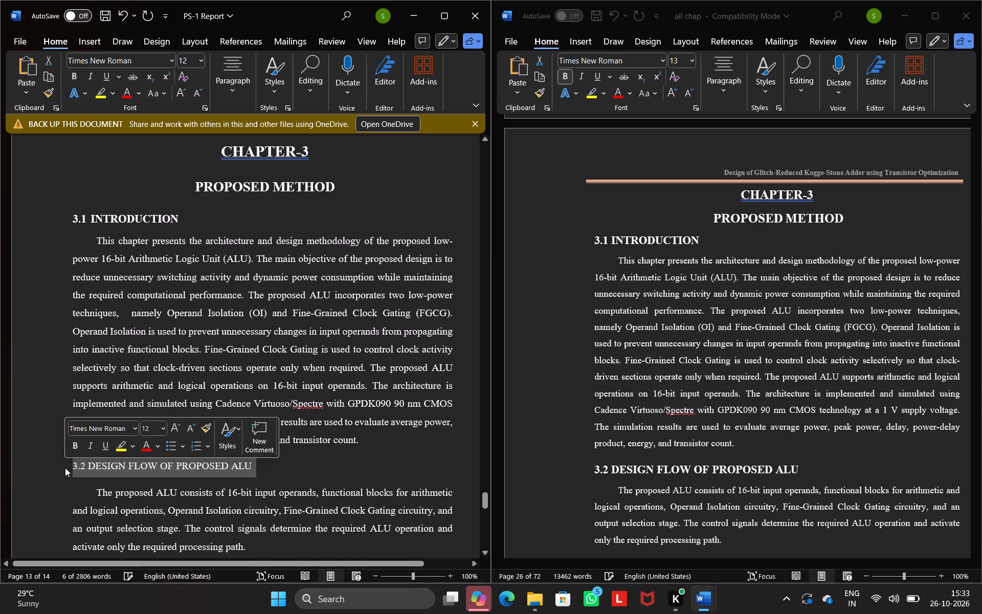
{"action": "left_click", "coordinate": [189, 60]}
{"action": "type", "text": "13"}
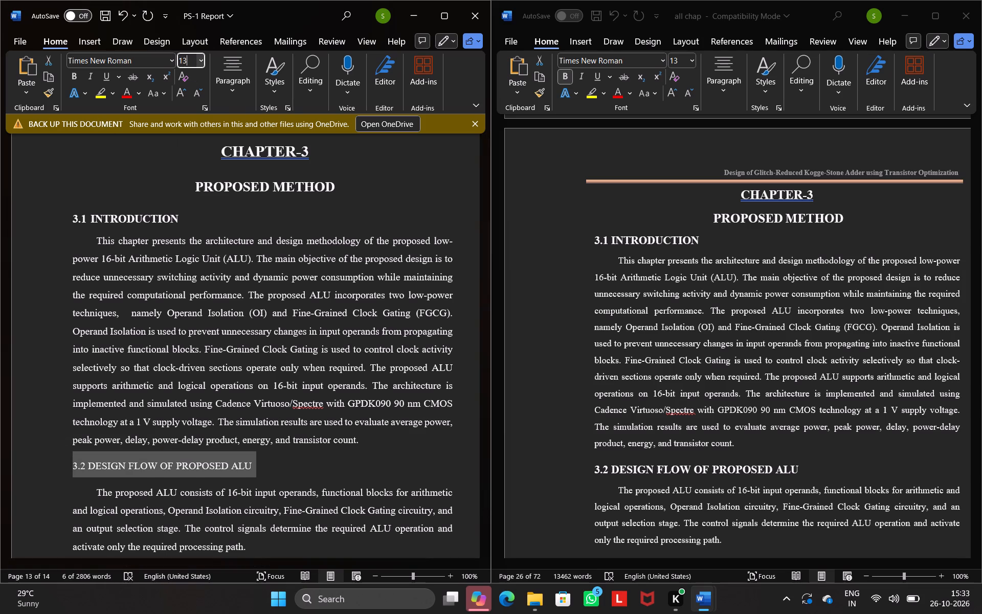
{"action": "key", "text": "Return"}
{"action": "key", "text": "ctrl+b"}
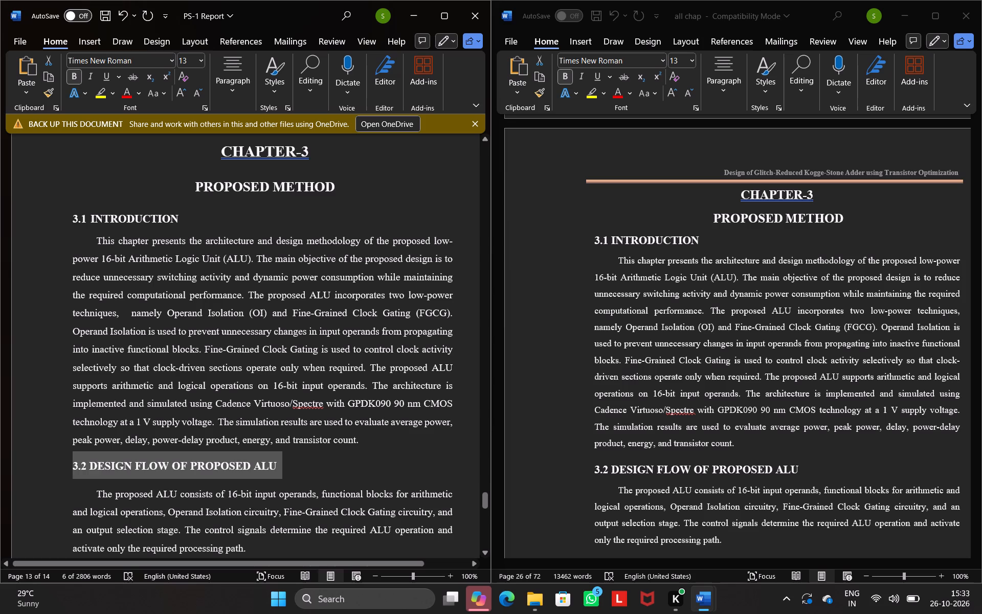
Remove the space before the paragraph beginning "The proposed ALU consists of 16-bit input operands" under heading 3.2.
{"action": "scroll", "coordinate": [421, 348], "scroll_direction": "down", "scroll_amount": 1}
{"action": "left_click", "coordinate": [278, 335]}
{"action": "scroll", "coordinate": [278, 335], "scroll_direction": "up", "scroll_amount": 1}
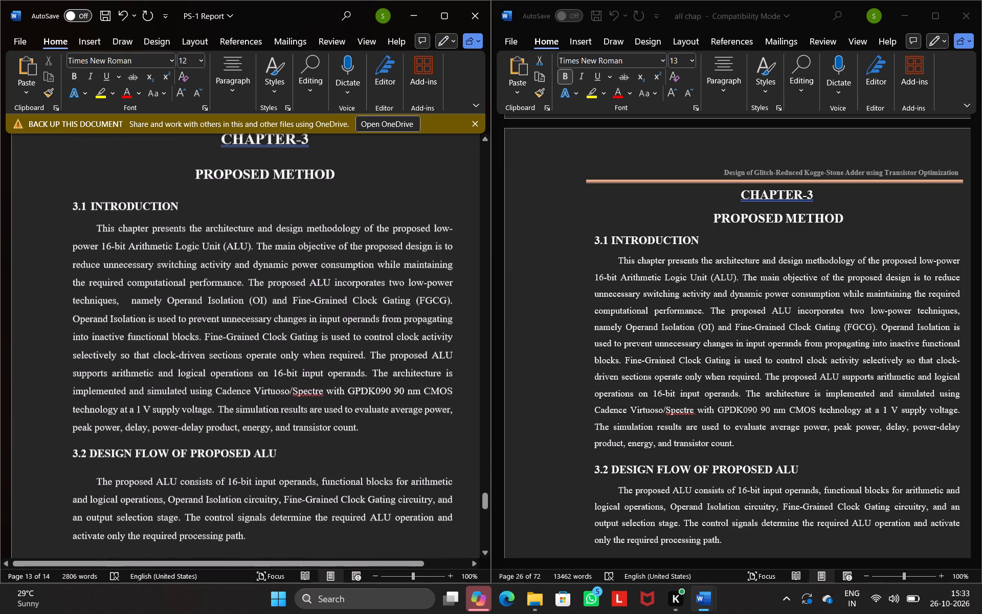
{"action": "scroll", "coordinate": [300, 429], "scroll_direction": "down", "scroll_amount": 1}
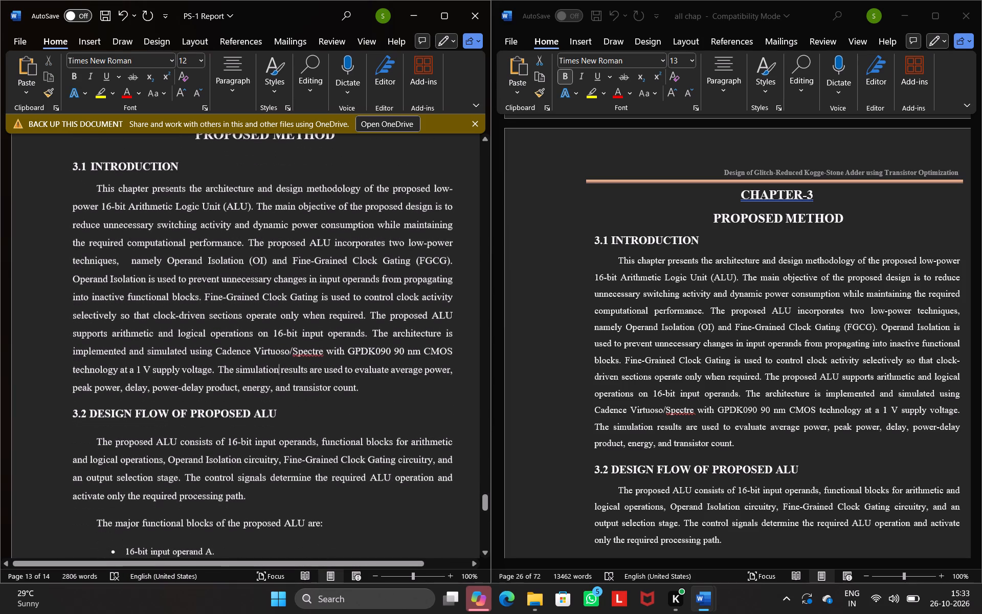
{"action": "scroll", "coordinate": [300, 429], "scroll_direction": "down", "scroll_amount": 1}
{"action": "left_click", "coordinate": [110, 430]}
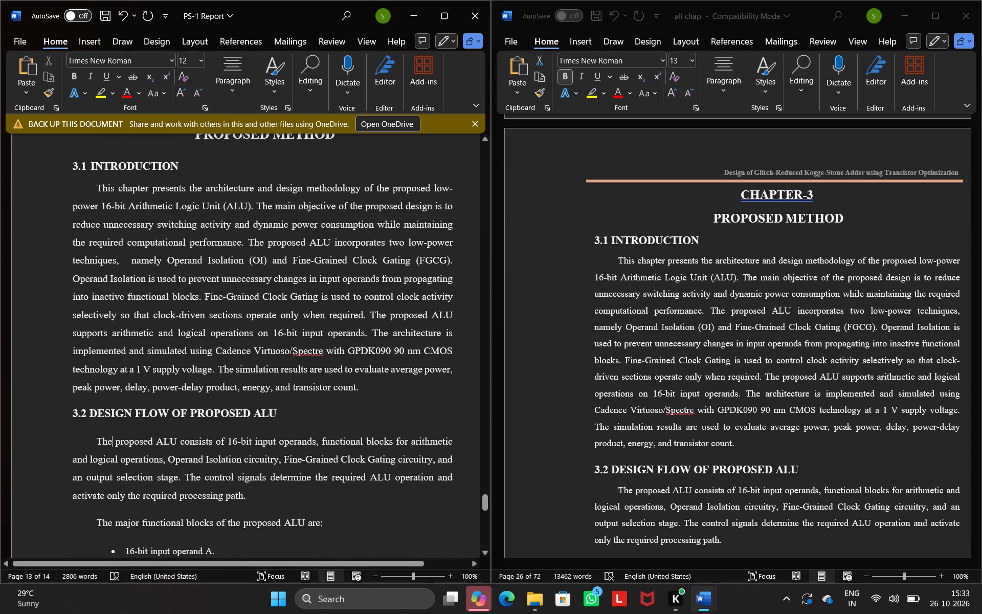
{"action": "left_click_drag", "start_coordinate": [96, 441], "coordinate": [254, 497]}
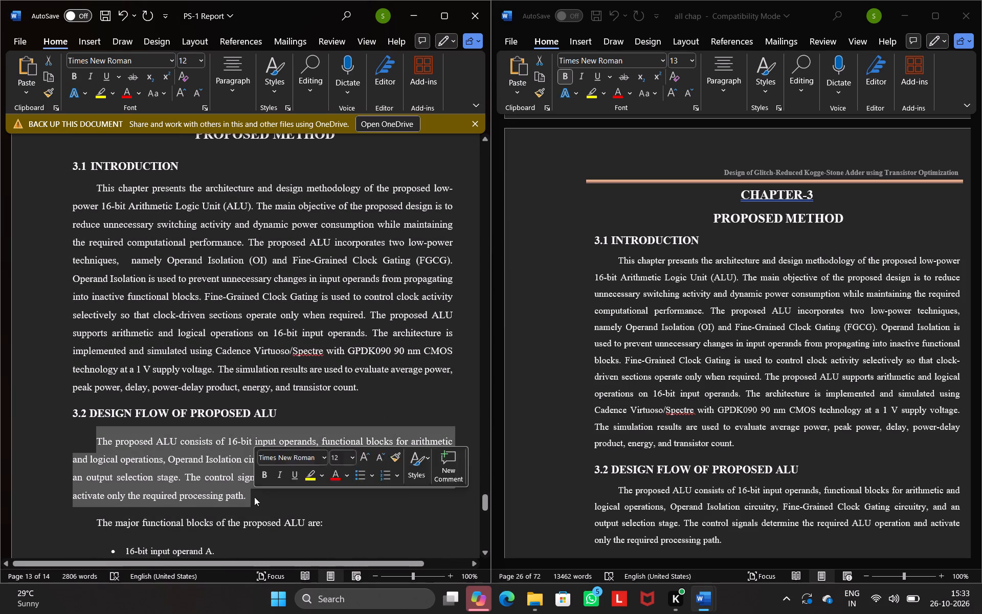
{"action": "left_click", "coordinate": [240, 96]}
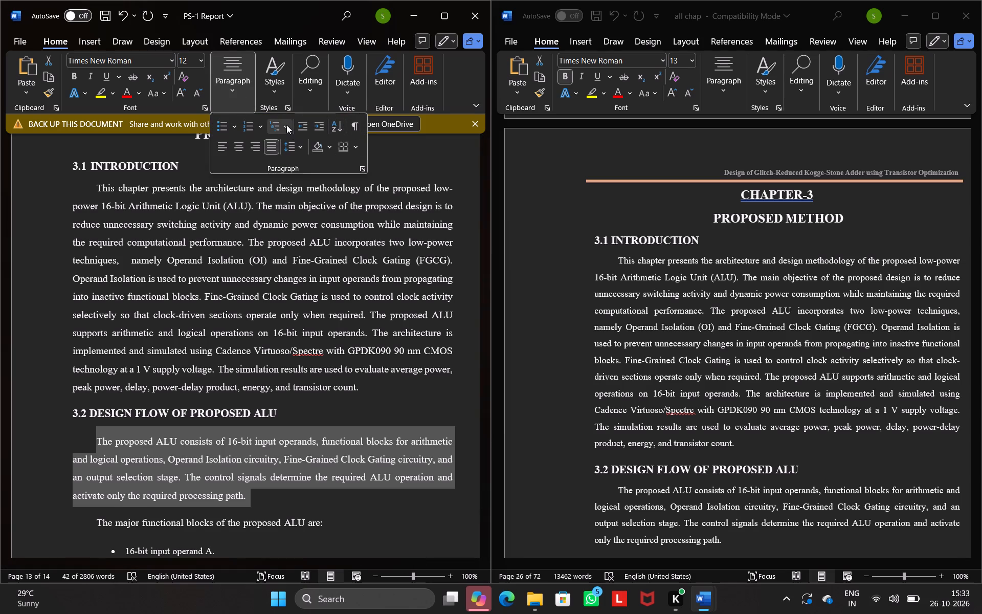
{"action": "left_click", "coordinate": [302, 148]}
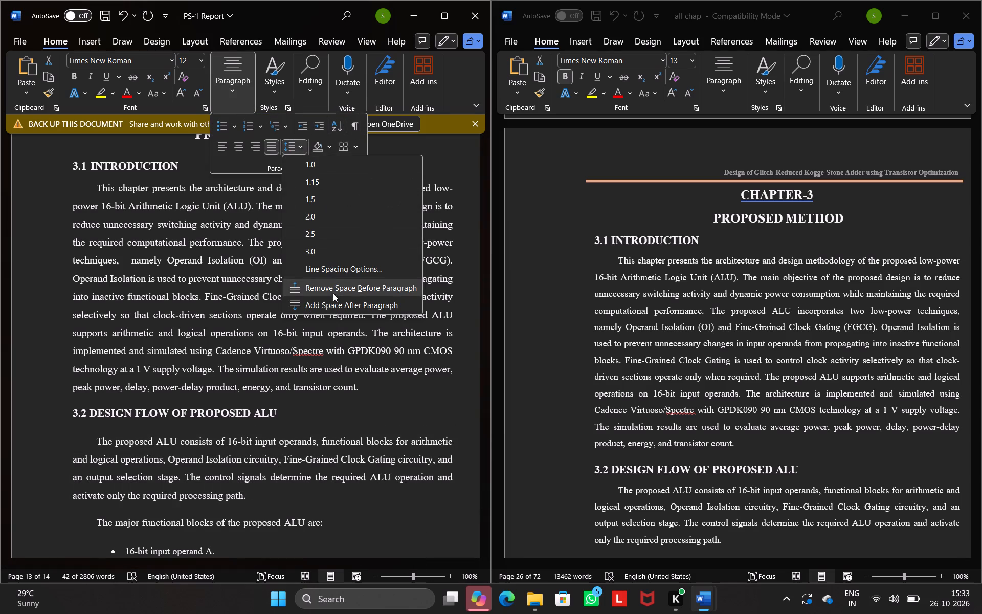
{"action": "left_click", "coordinate": [333, 291]}
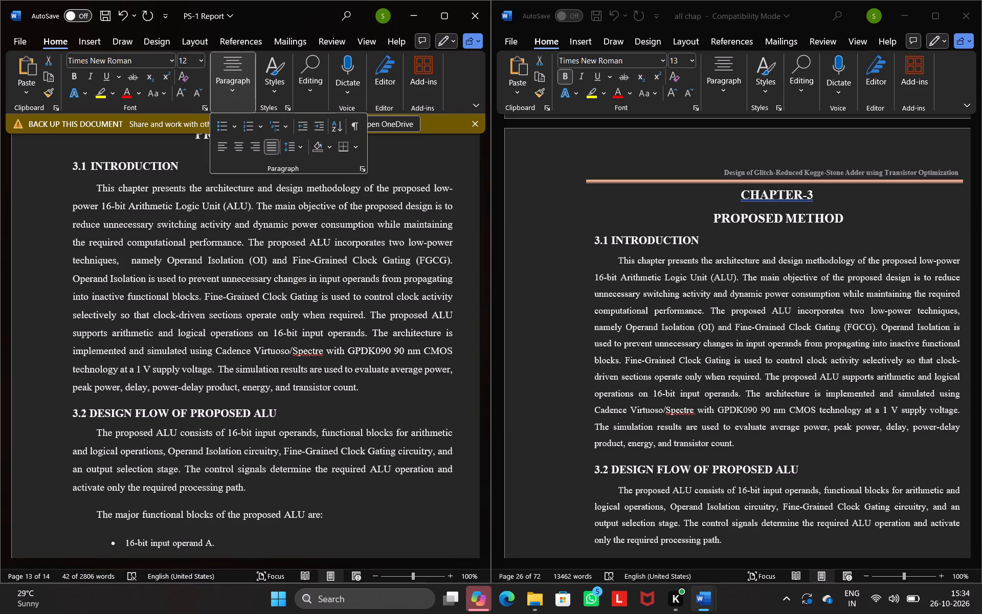
{"action": "left_click", "coordinate": [304, 431]}
Remove the space after the "3.1 INTRODUCTION" heading paragraph in the PS-1 Report.
{"action": "scroll", "coordinate": [304, 431], "scroll_direction": "up", "scroll_amount": 2}
{"action": "scroll", "coordinate": [304, 431], "scroll_direction": "down", "scroll_amount": 1}
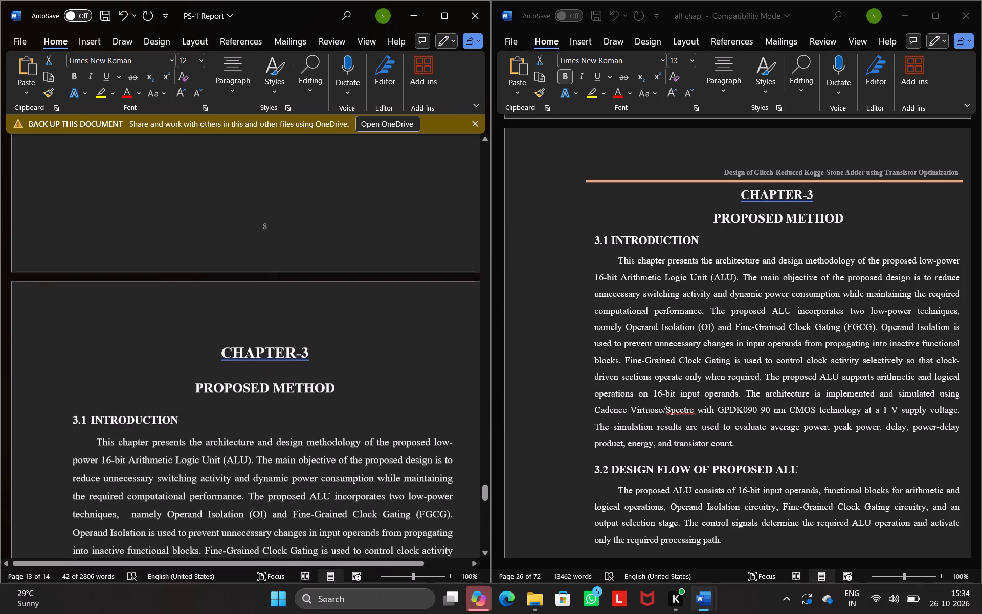
{"action": "left_click_drag", "start_coordinate": [182, 414], "coordinate": [85, 405]}
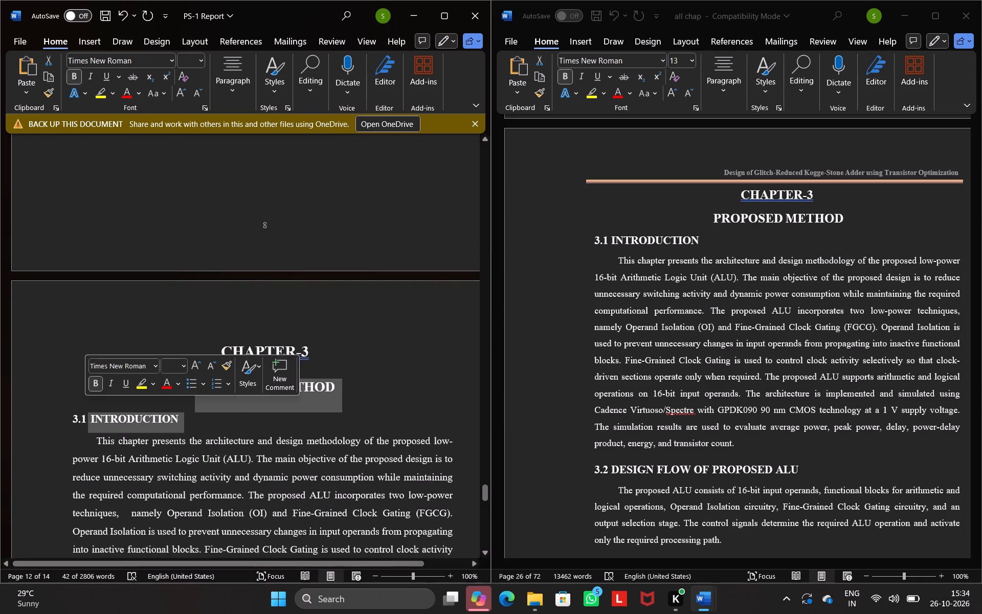
{"action": "left_click", "coordinate": [229, 403]}
{"action": "left_click", "coordinate": [189, 414]}
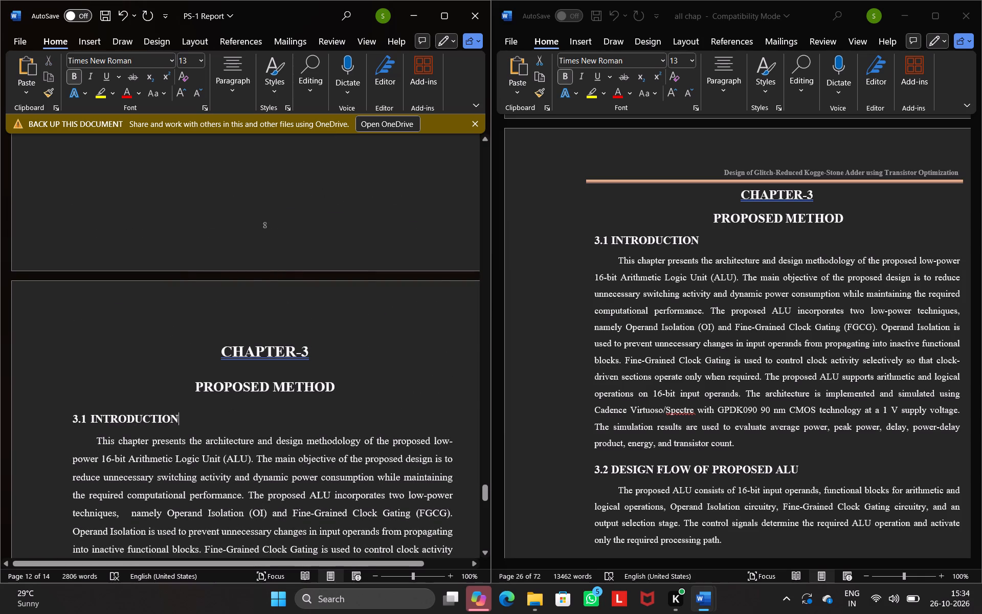
{"action": "left_click", "coordinate": [240, 94]}
{"action": "left_click", "coordinate": [300, 148]}
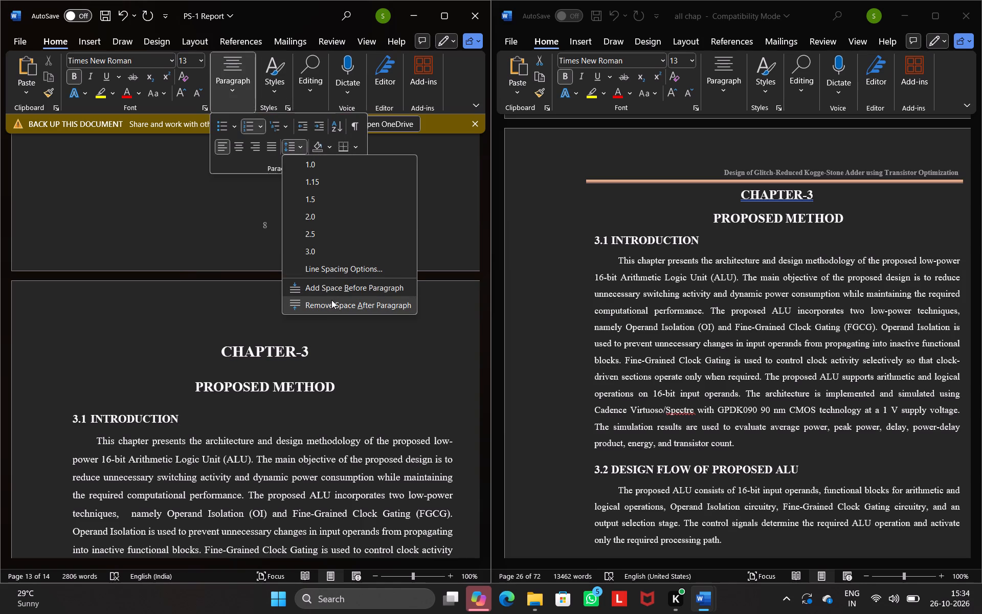
{"action": "left_click", "coordinate": [187, 413]}
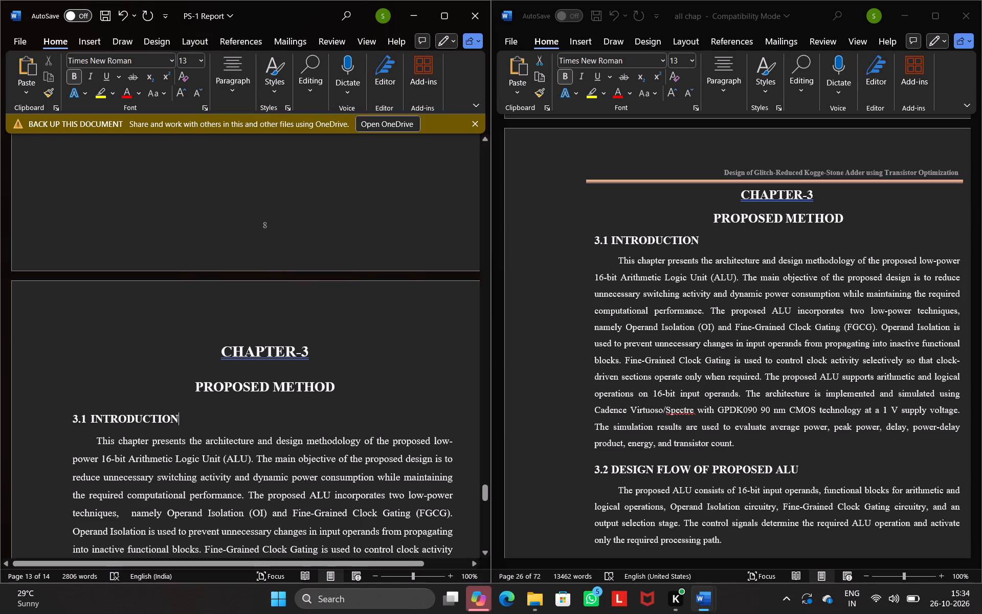
{"action": "left_click_drag", "start_coordinate": [187, 413], "coordinate": [90, 420]}
{"action": "left_click_drag", "start_coordinate": [233, 90], "coordinate": [292, 189]}
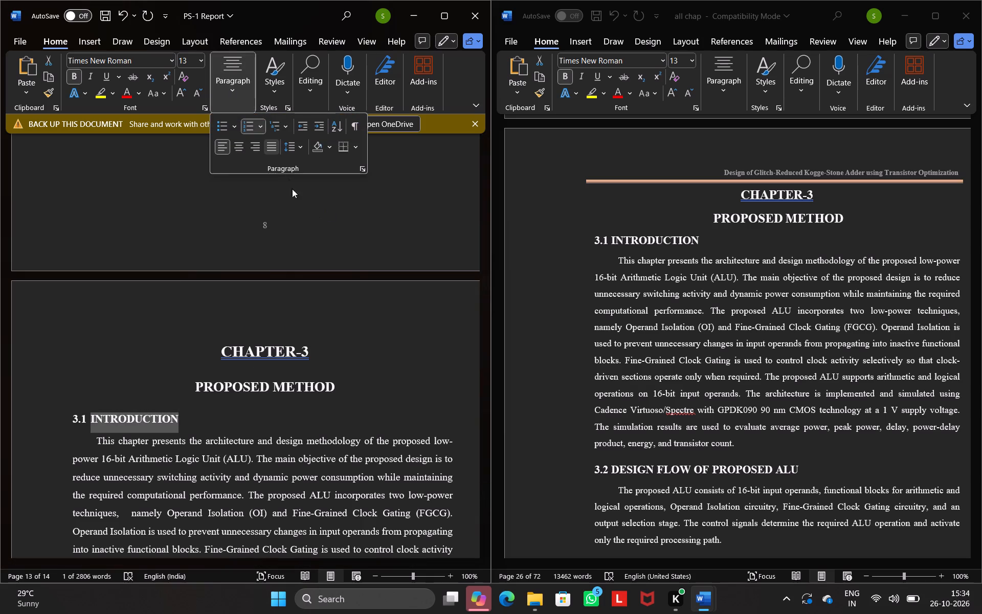
{"action": "left_click_drag", "start_coordinate": [292, 189], "coordinate": [302, 143]}
{"action": "left_click", "coordinate": [302, 143]}
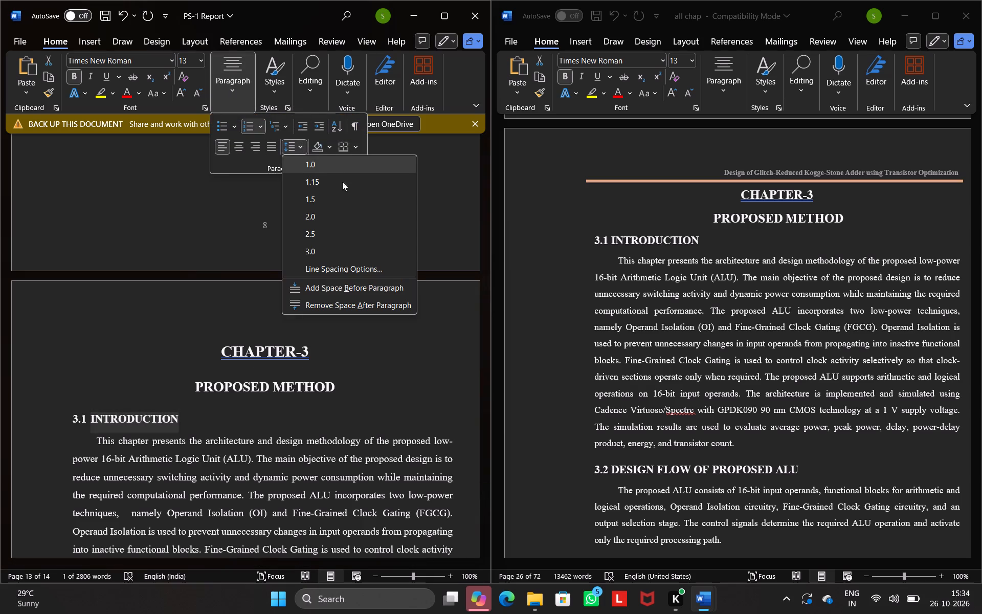
{"action": "left_click", "coordinate": [334, 303]}
Delete the empty line above the paragraph beginning "The Operand Isolation circuitry is placed" on the block diagram page.
{"action": "scroll", "coordinate": [365, 370], "scroll_direction": "down", "scroll_amount": 2}
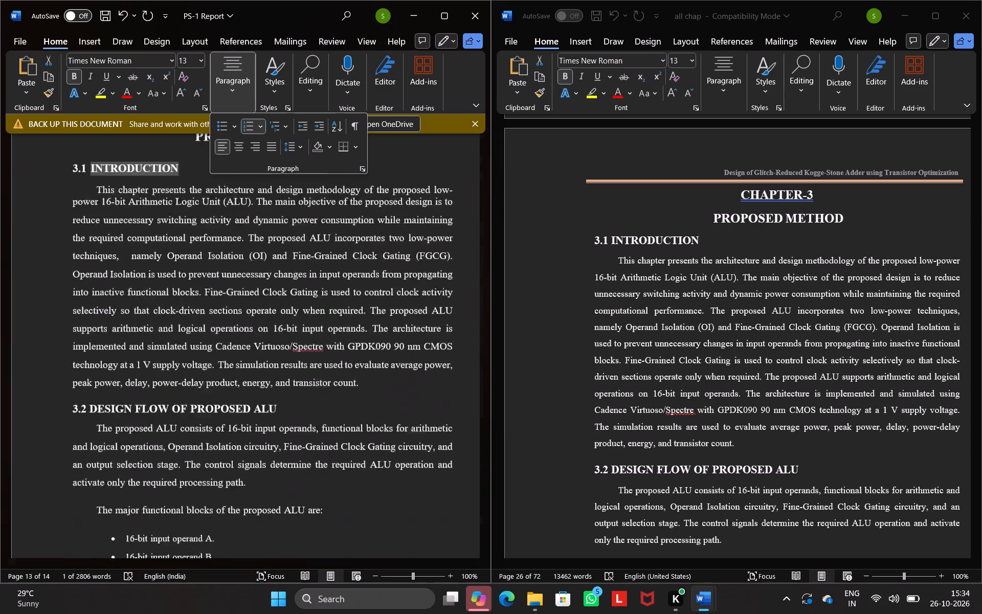
{"action": "scroll", "coordinate": [365, 370], "scroll_direction": "down", "scroll_amount": 2}
{"action": "left_click", "coordinate": [346, 368]}
{"action": "scroll", "coordinate": [346, 368], "scroll_direction": "down", "scroll_amount": 2}
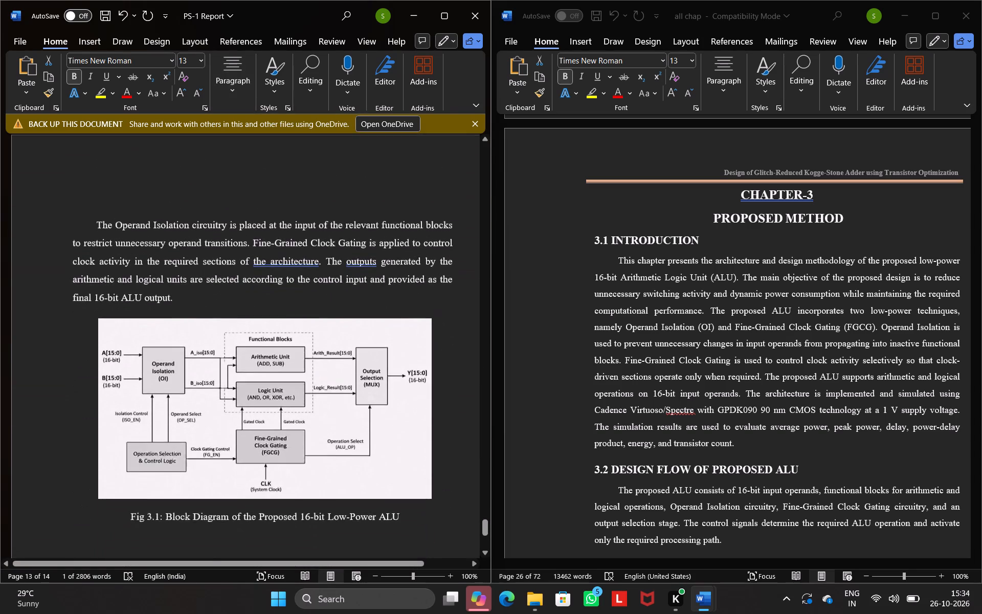
{"action": "scroll", "coordinate": [346, 368], "scroll_direction": "up", "scroll_amount": 3}
{"action": "scroll", "coordinate": [346, 368], "scroll_direction": "down", "scroll_amount": 1}
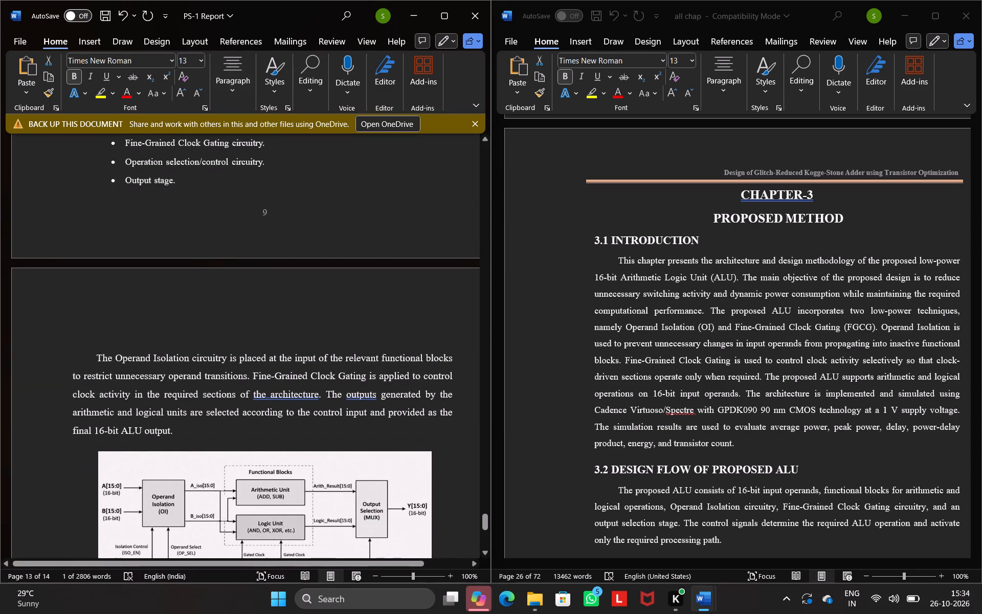
{"action": "left_click", "coordinate": [205, 324]}
{"action": "key", "text": "BackSpace"}
{"action": "key", "text": "BackSpace"}
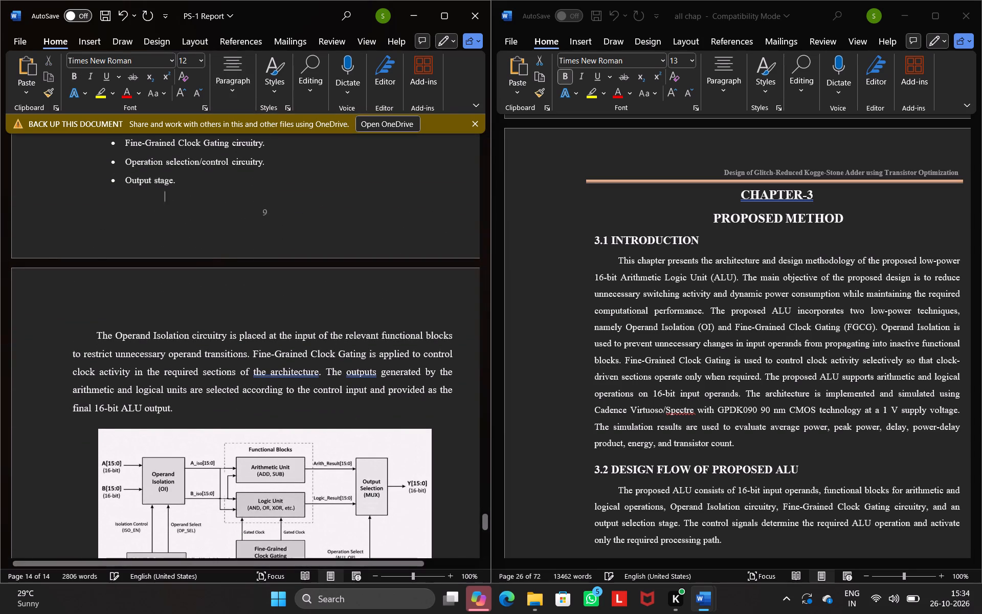
{"action": "key", "text": "Up"}
{"action": "key", "text": "Down"}
{"action": "key", "text": "Down"}
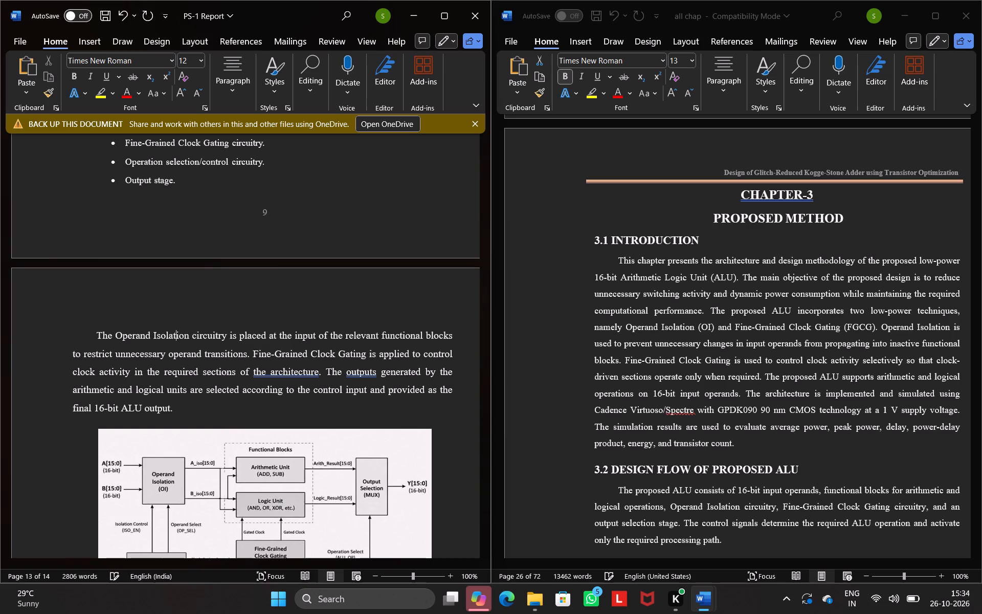
Copy the heading text "OPERATION OF THE PROPOSED ALU" from "all chap" below the Fig 3.1 caption in the PS-1 Report, prefixed with 3.3.
{"action": "scroll", "coordinate": [205, 324], "scroll_direction": "down", "scroll_amount": 2}
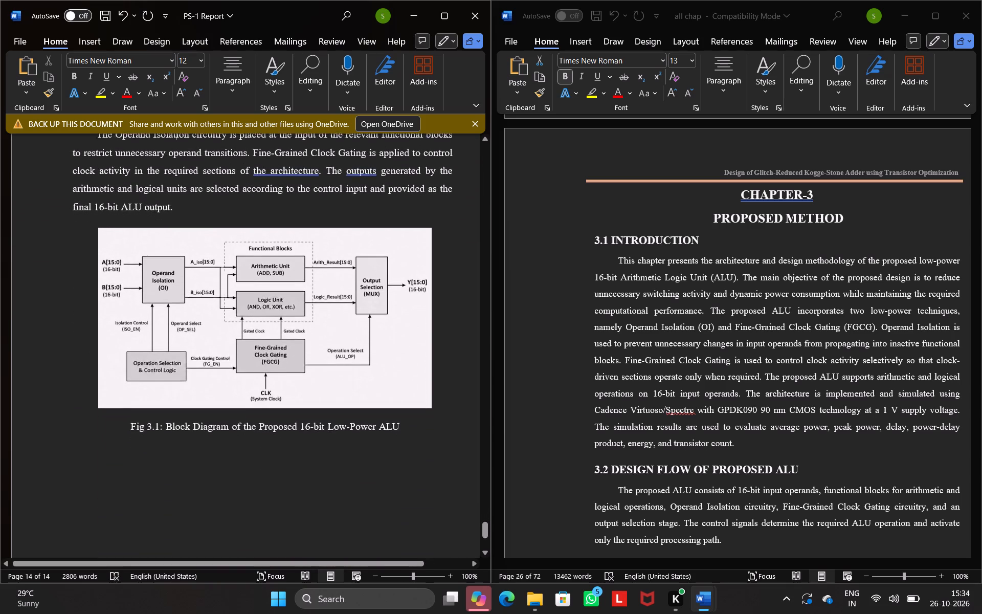
{"action": "scroll", "coordinate": [205, 324], "scroll_direction": "down", "scroll_amount": 1}
{"action": "left_click", "coordinate": [234, 318]}
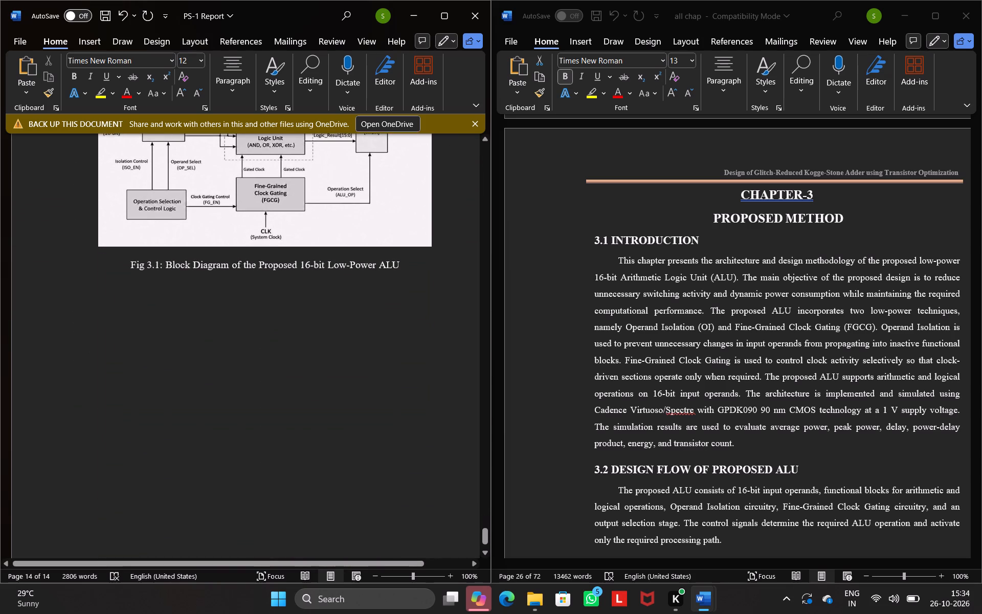
{"action": "scroll", "coordinate": [666, 312], "scroll_direction": "down", "scroll_amount": 2}
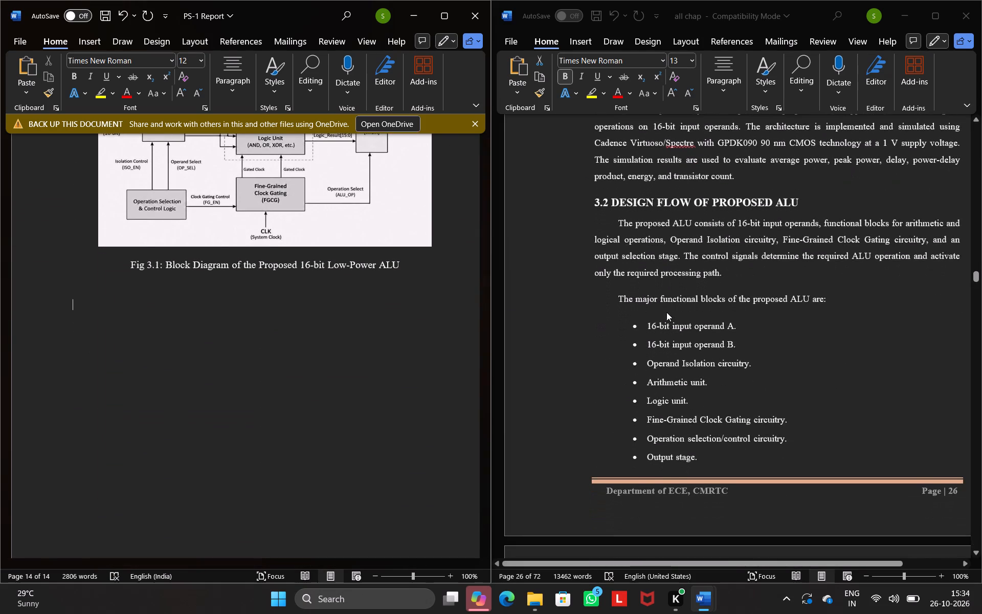
{"action": "scroll", "coordinate": [663, 287], "scroll_direction": "down", "scroll_amount": 3}
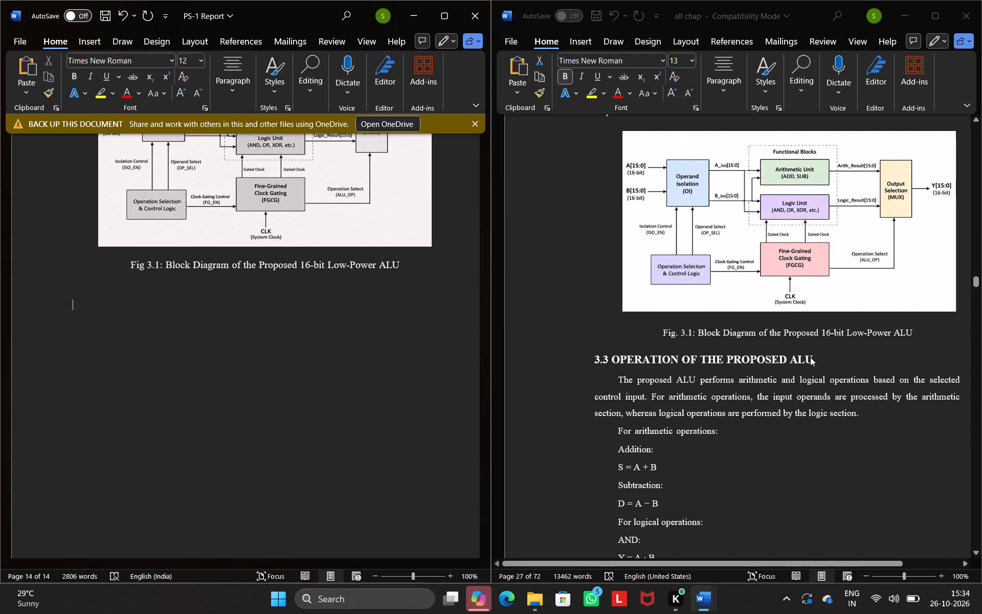
{"action": "left_click_drag", "start_coordinate": [810, 357], "coordinate": [821, 360]}
{"action": "left_click_drag", "start_coordinate": [821, 360], "coordinate": [599, 351]}
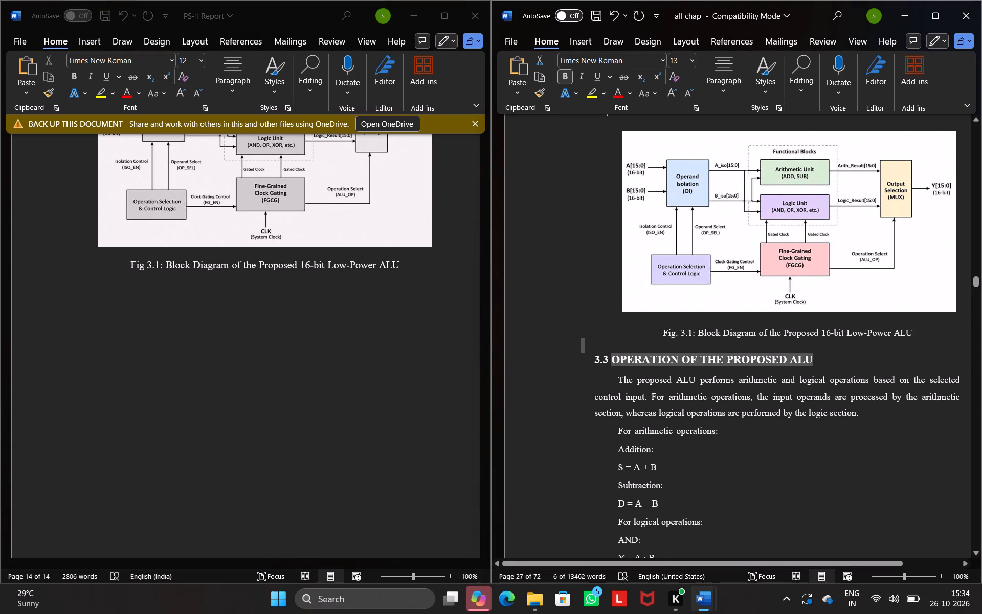
{"action": "left_click_drag", "start_coordinate": [599, 351], "coordinate": [599, 352]}
{"action": "key", "text": "ctrl+c"}
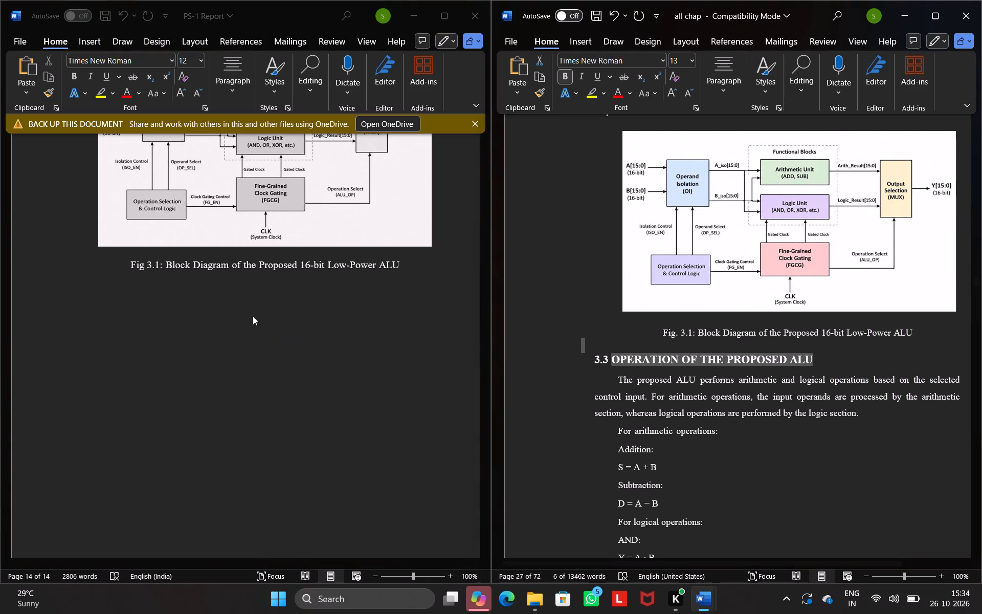
{"action": "left_click", "coordinate": [253, 316]}
{"action": "key", "text": "ctrl+v"}
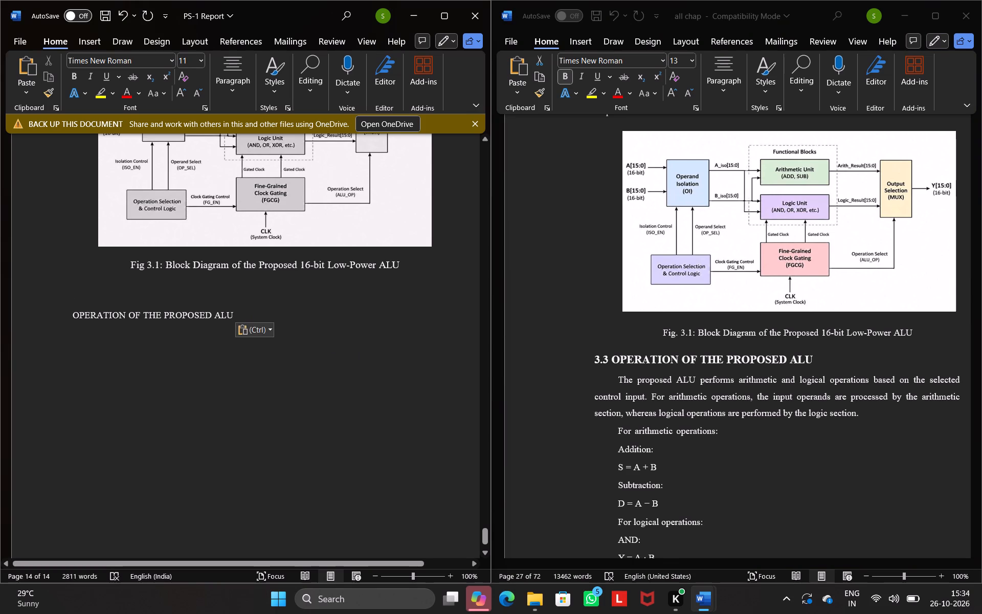
{"action": "left_click", "coordinate": [73, 312]}
{"action": "type", "text": "3.3"}
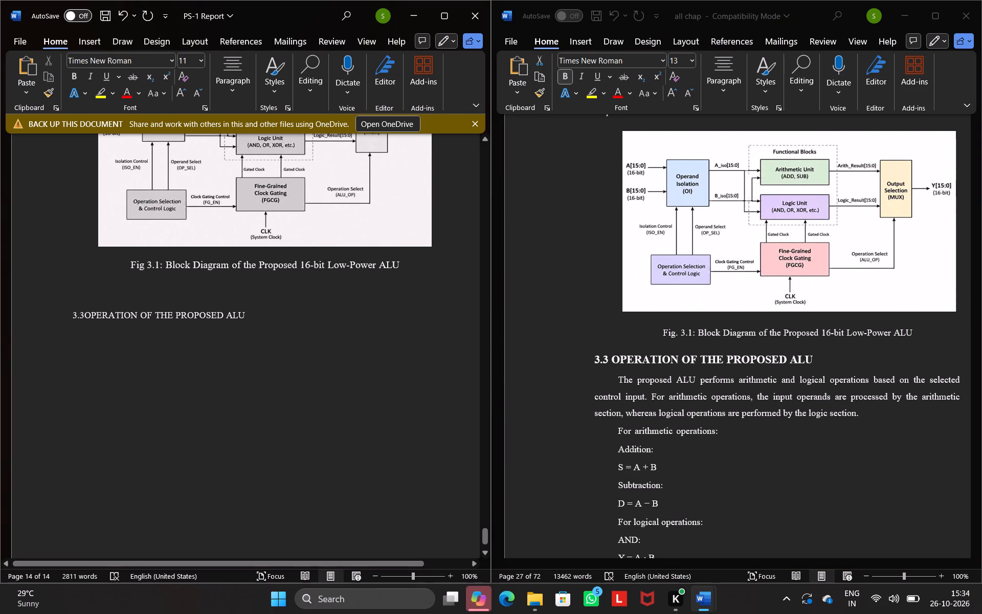
Format the "3.3 OPERATION OF THE PROPOSED ALU" heading in the PS-1 Report as 13-point bold, with a space after its number.
{"action": "left_click", "coordinate": [272, 319]}
{"action": "left_click_drag", "start_coordinate": [245, 309], "coordinate": [113, 317]}
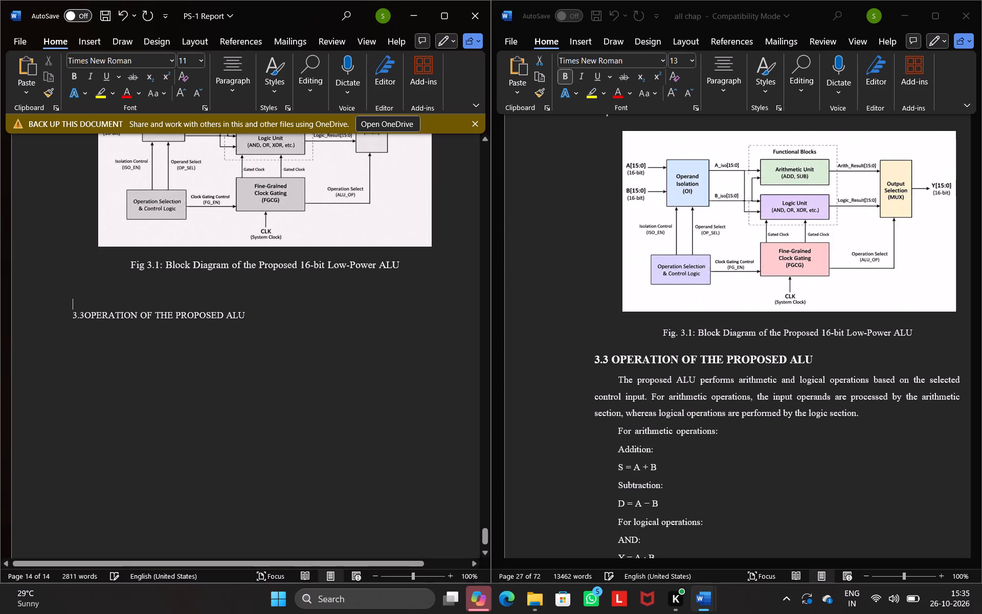
{"action": "left_click_drag", "start_coordinate": [113, 317], "coordinate": [254, 316]}
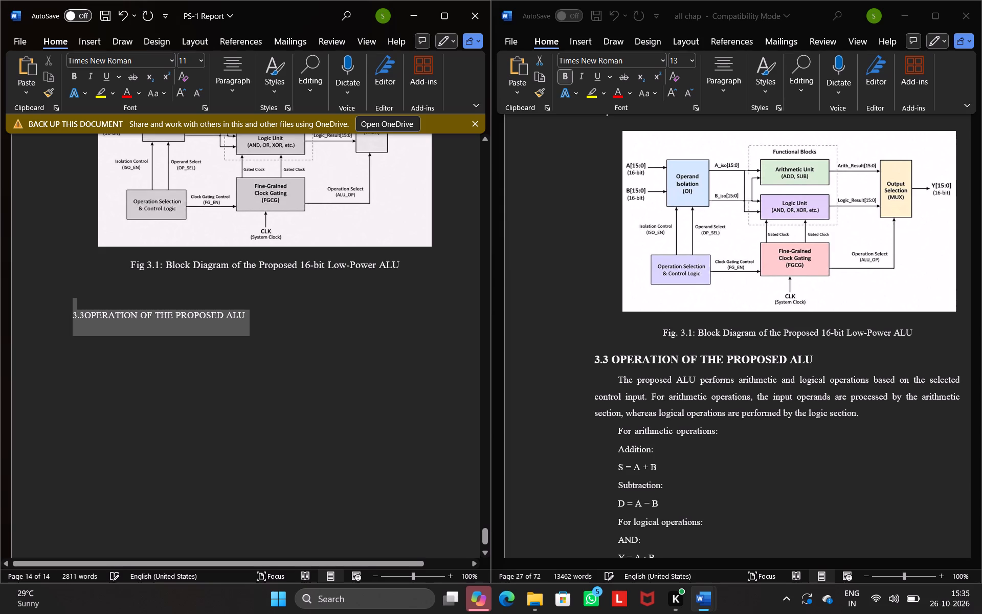
{"action": "left_click_drag", "start_coordinate": [254, 316], "coordinate": [255, 315]}
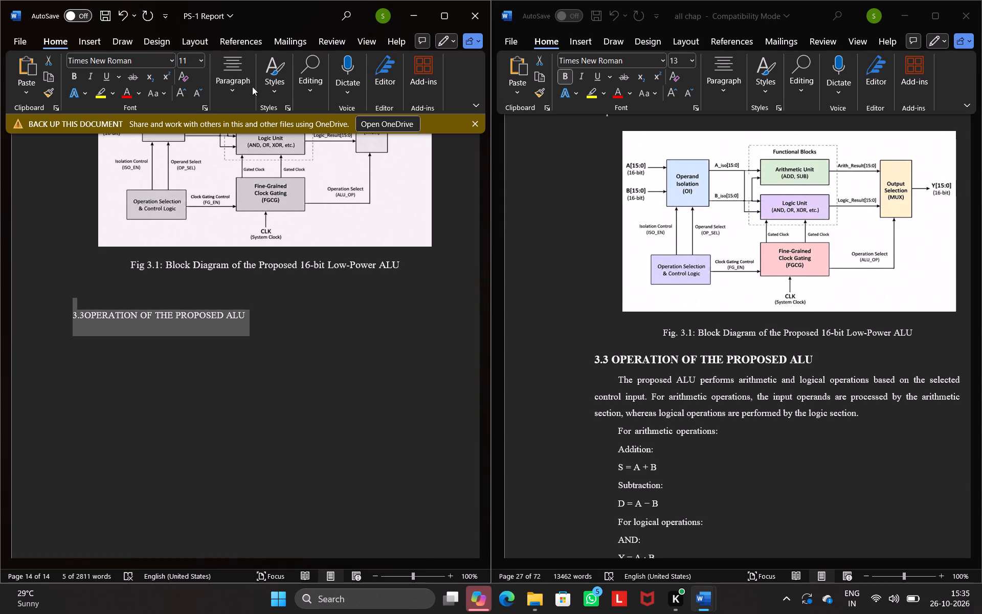
{"action": "left_click", "coordinate": [245, 89]}
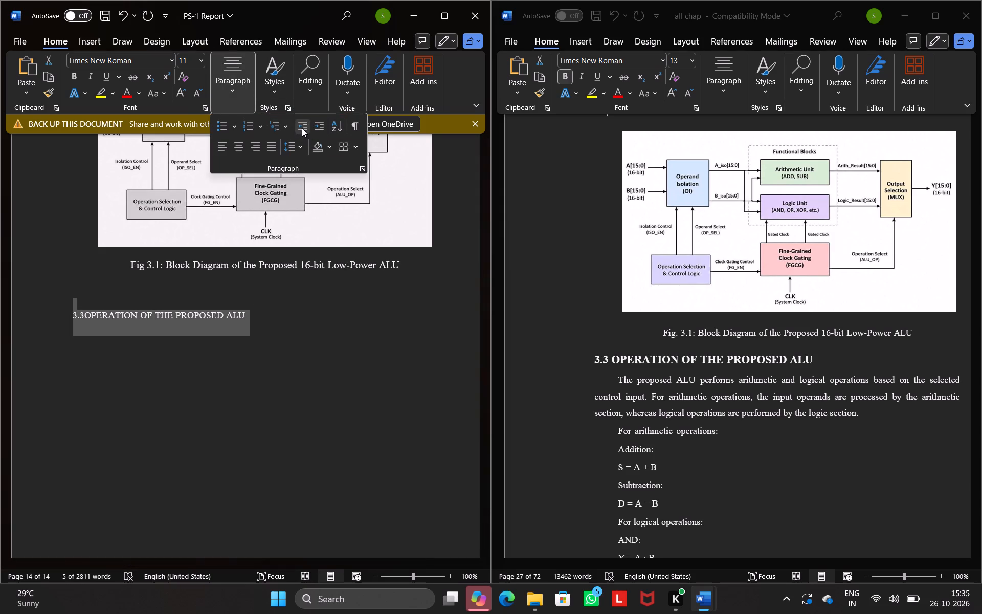
{"action": "key", "text": "ctrl+b"}
{"action": "left_click", "coordinate": [156, 292]}
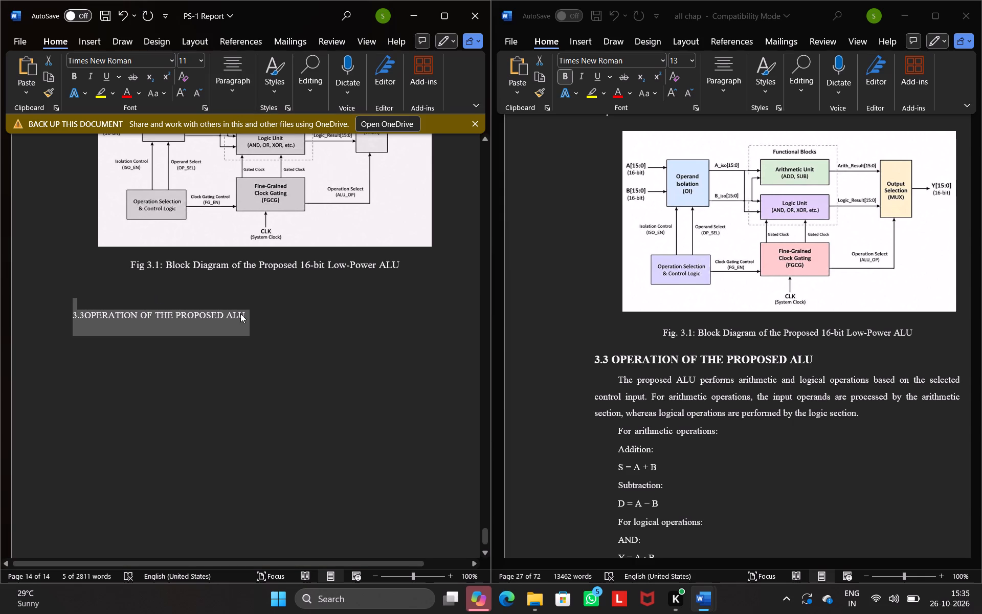
{"action": "key", "text": "ctrl+b"}
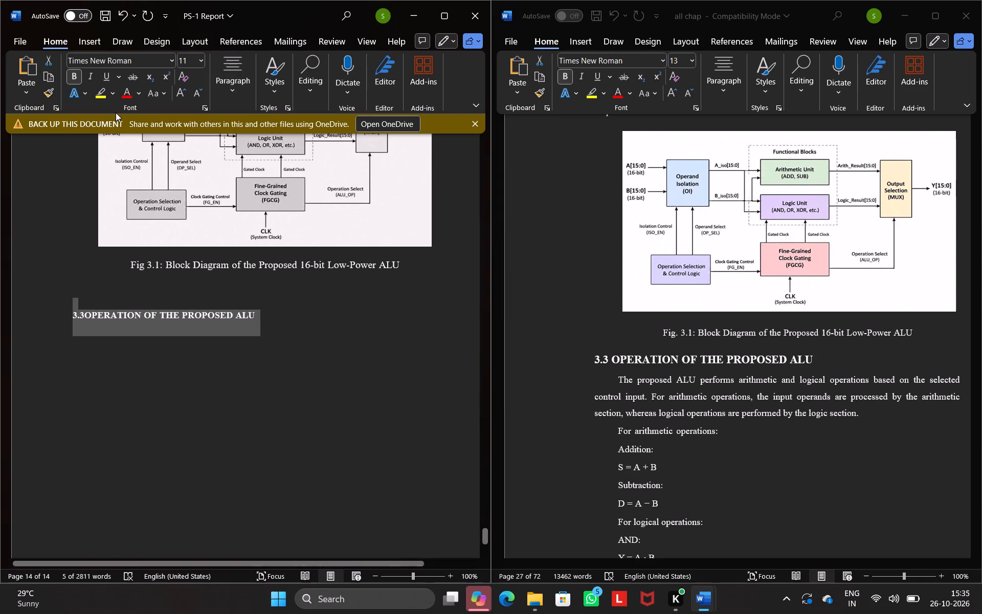
{"action": "left_click", "coordinate": [189, 58]}
{"action": "type", "text": "13"}
{"action": "key", "text": "Return"}
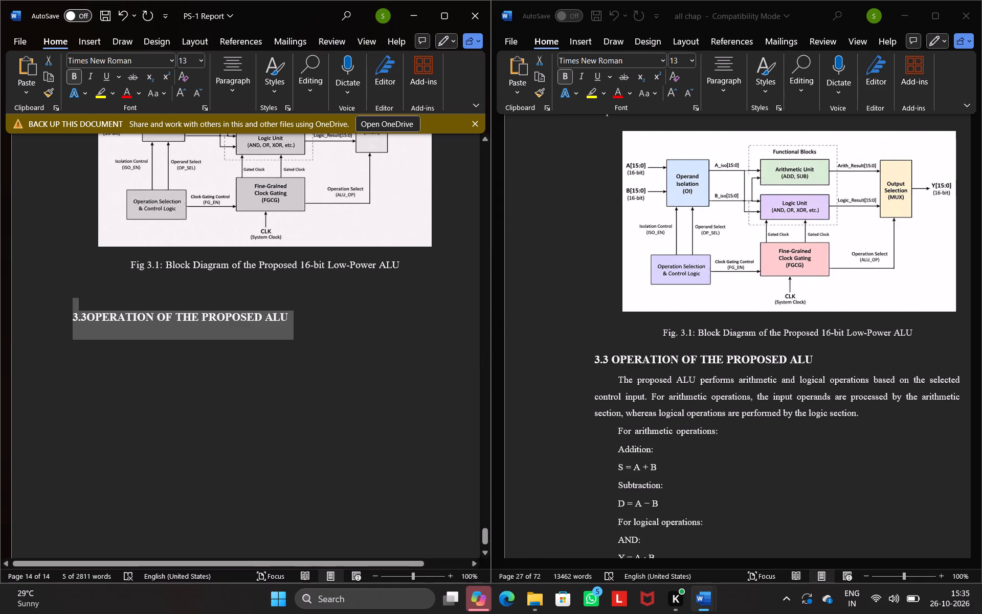
{"action": "left_click", "coordinate": [84, 315]}
{"action": "key", "text": "space"}
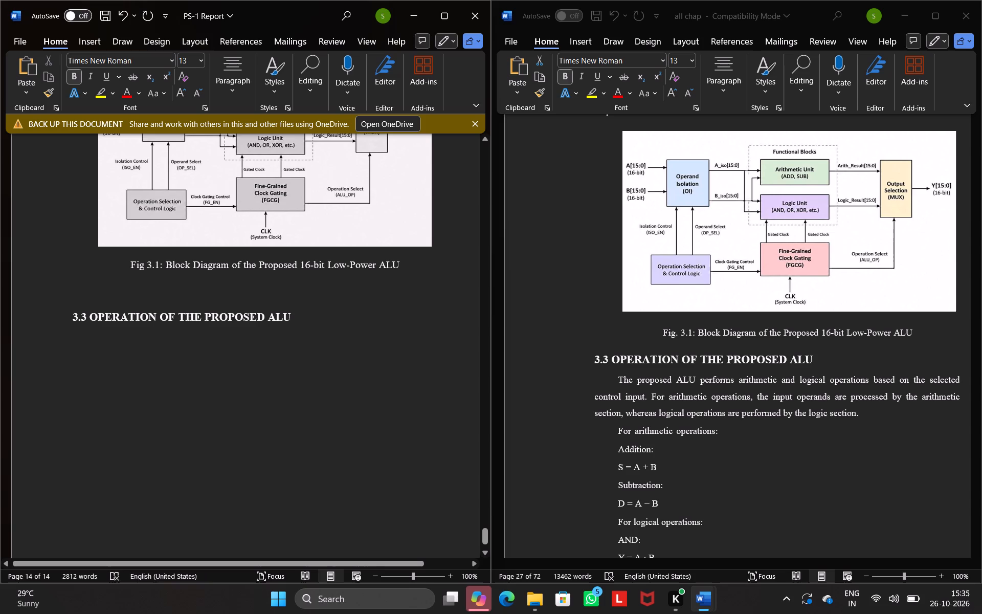
Delete one empty line between the Fig 3.1 caption and the 3.3 heading, undoing any further deletion.
{"action": "left_click", "coordinate": [168, 291]}
{"action": "key", "text": "Down"}
{"action": "key", "text": "BackSpace"}
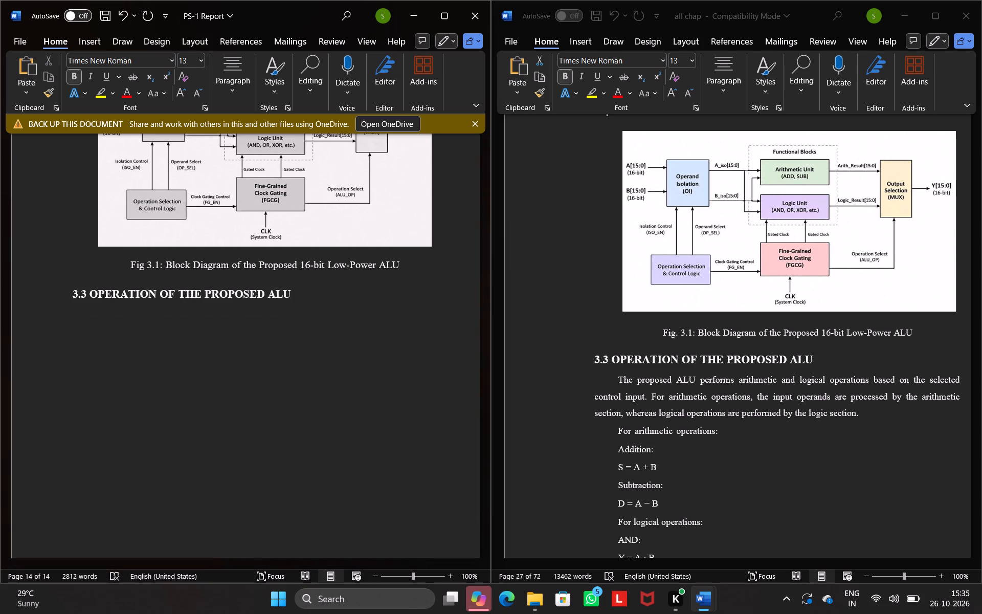
{"action": "key", "text": "BackSpace"}
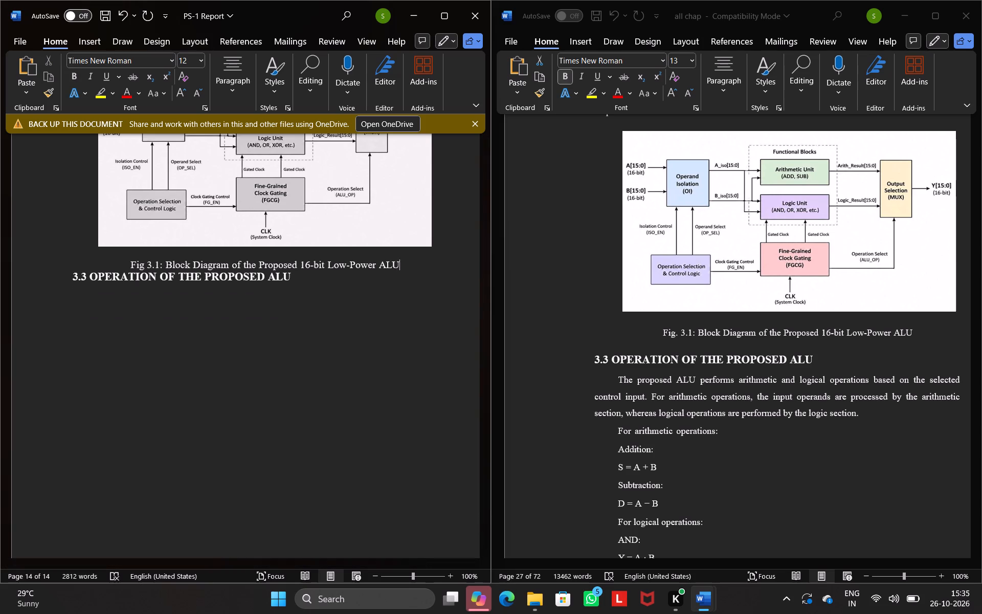
{"action": "key", "text": "ctrl+z"}
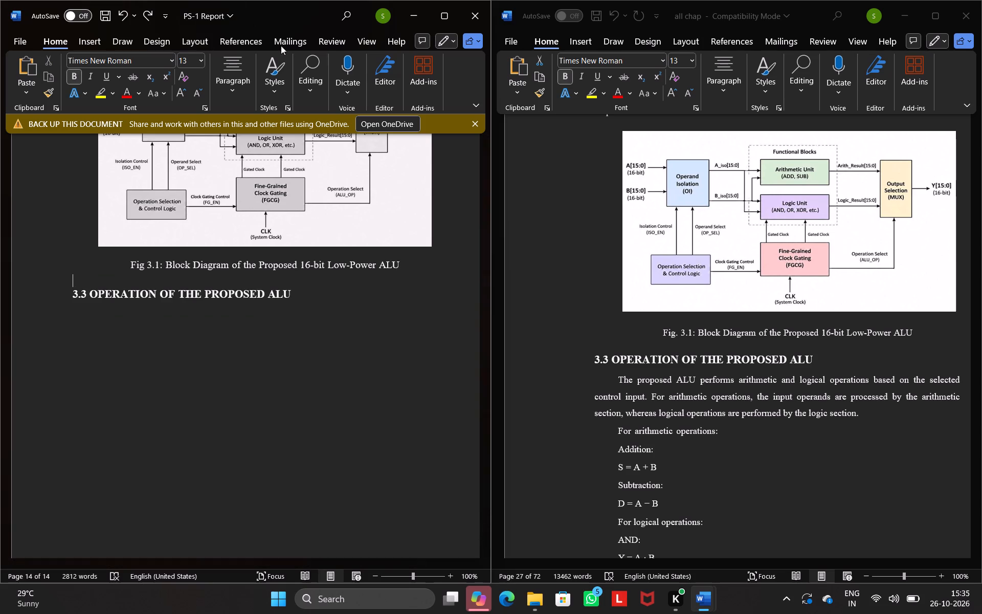
Remove the space before the paragraph between the Fig 3.1 caption and the 3.3 heading text.
{"action": "left_click", "coordinate": [237, 93]}
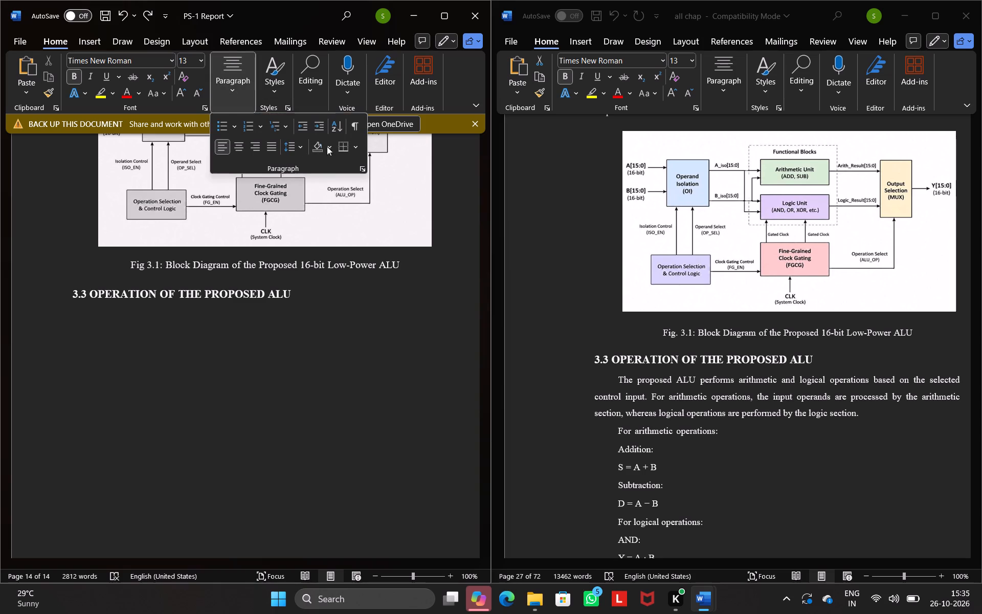
{"action": "left_click", "coordinate": [302, 149]}
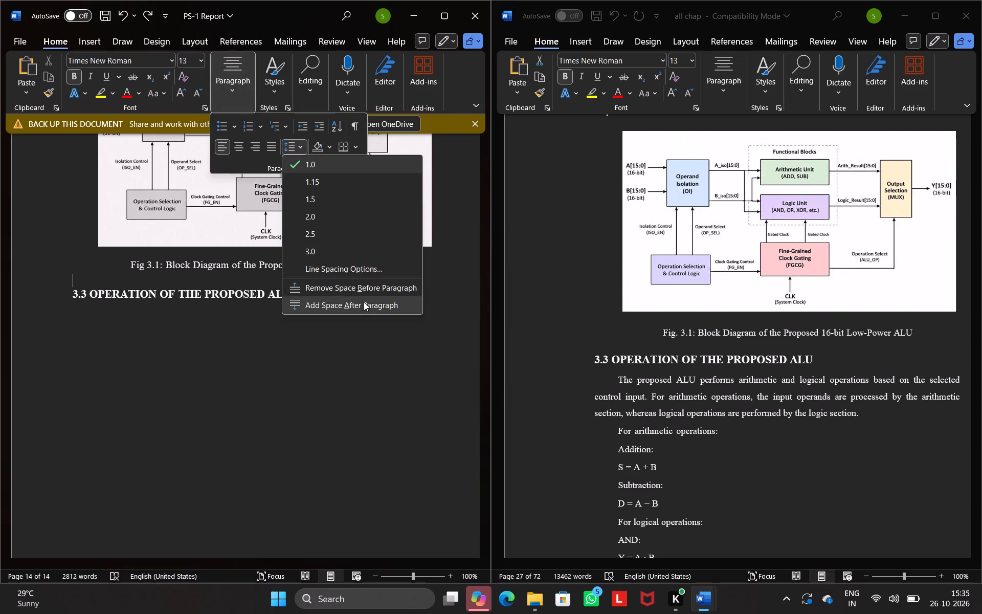
{"action": "left_click", "coordinate": [361, 291]}
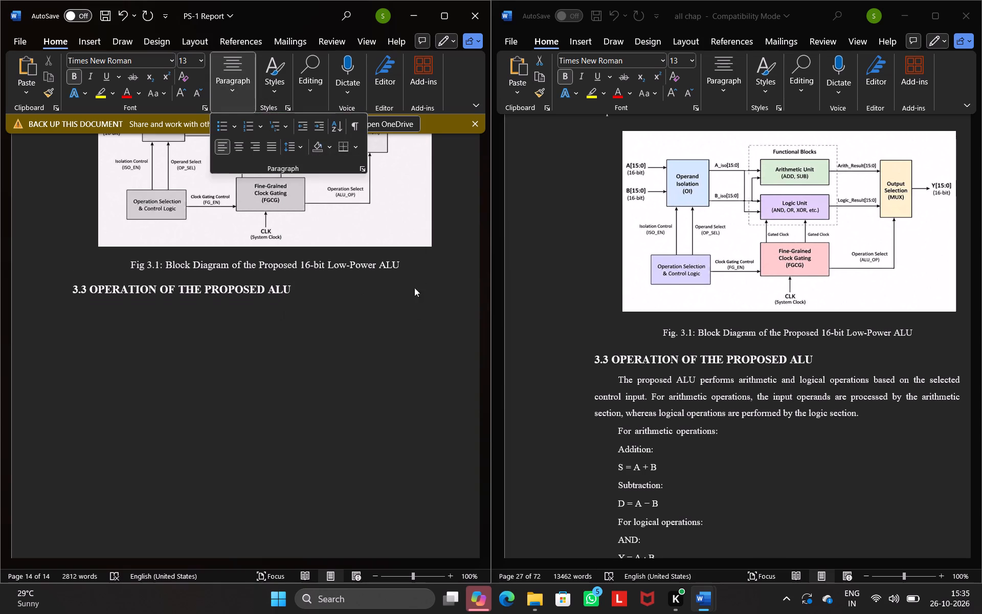
{"action": "left_click", "coordinate": [315, 275]}
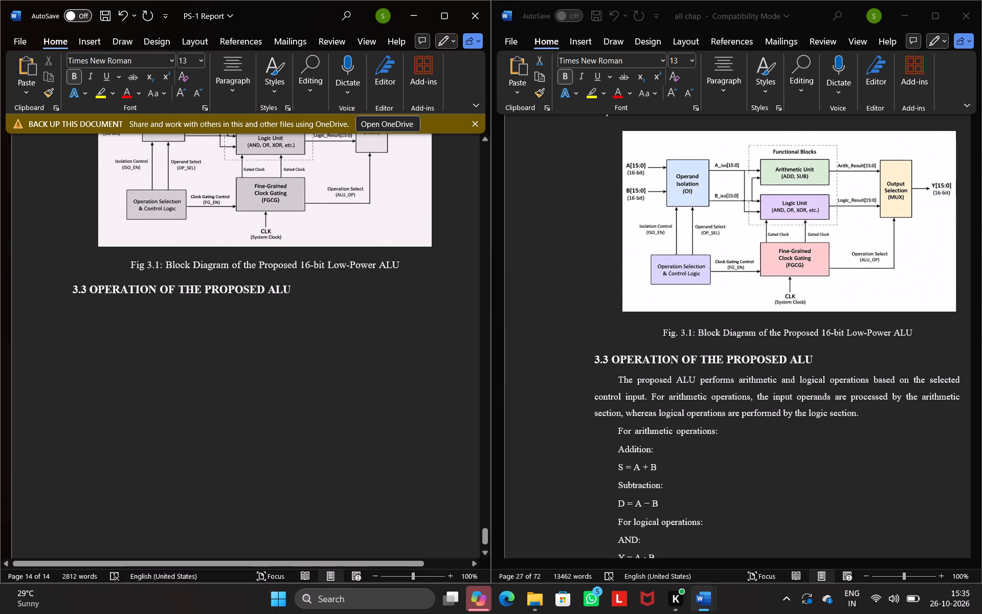
Start a tab-indented line below the 3.3 heading, undoing any automatic numbering, and remove the space after that paragraph.
{"action": "left_click", "coordinate": [300, 287]}
{"action": "key", "text": "Return"}
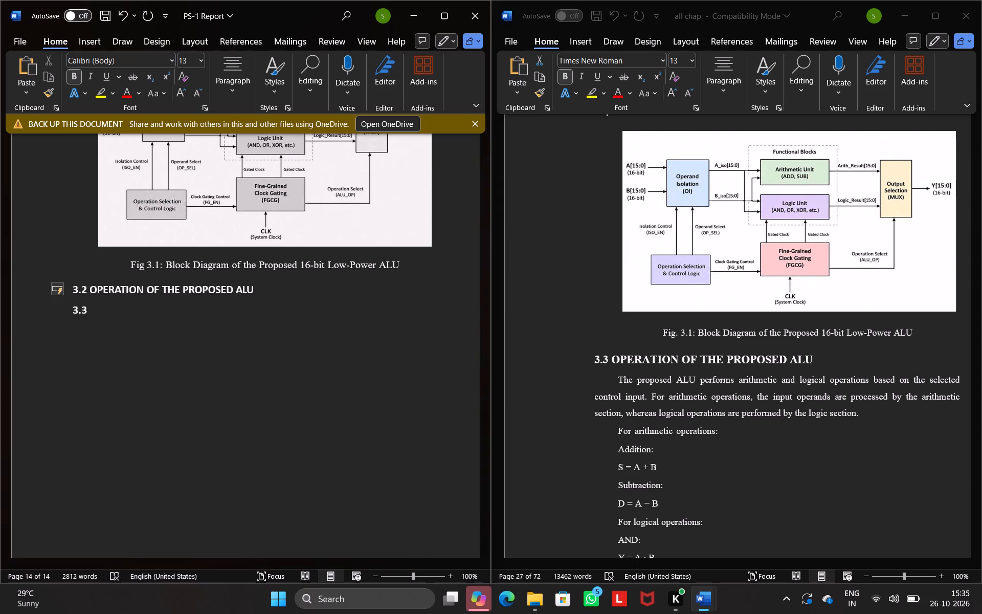
{"action": "key", "text": "ctrl+z"}
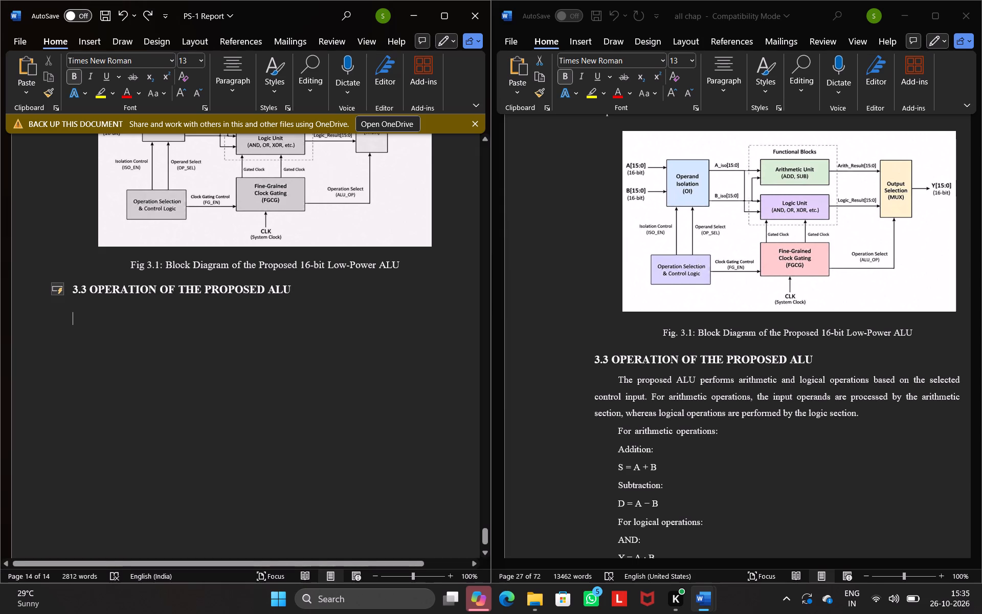
{"action": "key", "text": "Tab"}
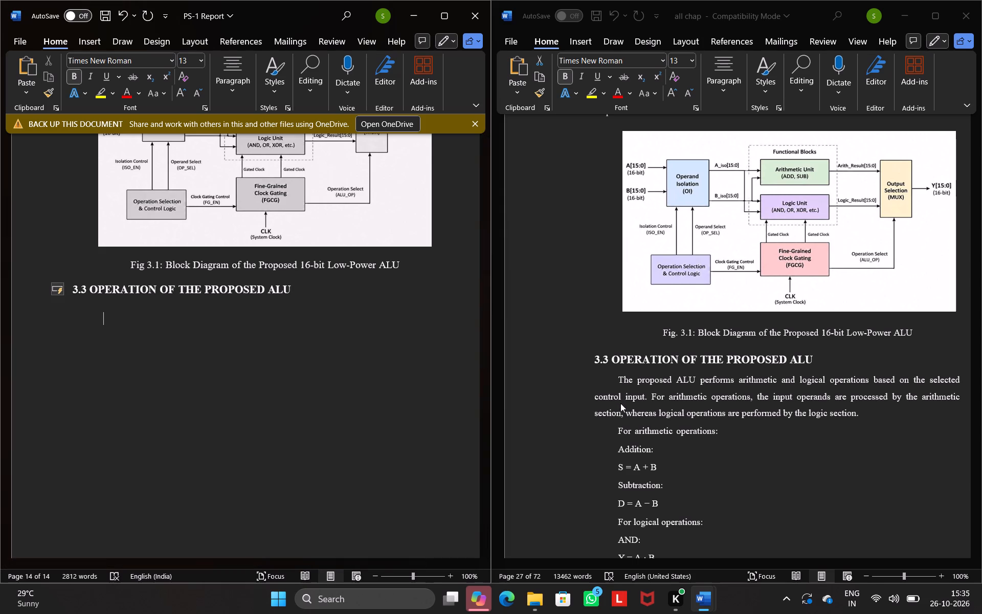
{"action": "left_click", "coordinate": [237, 91]}
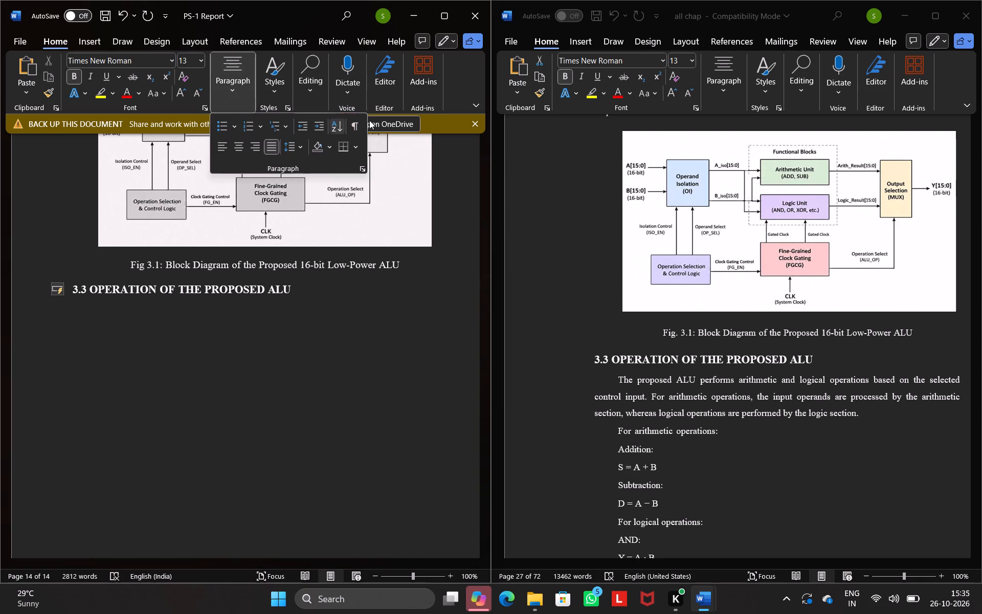
{"action": "left_click", "coordinate": [304, 149]}
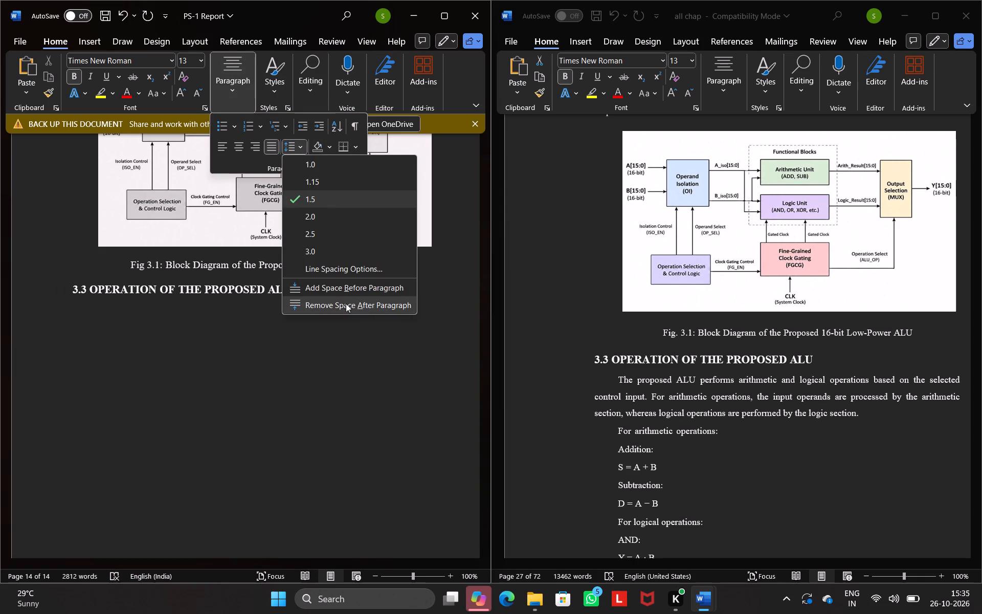
{"action": "left_click", "coordinate": [346, 306]}
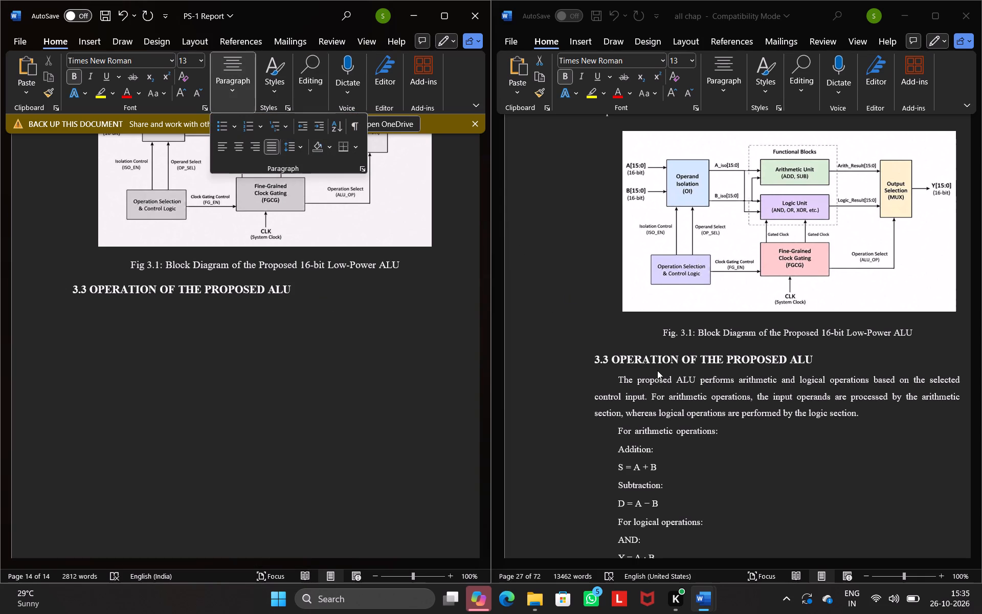
Copy the section 3.3 body text, through "switching activity in that section.", from "all chap" and paste it below the 3.3 heading in PS-1 Report.
{"action": "scroll", "coordinate": [657, 370], "scroll_direction": "down", "scroll_amount": 2}
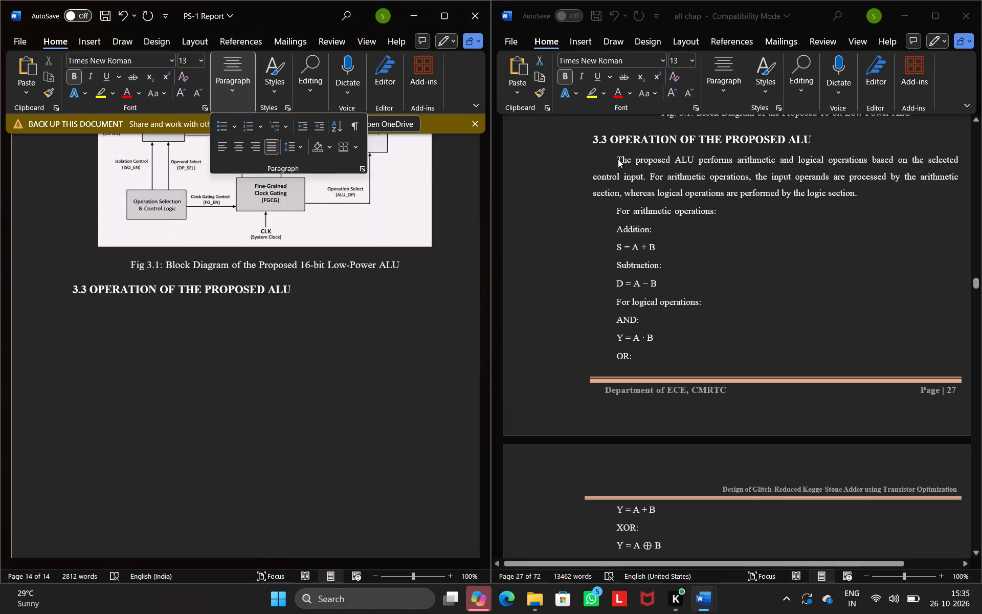
{"action": "left_click_drag", "start_coordinate": [617, 158], "coordinate": [682, 306]}
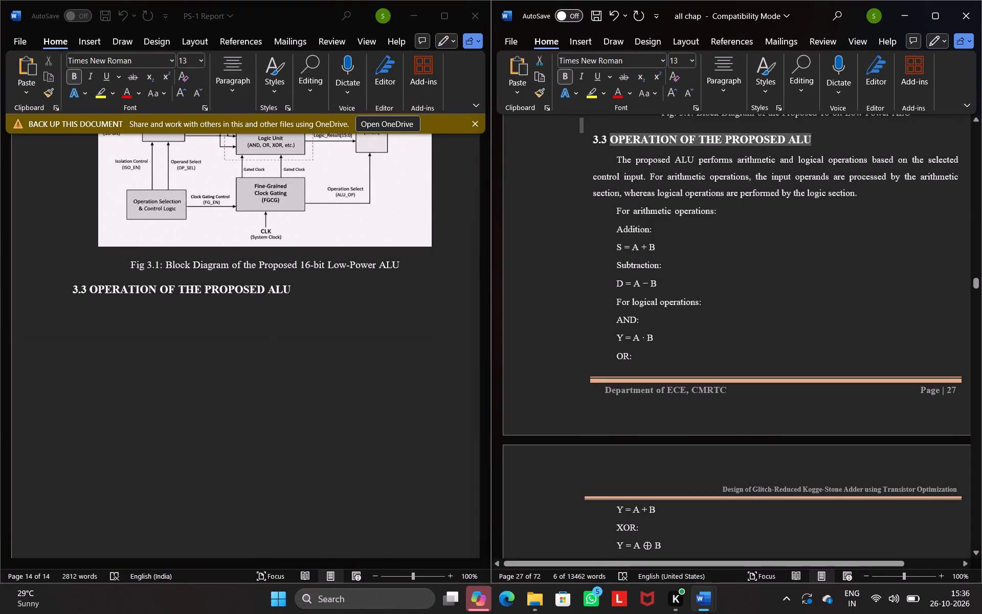
{"action": "left_click", "coordinate": [682, 306]}
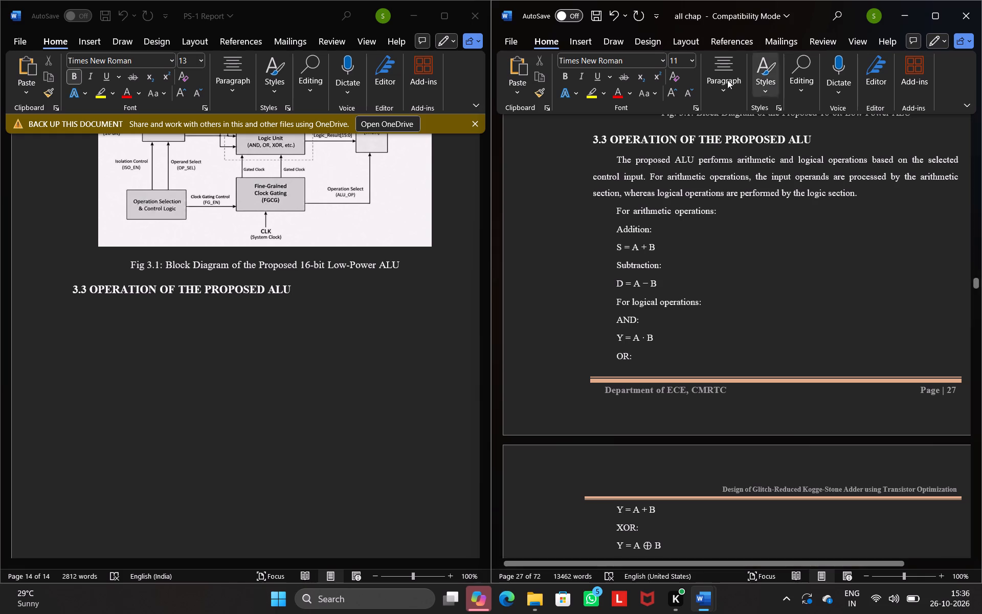
{"action": "left_click_drag", "start_coordinate": [617, 161], "coordinate": [696, 372]}
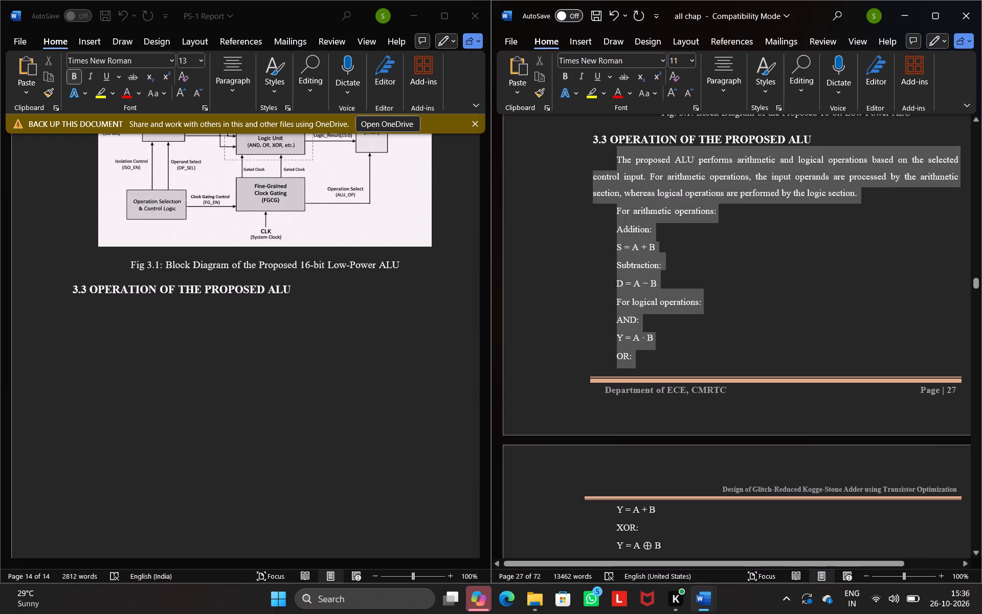
{"action": "left_click_drag", "start_coordinate": [696, 372], "coordinate": [680, 566]}
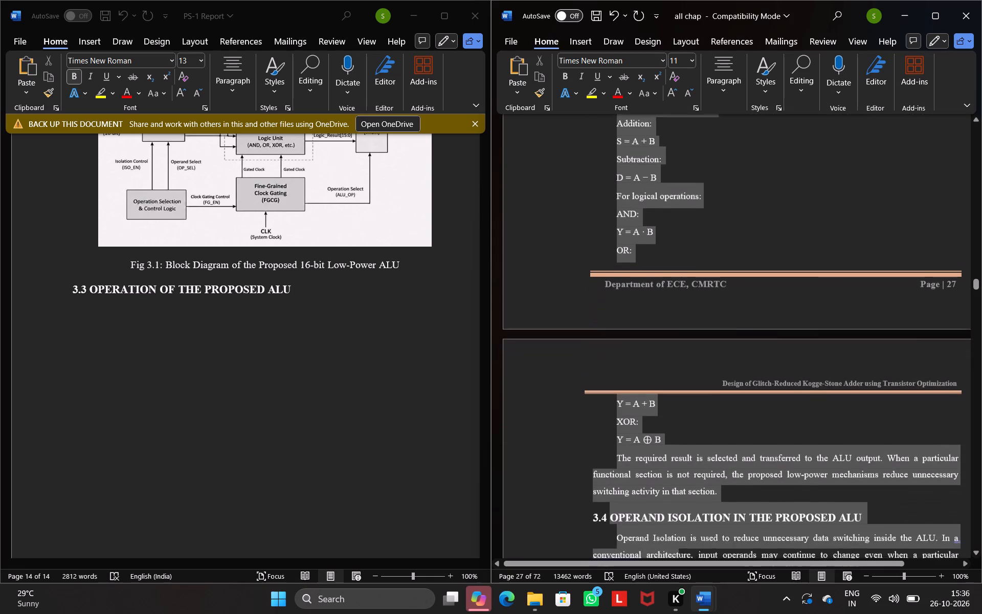
{"action": "left_click_drag", "start_coordinate": [680, 566], "coordinate": [720, 422]}
{"action": "key", "text": "ctrl+c"}
{"action": "left_click", "coordinate": [342, 359]}
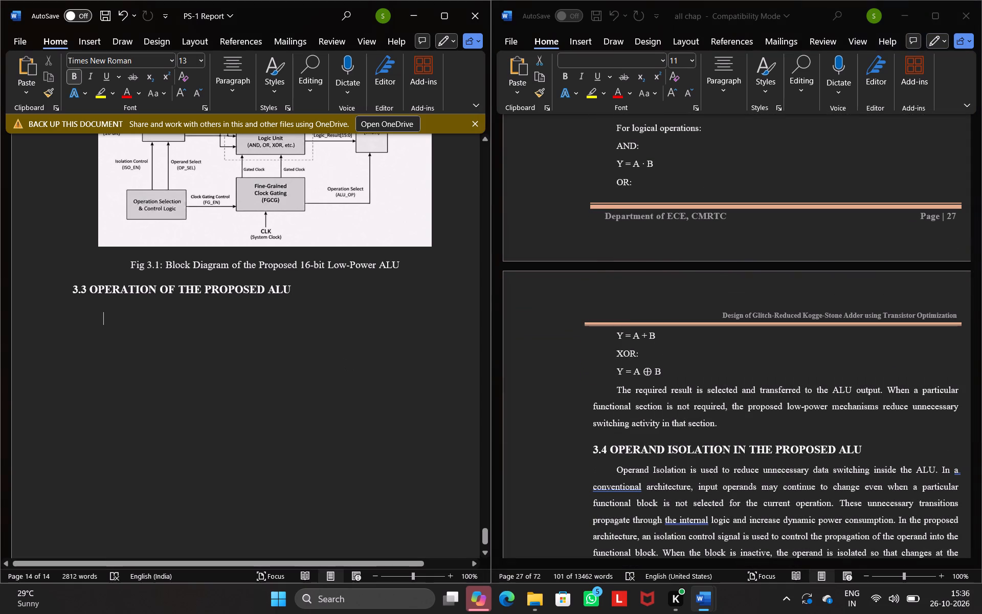
{"action": "key", "text": "ctrl+v"}
{"action": "scroll", "coordinate": [342, 359], "scroll_direction": "up", "scroll_amount": 4}
{"action": "scroll", "coordinate": [342, 359], "scroll_direction": "down", "scroll_amount": 2}
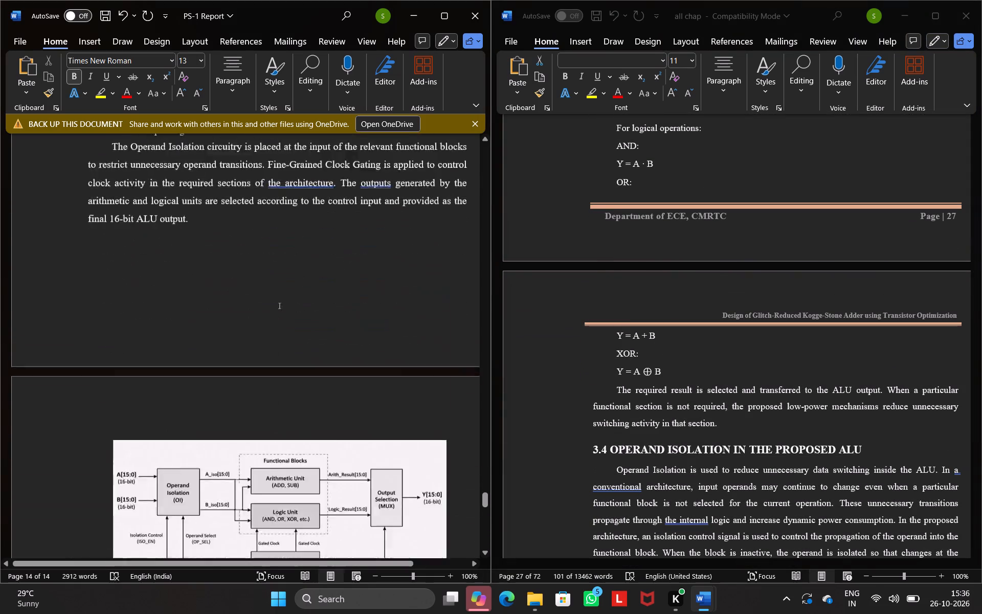
{"action": "scroll", "coordinate": [342, 359], "scroll_direction": "down", "scroll_amount": 2}
{"action": "scroll", "coordinate": [342, 359], "scroll_direction": "up", "scroll_amount": 2}
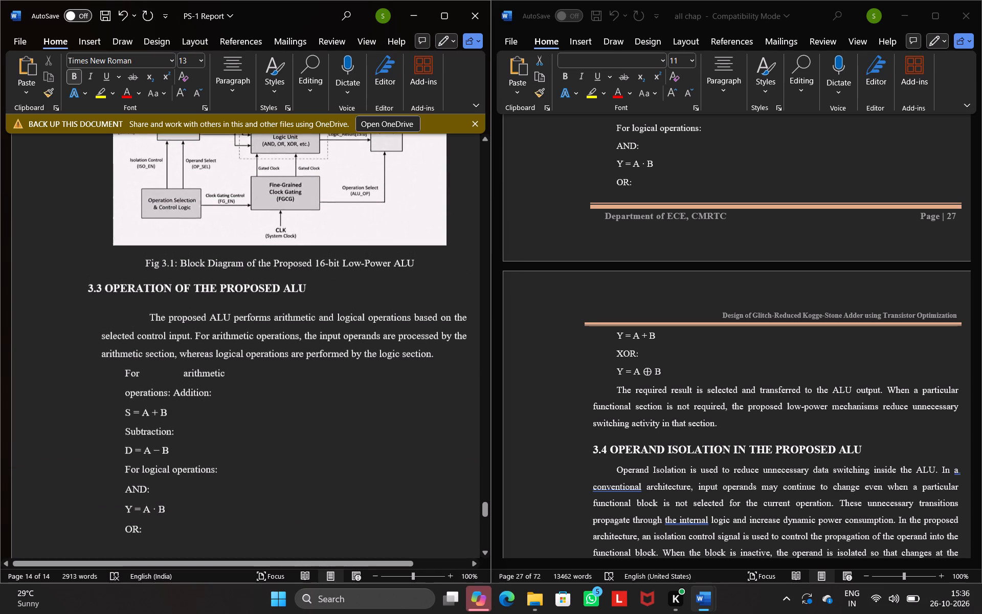
Remove the space before the first 3.3 body paragraph, "The proposed ALU performs…", and compare it with "all chap".
{"action": "left_click", "coordinate": [150, 311]}
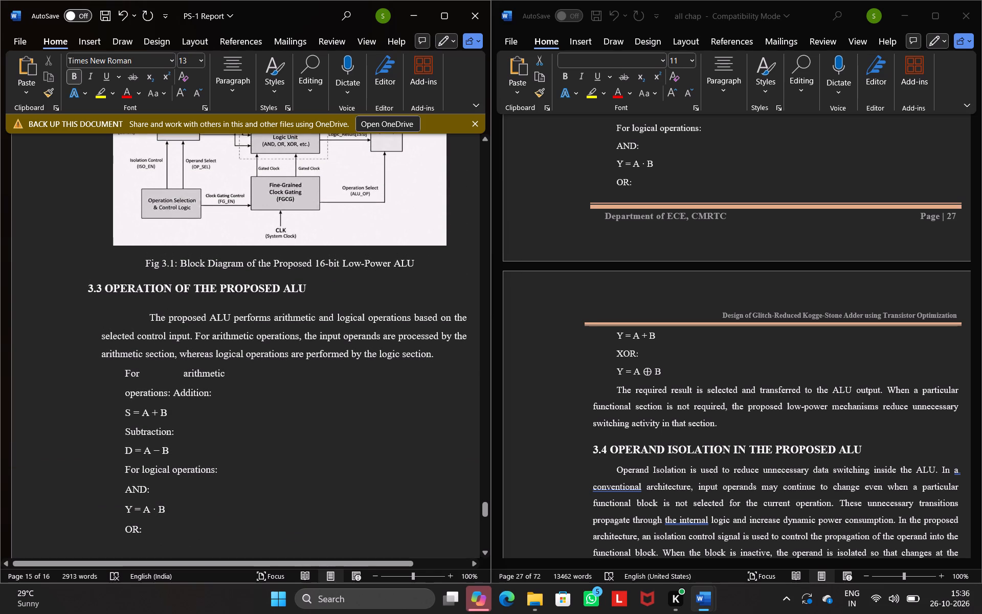
{"action": "left_click", "coordinate": [151, 315]}
{"action": "left_click", "coordinate": [244, 87]}
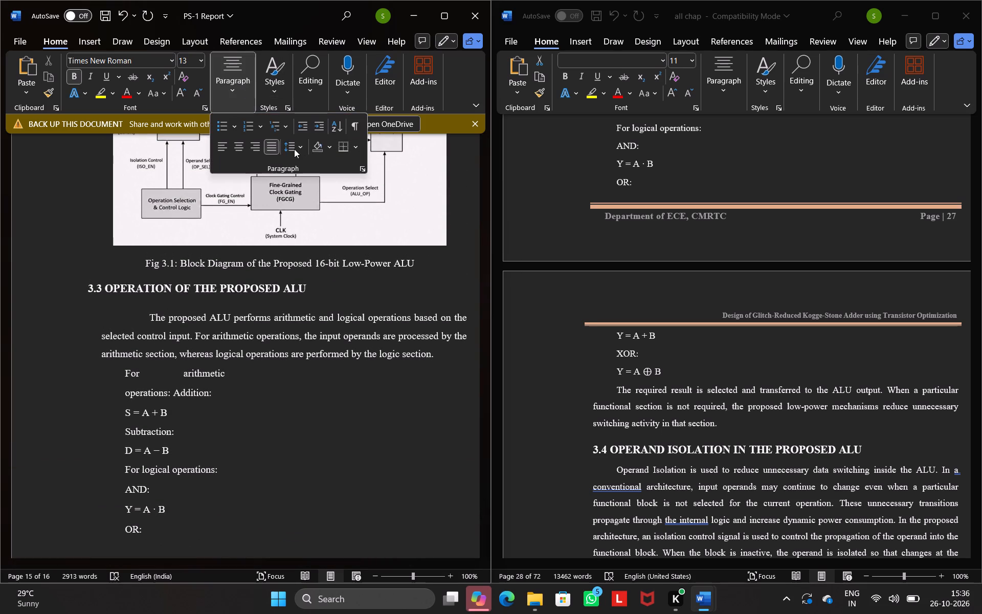
{"action": "left_click", "coordinate": [299, 148]}
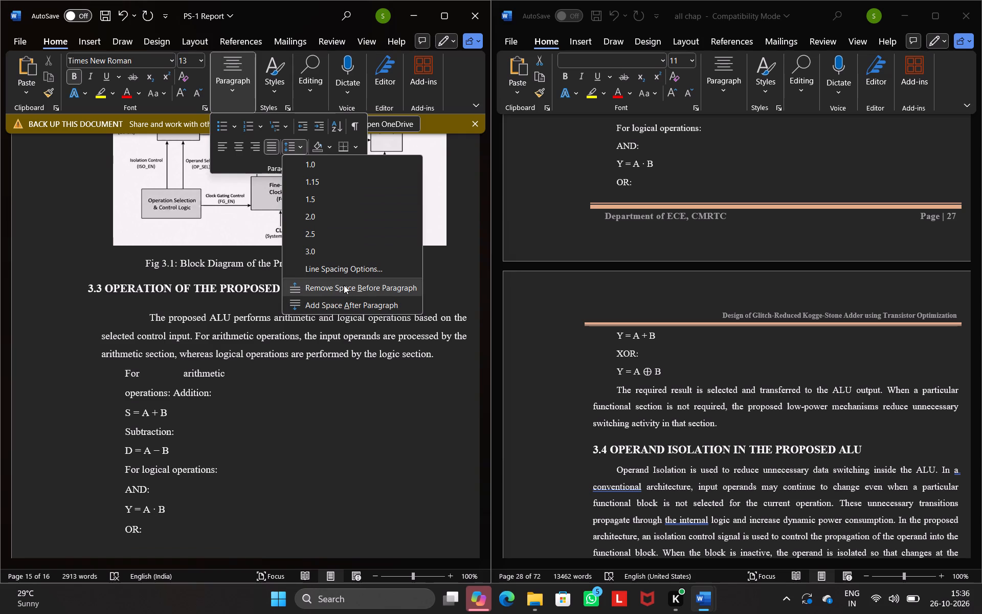
{"action": "left_click", "coordinate": [344, 285]}
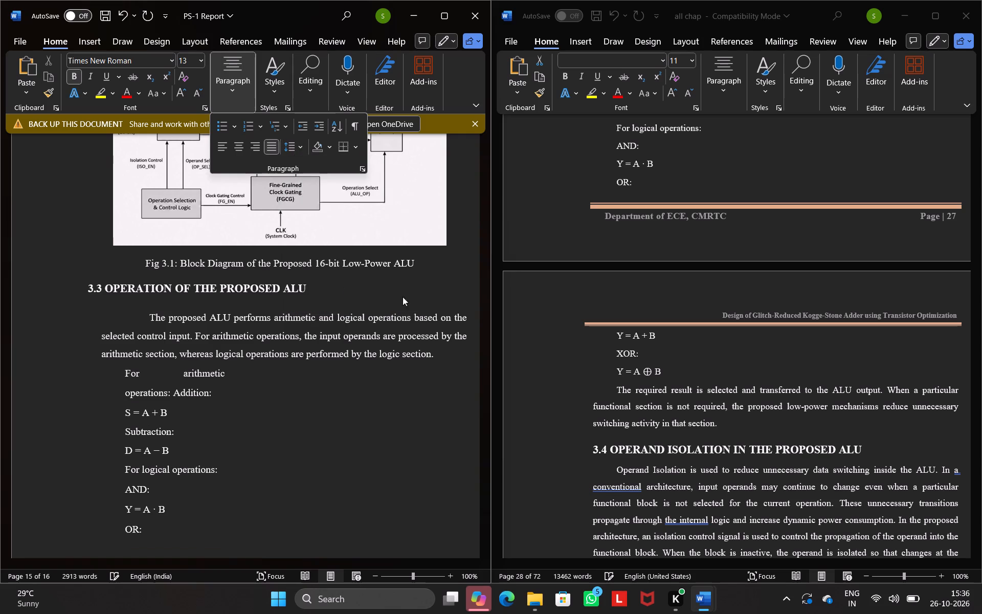
{"action": "scroll", "coordinate": [773, 359], "scroll_direction": "up", "scroll_amount": 2}
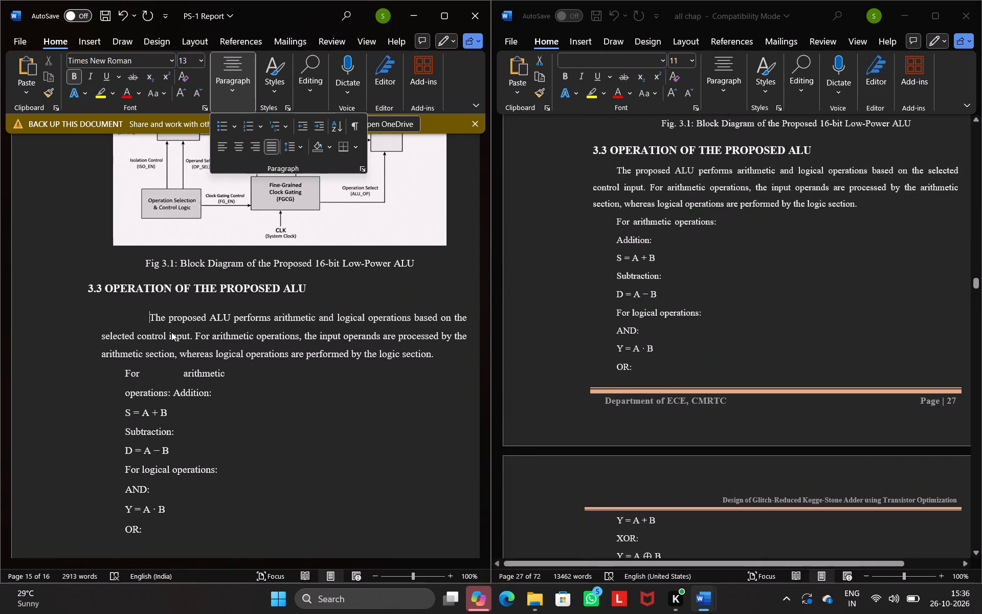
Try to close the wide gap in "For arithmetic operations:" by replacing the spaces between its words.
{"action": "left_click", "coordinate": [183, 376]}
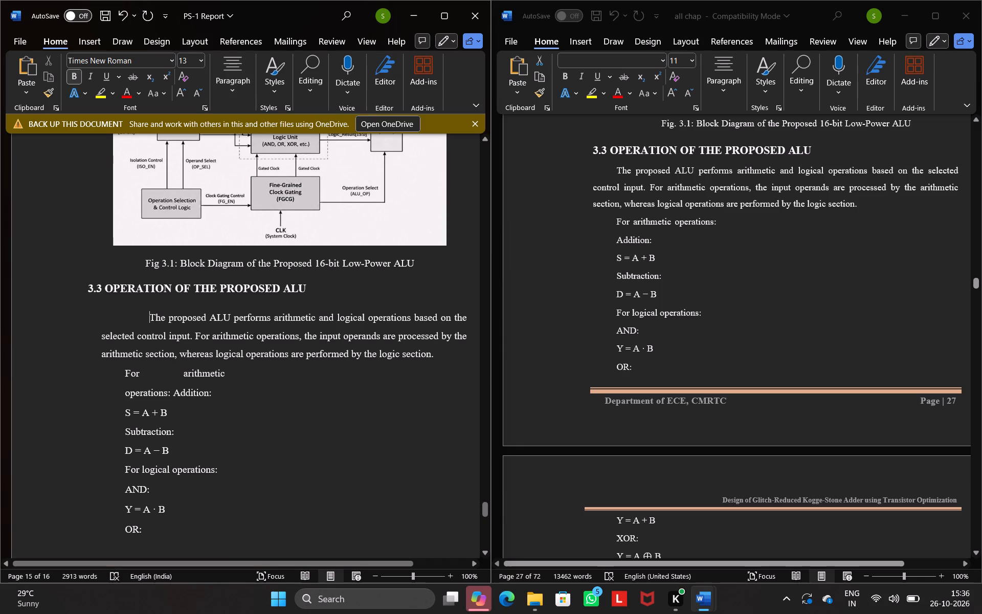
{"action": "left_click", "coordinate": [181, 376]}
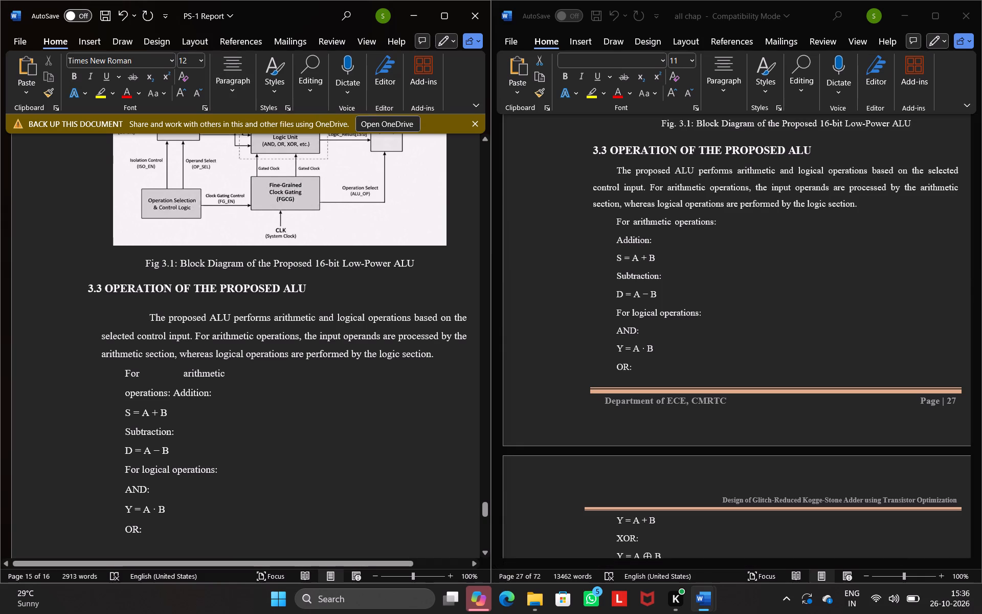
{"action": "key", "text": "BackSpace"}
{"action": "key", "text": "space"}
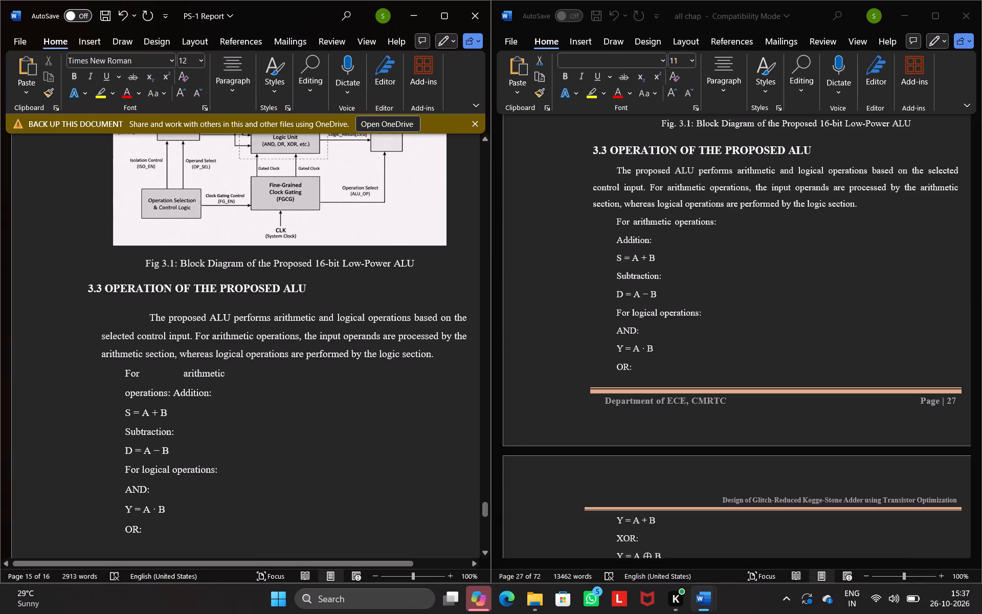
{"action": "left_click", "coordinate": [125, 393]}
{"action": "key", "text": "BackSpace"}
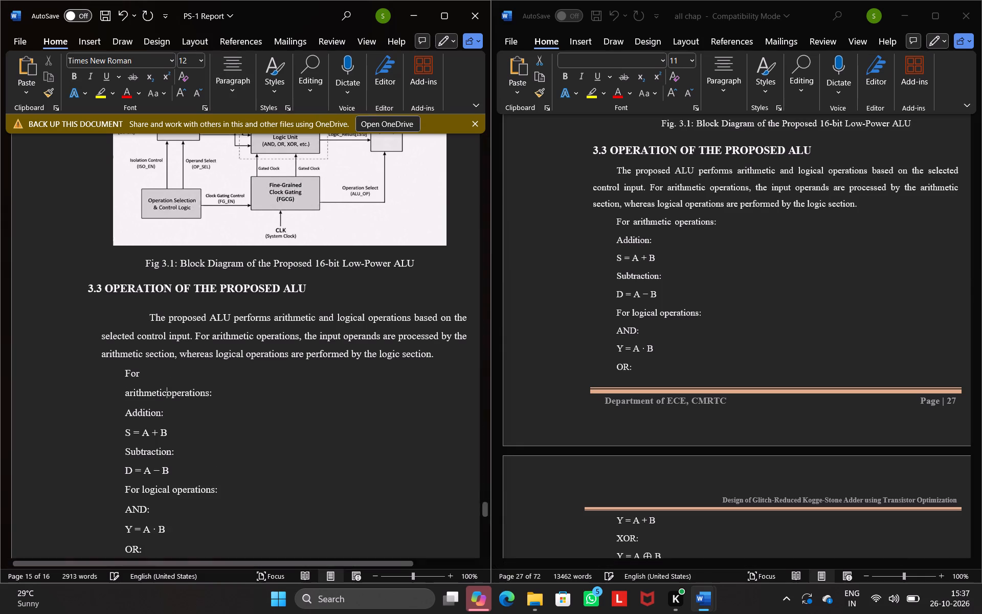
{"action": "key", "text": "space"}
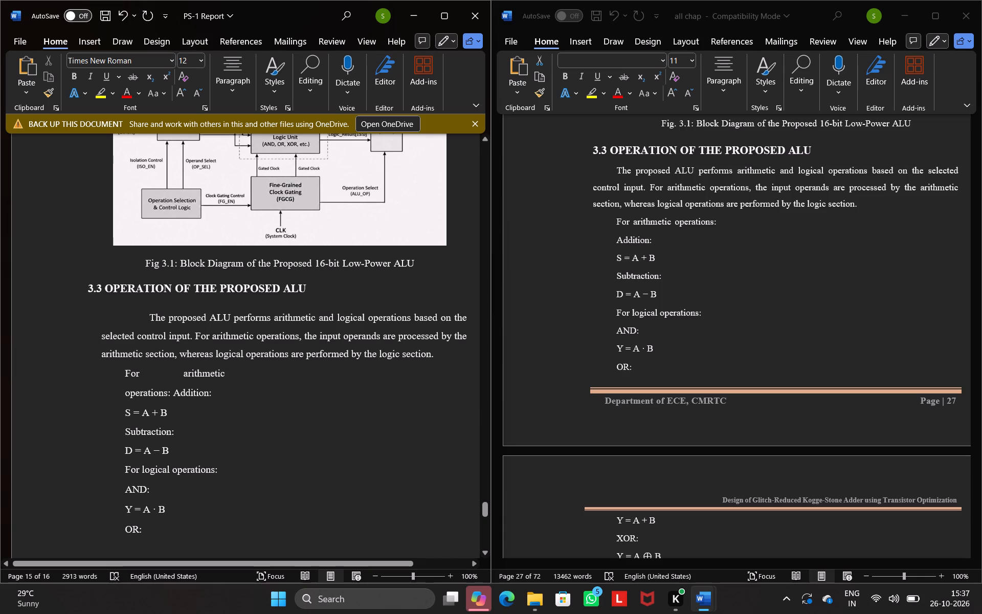
Delete the unevenly spaced "For arithmetic operations:" text and retype it on its own line above "Addition:".
{"action": "left_click_drag", "start_coordinate": [171, 393], "coordinate": [120, 370]}
{"action": "key", "text": "BackSpace"}
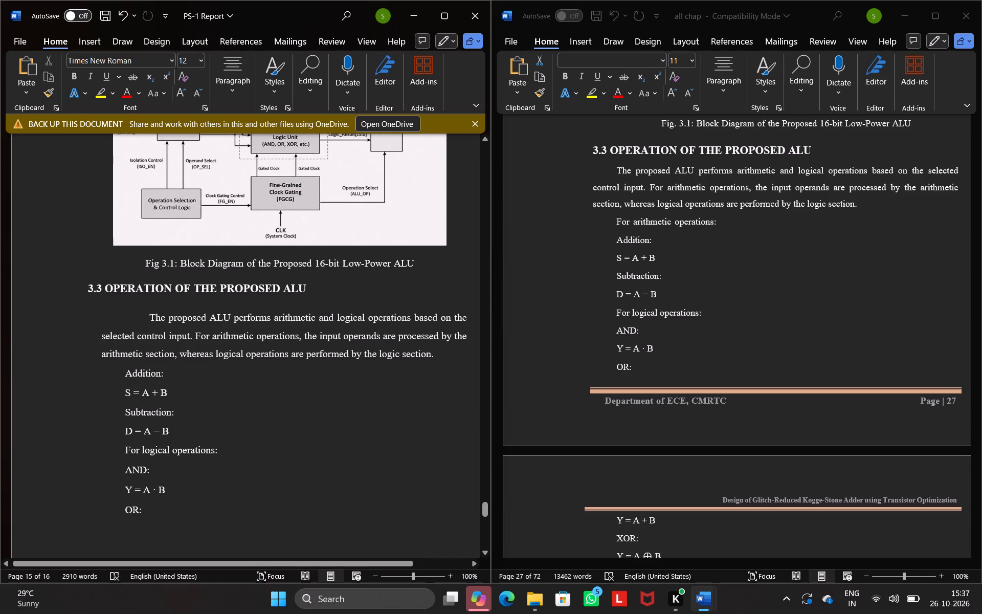
{"action": "key", "text": "Return"}
{"action": "key", "text": "Up"}
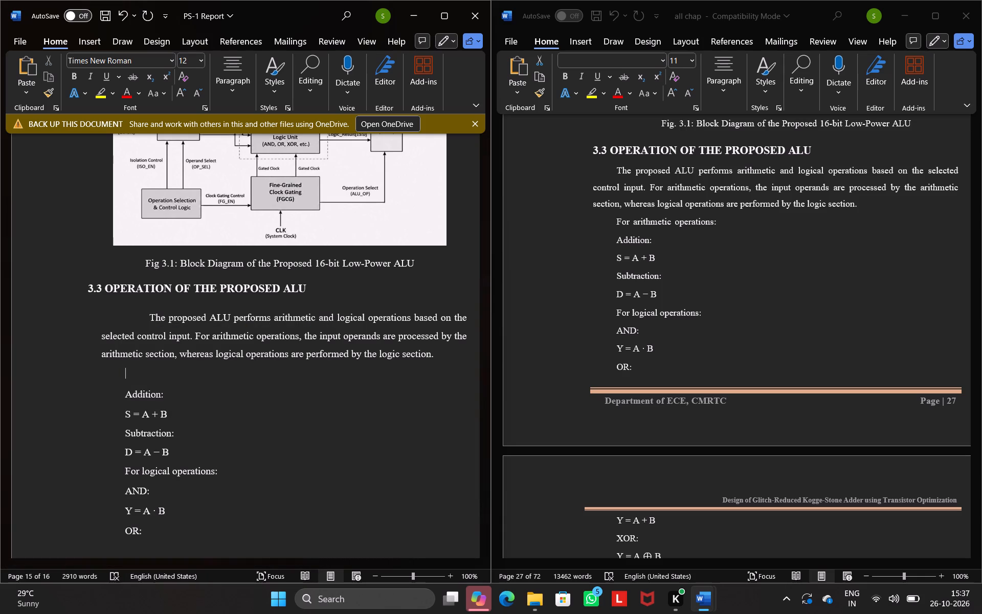
{"action": "key", "text": "f"}
{"action": "key", "text": "BackSpace"}
{"action": "type", "text": "For"}
{"action": "key", "text": "space"}
{"action": "type", "text": "ar"}
{"action": "type", "text": "ith"}
{"action": "type", "text": "metiv"}
{"action": "key", "text": "BackSpace"}
{"action": "type", "text": "c"}
{"action": "key", "text": "space"}
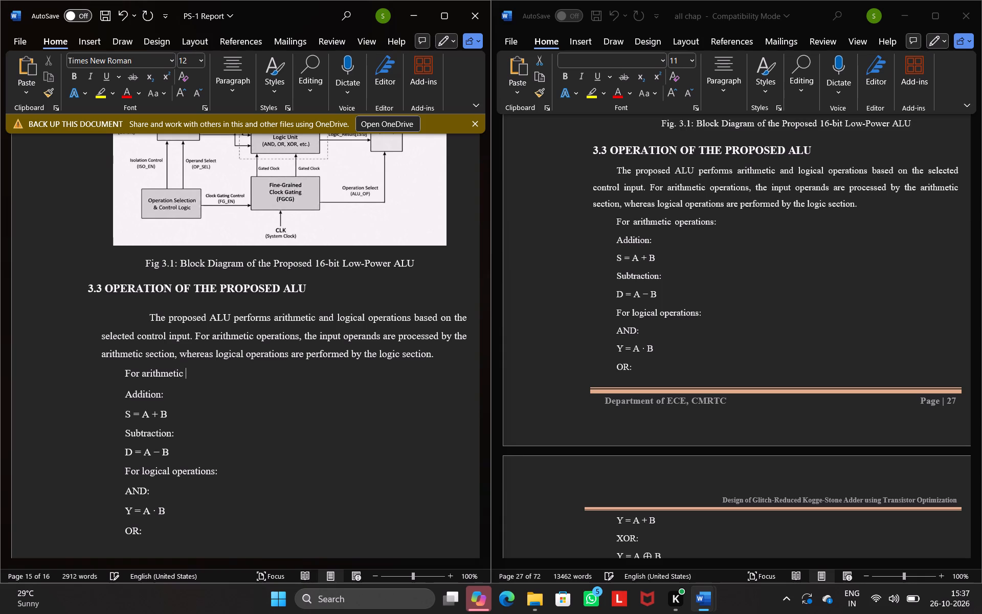
{"action": "type", "text": "opera"}
{"action": "type", "text": "tions"}
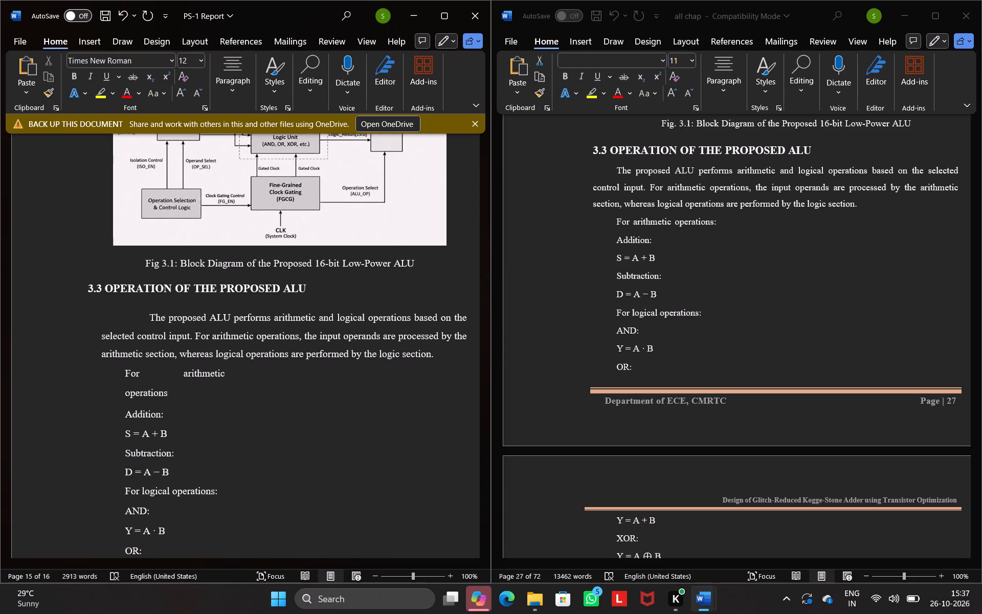
{"action": "key", "text": "space"}
{"action": "type", "text": ":"}
{"action": "key", "text": "BackSpace"}
{"action": "key", "text": "BackSpace"}
{"action": "key", "text": "shift+colon"}
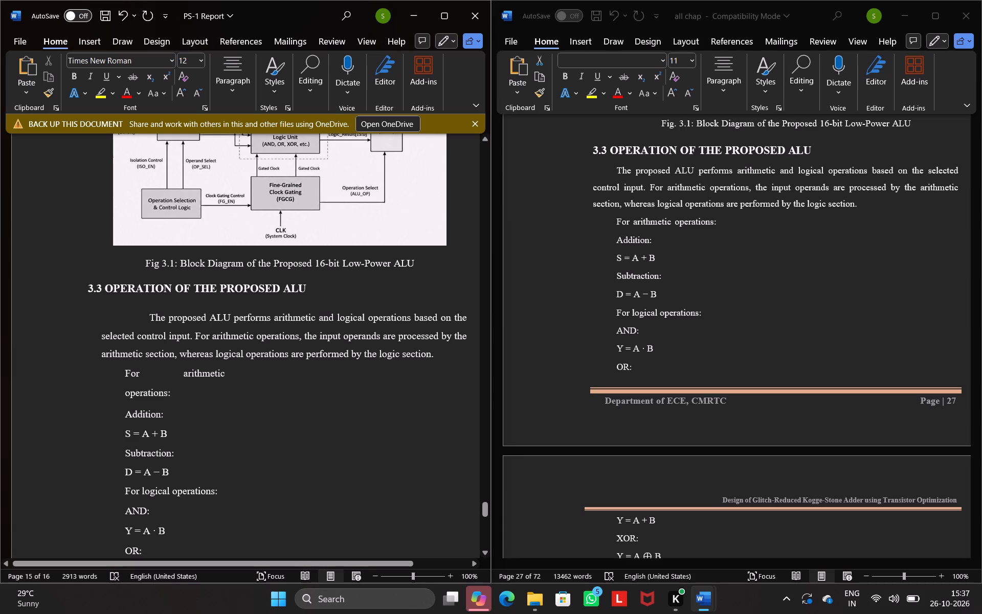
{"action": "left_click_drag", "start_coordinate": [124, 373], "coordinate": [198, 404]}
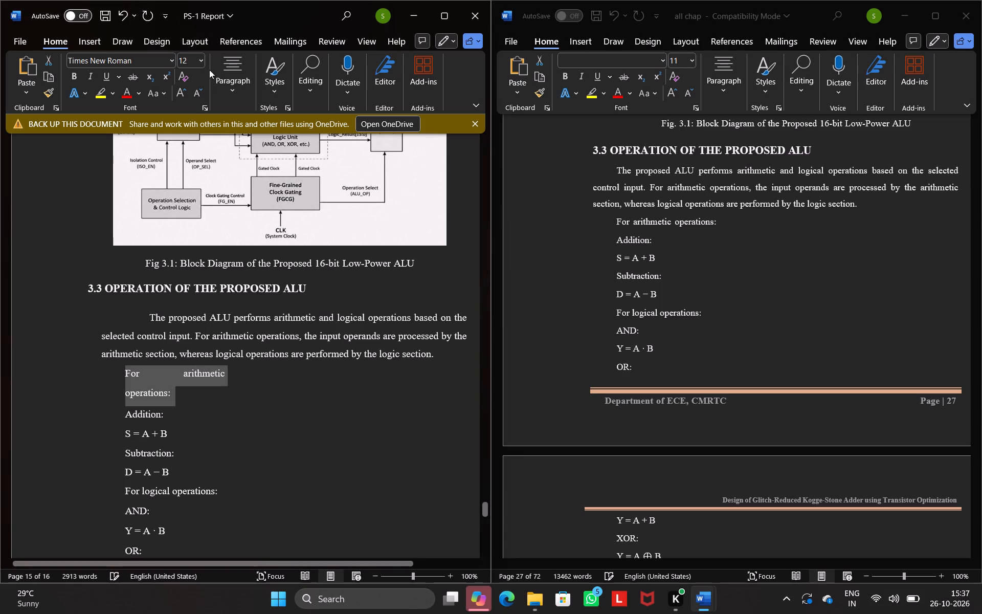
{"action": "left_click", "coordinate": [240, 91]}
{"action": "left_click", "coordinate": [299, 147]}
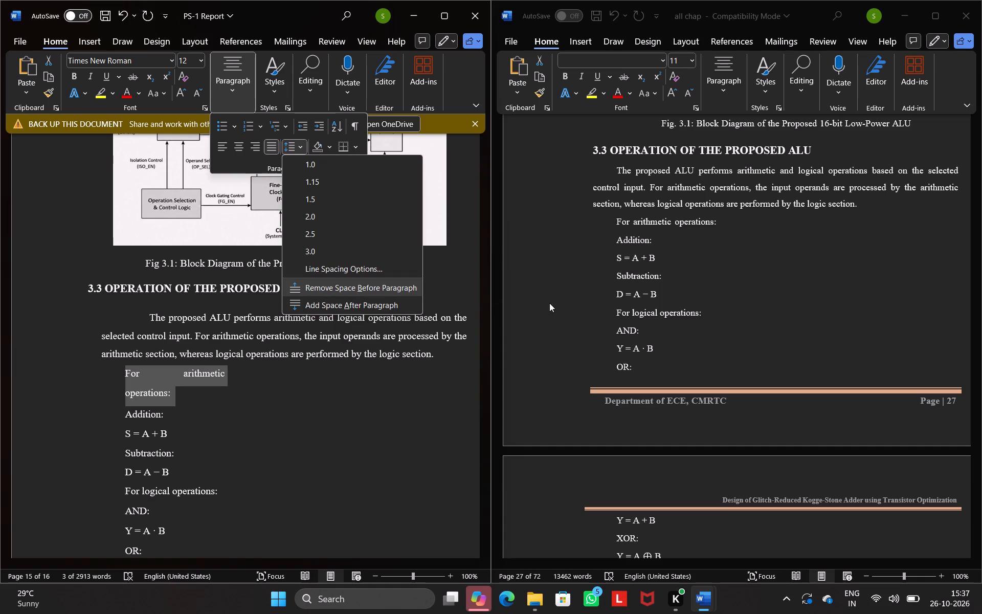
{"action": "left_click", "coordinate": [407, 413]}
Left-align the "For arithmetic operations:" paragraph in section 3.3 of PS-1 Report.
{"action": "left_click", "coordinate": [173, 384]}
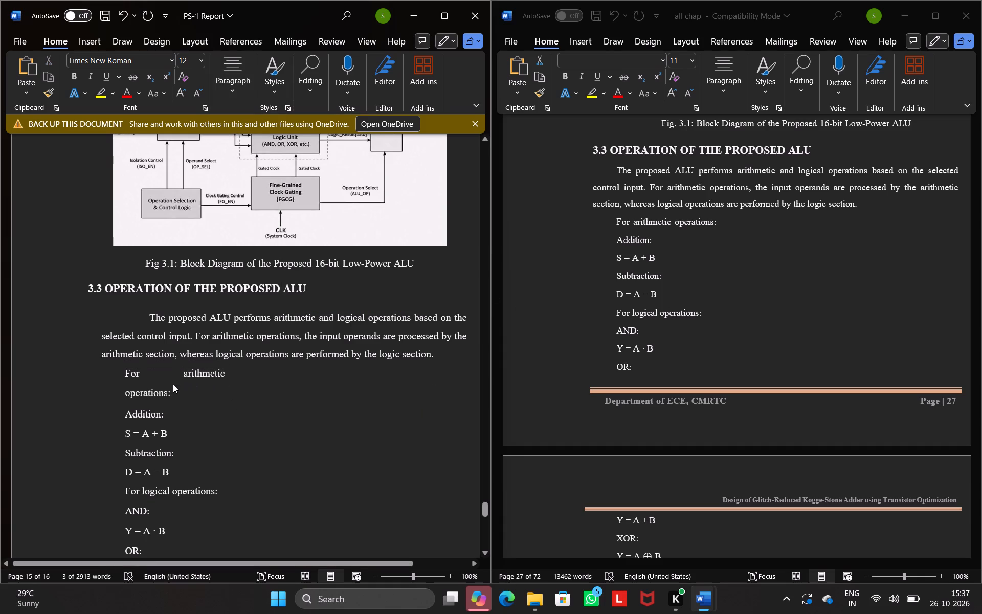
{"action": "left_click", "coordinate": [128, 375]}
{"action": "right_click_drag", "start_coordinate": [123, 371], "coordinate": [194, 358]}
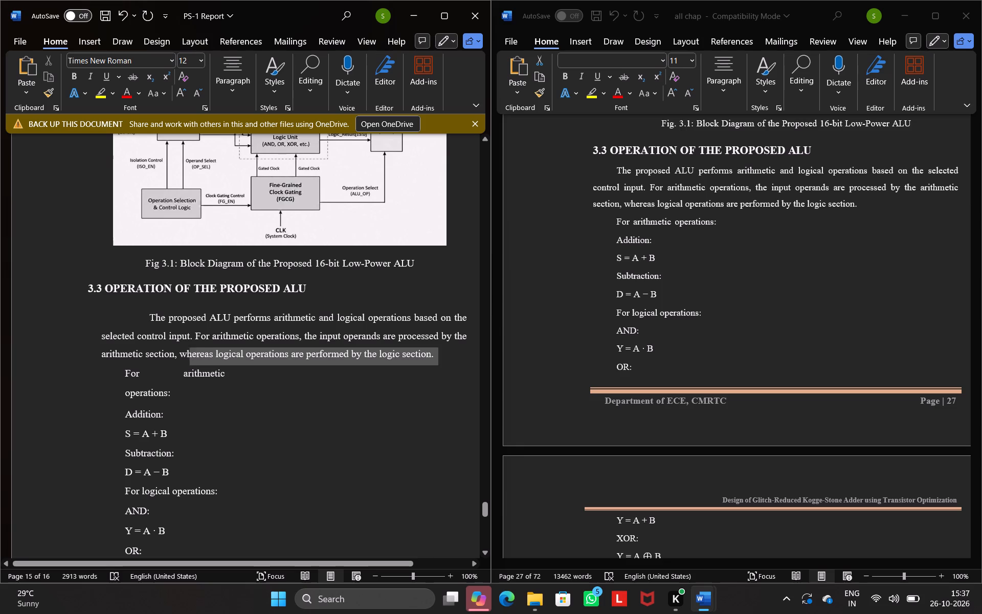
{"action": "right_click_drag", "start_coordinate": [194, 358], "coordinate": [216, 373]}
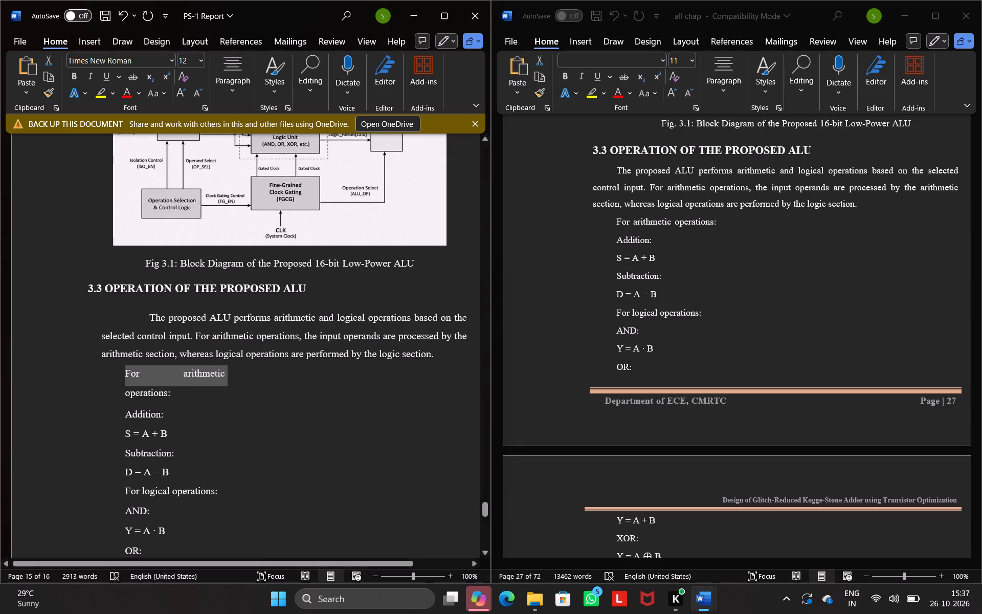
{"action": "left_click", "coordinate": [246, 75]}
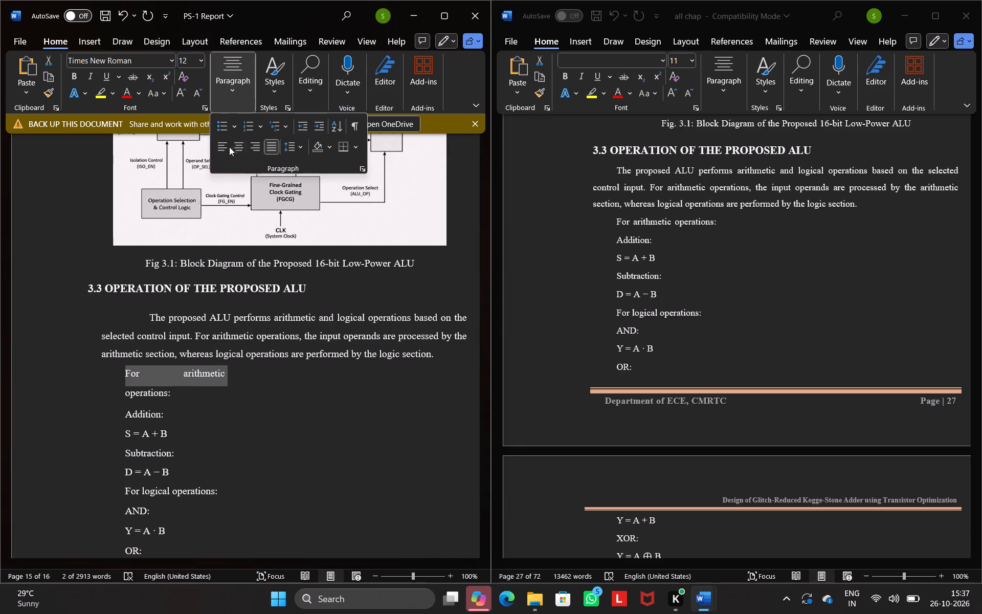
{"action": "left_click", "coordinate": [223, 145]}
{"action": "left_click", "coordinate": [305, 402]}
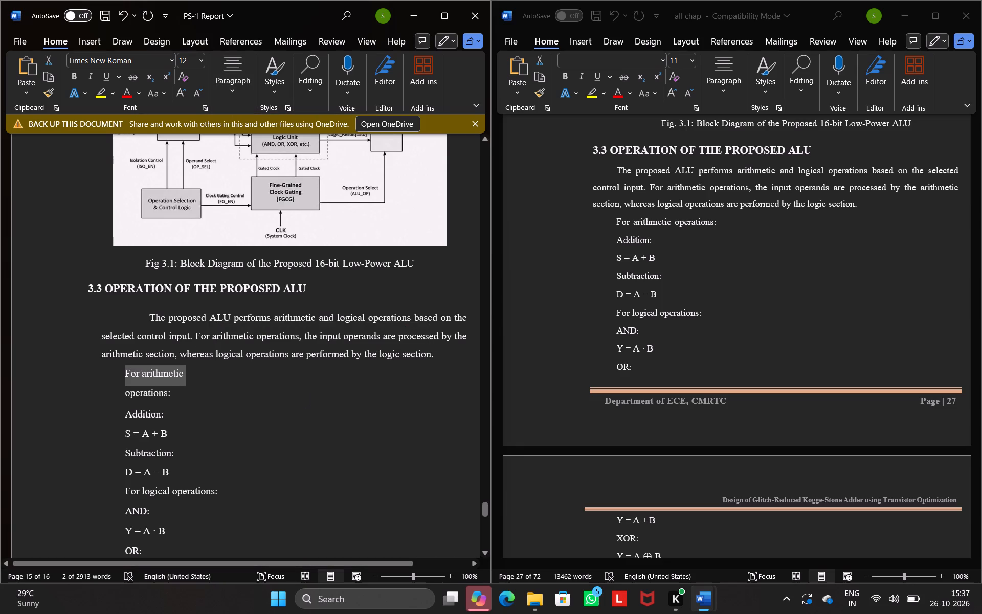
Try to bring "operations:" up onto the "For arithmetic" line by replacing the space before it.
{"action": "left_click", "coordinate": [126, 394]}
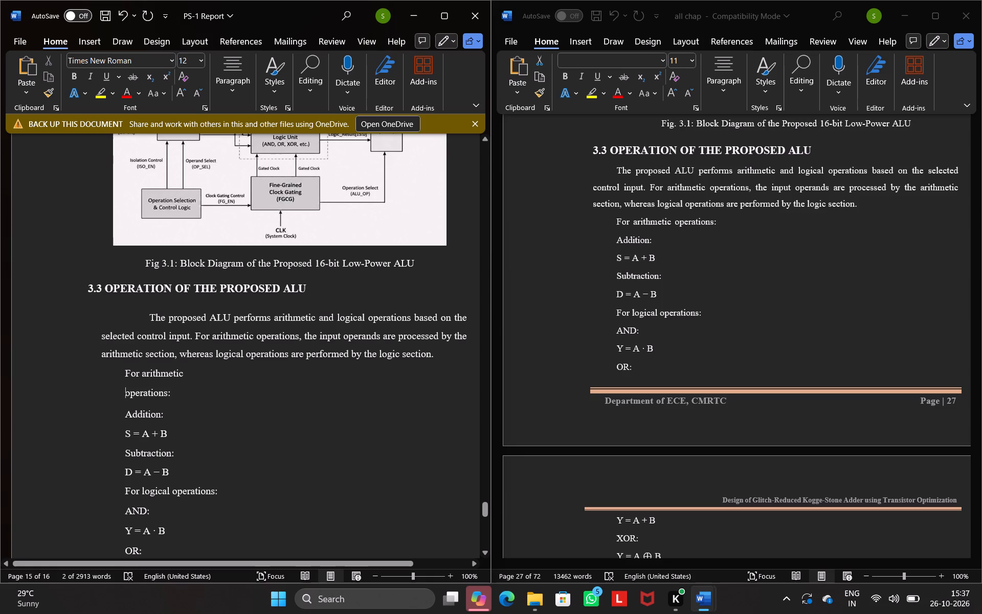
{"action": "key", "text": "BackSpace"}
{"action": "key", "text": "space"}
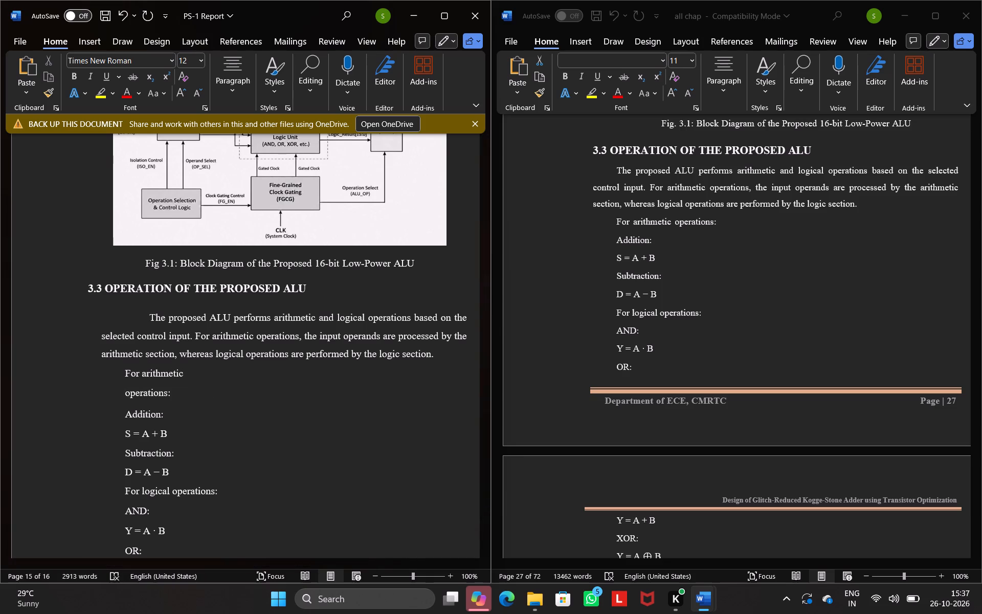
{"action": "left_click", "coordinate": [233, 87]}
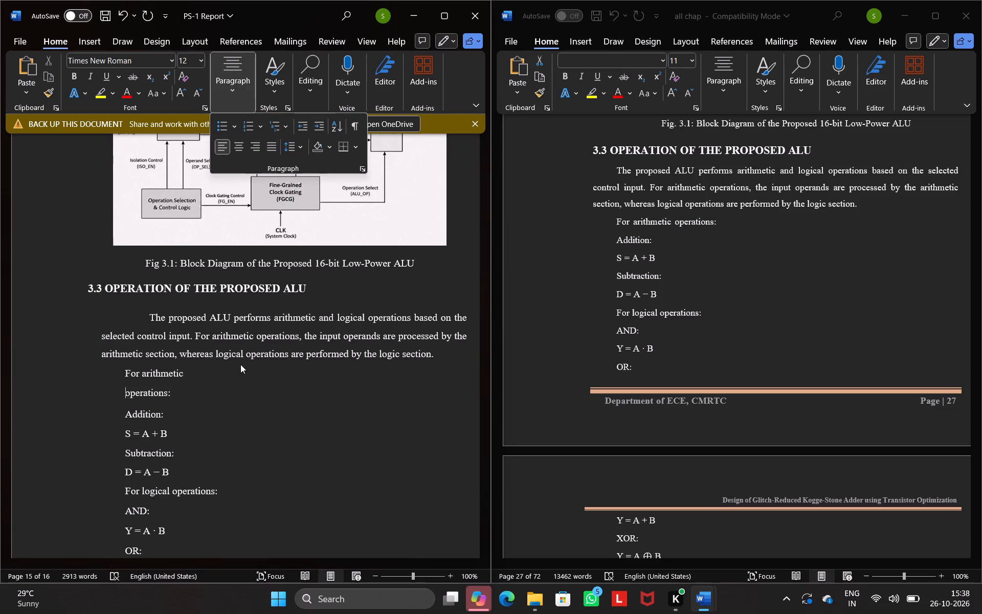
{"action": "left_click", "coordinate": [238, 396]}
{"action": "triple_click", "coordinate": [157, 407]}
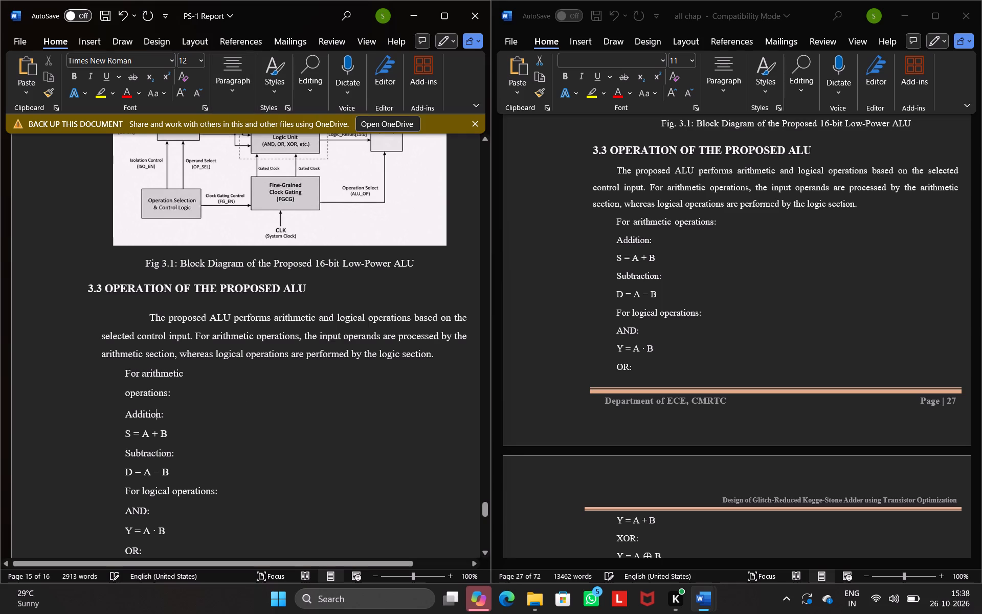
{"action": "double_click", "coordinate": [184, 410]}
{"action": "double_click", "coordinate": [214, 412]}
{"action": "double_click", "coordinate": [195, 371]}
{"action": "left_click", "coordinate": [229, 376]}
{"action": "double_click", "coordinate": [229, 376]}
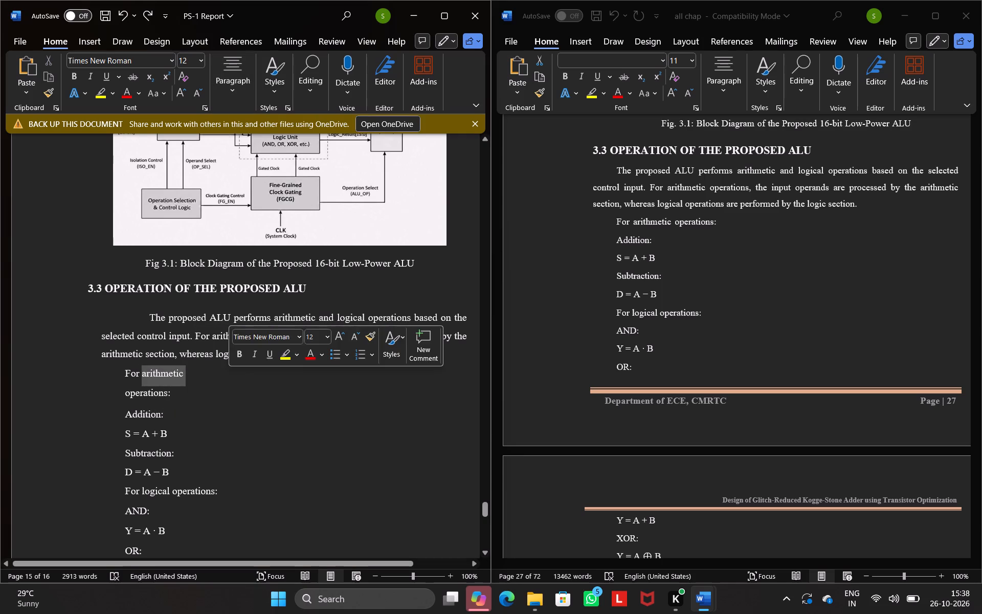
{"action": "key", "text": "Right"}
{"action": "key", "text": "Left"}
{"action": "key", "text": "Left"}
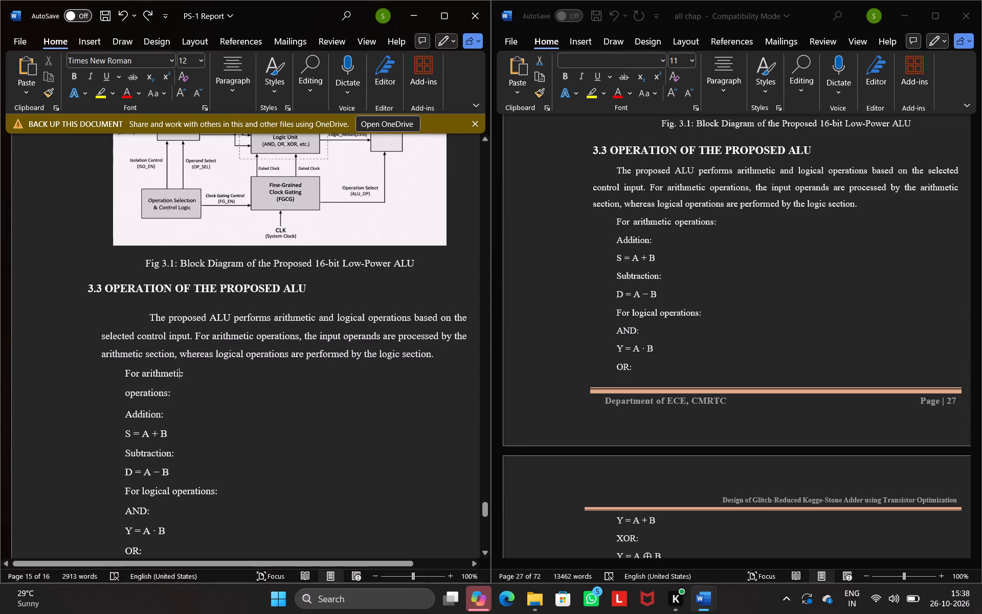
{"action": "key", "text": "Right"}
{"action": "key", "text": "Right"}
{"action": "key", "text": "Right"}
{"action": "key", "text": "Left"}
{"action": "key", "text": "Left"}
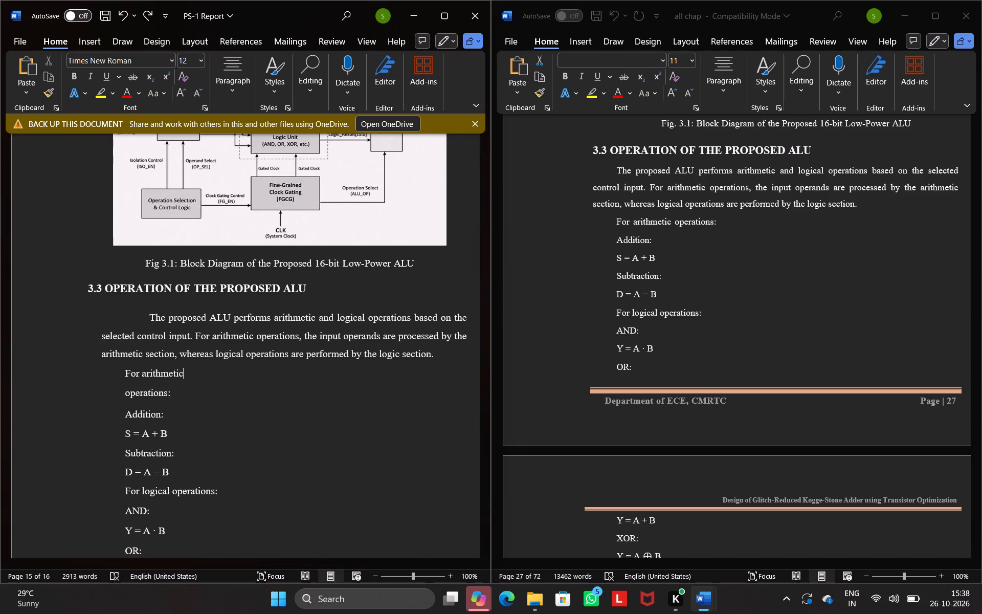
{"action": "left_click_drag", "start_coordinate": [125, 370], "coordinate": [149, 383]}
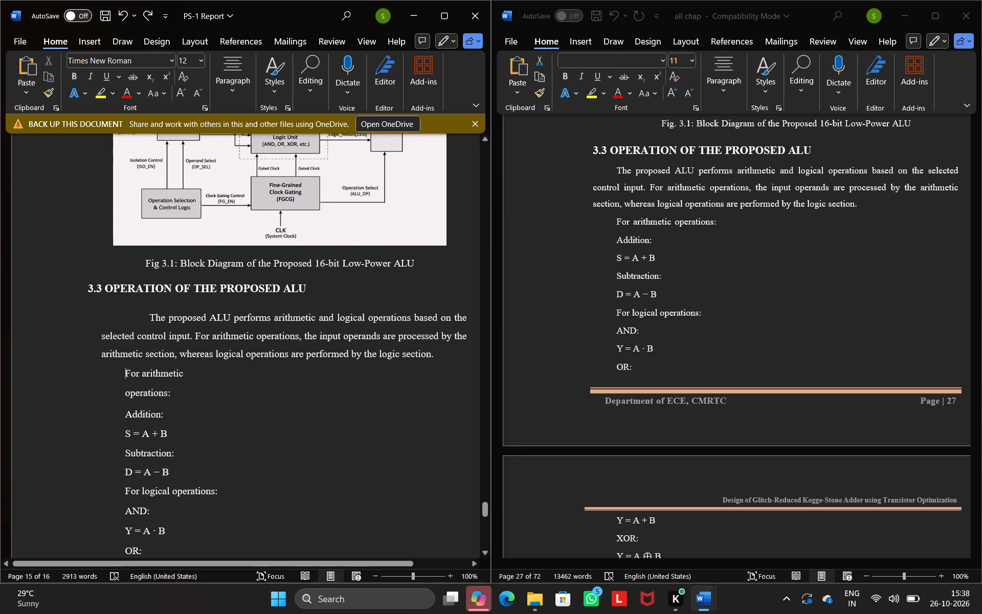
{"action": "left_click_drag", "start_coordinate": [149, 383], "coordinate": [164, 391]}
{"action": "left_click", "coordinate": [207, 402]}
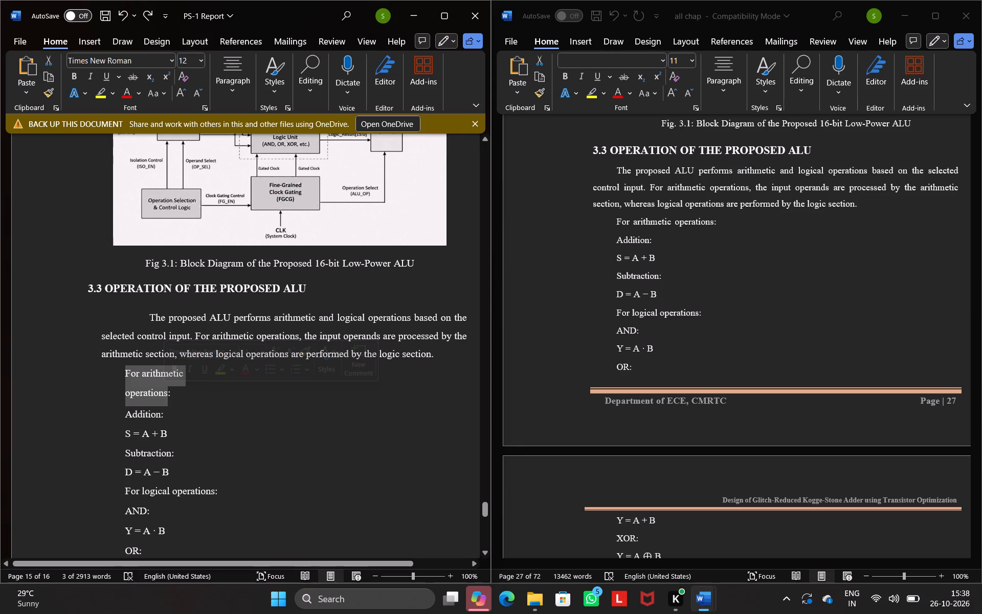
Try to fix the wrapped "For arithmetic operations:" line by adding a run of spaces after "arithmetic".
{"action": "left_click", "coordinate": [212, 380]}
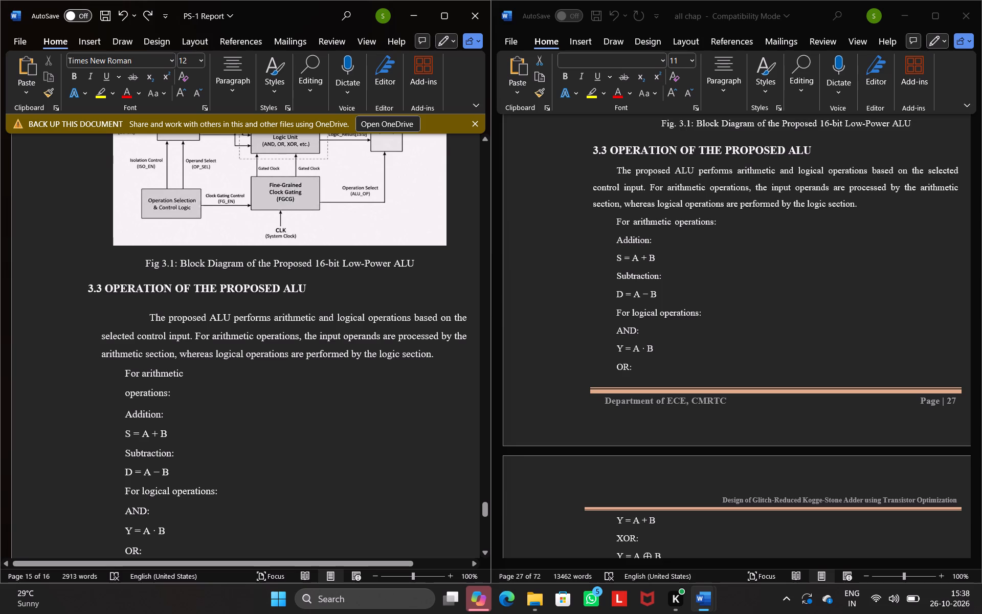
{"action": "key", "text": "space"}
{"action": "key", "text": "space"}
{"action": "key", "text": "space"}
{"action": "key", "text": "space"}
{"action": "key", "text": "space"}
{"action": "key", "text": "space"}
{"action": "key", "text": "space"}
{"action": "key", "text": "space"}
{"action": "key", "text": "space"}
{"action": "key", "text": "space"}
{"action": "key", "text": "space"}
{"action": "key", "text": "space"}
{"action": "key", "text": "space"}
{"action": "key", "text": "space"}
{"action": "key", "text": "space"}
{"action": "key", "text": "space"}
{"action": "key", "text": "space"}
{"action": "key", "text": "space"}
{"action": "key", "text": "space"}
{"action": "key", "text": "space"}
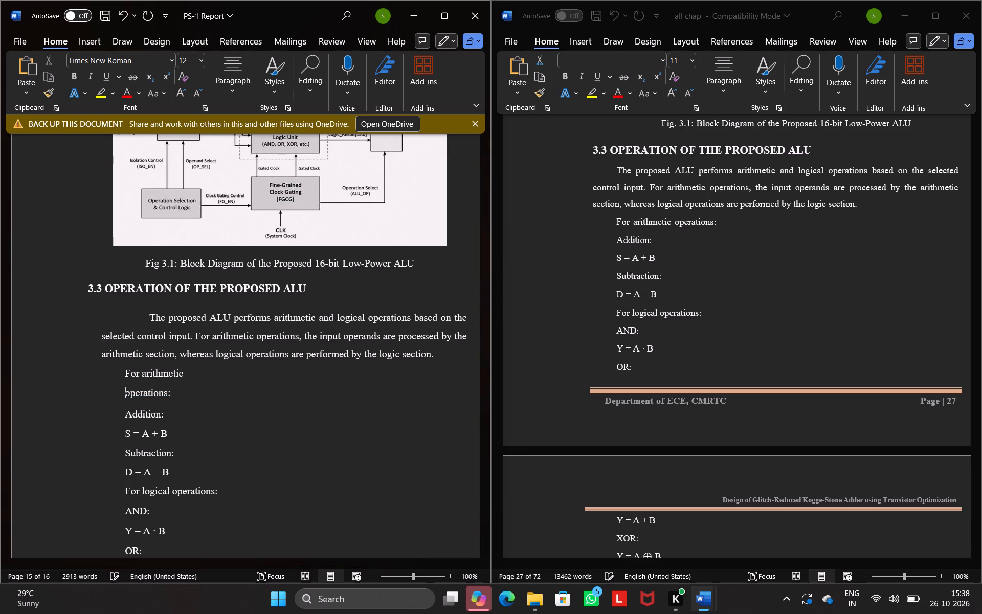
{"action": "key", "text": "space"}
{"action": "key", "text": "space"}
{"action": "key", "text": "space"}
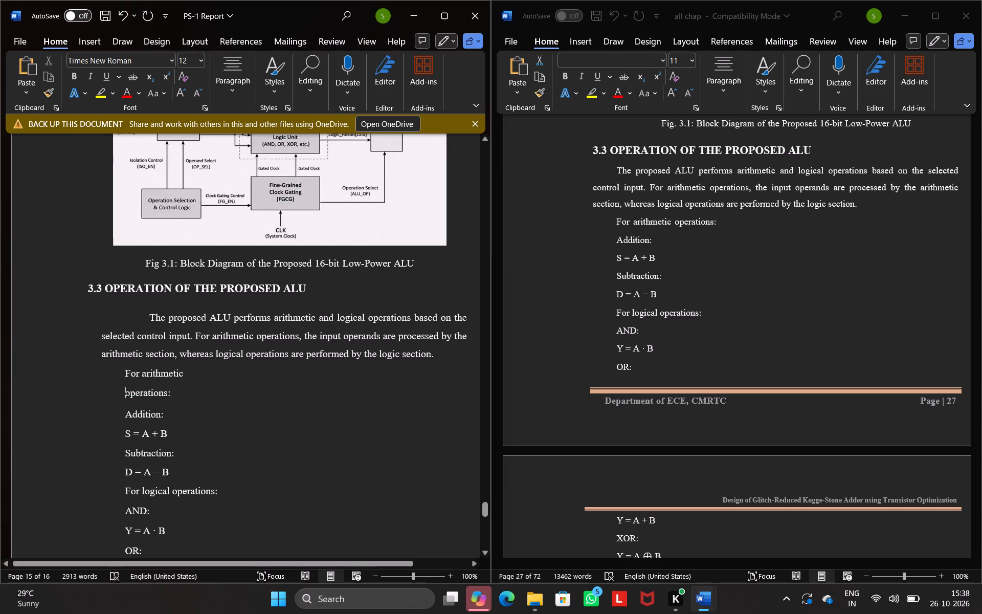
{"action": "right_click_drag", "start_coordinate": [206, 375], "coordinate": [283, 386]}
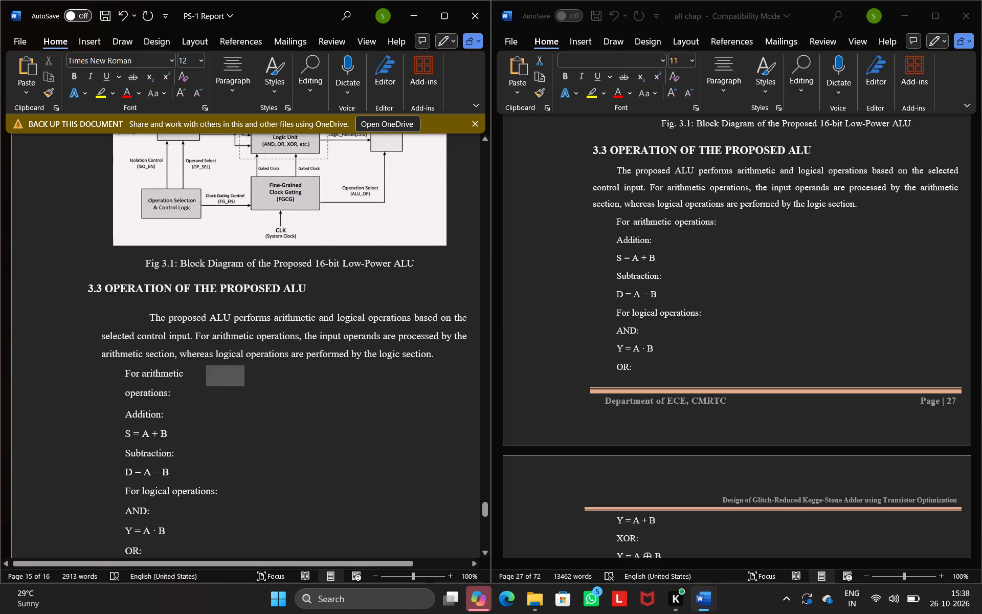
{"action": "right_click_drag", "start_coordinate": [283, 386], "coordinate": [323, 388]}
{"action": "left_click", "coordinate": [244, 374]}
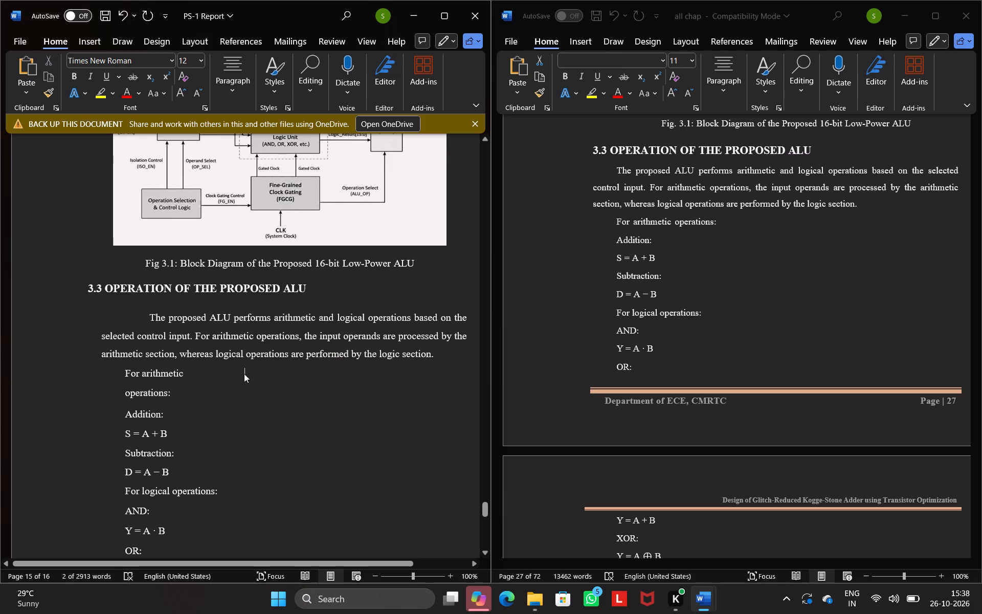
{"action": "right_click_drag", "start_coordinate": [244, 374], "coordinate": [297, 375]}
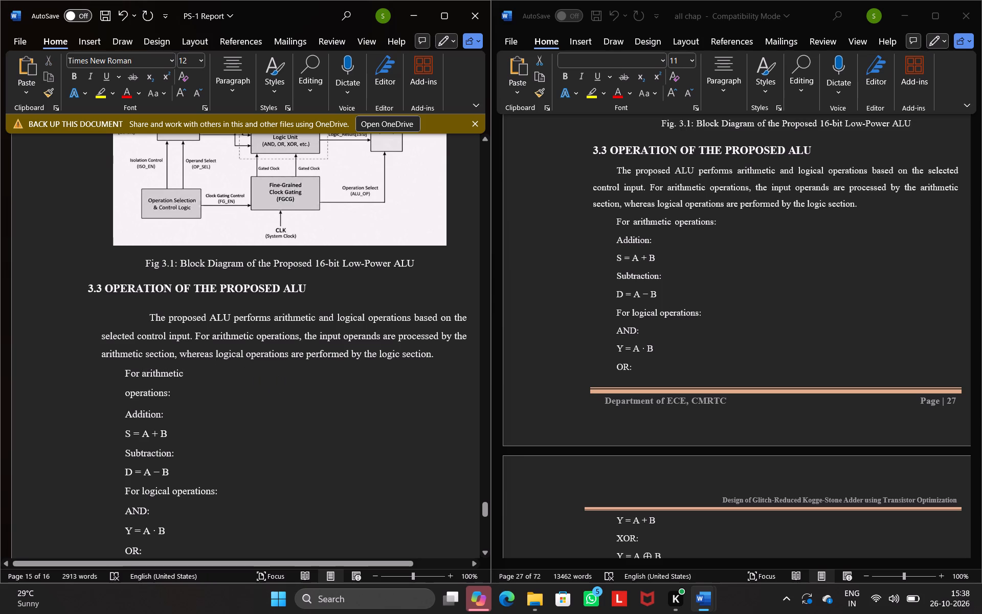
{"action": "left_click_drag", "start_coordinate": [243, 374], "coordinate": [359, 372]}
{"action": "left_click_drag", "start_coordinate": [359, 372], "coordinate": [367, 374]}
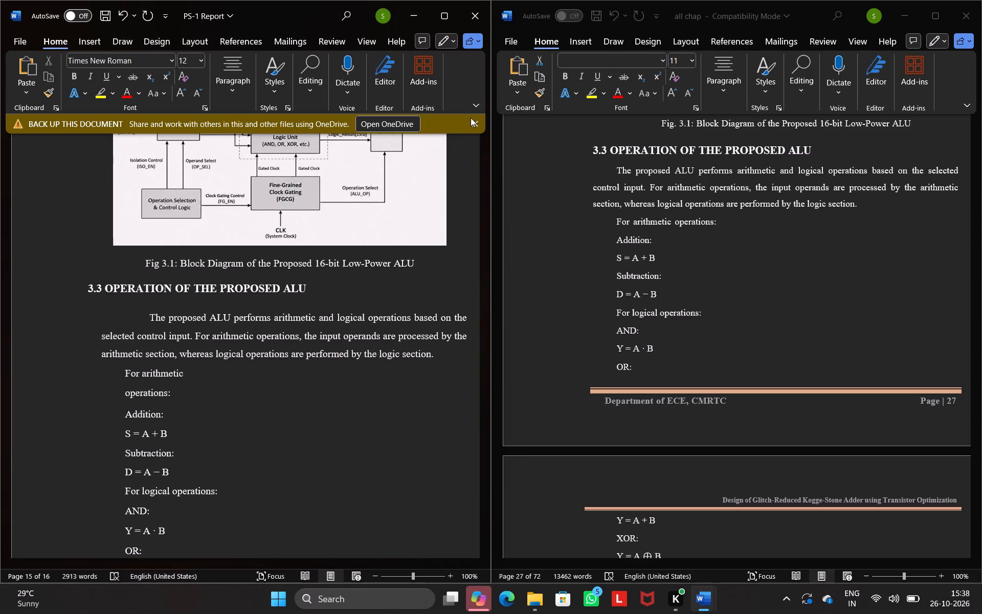
Dismiss the document backup notice in PS-1 Report.
{"action": "left_click", "coordinate": [471, 118]}
{"action": "left_click", "coordinate": [475, 120]}
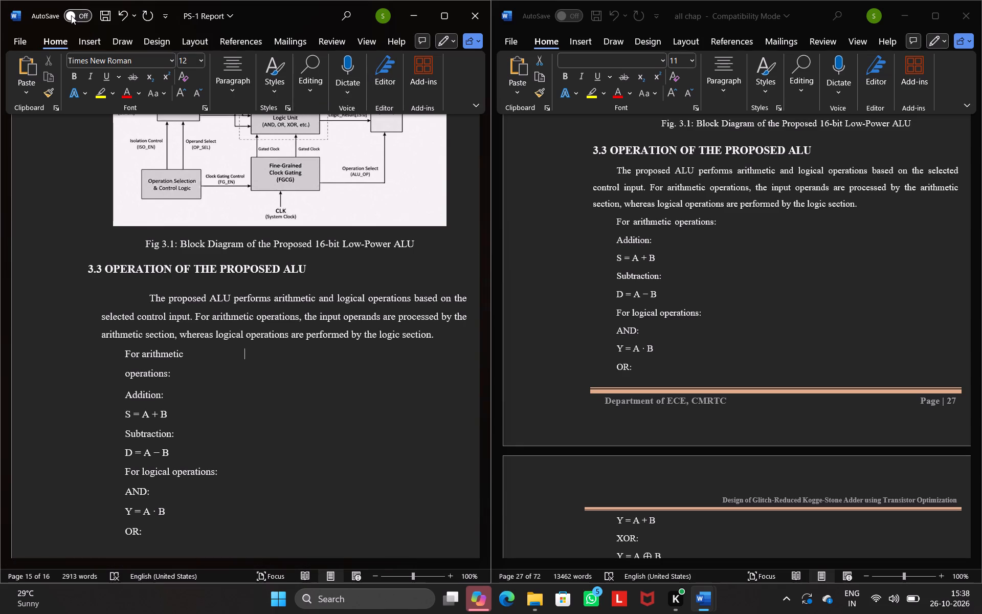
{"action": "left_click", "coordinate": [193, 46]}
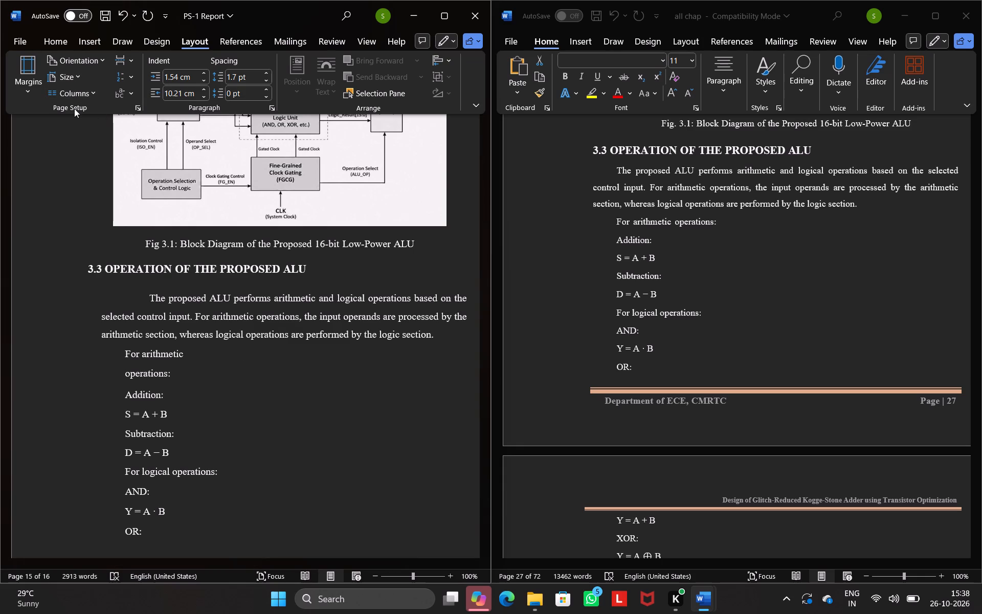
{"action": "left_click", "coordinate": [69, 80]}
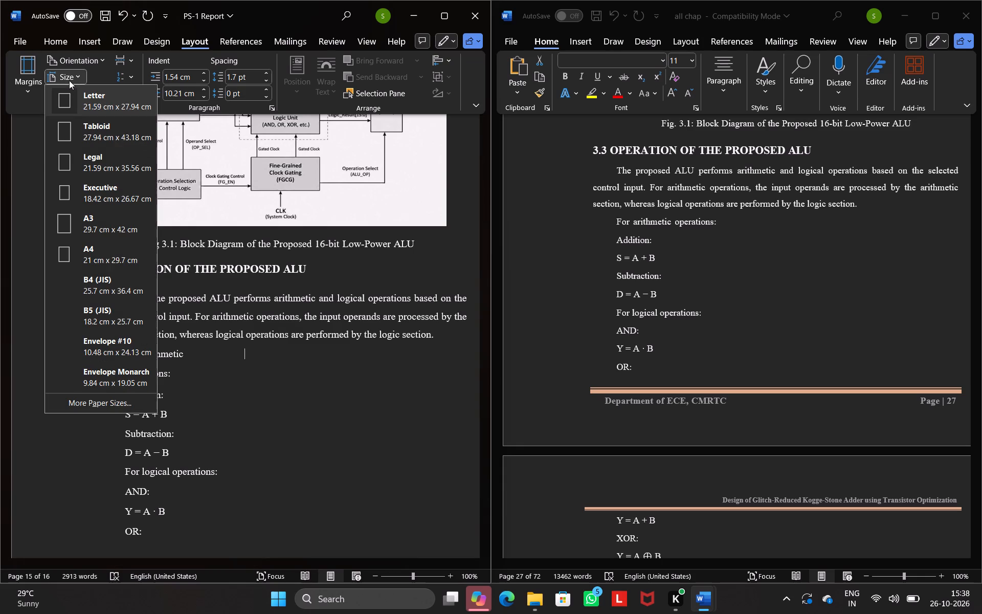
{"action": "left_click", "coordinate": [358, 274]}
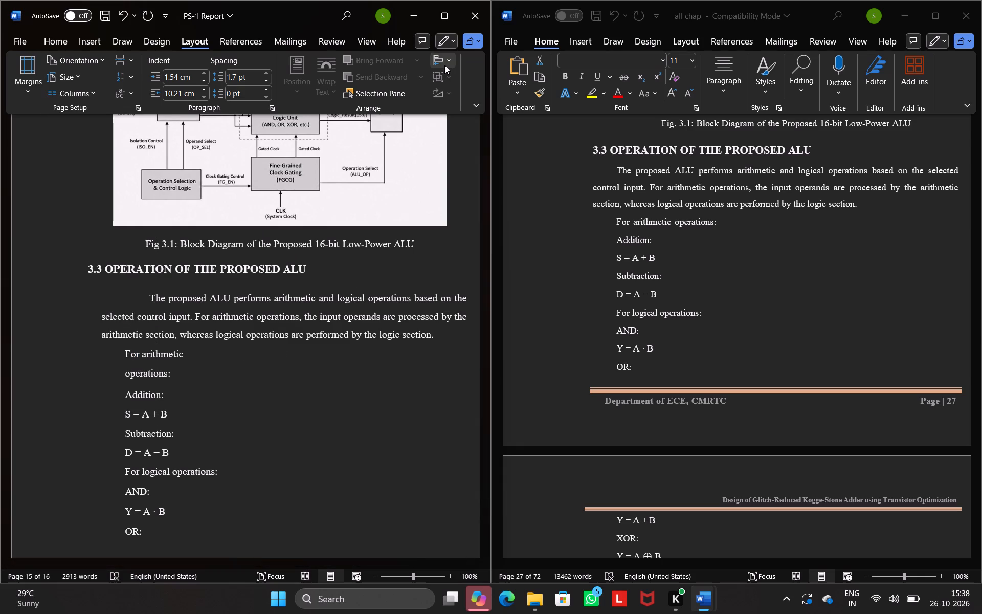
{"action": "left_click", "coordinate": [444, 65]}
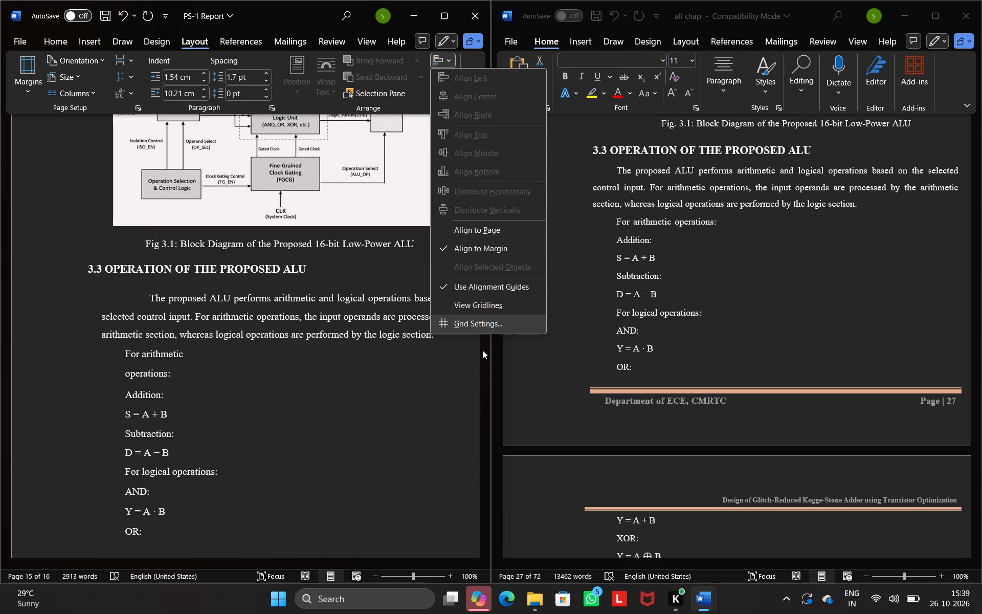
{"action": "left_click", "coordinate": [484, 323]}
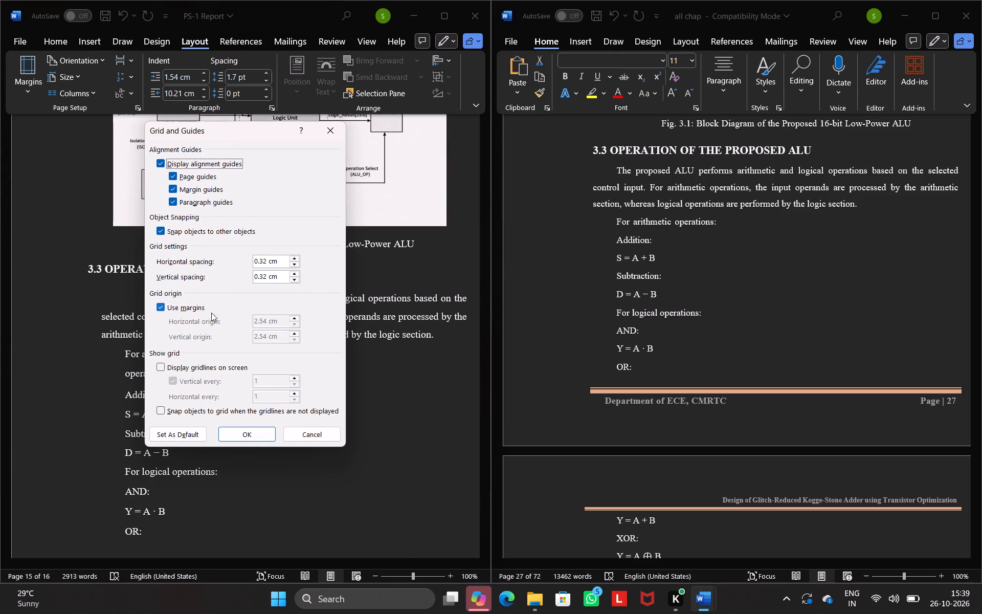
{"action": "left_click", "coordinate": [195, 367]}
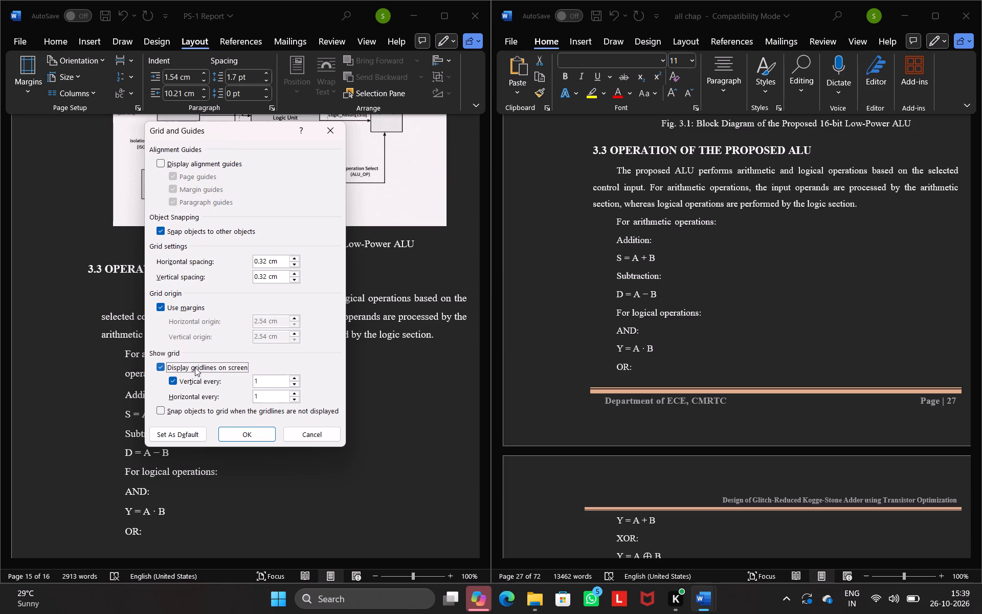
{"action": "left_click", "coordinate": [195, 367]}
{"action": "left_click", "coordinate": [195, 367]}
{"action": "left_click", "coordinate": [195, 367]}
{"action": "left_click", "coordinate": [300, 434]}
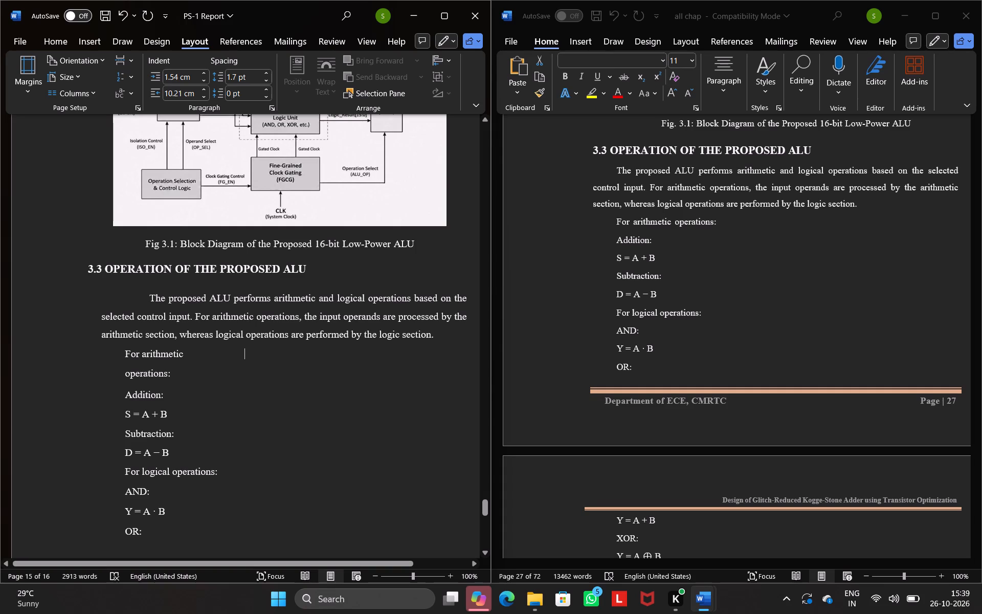
Replace the wrapped "For arithmetic operations:" paragraph in section 3.3 with a newly typed single line of the same text under the introductory paragraph.
{"action": "left_click_drag", "start_coordinate": [175, 377], "coordinate": [118, 354]}
{"action": "key", "text": "BackSpace"}
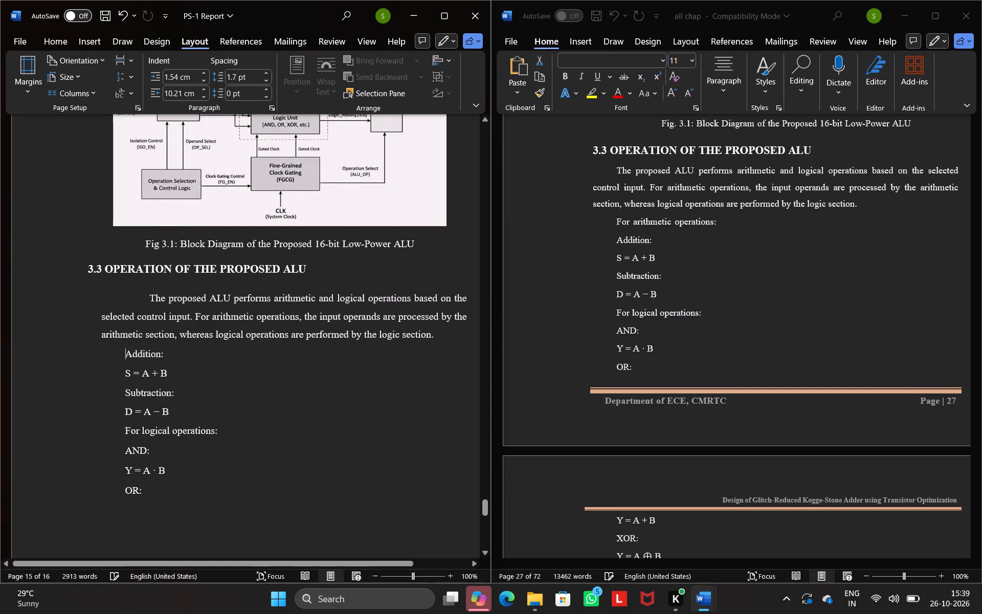
{"action": "left_click", "coordinate": [437, 339]}
{"action": "key", "text": "Return"}
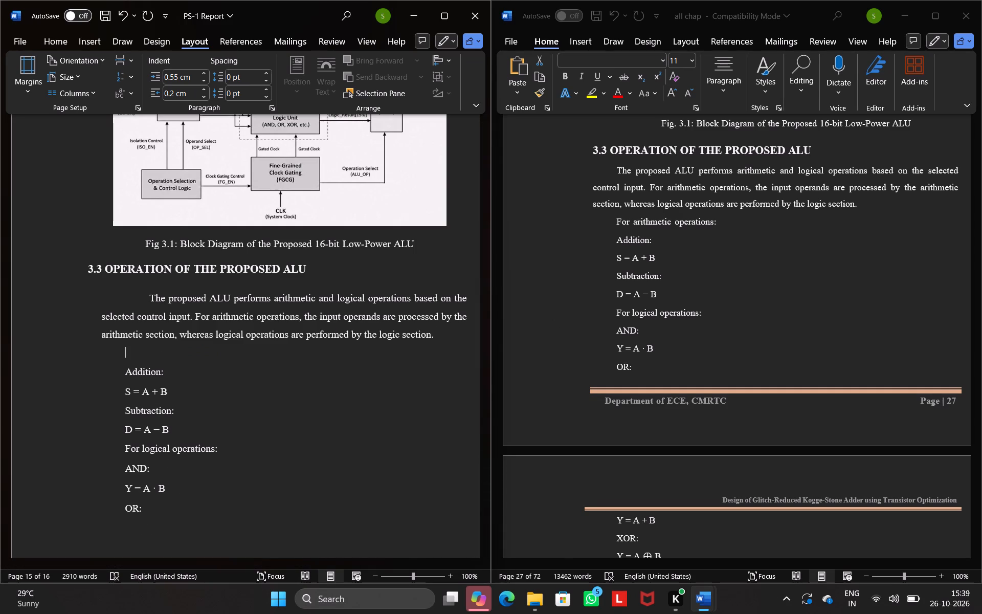
{"action": "type", "text": "Fp"}
{"action": "key", "text": "BackSpace"}
{"action": "type", "text": "or"}
{"action": "key", "text": "space"}
{"action": "type", "text": "arith"}
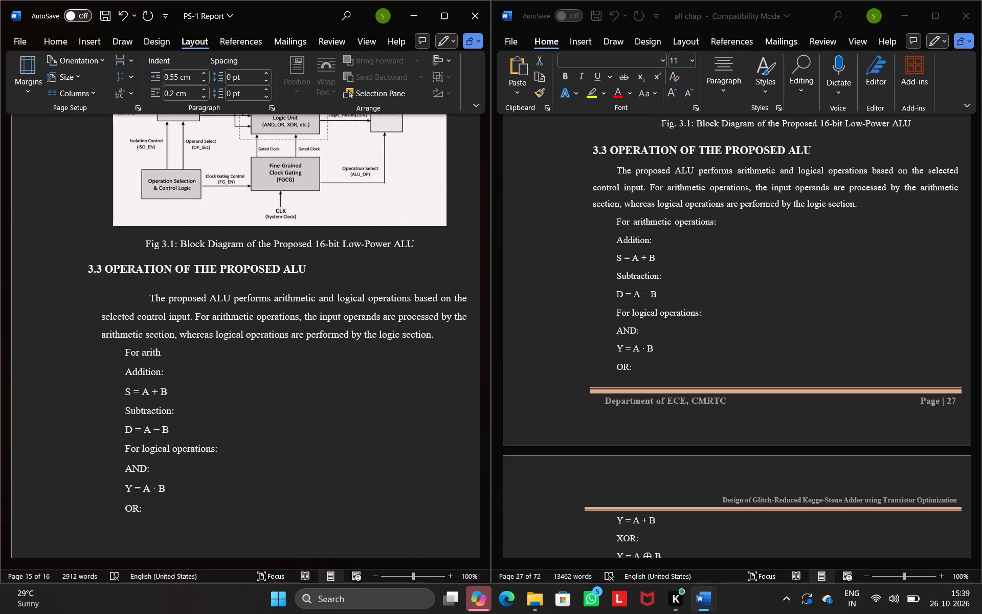
{"action": "type", "text": "metic operations"}
{"action": "key", "text": "shift+colon"}
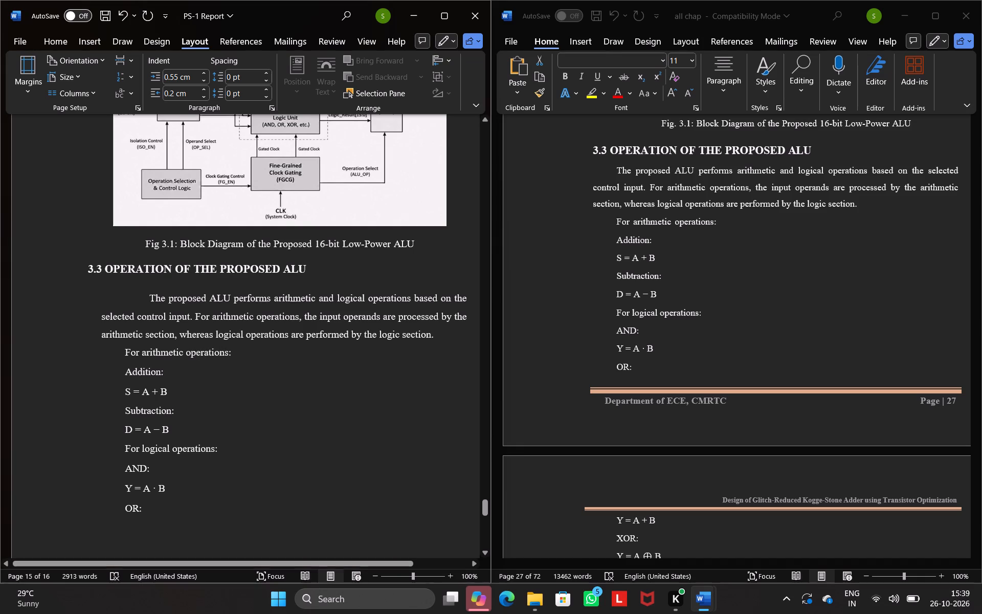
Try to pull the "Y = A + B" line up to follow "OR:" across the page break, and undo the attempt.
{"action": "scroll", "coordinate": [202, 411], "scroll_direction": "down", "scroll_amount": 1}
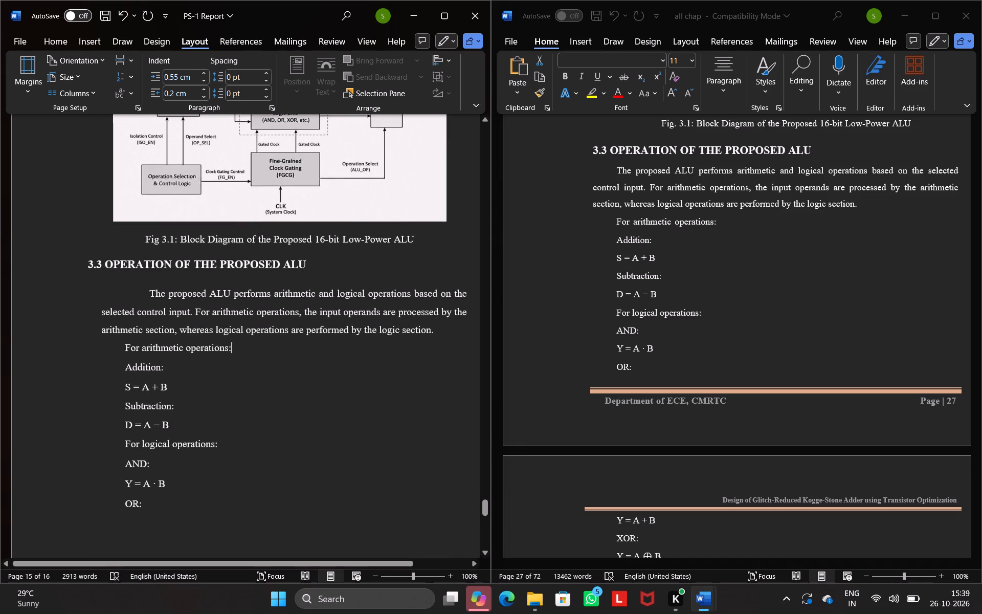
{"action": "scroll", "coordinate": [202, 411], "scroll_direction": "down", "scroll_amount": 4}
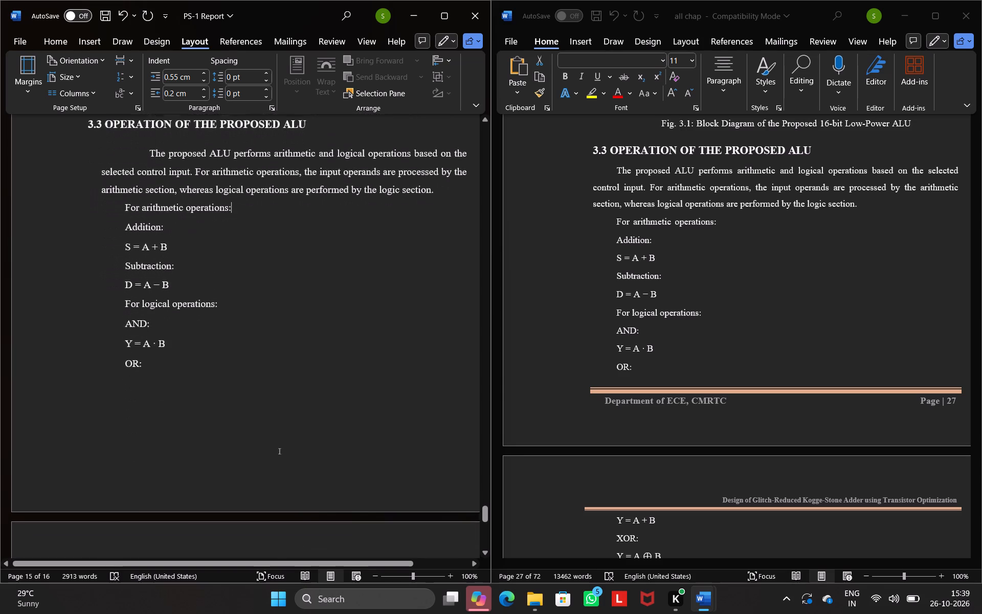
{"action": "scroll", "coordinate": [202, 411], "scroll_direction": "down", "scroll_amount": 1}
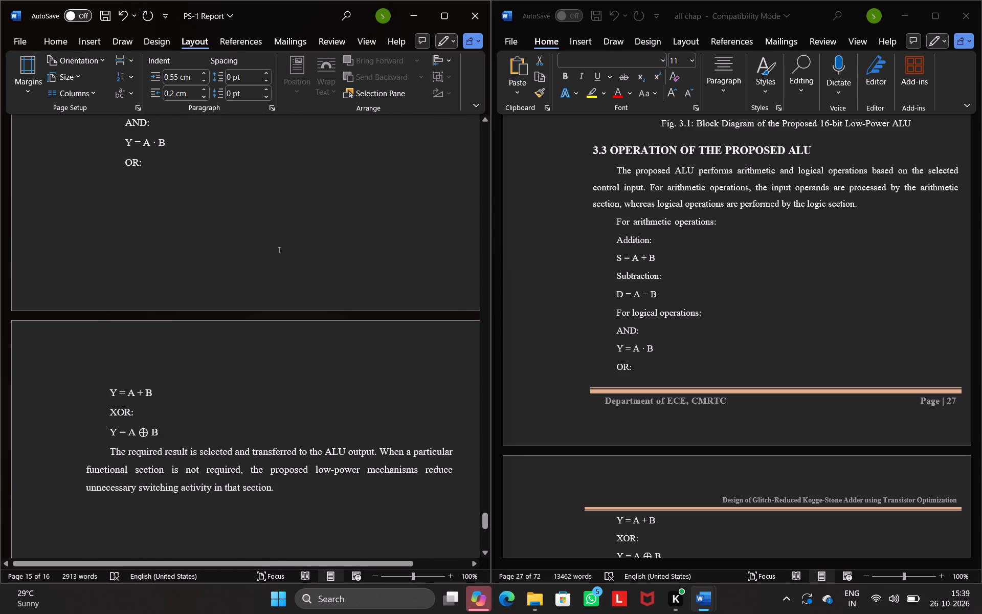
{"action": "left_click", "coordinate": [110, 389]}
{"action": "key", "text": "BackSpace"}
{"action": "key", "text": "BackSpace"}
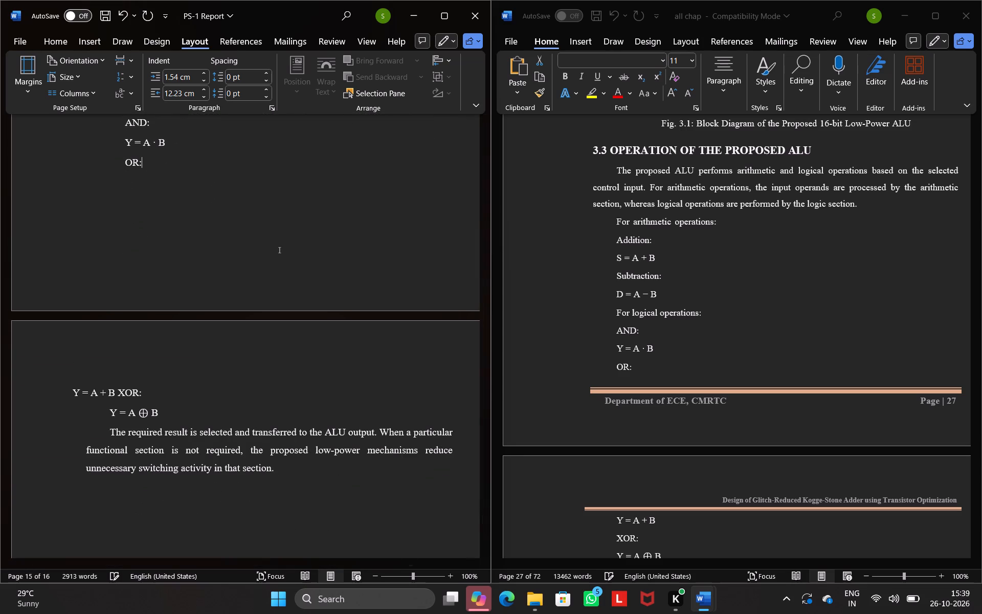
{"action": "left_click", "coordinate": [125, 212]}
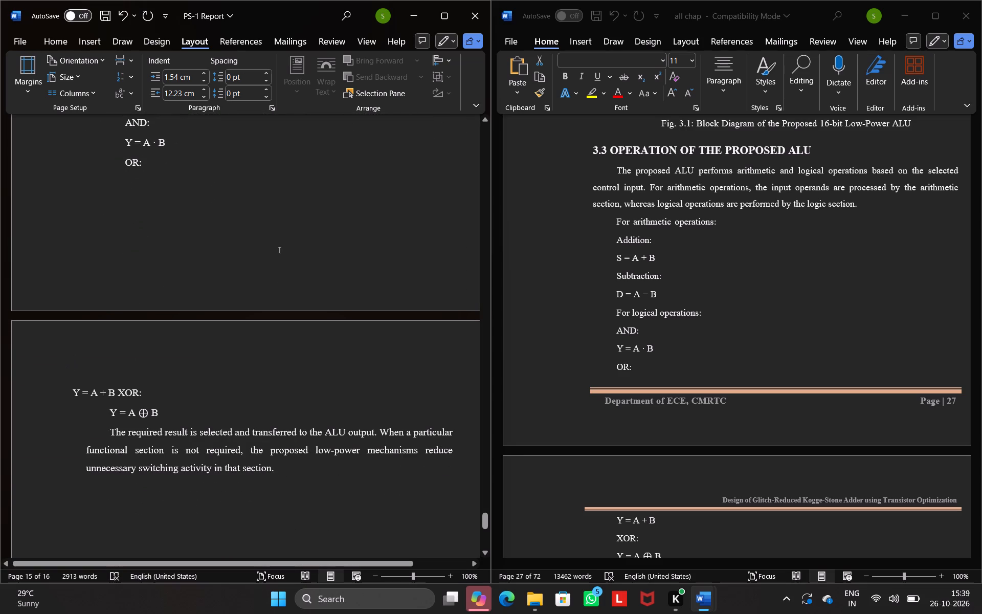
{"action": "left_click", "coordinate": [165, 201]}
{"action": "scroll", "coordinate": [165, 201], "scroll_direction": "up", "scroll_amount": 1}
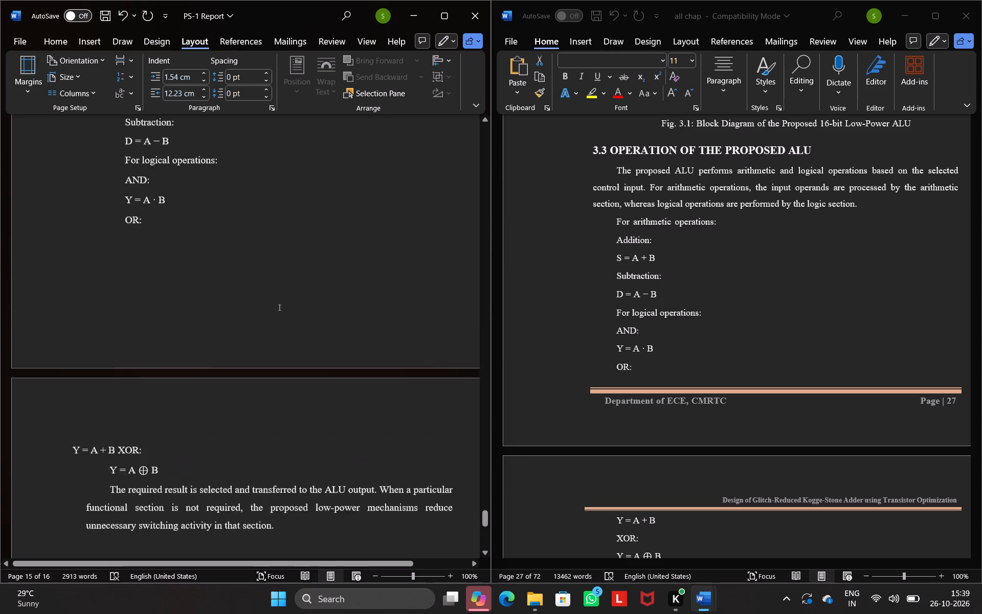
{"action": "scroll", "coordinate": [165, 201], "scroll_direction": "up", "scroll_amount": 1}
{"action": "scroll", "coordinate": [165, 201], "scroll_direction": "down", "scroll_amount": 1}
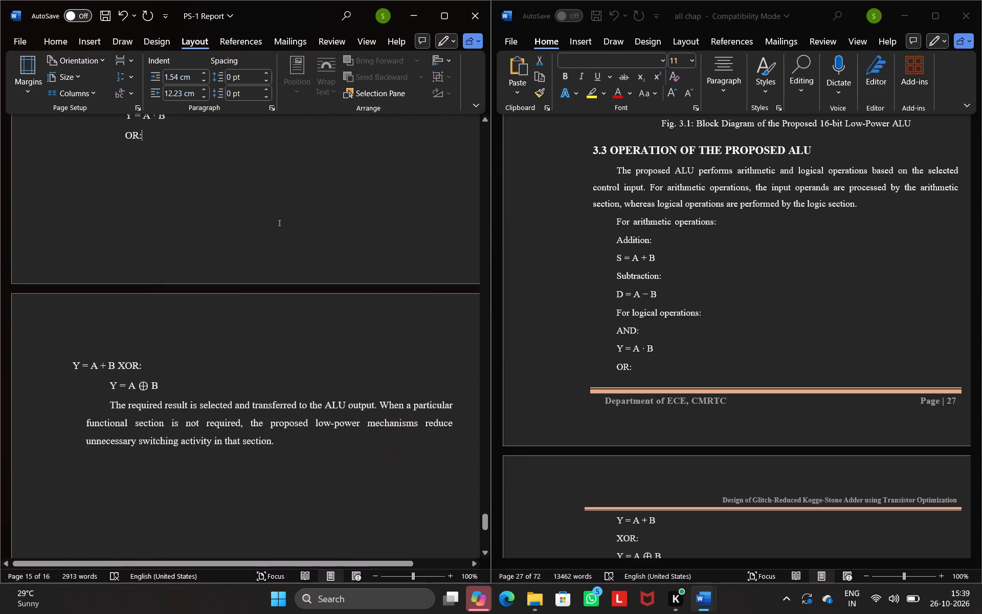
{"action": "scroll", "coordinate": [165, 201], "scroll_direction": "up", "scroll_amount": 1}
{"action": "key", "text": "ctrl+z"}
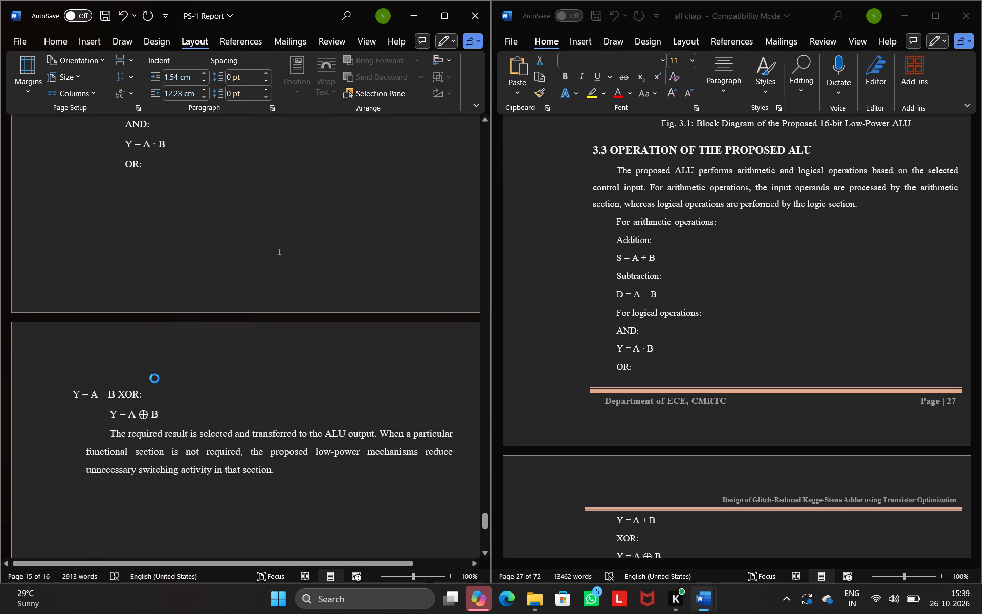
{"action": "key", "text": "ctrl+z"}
Delete the text from "Y = A + B" through "switching activity in that section." in PS-1 Report and start a new line below "OR:".
{"action": "left_click_drag", "start_coordinate": [278, 492], "coordinate": [102, 389]}
{"action": "key", "text": "BackSpace"}
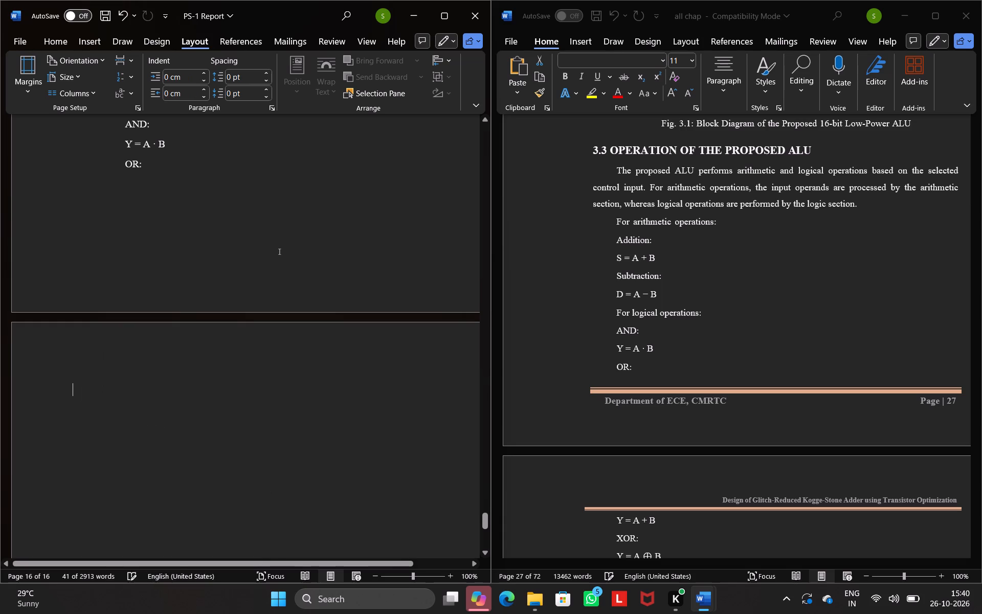
{"action": "key", "text": "BackSpace"}
{"action": "key", "text": "Return"}
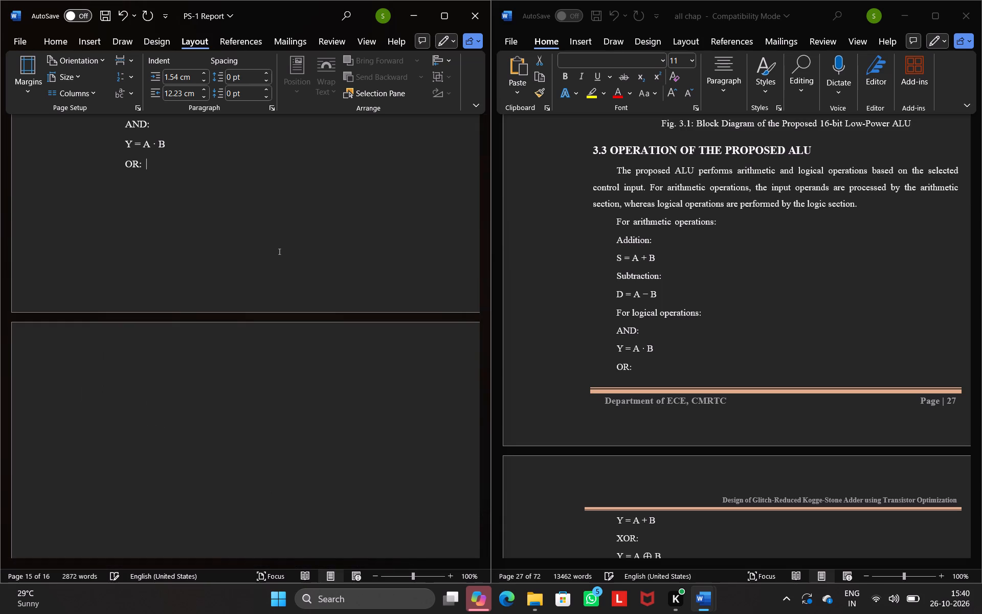
{"action": "key", "text": "Return"}
Copy the text from "Y = A + B" through the "The required result..." paragraph in "all chap" and paste it below "OR:" in PS-1 Report.
{"action": "scroll", "coordinate": [579, 381], "scroll_direction": "down", "scroll_amount": 2}
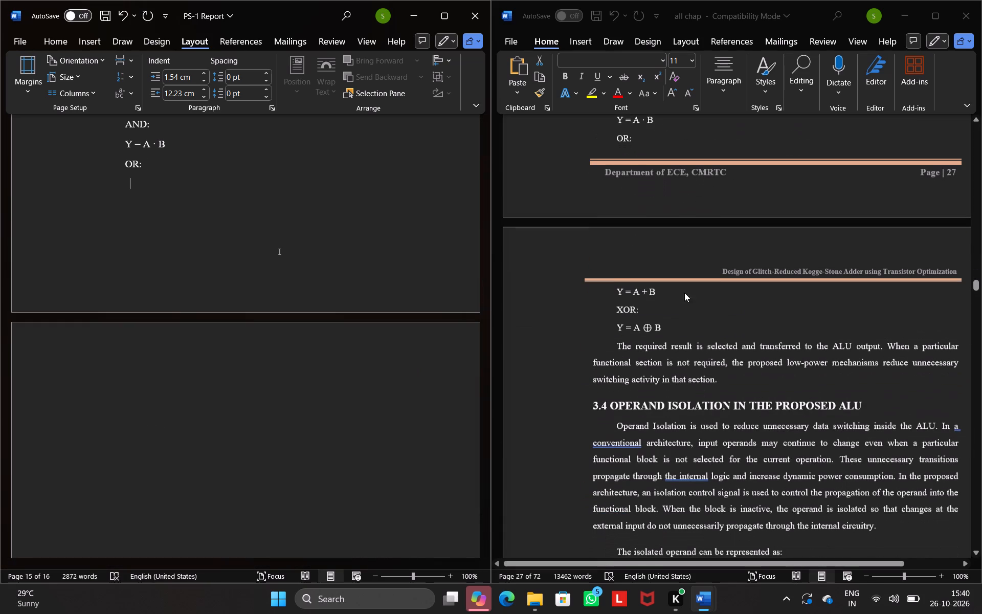
{"action": "left_click_drag", "start_coordinate": [616, 289], "coordinate": [682, 385]}
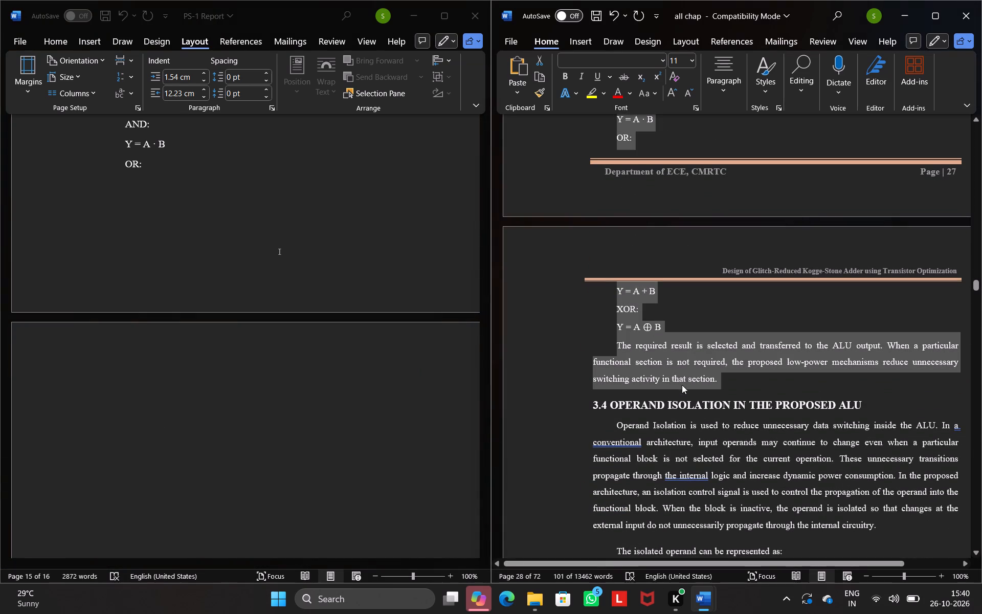
{"action": "left_click_drag", "start_coordinate": [682, 385], "coordinate": [682, 381]}
{"action": "left_click", "coordinate": [682, 381]}
{"action": "left_click_drag", "start_coordinate": [612, 294], "coordinate": [740, 363]}
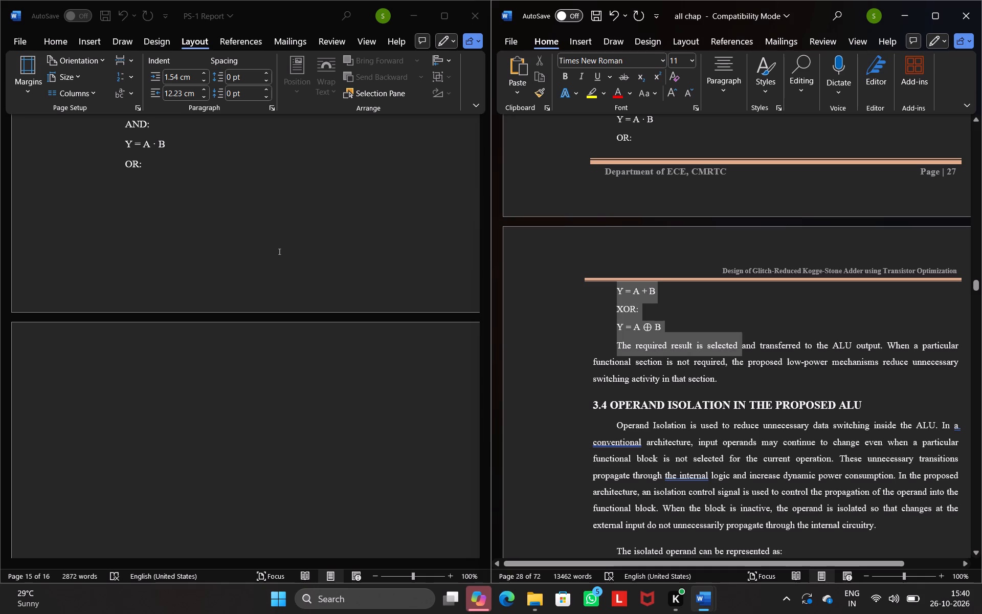
{"action": "left_click_drag", "start_coordinate": [740, 363], "coordinate": [737, 385]}
{"action": "key", "text": "ctrl+c"}
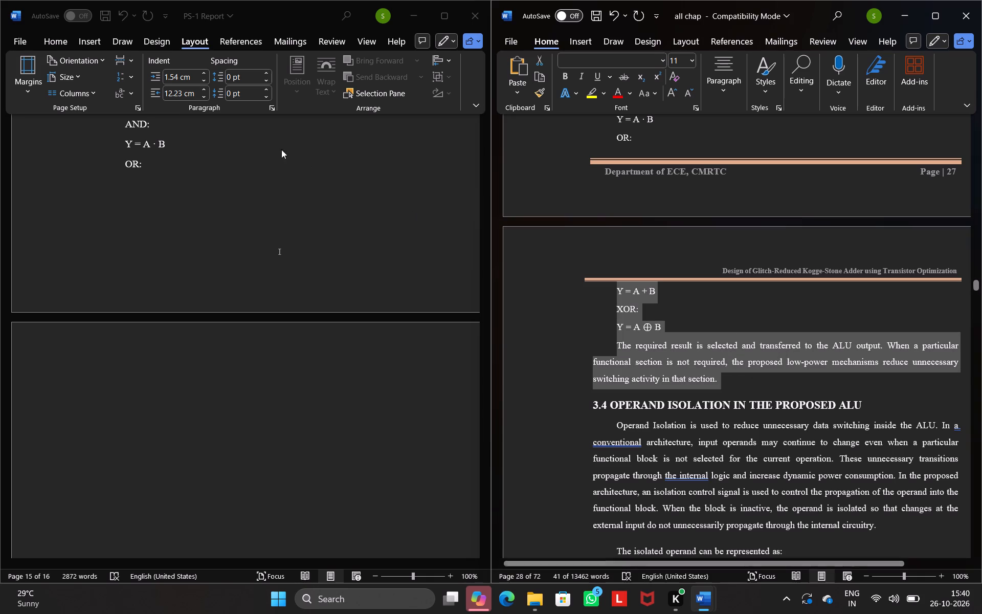
{"action": "left_click", "coordinate": [151, 182]}
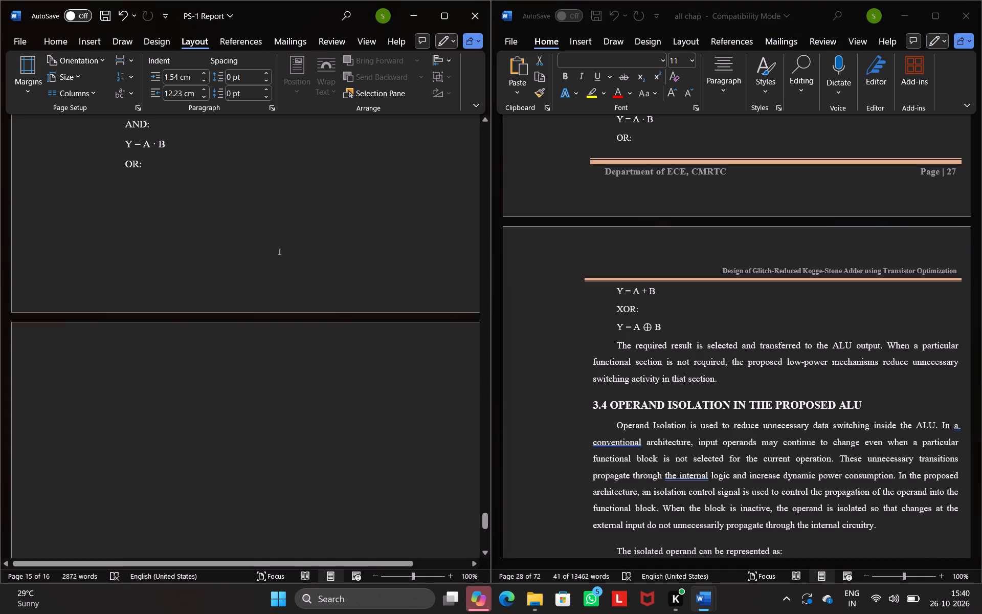
{"action": "key", "text": "BackSpace"}
{"action": "left_click", "coordinate": [133, 176]}
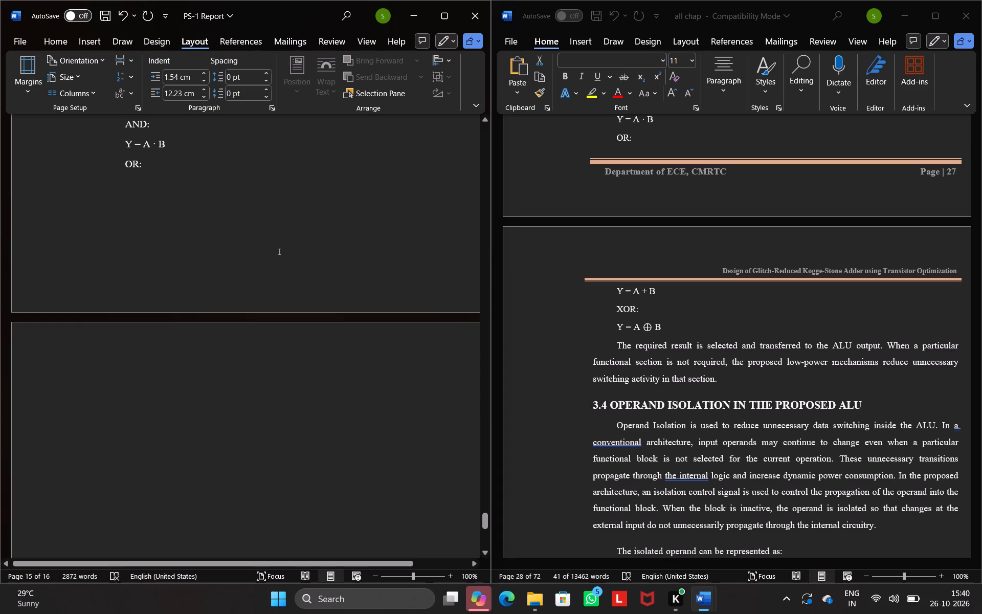
{"action": "left_click", "coordinate": [132, 185]}
{"action": "key", "text": "ctrl+v"}
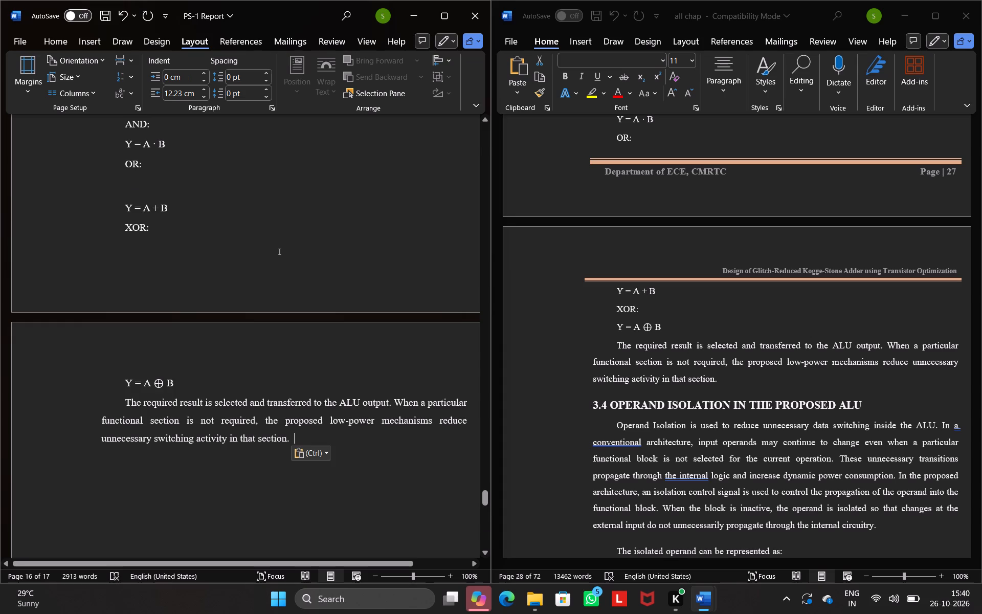
Remove the blank gap between "OR:" and "Y = A + B", keeping the equation on its own line.
{"action": "left_click", "coordinate": [144, 198]}
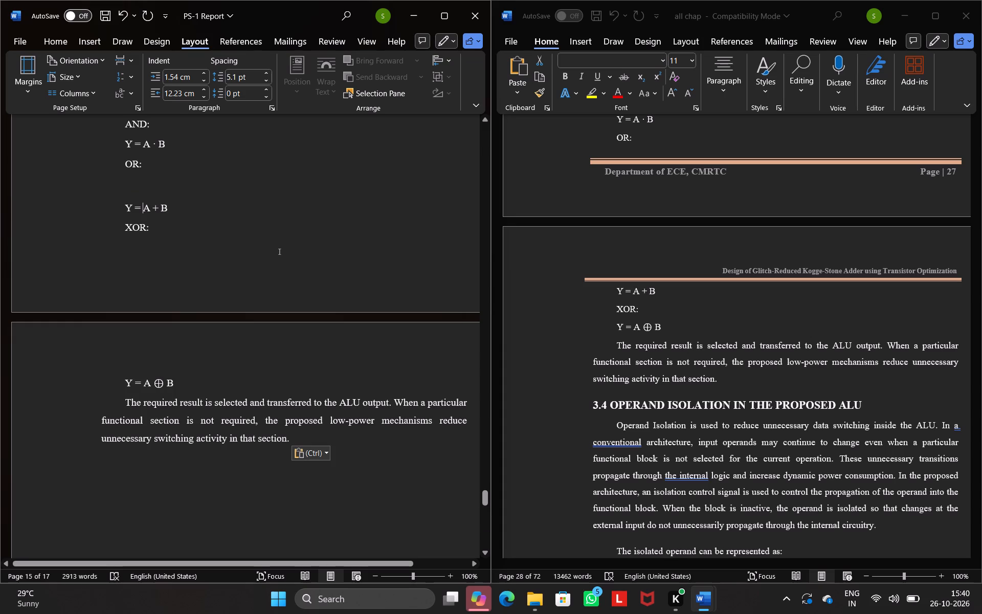
{"action": "left_click", "coordinate": [124, 204]}
{"action": "key", "text": "BackSpace"}
{"action": "key", "text": "BackSpace"}
{"action": "key", "text": "BackSpace"}
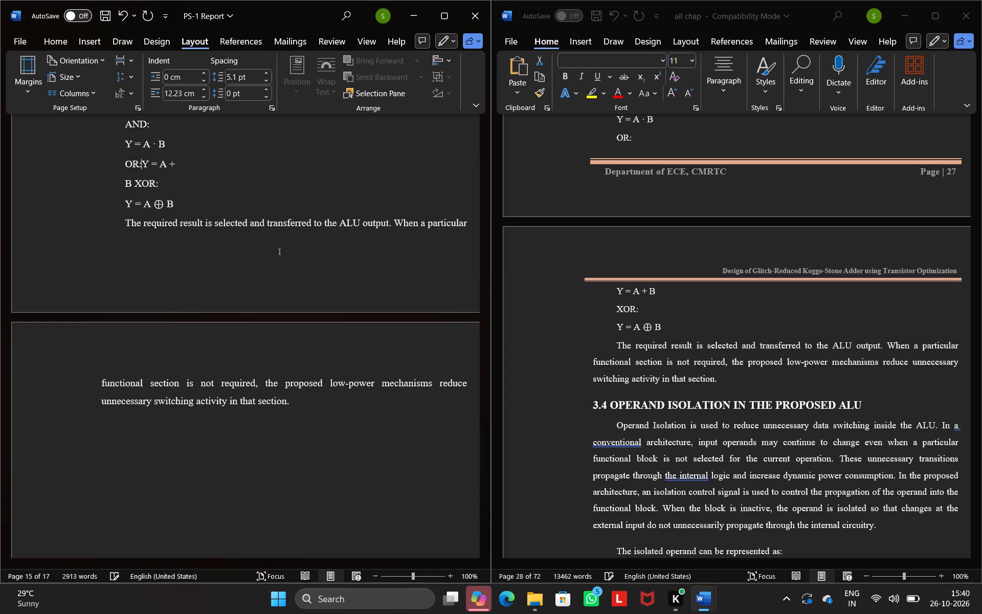
{"action": "key", "text": "Return"}
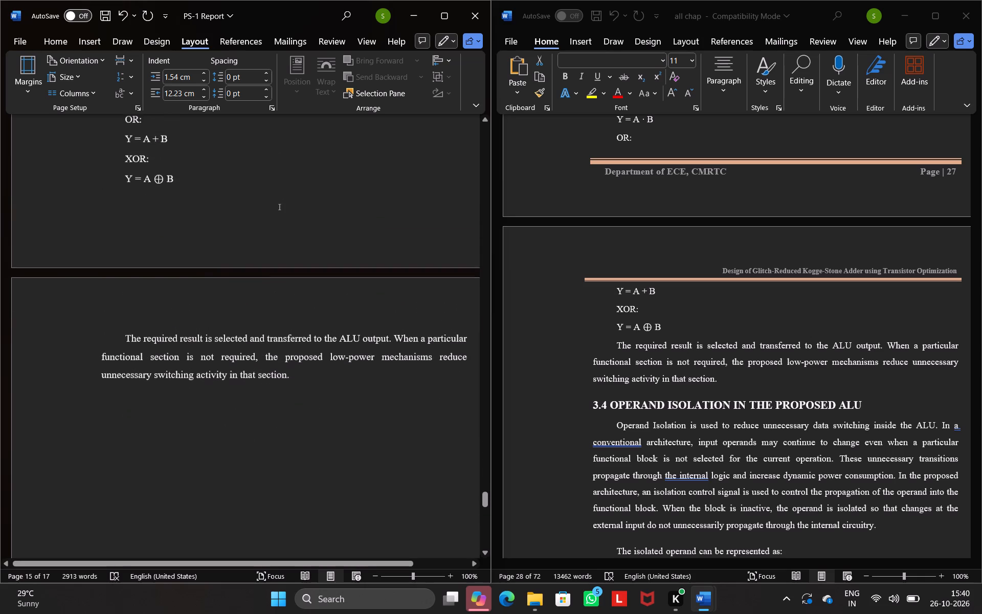
Decrease the indent of the "The required result is selected..." paragraph by one level.
{"action": "left_click_drag", "start_coordinate": [125, 339], "coordinate": [325, 429]}
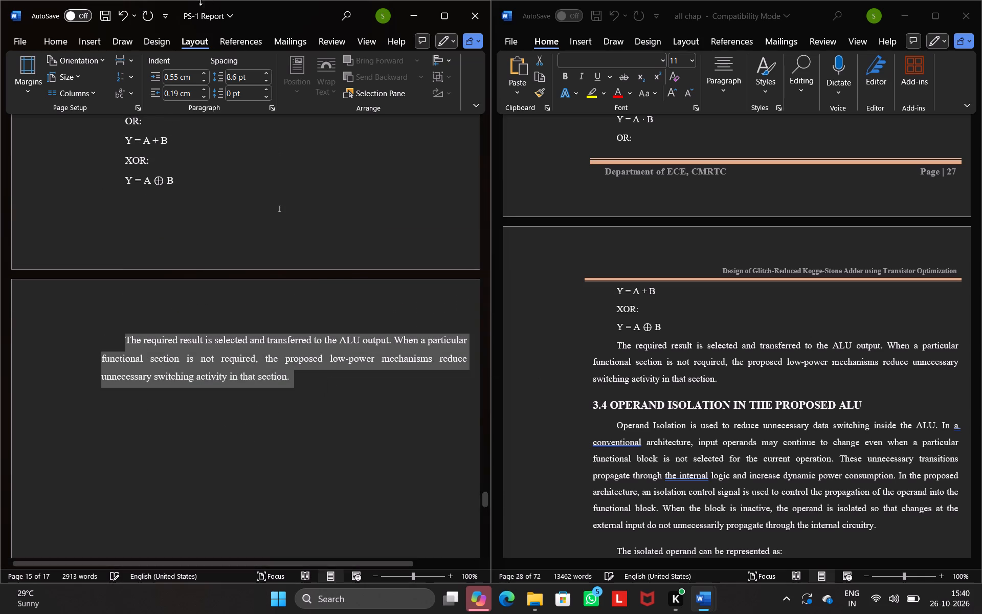
{"action": "left_click", "coordinate": [63, 34]}
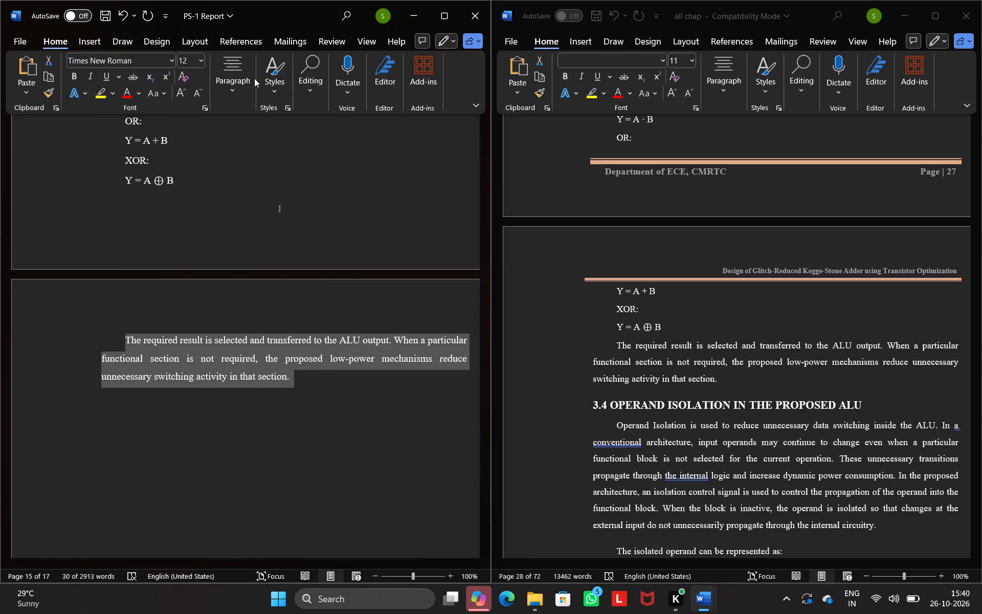
{"action": "left_click", "coordinate": [244, 98]}
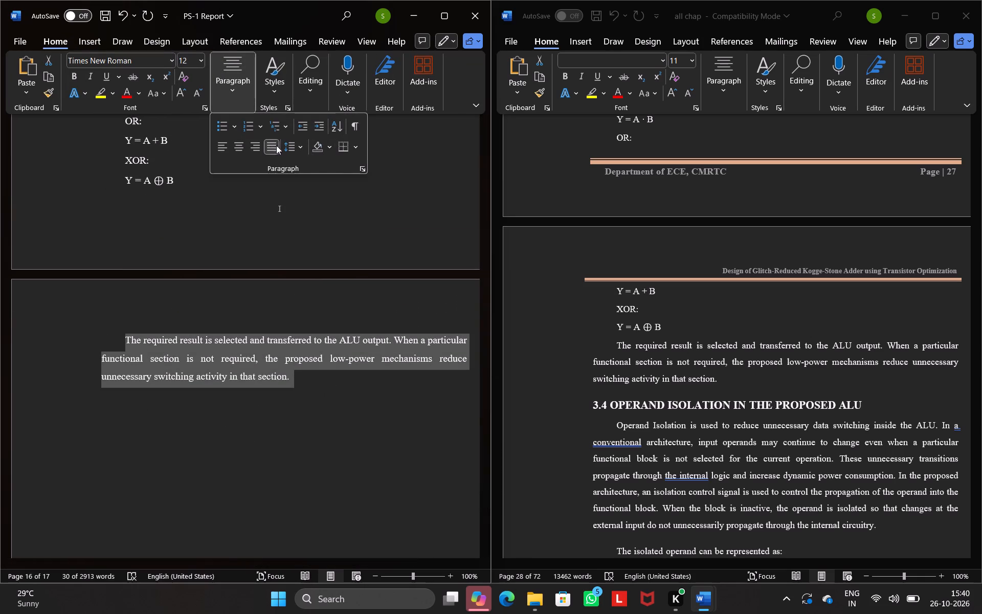
{"action": "left_click", "coordinate": [300, 126]}
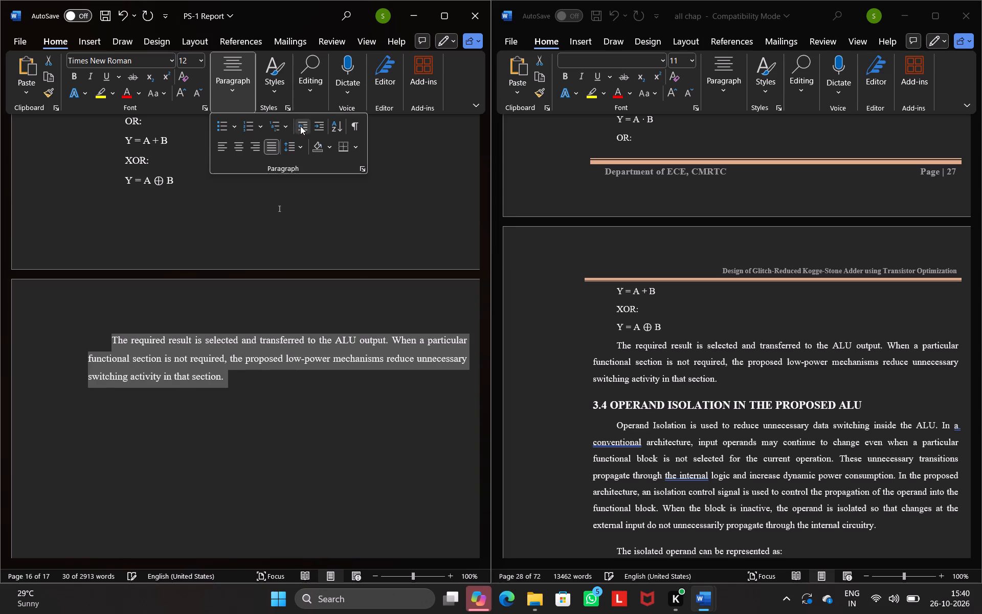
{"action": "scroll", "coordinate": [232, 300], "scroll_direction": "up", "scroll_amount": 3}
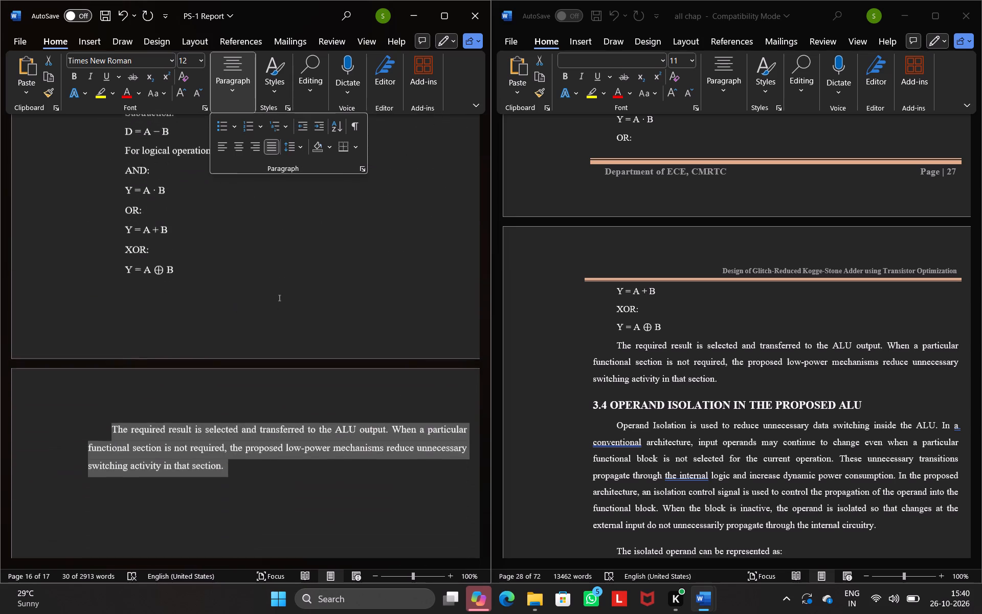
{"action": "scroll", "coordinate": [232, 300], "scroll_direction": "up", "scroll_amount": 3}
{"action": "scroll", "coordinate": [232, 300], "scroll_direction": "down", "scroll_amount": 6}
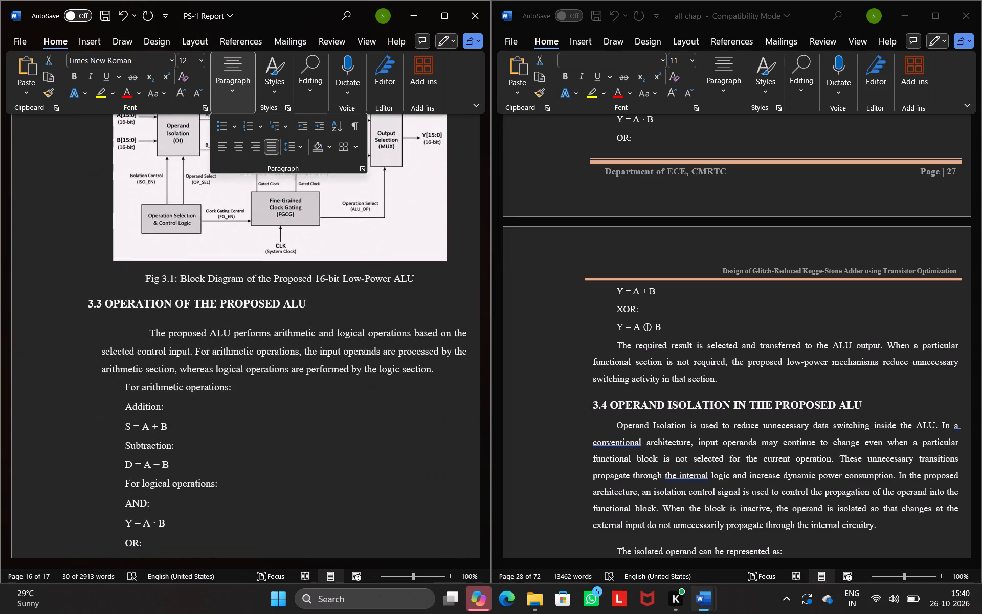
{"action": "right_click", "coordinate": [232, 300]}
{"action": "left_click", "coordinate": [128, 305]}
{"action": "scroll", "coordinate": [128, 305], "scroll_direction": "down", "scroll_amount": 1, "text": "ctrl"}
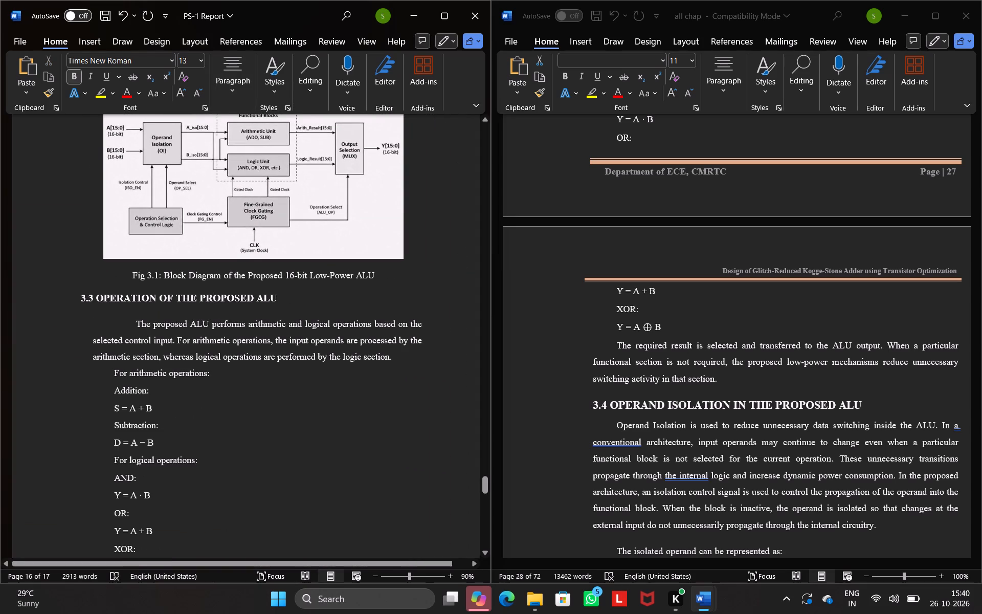
Remove the extra first-line indentation before "The proposed ALU performs" in section 3.3 of PS-1 Report.
{"action": "scroll", "coordinate": [128, 305], "scroll_direction": "down", "scroll_amount": 3, "text": "ctrl"}
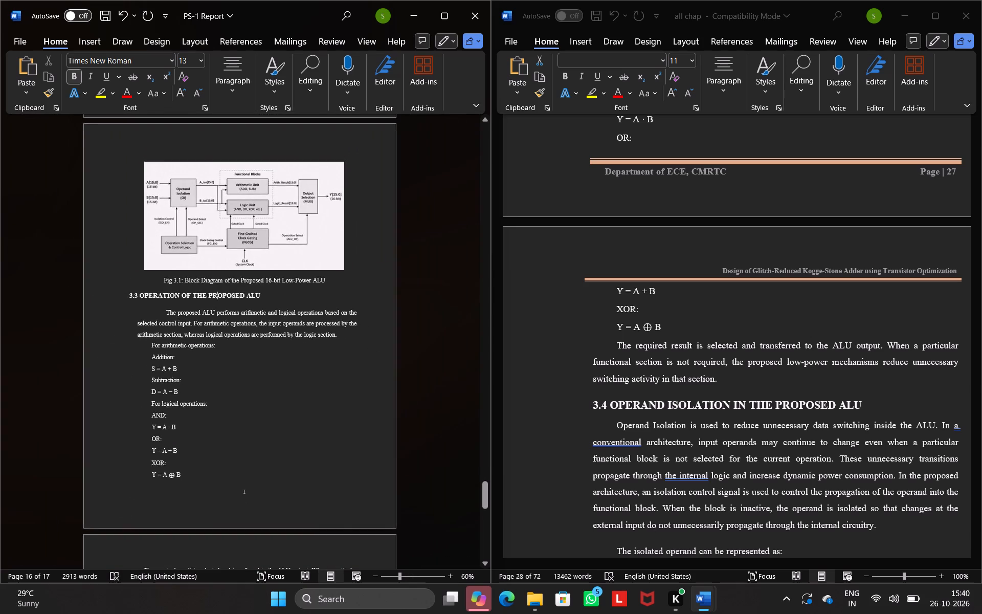
{"action": "scroll", "coordinate": [128, 305], "scroll_direction": "down", "scroll_amount": 2, "text": "ctrl"}
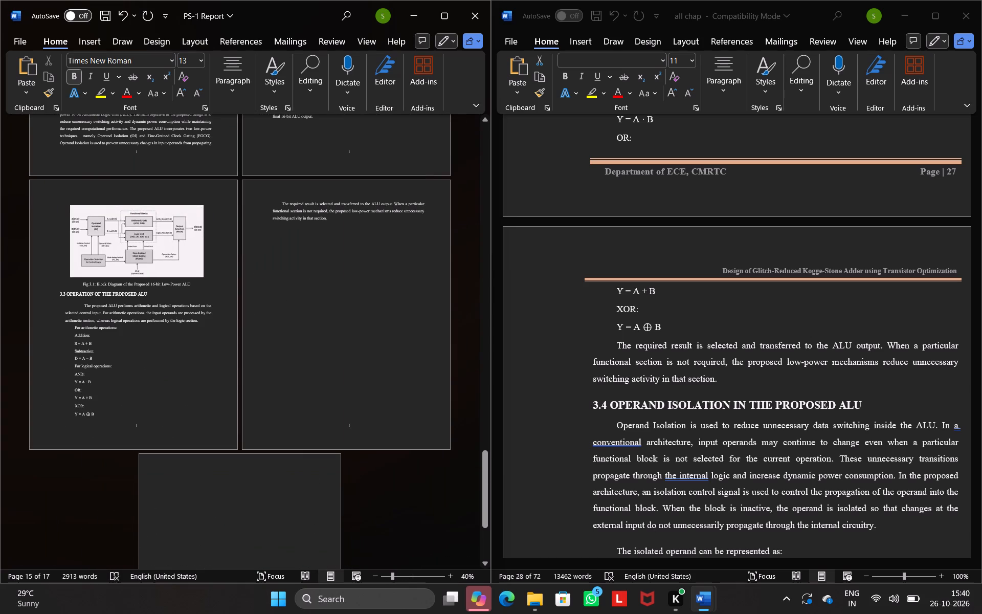
{"action": "left_click_drag", "start_coordinate": [79, 304], "coordinate": [85, 306]}
{"action": "left_click_drag", "start_coordinate": [85, 306], "coordinate": [126, 335]}
{"action": "scroll", "coordinate": [126, 335], "scroll_direction": "up", "scroll_amount": 1}
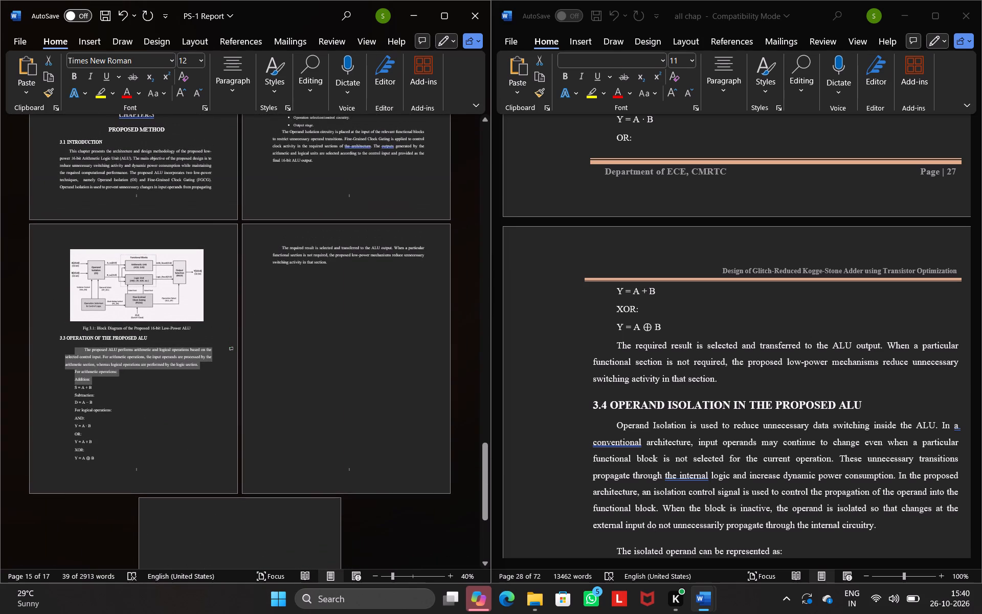
{"action": "left_click", "coordinate": [127, 365]}
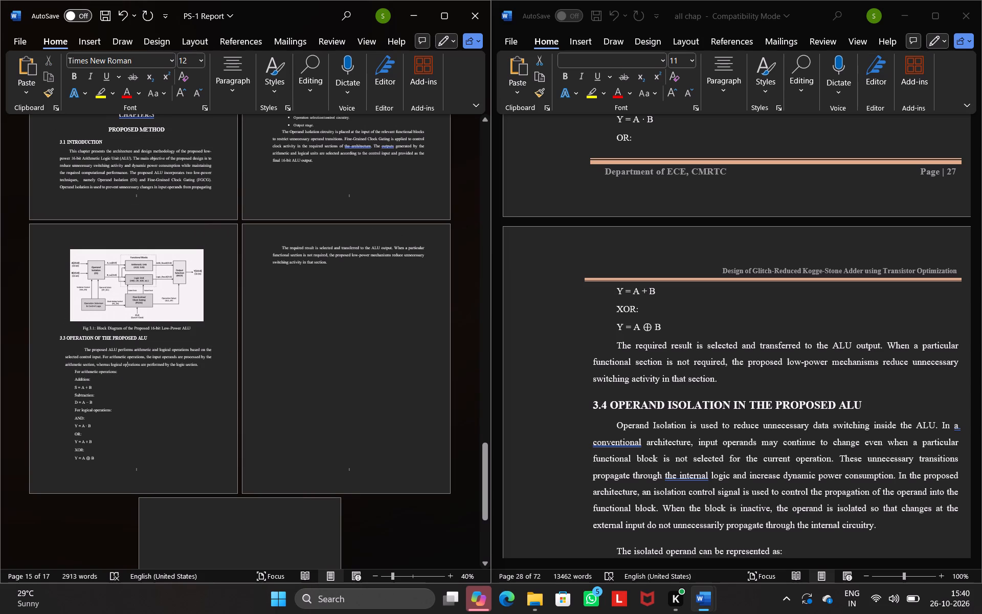
{"action": "left_click", "coordinate": [84, 350]}
{"action": "key", "text": "Right"}
{"action": "key", "text": "Left"}
{"action": "key", "text": "BackSpace"}
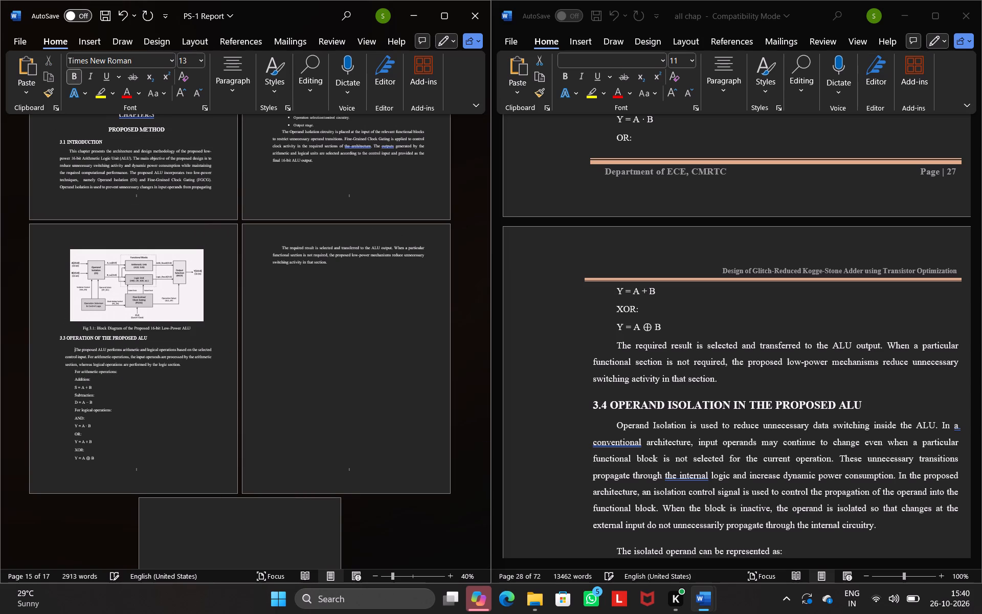
Increase the indent of the "3.3 OPERATION OF THE PROPOSED ALU" heading by one level.
{"action": "scroll", "coordinate": [169, 408], "scroll_direction": "down", "scroll_amount": 1}
{"action": "scroll", "coordinate": [169, 408], "scroll_direction": "up", "scroll_amount": 2}
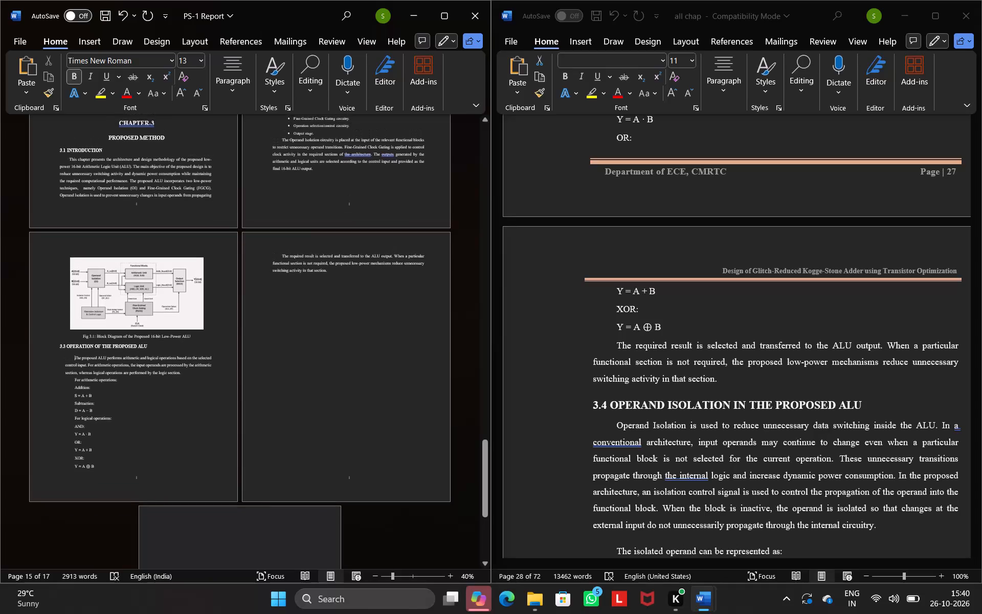
{"action": "scroll", "coordinate": [169, 408], "scroll_direction": "up", "scroll_amount": 1}
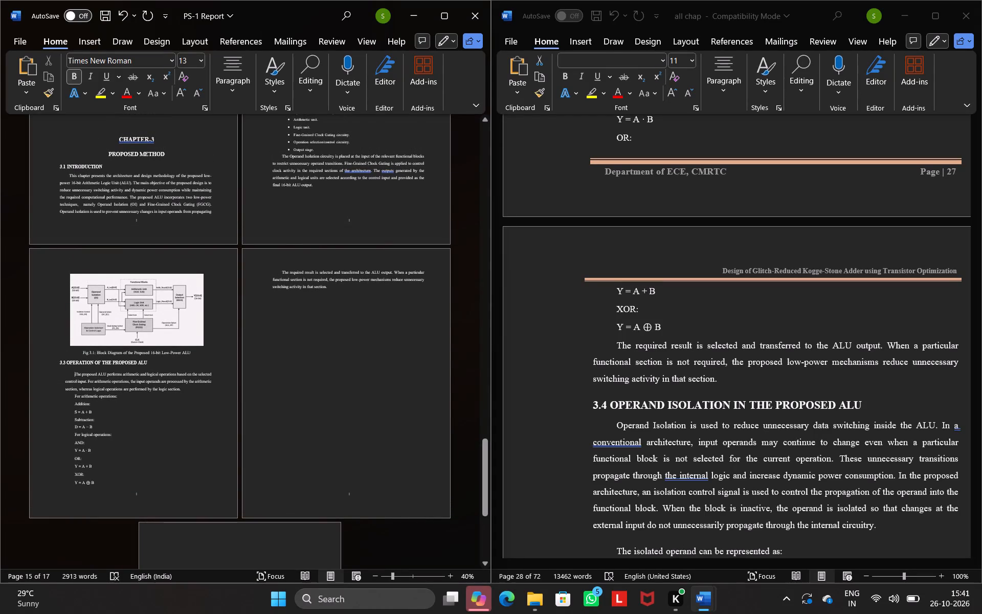
{"action": "left_click_drag", "start_coordinate": [58, 358], "coordinate": [169, 499]}
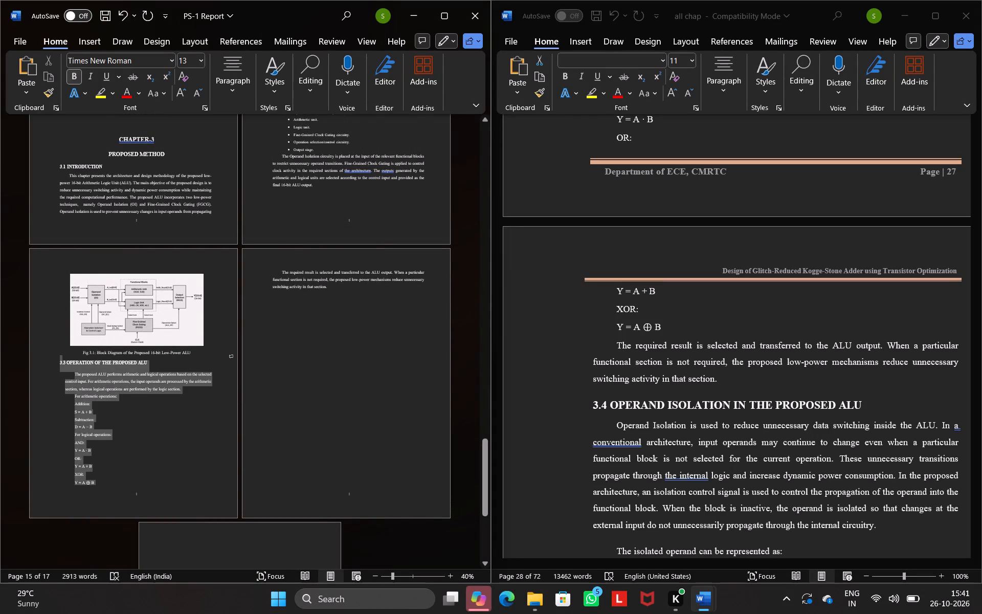
{"action": "left_click_drag", "start_coordinate": [169, 499], "coordinate": [170, 502]}
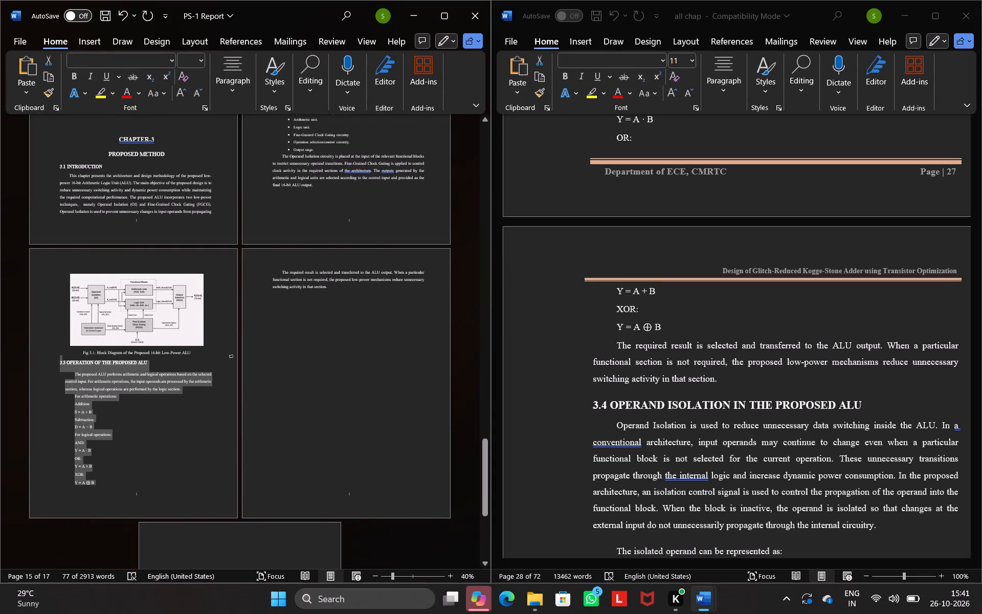
{"action": "scroll", "coordinate": [109, 357], "scroll_direction": "up", "scroll_amount": 7, "text": "ctrl"}
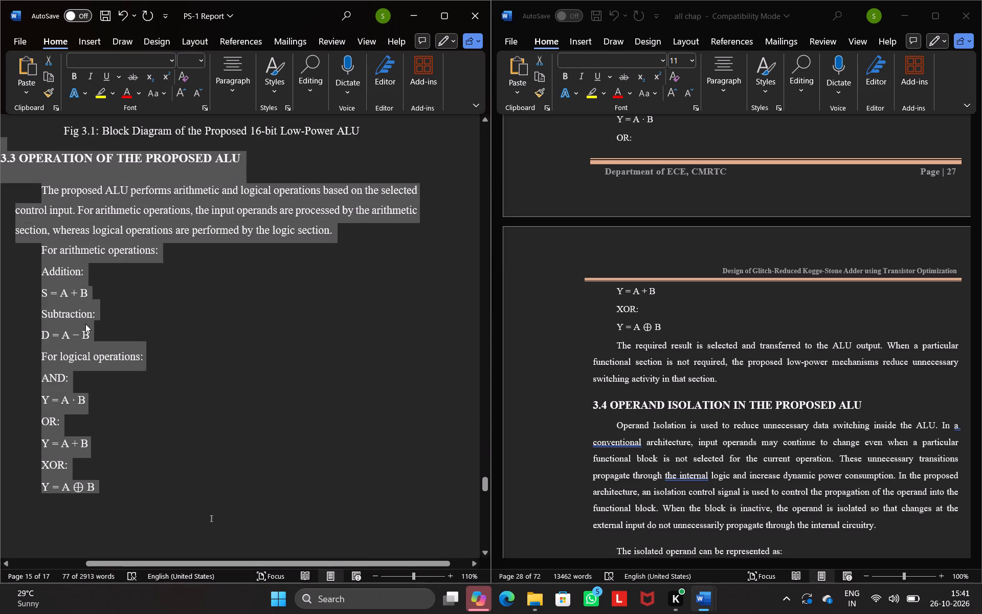
{"action": "left_click", "coordinate": [82, 317]}
{"action": "scroll", "coordinate": [82, 317], "scroll_direction": "right", "scroll_amount": 1}
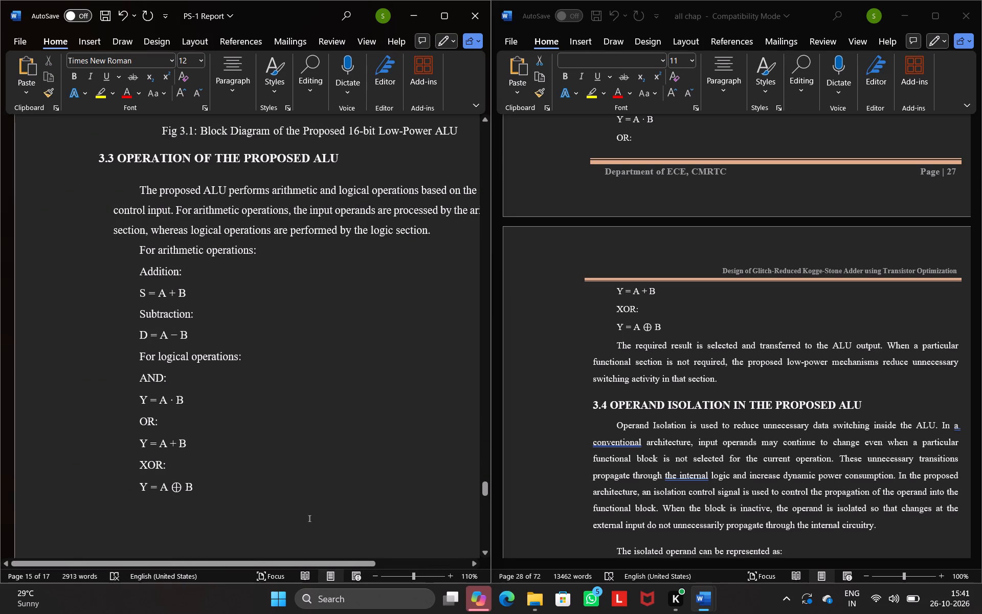
{"action": "left_click", "coordinate": [69, 170]}
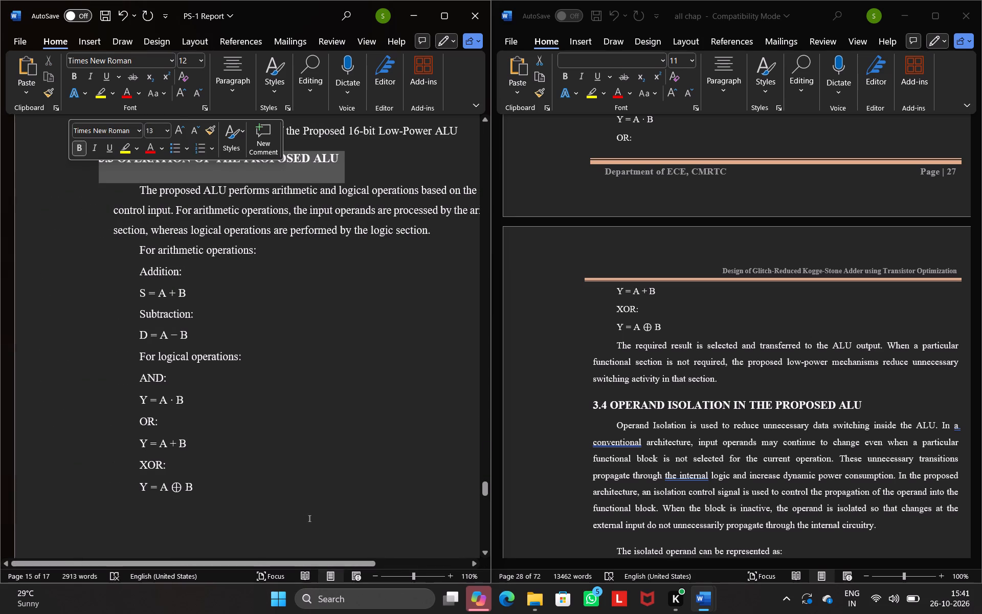
{"action": "left_click", "coordinate": [232, 78]}
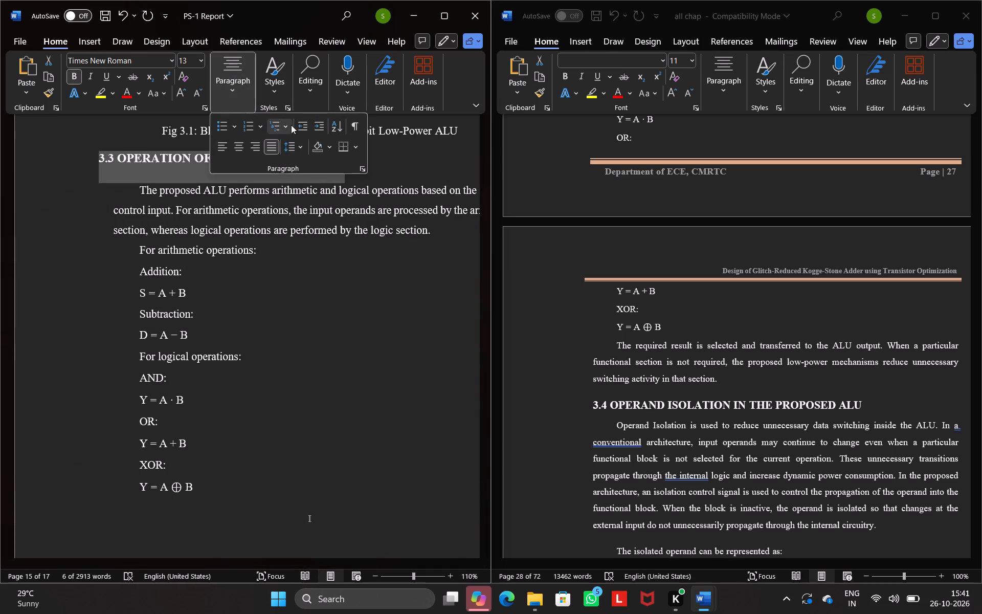
{"action": "left_click", "coordinate": [313, 126]}
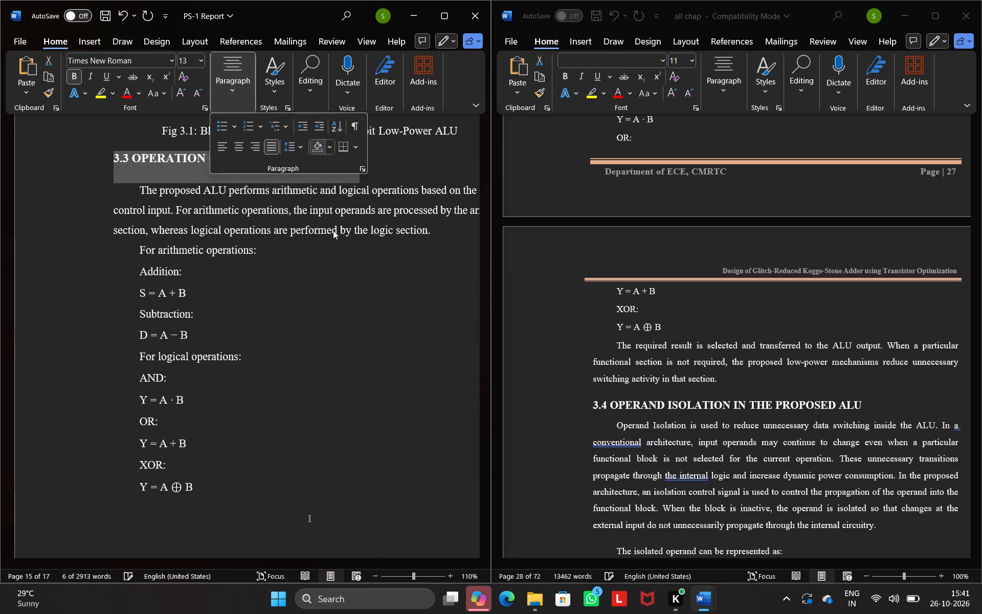
{"action": "left_click", "coordinate": [343, 298]}
Maximize the PS-1 Report window and examine how the Chapter 3 pages and section 3.3 are laid out compared with neighbouring pages.
{"action": "scroll", "coordinate": [343, 298], "scroll_direction": "down", "scroll_amount": 1, "text": "ctrl"}
{"action": "scroll", "coordinate": [343, 298], "scroll_direction": "up", "scroll_amount": 2}
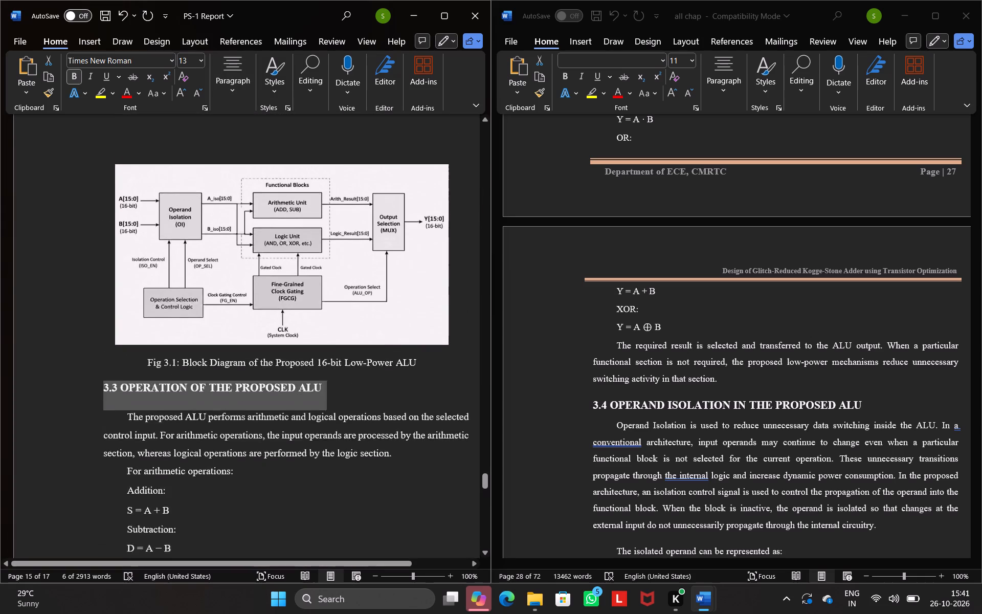
{"action": "scroll", "coordinate": [343, 298], "scroll_direction": "up", "scroll_amount": 3}
{"action": "scroll", "coordinate": [343, 298], "scroll_direction": "down", "scroll_amount": 3, "text": "ctrl"}
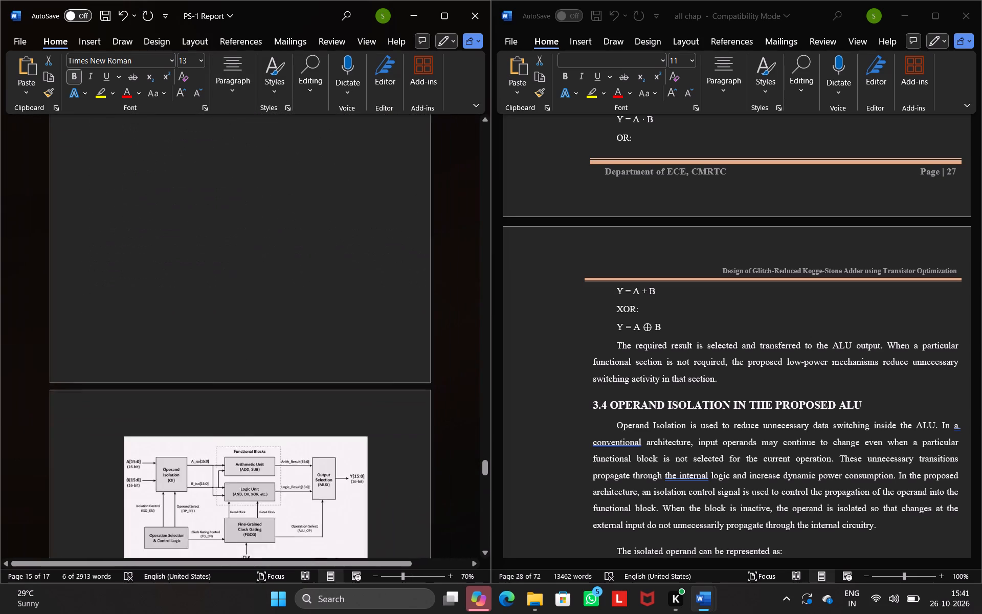
{"action": "scroll", "coordinate": [343, 298], "scroll_direction": "down", "scroll_amount": 1, "text": "ctrl"}
{"action": "scroll", "coordinate": [343, 298], "scroll_direction": "up", "scroll_amount": 4}
{"action": "scroll", "coordinate": [343, 298], "scroll_direction": "down", "scroll_amount": 1}
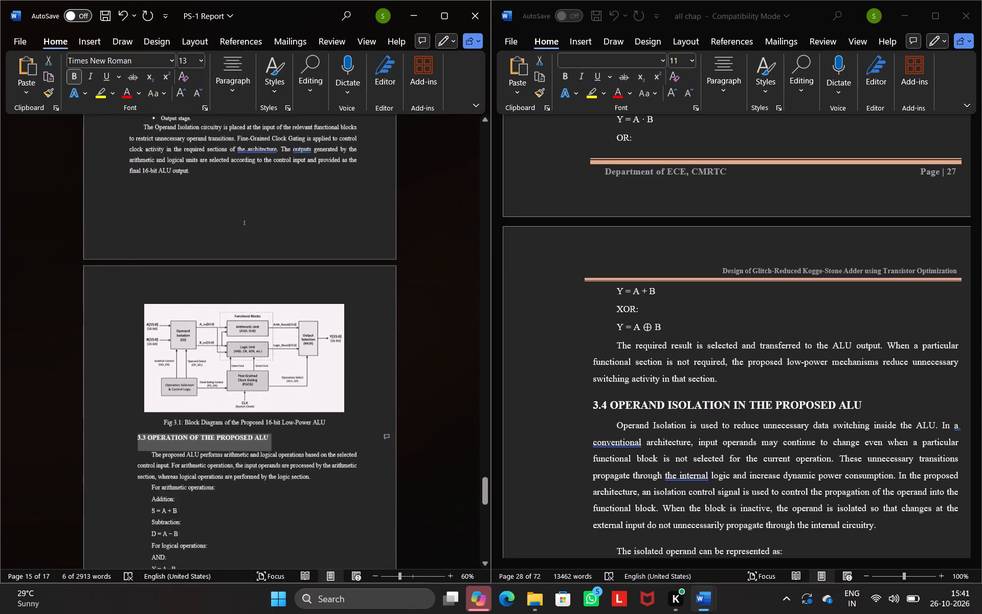
{"action": "scroll", "coordinate": [343, 298], "scroll_direction": "down", "scroll_amount": 2}
{"action": "left_click", "coordinate": [343, 298]}
{"action": "left_click", "coordinate": [440, 10]}
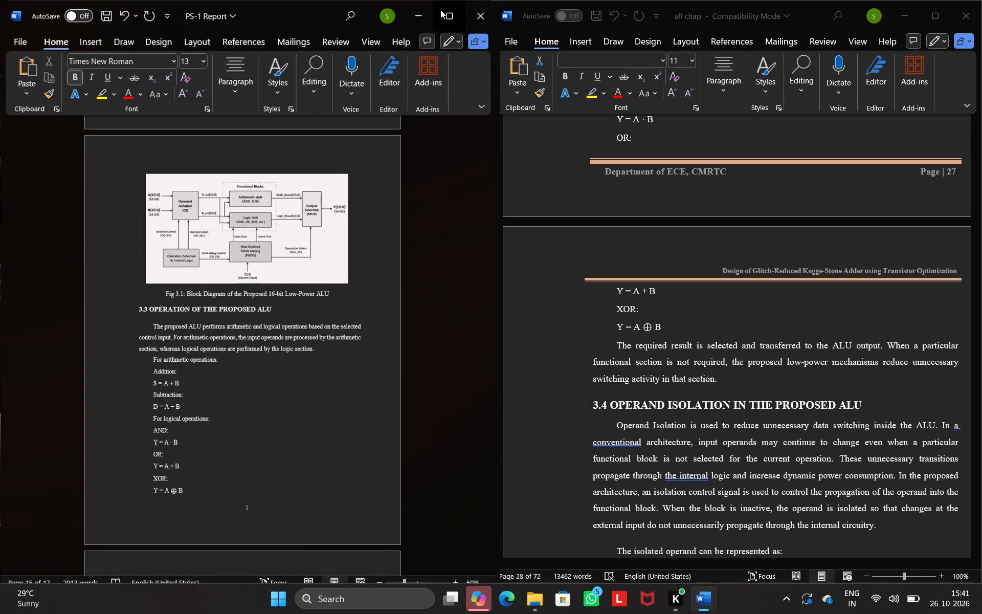
{"action": "scroll", "coordinate": [465, 349], "scroll_direction": "up", "scroll_amount": 3}
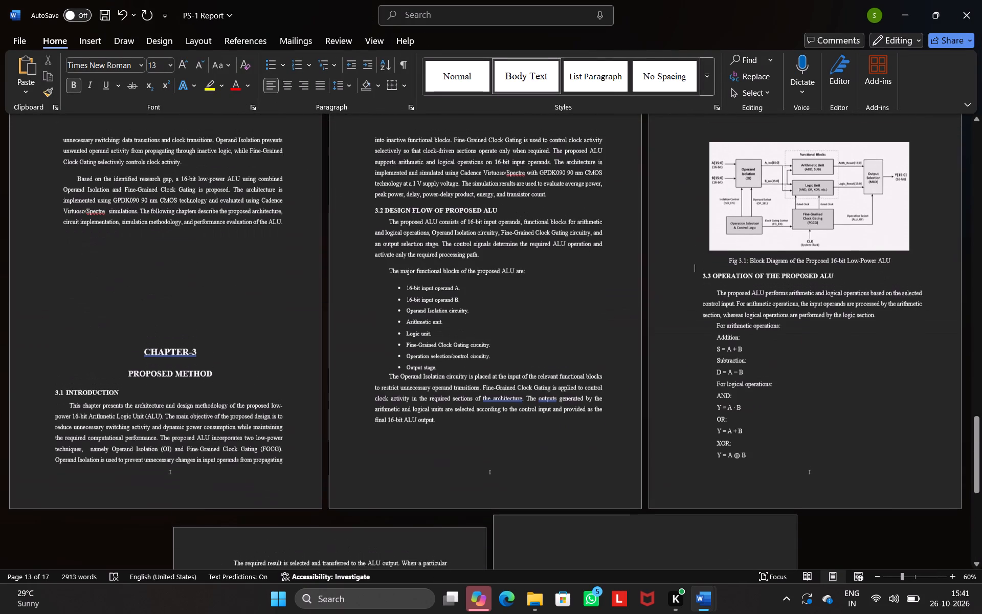
{"action": "scroll", "coordinate": [465, 349], "scroll_direction": "down", "scroll_amount": 1}
{"action": "scroll", "coordinate": [465, 349], "scroll_direction": "up", "scroll_amount": 5, "text": "ctrl"}
{"action": "scroll", "coordinate": [465, 349], "scroll_direction": "up", "scroll_amount": 1}
{"action": "scroll", "coordinate": [465, 349], "scroll_direction": "down", "scroll_amount": 1, "text": "ctrl"}
{"action": "scroll", "coordinate": [465, 349], "scroll_direction": "up", "scroll_amount": 1, "text": "ctrl"}
{"action": "scroll", "coordinate": [465, 349], "scroll_direction": "down", "scroll_amount": 4, "text": "ctrl"}
{"action": "scroll", "coordinate": [465, 349], "scroll_direction": "up", "scroll_amount": 2}
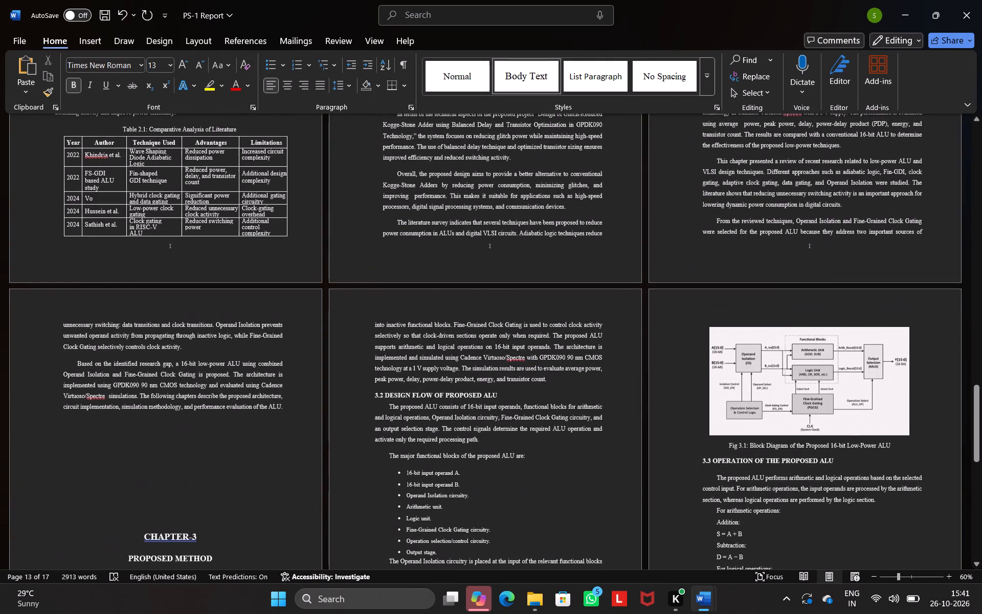
{"action": "scroll", "coordinate": [465, 349], "scroll_direction": "down", "scroll_amount": 1}
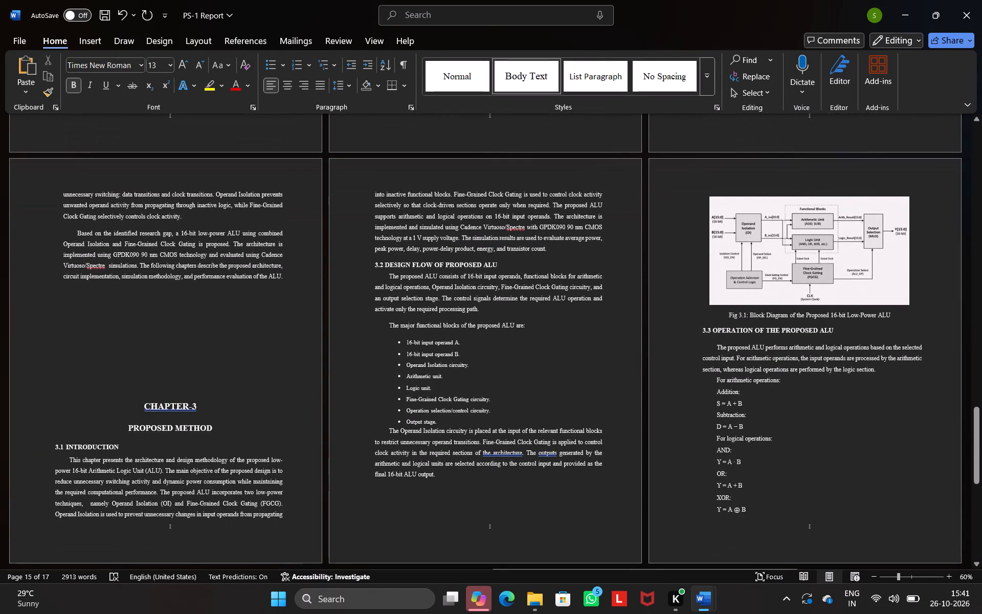
{"action": "scroll", "coordinate": [465, 349], "scroll_direction": "up", "scroll_amount": 1}
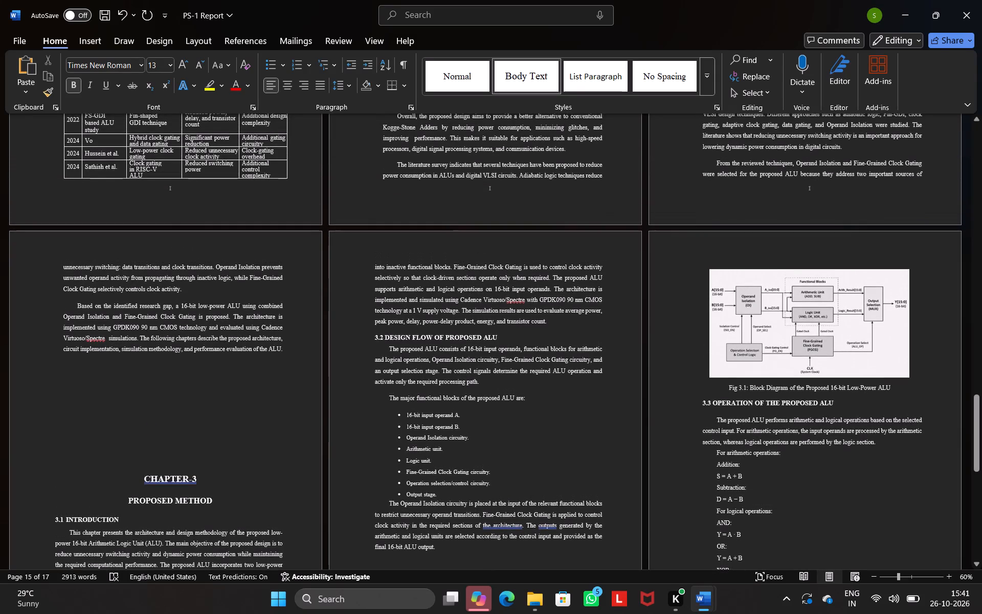
Decrease the indent of section 3.3 by one level, from its heading through the "Y = A + B" line below "OR:".
{"action": "left_click_drag", "start_coordinate": [707, 160], "coordinate": [778, 429]}
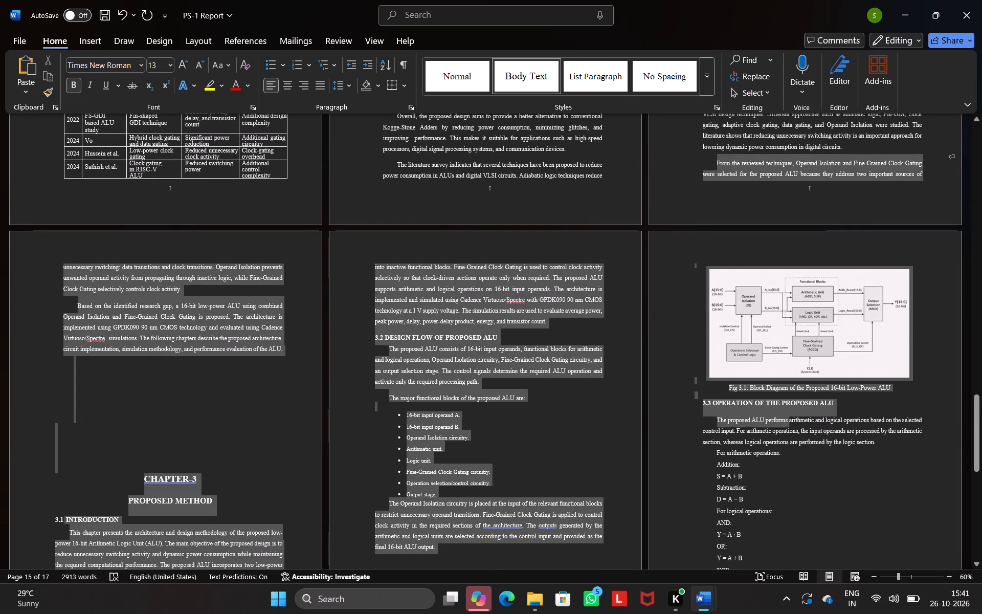
{"action": "left_click_drag", "start_coordinate": [778, 429], "coordinate": [784, 448]}
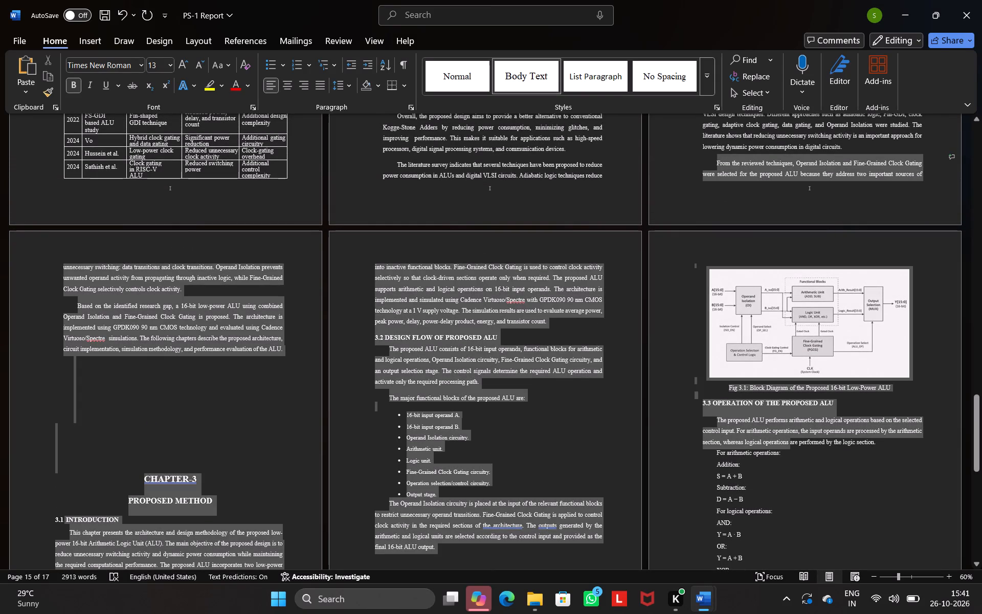
{"action": "left_click_drag", "start_coordinate": [784, 448], "coordinate": [782, 451]}
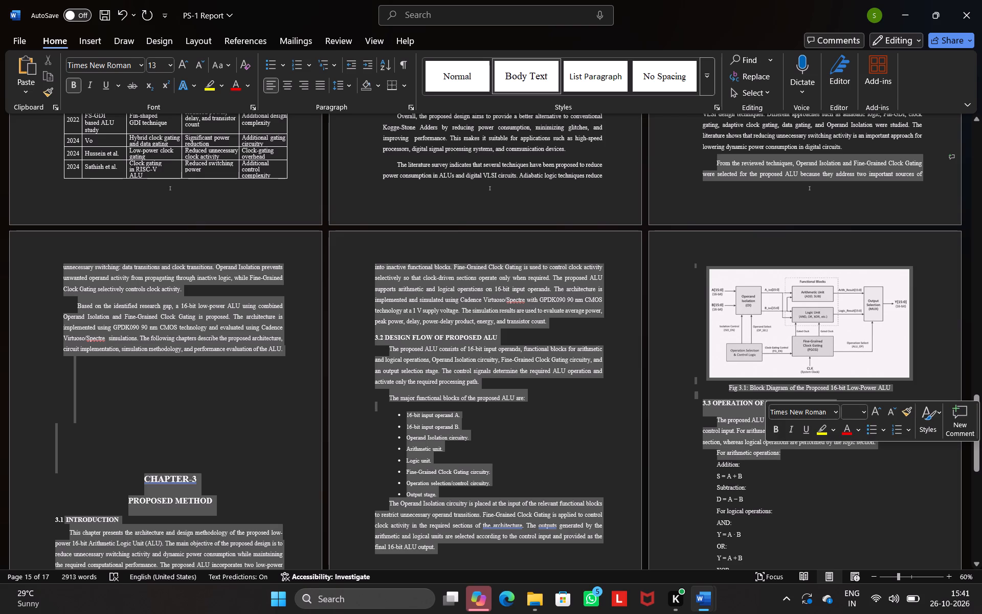
{"action": "scroll", "coordinate": [782, 451], "scroll_direction": "left", "scroll_amount": 1}
{"action": "left_click", "coordinate": [723, 417]}
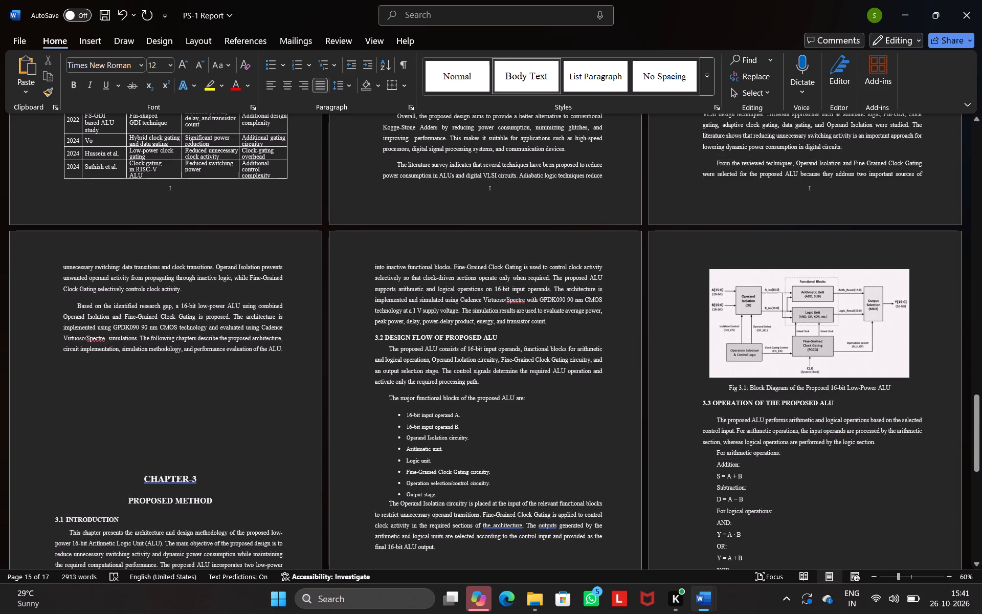
{"action": "left_click", "coordinate": [698, 406]}
{"action": "left_click_drag", "start_coordinate": [698, 406], "coordinate": [698, 406]}
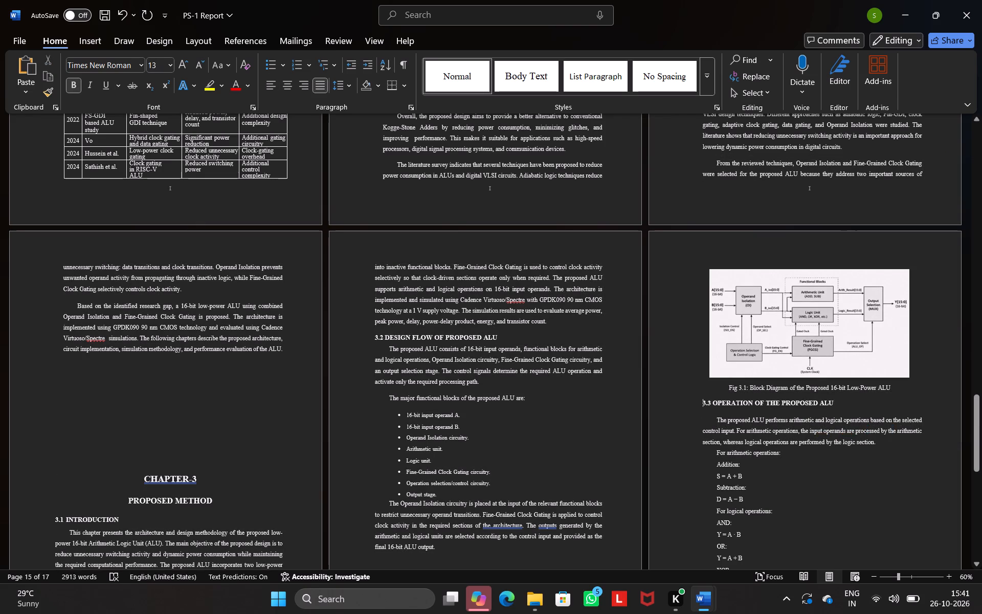
{"action": "left_click_drag", "start_coordinate": [698, 406], "coordinate": [758, 564]}
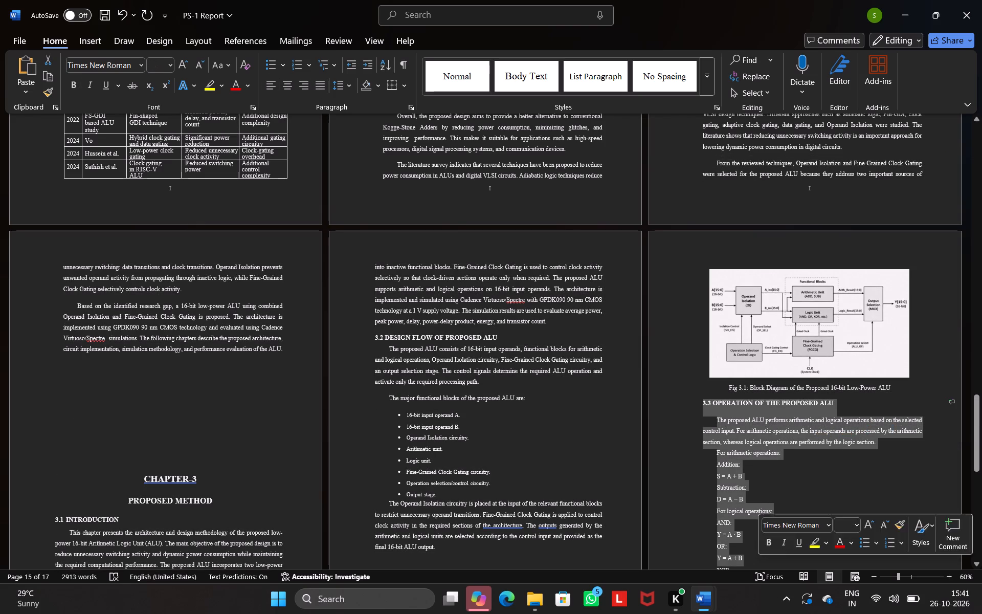
{"action": "scroll", "coordinate": [758, 564], "scroll_direction": "down", "scroll_amount": 2}
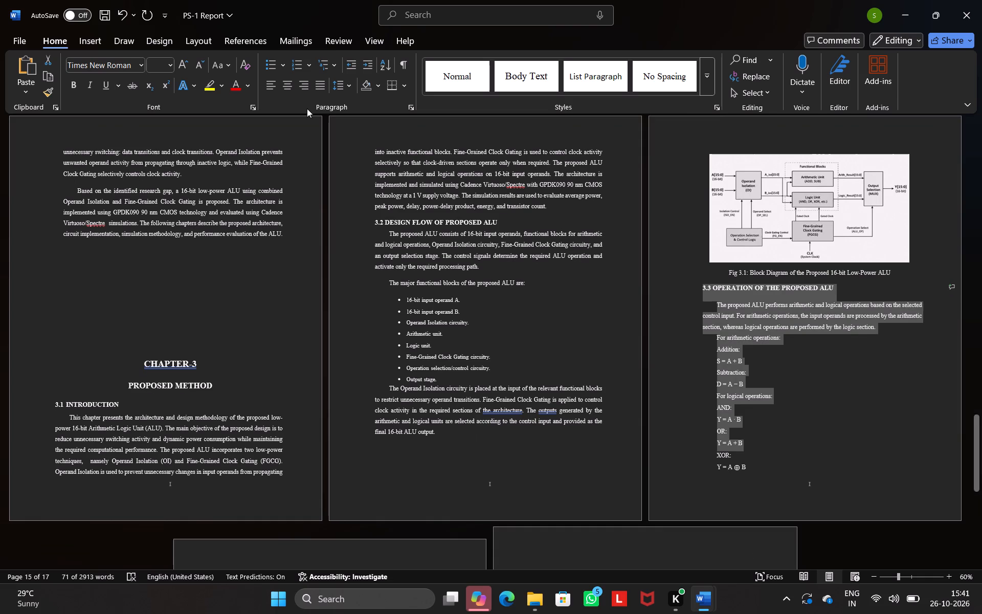
{"action": "left_click", "coordinate": [350, 89]}
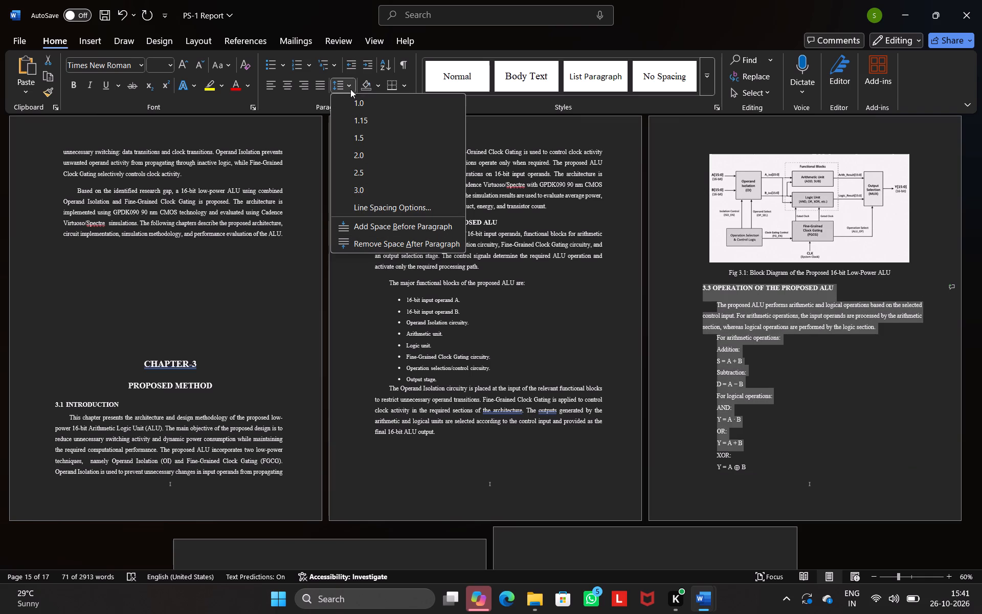
{"action": "left_click", "coordinate": [350, 62]}
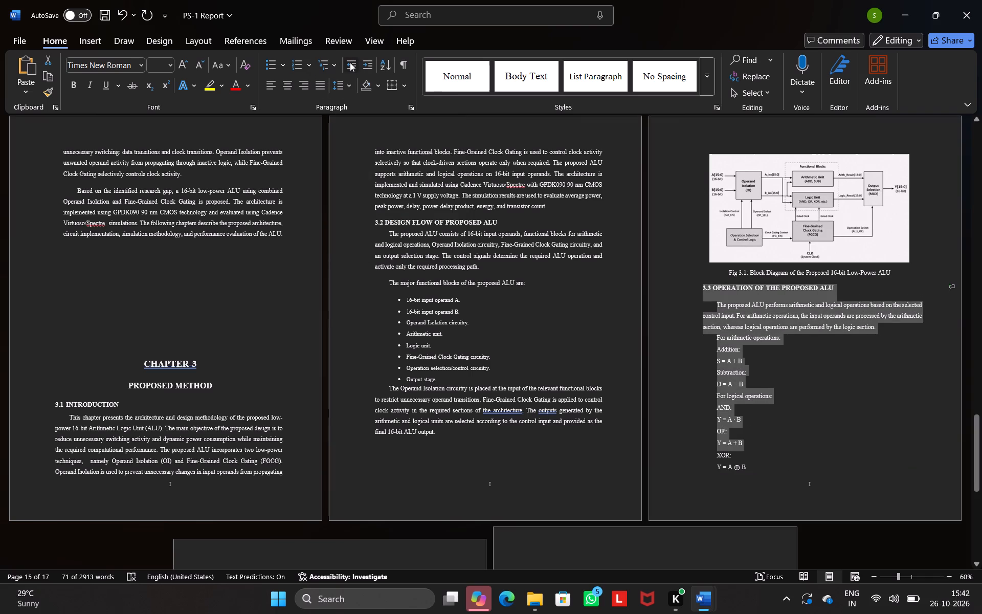
{"action": "left_click", "coordinate": [702, 399]}
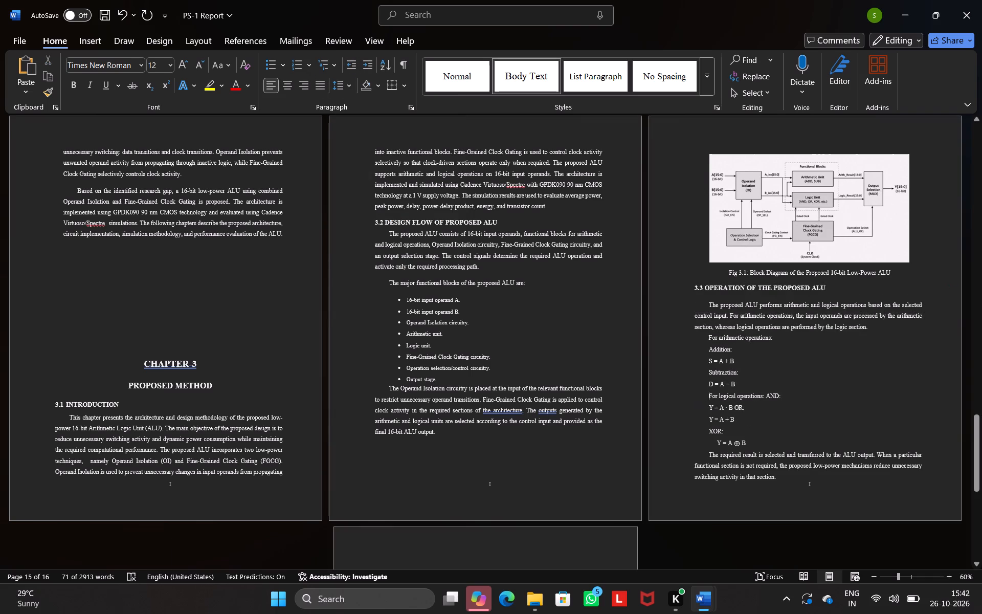
Decrease the indent of section 3.3 by two levels, from the "Y = A ⊕ B" line through the closing paragraph.
{"action": "scroll", "coordinate": [760, 435], "scroll_direction": "down", "scroll_amount": 1}
{"action": "left_click_drag", "start_coordinate": [716, 406], "coordinate": [735, 441]}
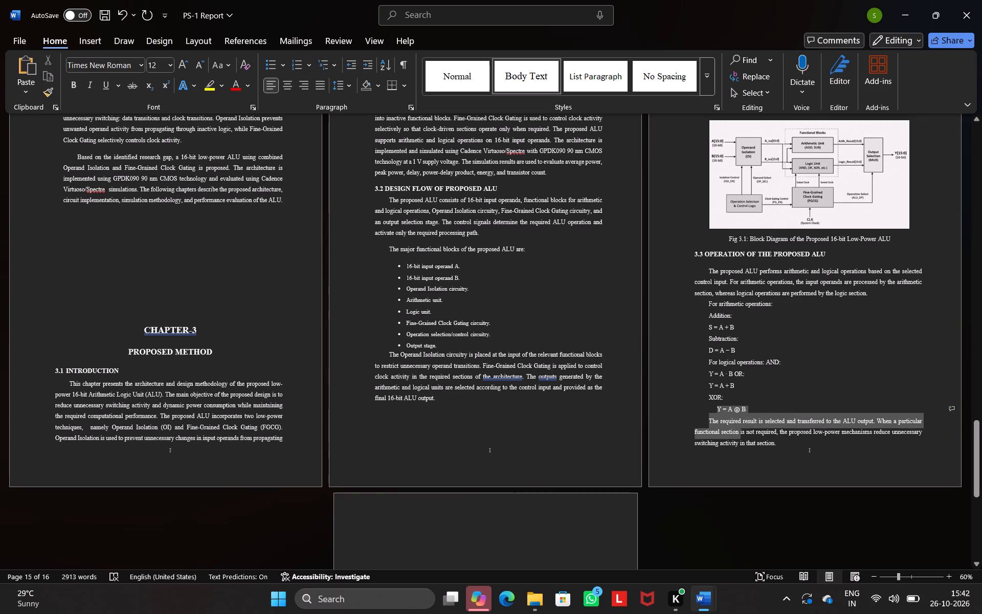
{"action": "left_click_drag", "start_coordinate": [735, 441], "coordinate": [785, 455]}
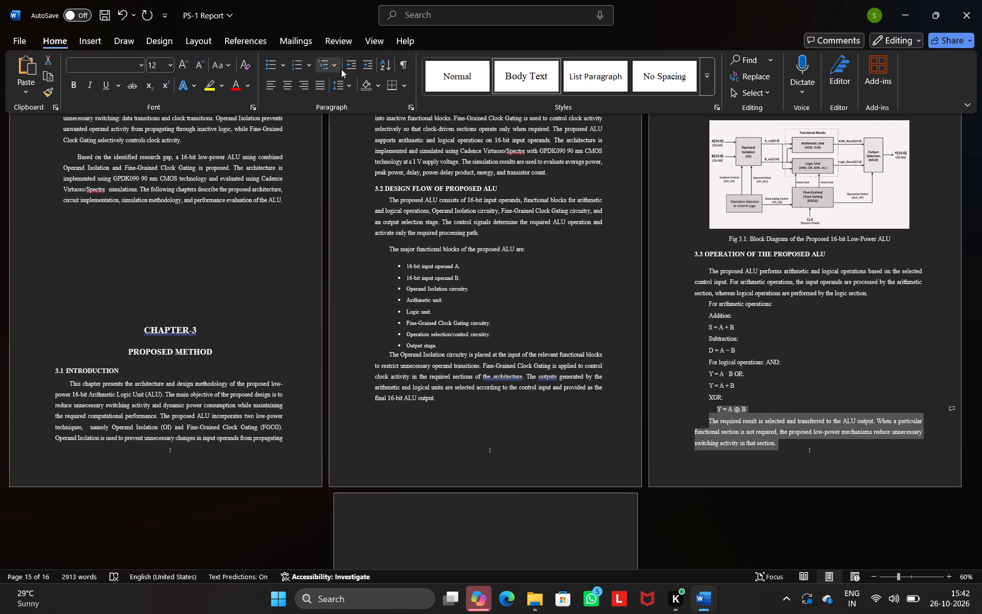
{"action": "left_click", "coordinate": [352, 69]}
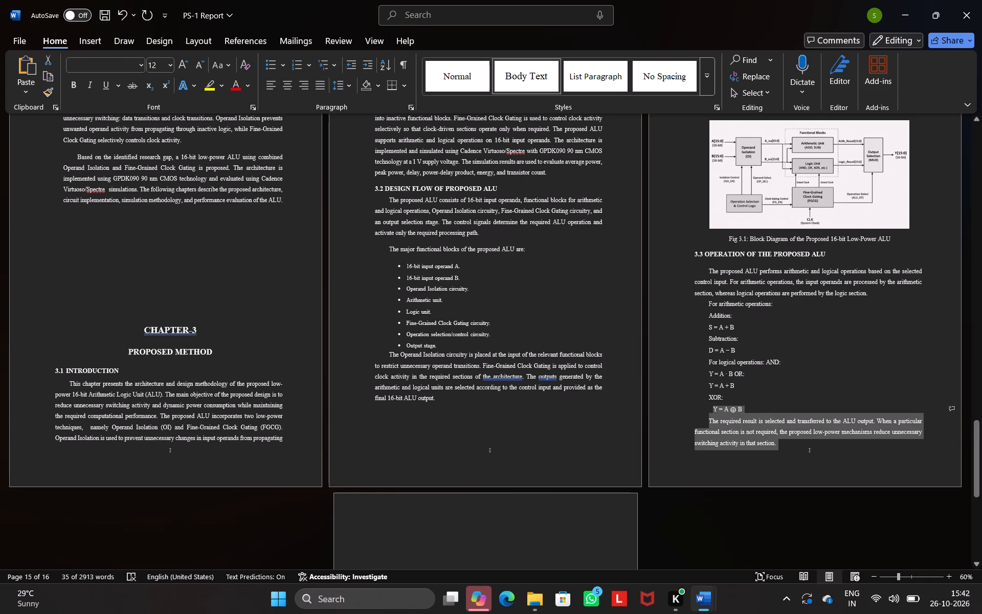
{"action": "left_click", "coordinate": [350, 68]}
{"action": "left_click", "coordinate": [754, 426]}
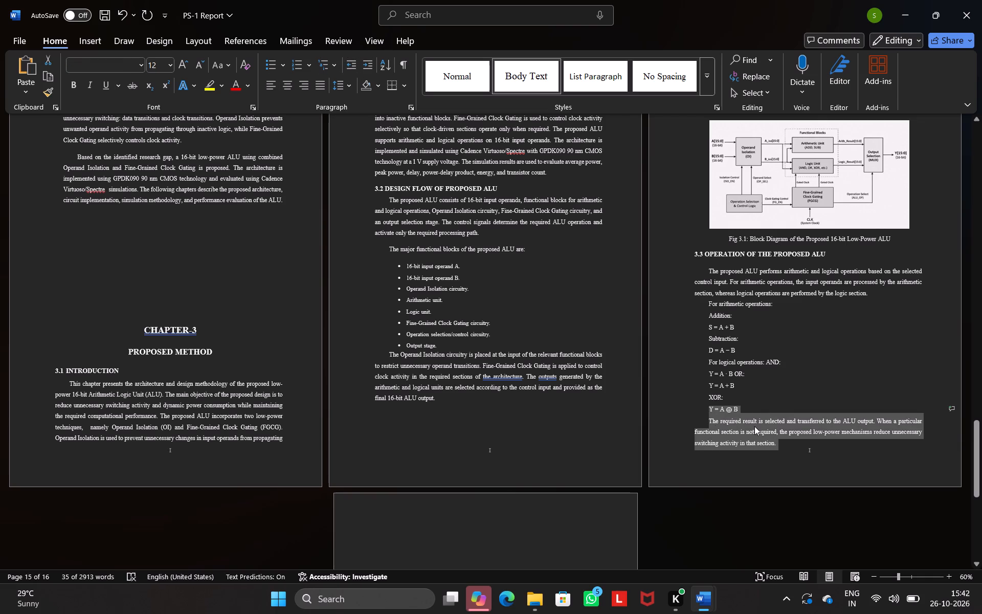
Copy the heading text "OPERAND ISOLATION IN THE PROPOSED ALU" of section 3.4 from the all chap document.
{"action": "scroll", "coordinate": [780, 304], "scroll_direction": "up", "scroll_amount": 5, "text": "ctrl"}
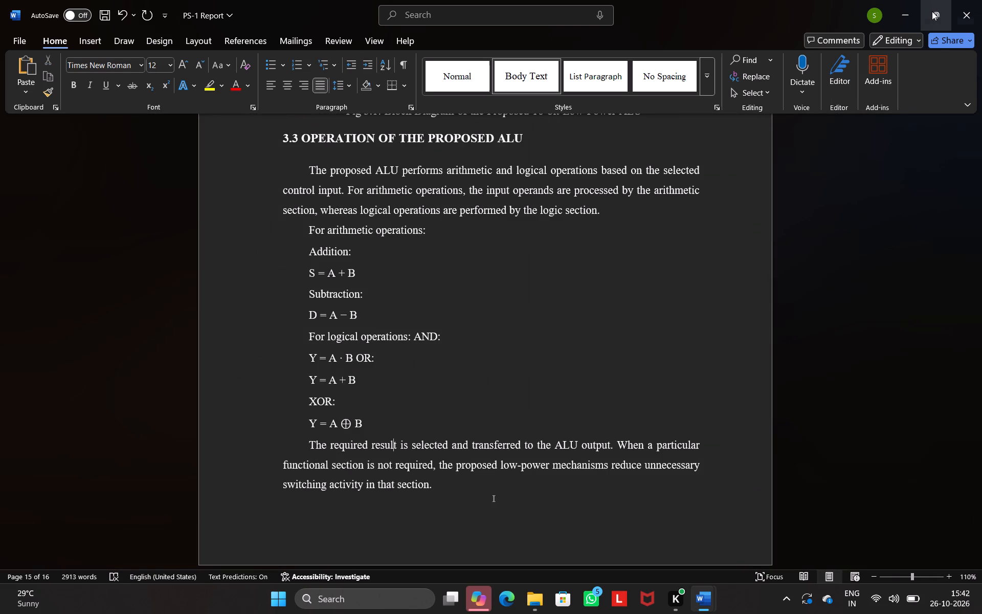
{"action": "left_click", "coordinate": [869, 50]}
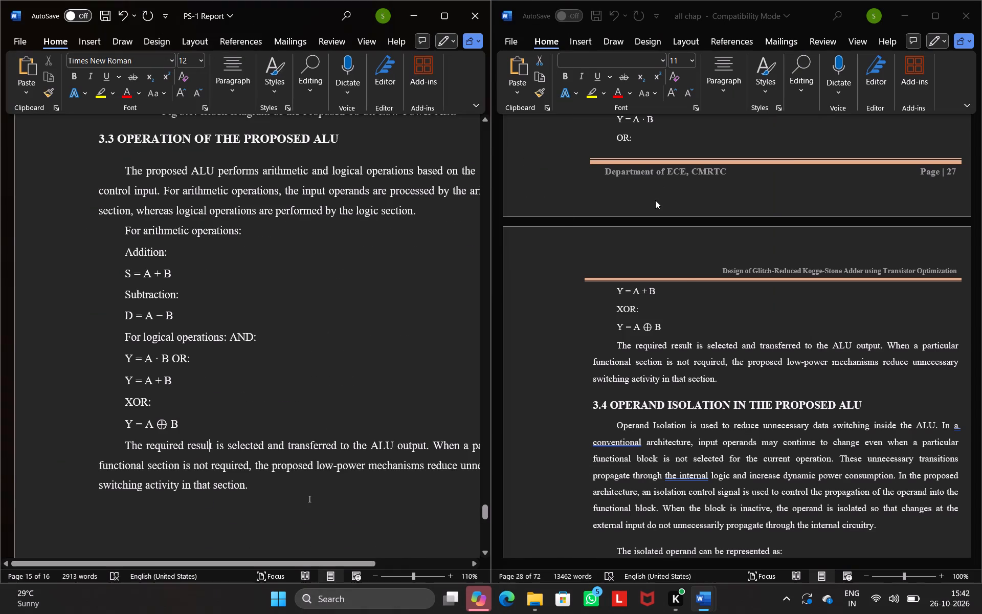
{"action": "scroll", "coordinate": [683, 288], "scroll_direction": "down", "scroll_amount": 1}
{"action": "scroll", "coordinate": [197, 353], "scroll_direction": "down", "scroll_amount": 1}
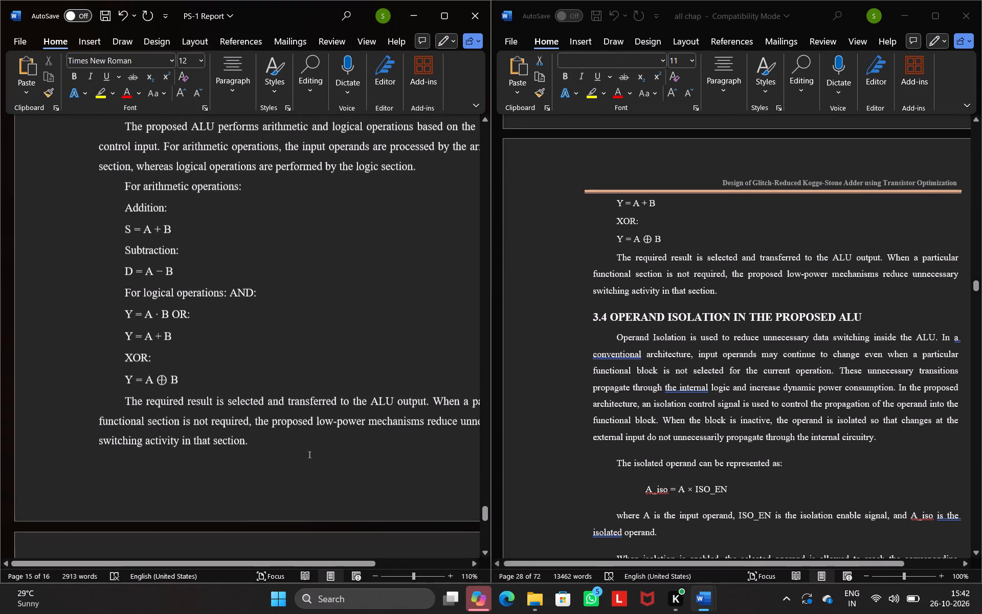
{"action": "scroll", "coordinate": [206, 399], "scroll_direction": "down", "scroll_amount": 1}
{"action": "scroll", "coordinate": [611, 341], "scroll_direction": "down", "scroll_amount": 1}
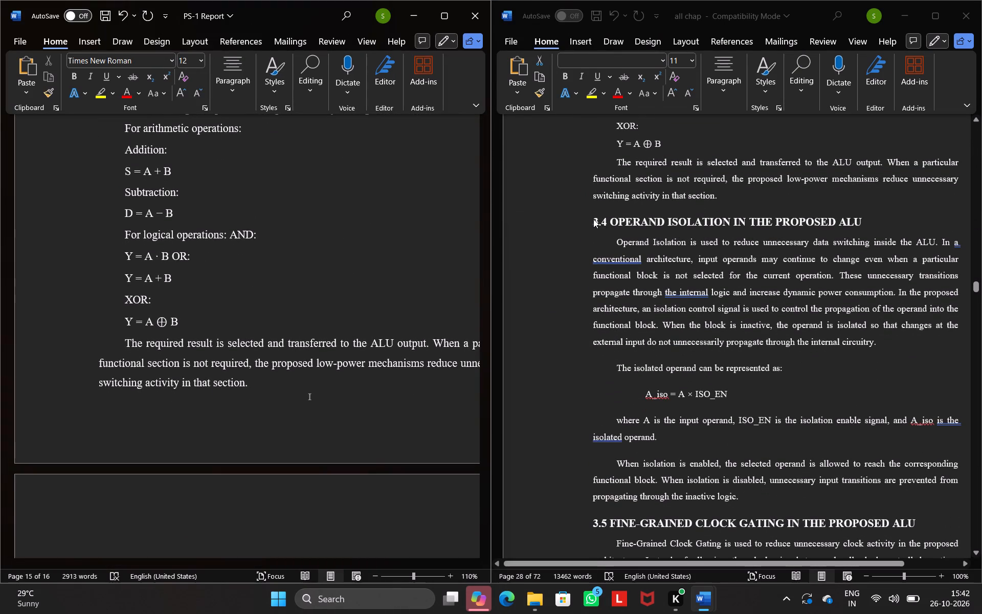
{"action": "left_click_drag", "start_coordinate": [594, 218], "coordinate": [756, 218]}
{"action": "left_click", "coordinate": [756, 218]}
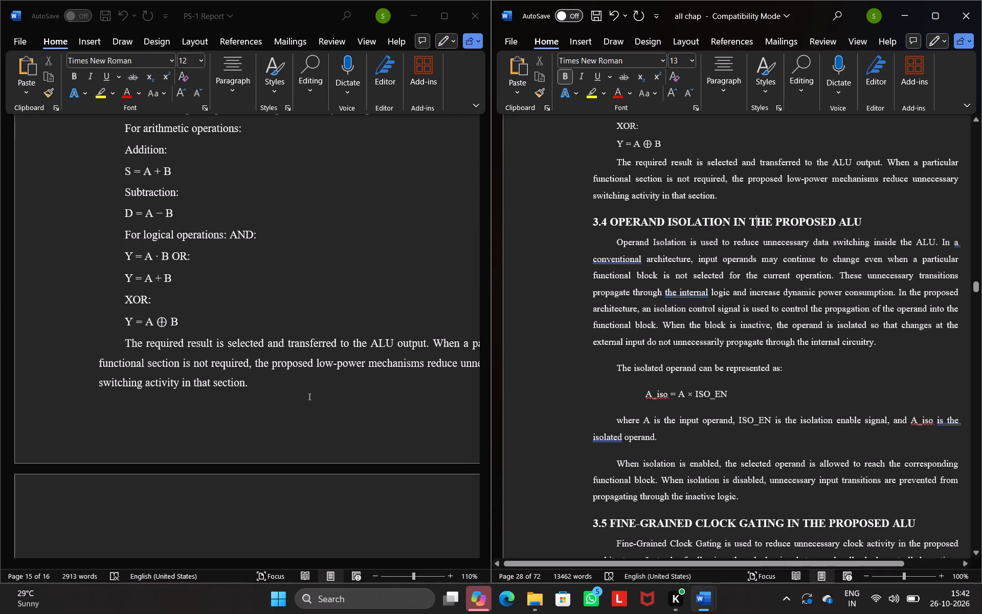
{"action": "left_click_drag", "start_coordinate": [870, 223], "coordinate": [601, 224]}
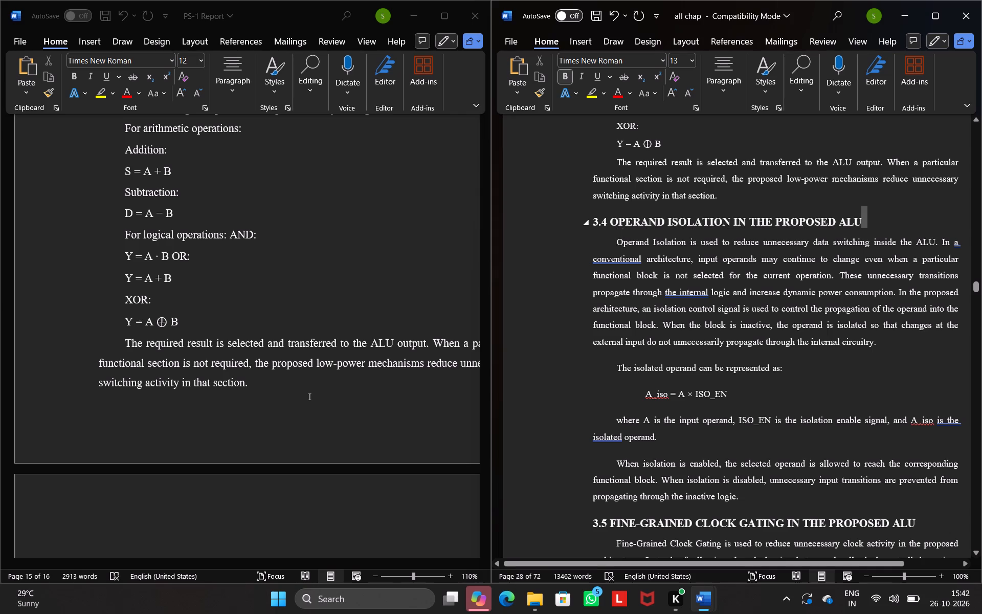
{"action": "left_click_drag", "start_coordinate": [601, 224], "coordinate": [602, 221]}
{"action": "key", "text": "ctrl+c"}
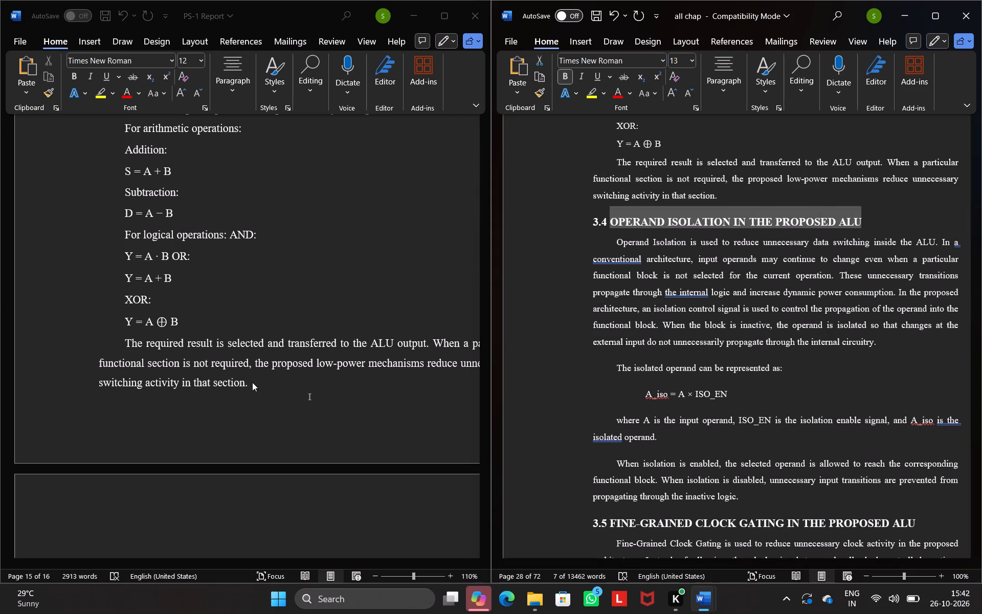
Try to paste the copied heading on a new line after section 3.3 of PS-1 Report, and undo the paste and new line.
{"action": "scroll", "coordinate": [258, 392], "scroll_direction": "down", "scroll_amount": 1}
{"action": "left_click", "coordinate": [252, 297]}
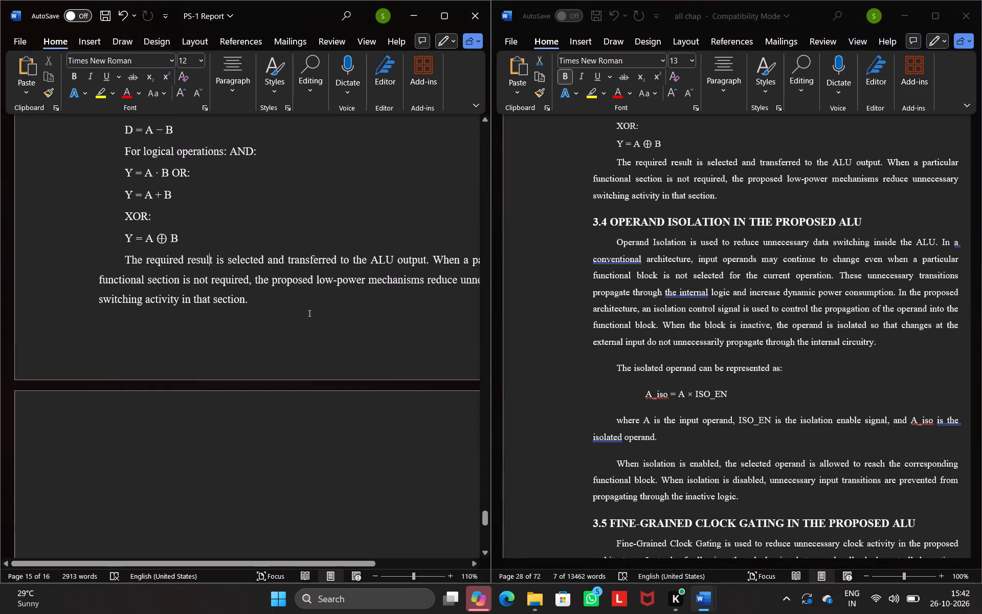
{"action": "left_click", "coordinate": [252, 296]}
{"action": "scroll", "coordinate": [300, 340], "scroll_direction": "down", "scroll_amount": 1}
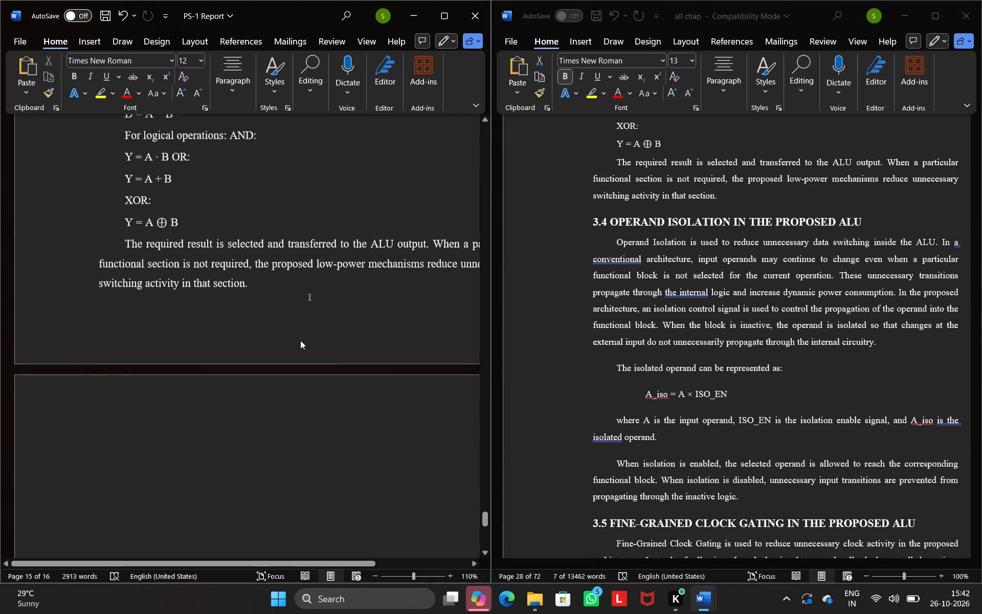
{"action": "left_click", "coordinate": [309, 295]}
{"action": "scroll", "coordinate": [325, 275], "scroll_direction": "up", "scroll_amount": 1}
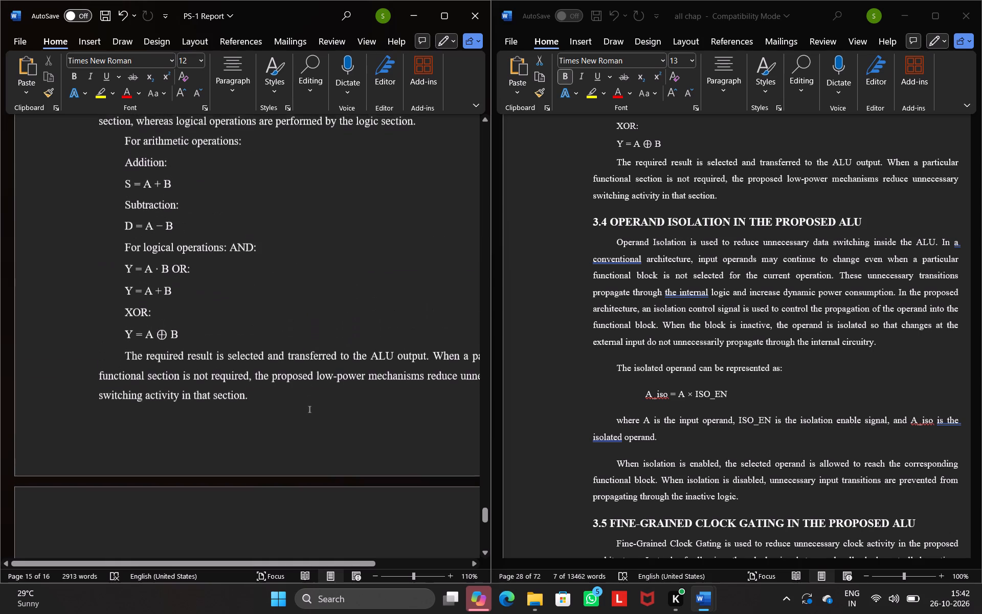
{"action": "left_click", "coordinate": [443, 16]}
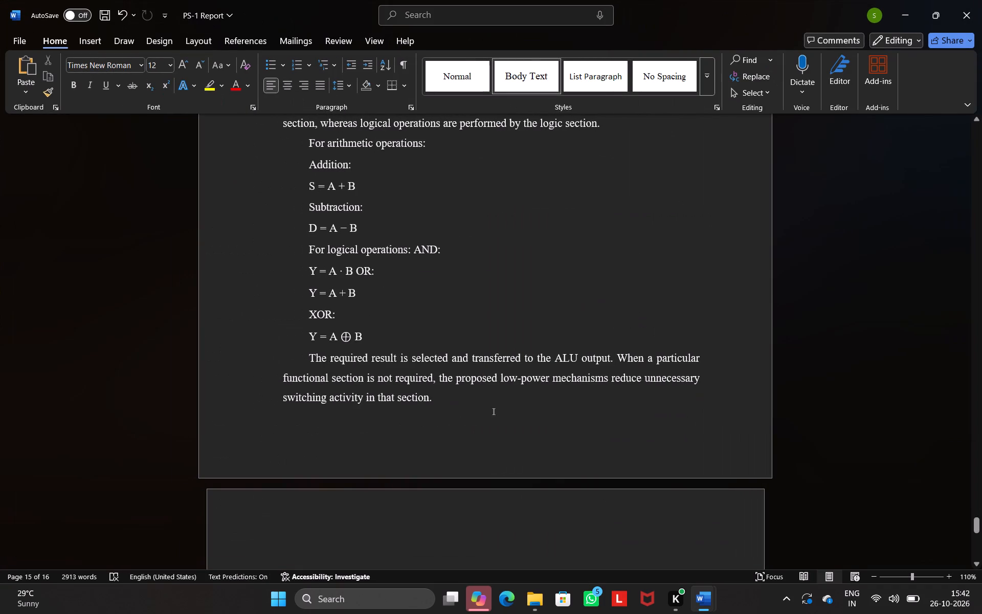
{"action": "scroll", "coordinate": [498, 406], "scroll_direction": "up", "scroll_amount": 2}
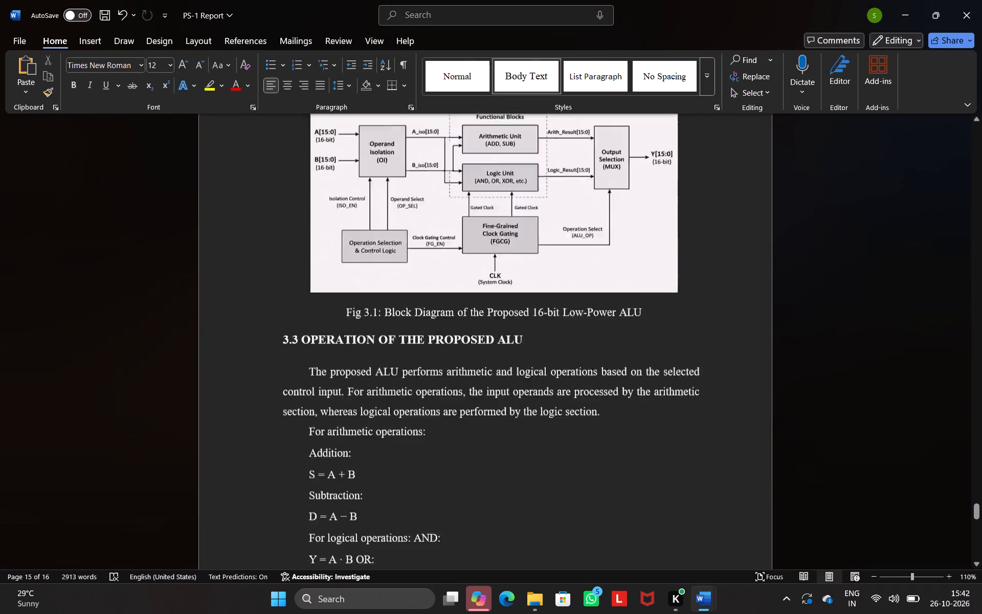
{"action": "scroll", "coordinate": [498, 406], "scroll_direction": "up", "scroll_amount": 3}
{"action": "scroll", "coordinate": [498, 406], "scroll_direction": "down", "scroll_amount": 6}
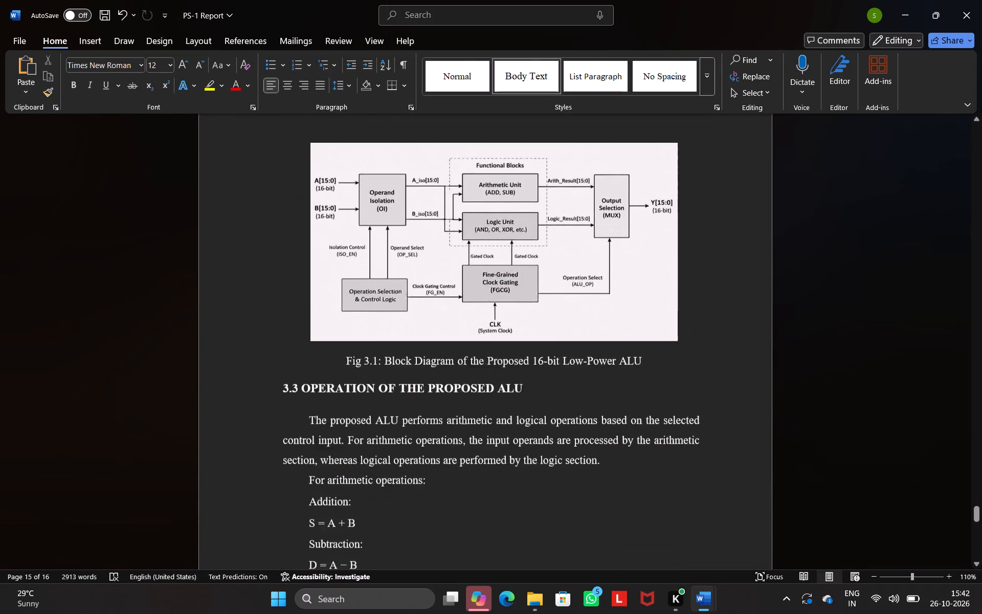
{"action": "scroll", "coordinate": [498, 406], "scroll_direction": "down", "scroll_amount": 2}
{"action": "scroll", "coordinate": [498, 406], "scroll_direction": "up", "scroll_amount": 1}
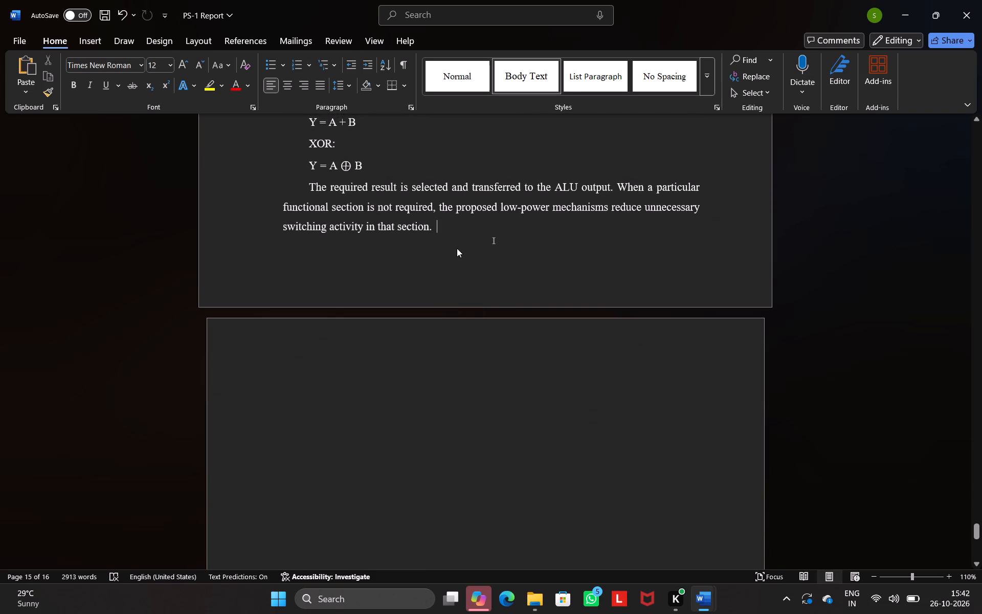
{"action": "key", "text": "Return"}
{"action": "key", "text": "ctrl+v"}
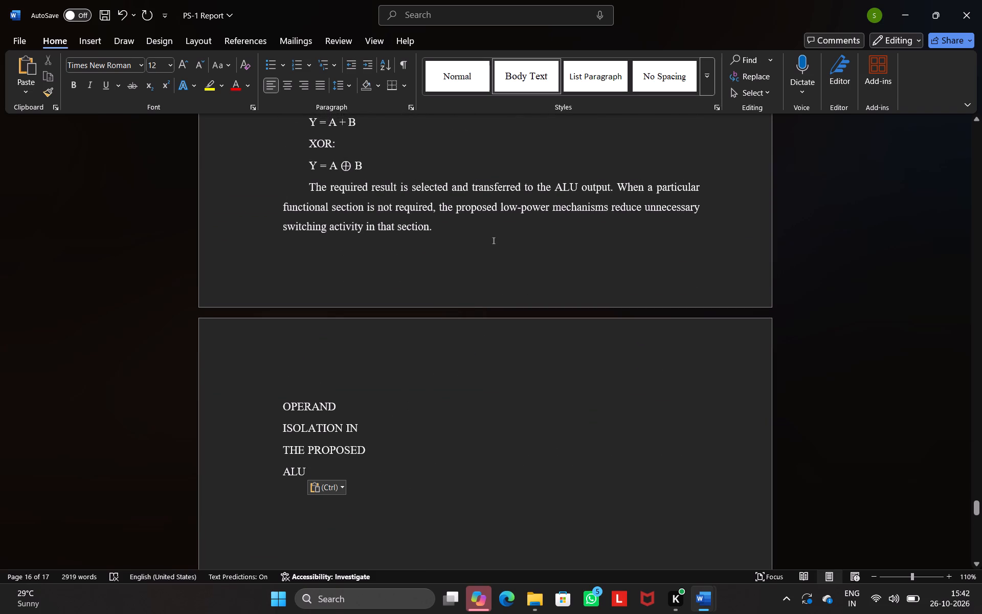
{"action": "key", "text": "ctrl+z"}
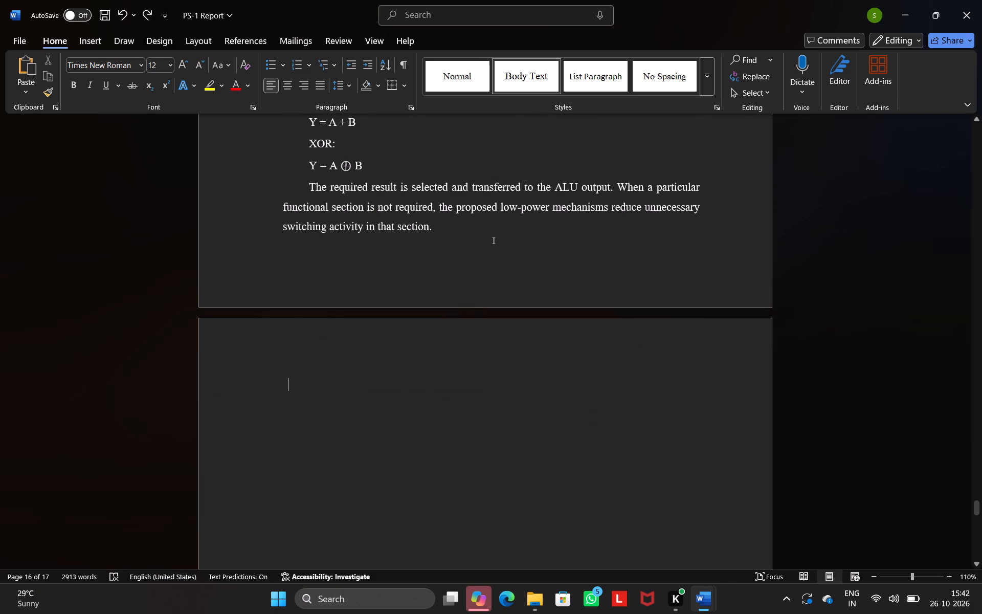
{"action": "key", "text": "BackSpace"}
Start a new justified paragraph after the closing paragraph of section 3.3.
{"action": "key", "text": "Return"}
{"action": "left_click", "coordinate": [319, 82]}
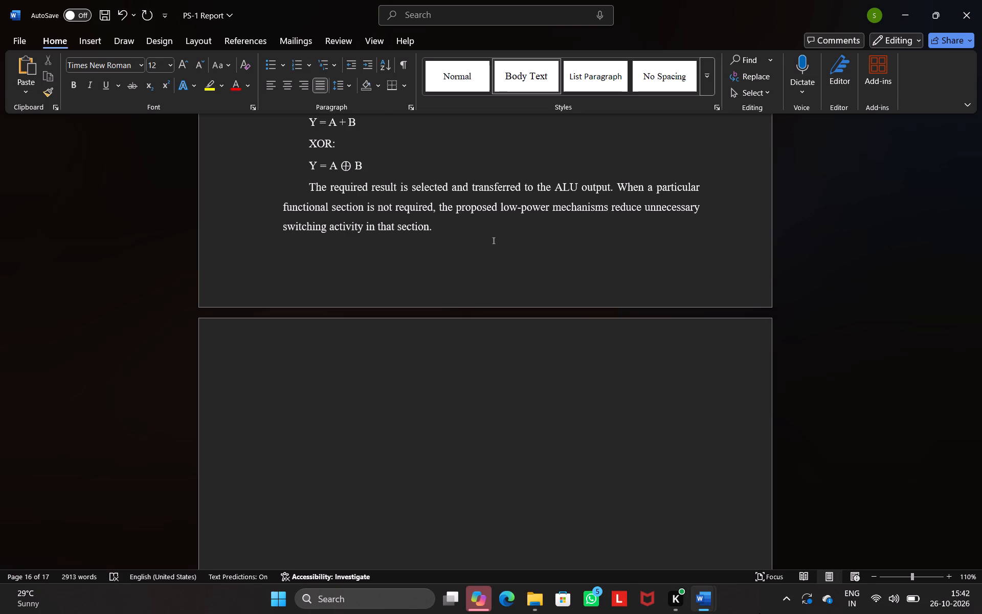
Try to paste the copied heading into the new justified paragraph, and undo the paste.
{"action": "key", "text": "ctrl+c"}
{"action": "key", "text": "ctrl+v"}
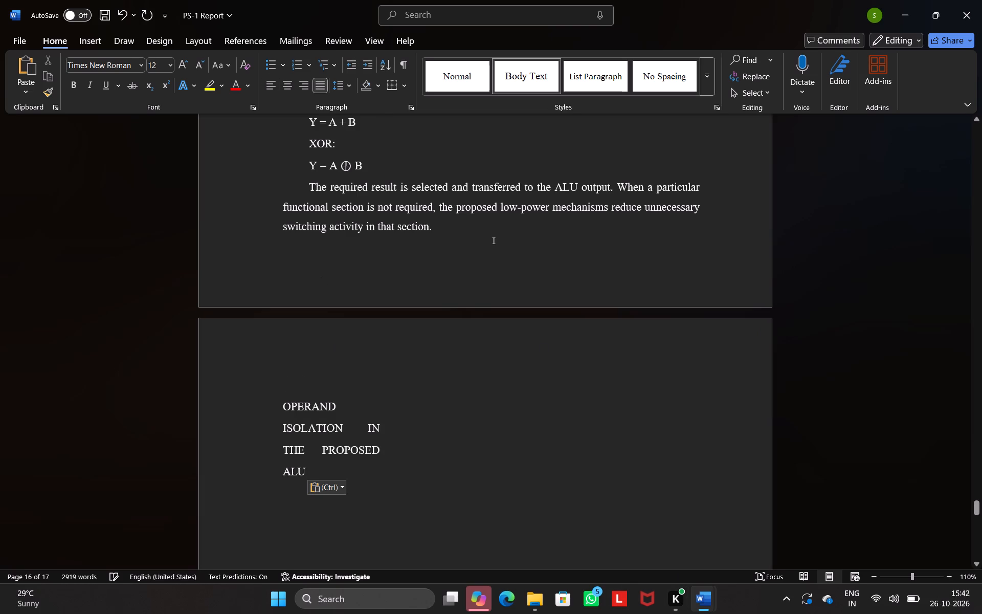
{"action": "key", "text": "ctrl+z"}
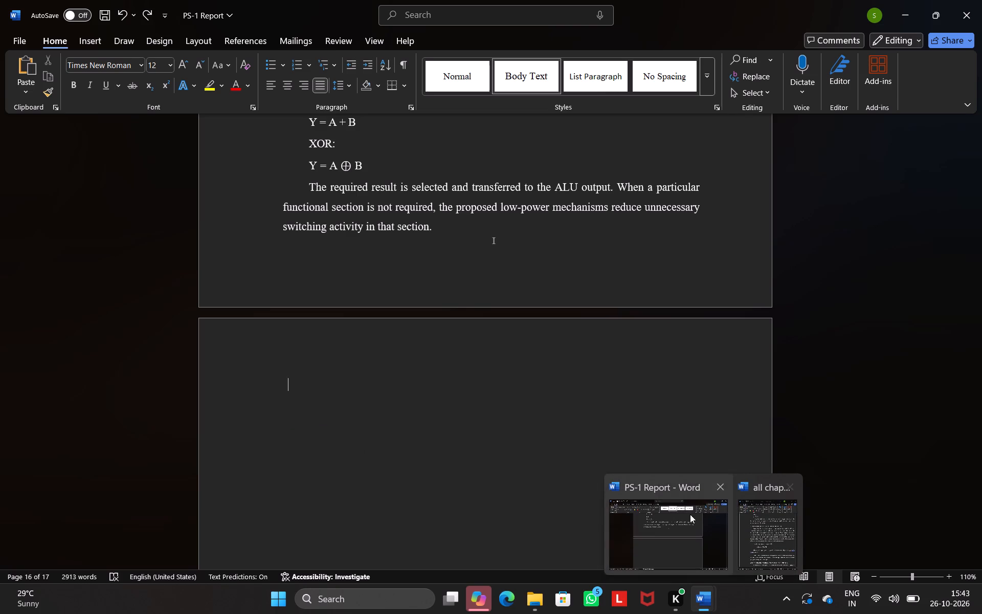
Copy the "OPERAND ISOLATION IN THE PROPOSED ALU" heading with its paragraph mark from all chap into the new paragraph of PS-1 Report.
{"action": "left_click", "coordinate": [861, 49]}
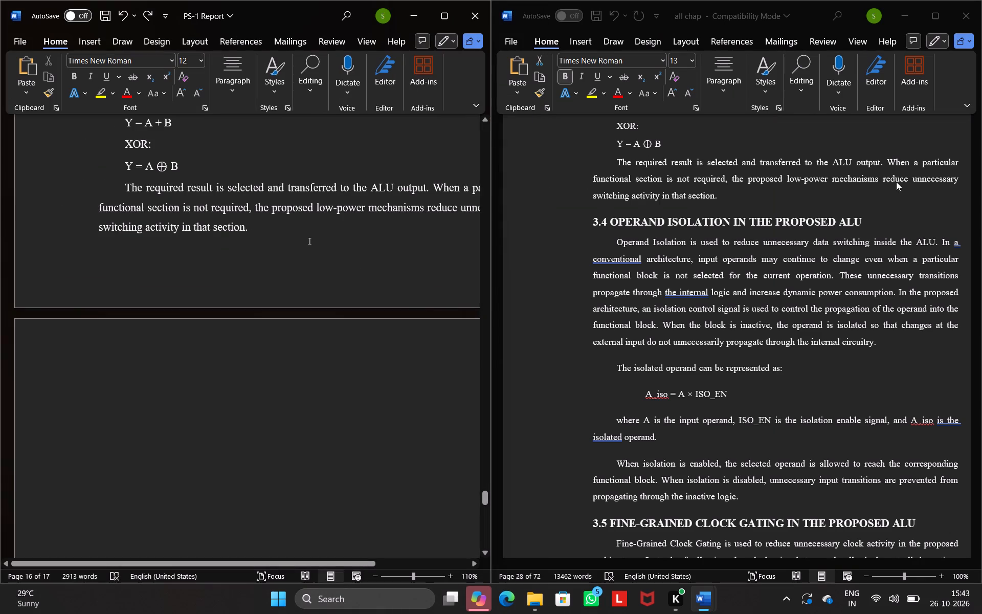
{"action": "left_click", "coordinate": [862, 222]}
{"action": "left_click", "coordinate": [862, 222]}
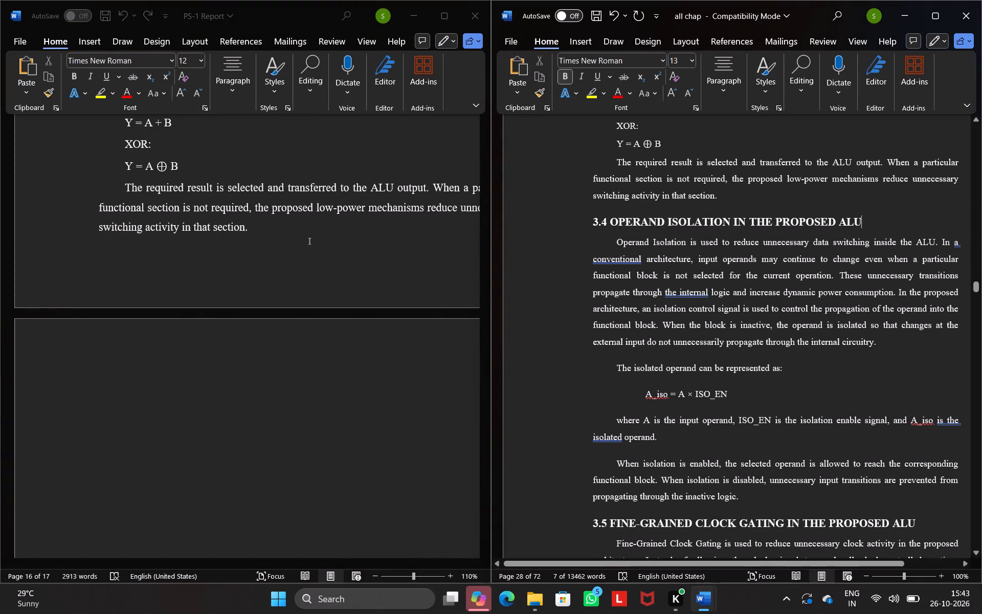
{"action": "left_click_drag", "start_coordinate": [862, 222], "coordinate": [600, 208]}
{"action": "key", "text": "ctrl+c"}
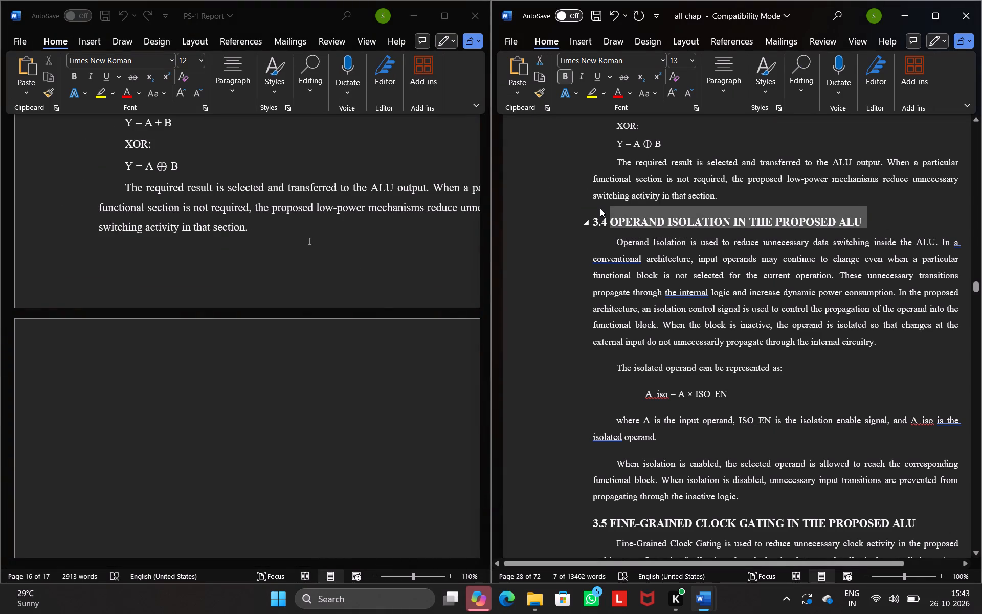
{"action": "left_click", "coordinate": [170, 377]}
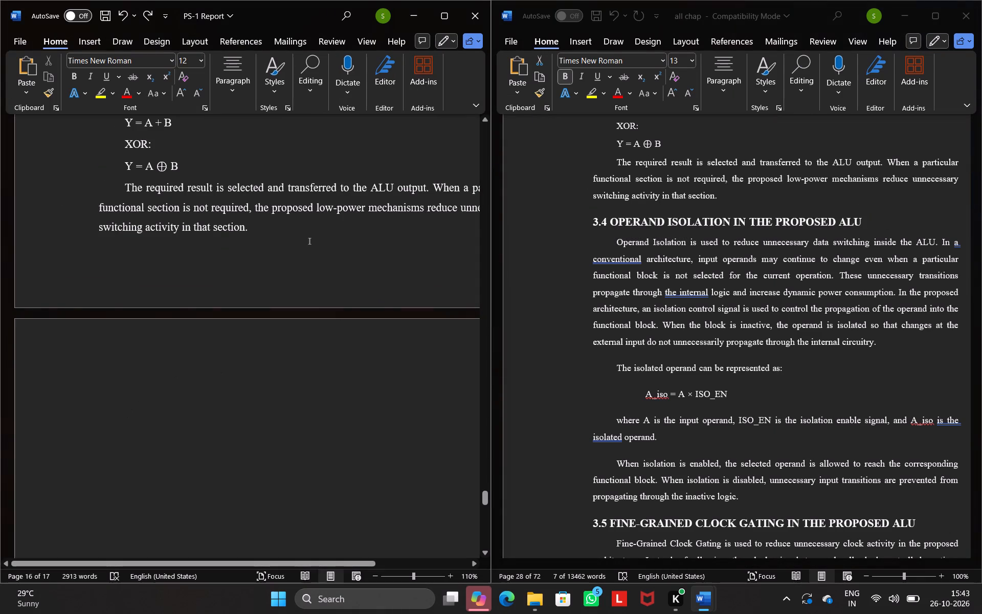
{"action": "key", "text": "ctrl+v"}
Replace the automatic number of the pasted "OPERAND ISOLATION IN THE PROPOSED ALU" heading with the typed number 3.4 and a space.
{"action": "left_click", "coordinate": [114, 418]}
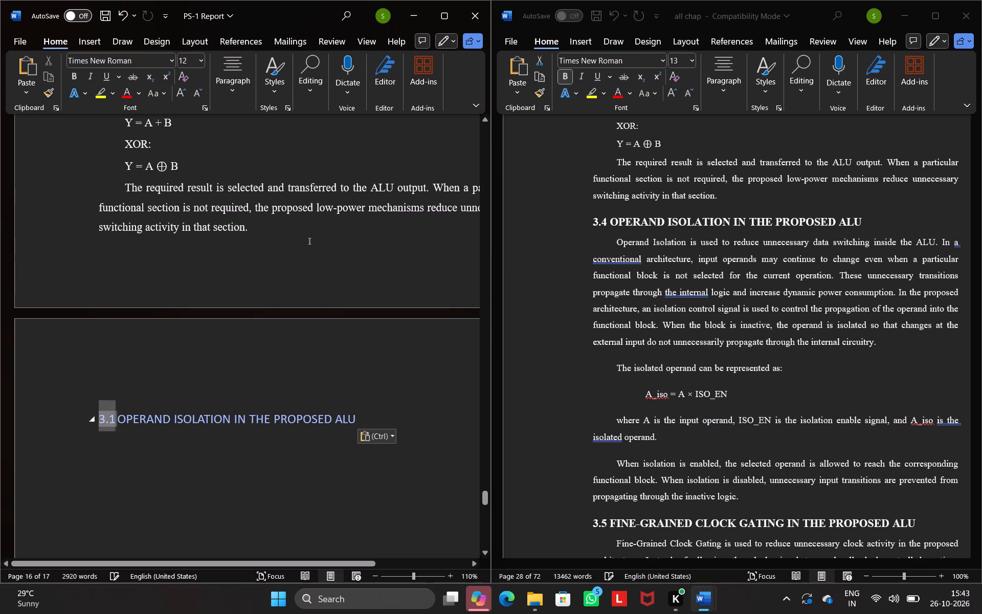
{"action": "key", "text": "BackSpace"}
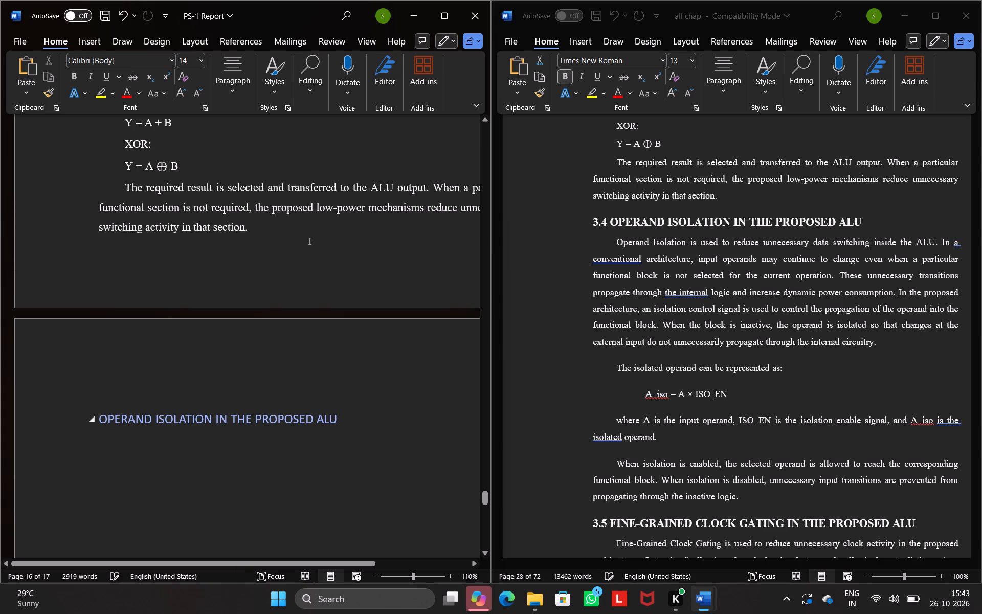
{"action": "type", "text": "3."}
{"action": "key", "text": "4"}
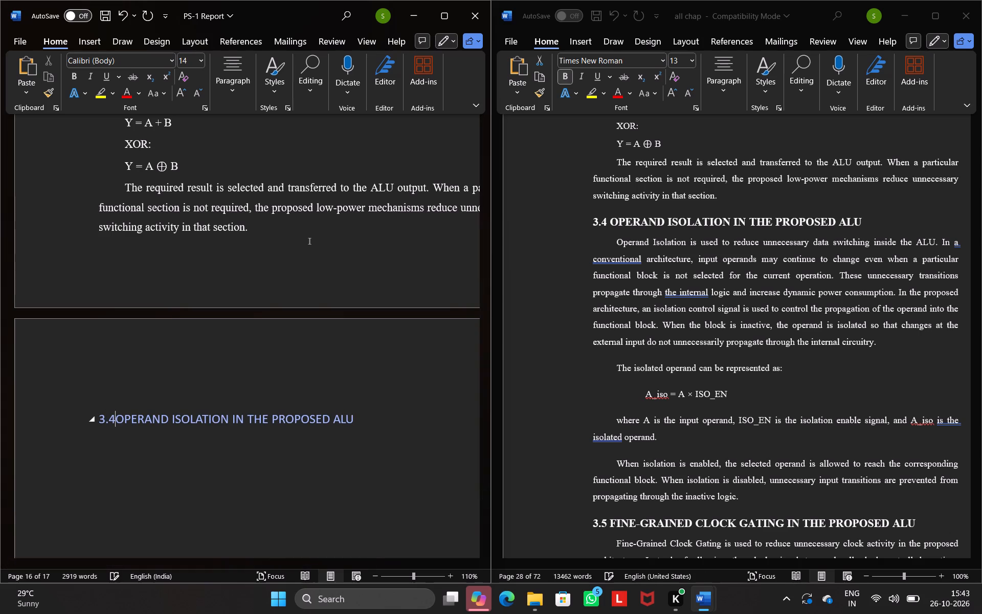
{"action": "key", "text": "space"}
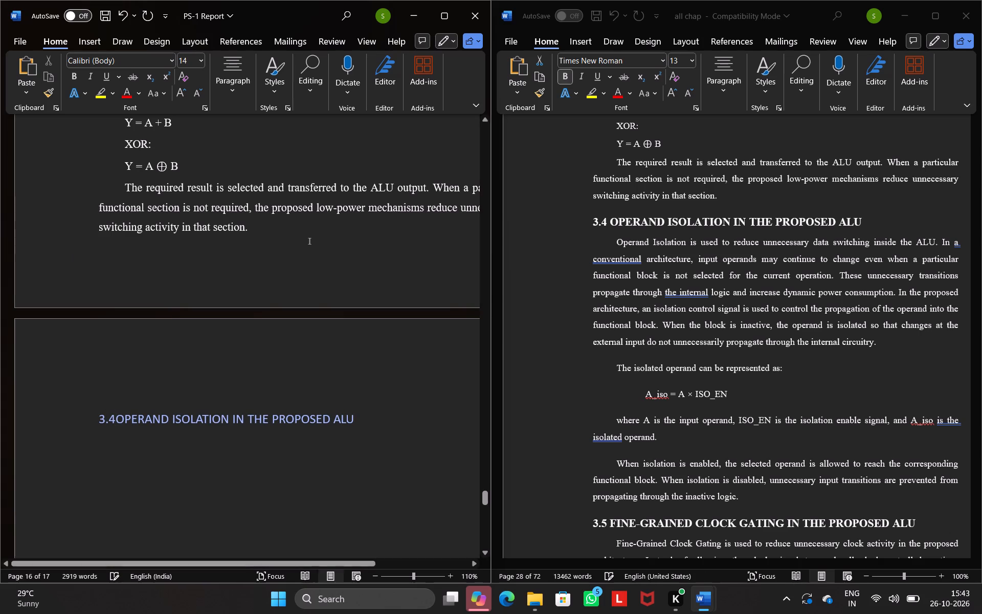
{"action": "key", "text": "space"}
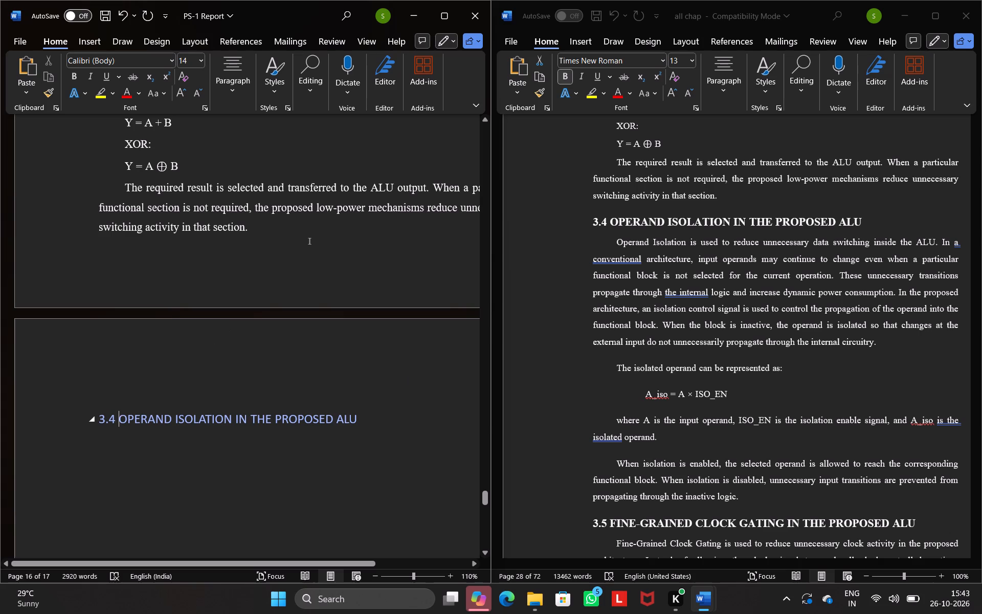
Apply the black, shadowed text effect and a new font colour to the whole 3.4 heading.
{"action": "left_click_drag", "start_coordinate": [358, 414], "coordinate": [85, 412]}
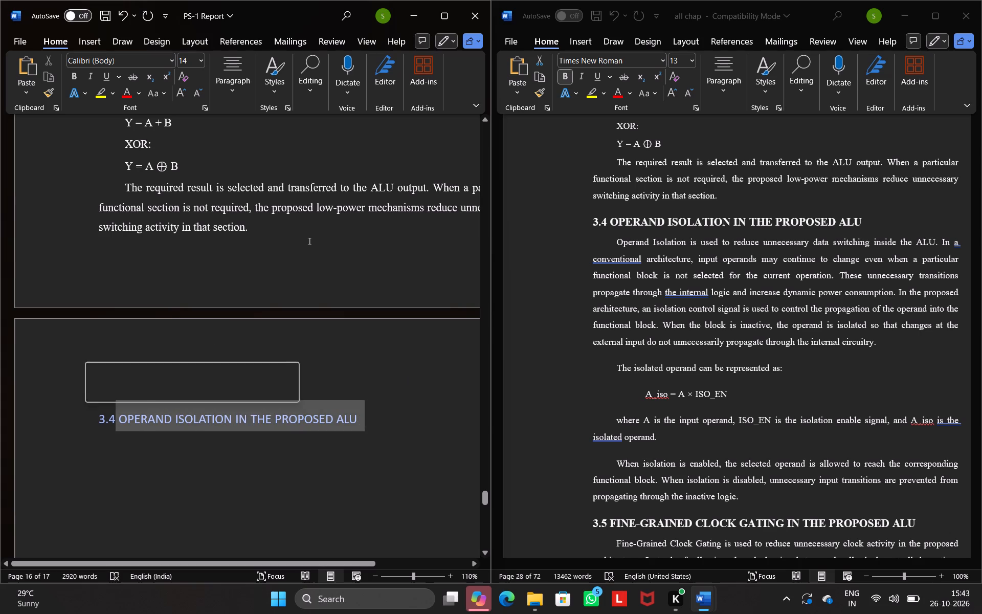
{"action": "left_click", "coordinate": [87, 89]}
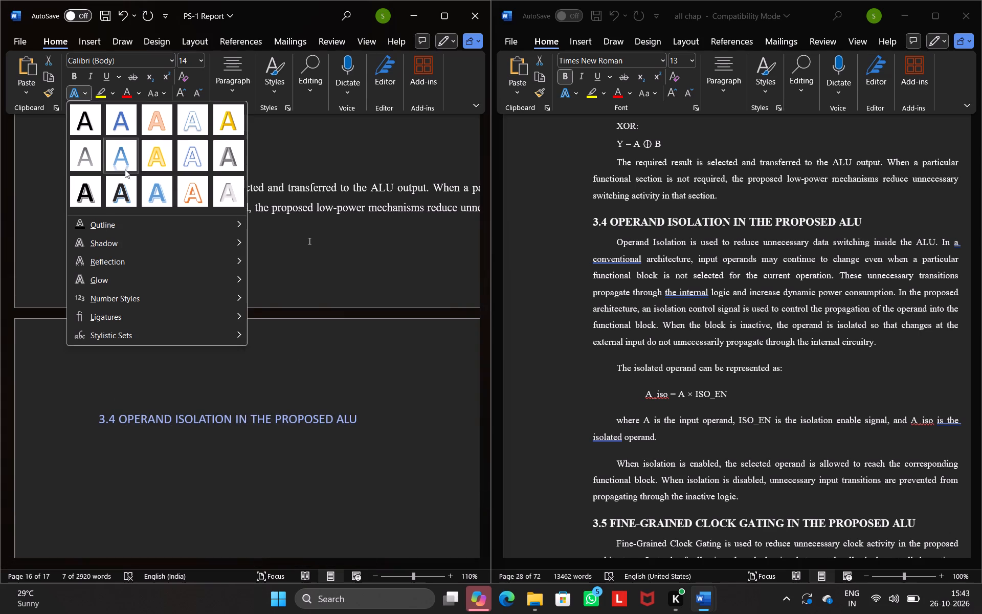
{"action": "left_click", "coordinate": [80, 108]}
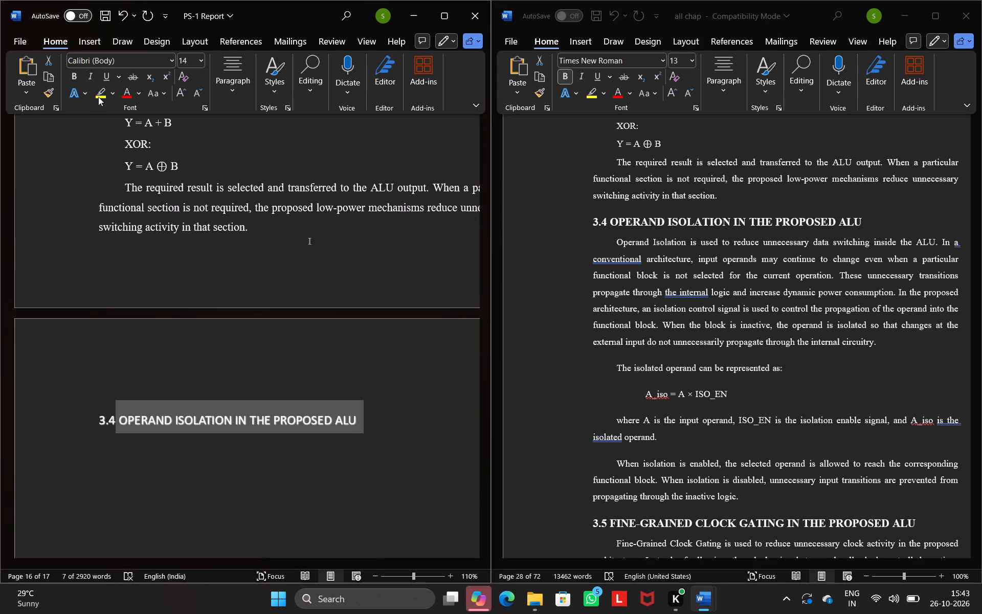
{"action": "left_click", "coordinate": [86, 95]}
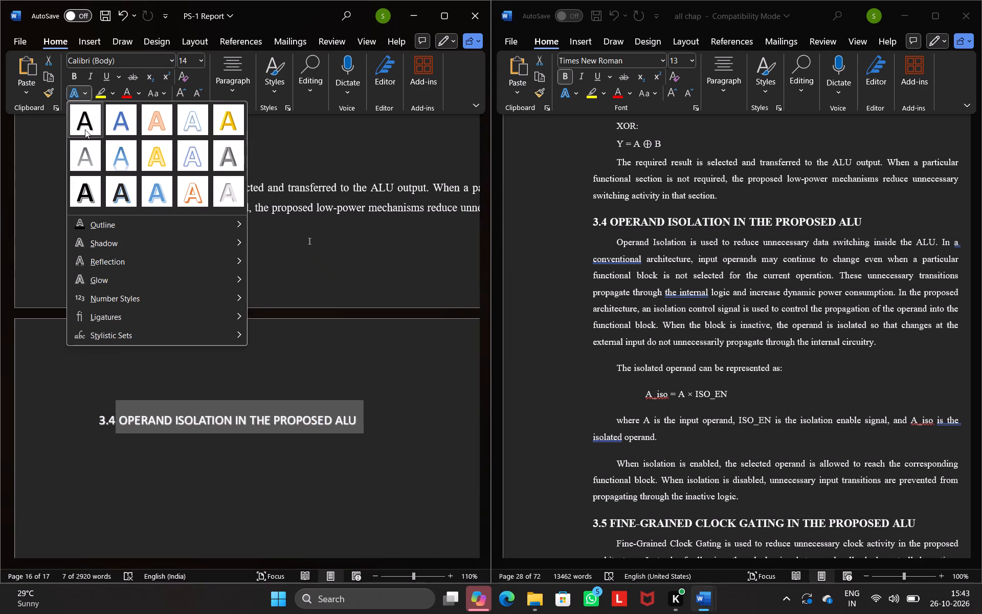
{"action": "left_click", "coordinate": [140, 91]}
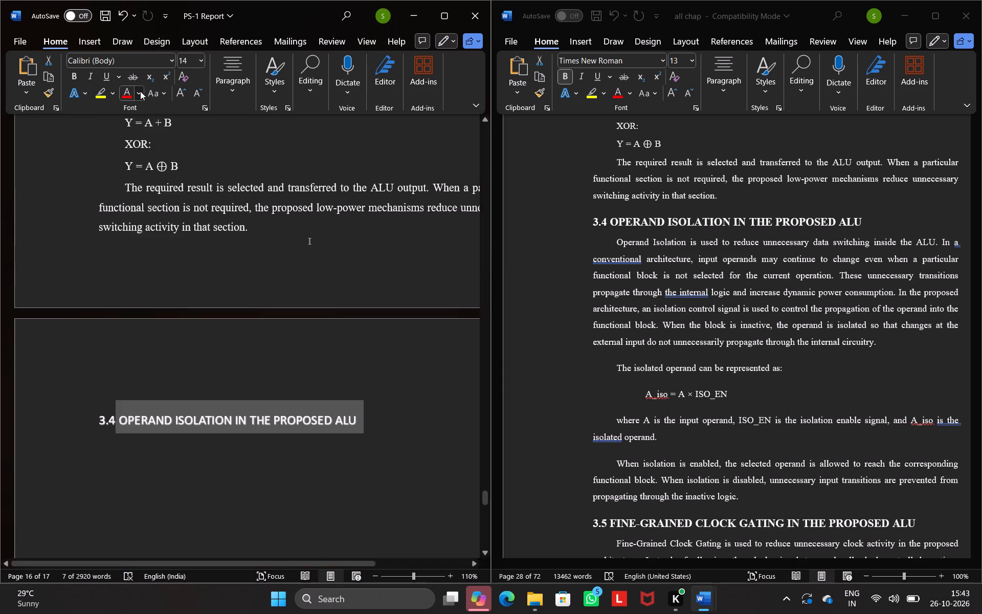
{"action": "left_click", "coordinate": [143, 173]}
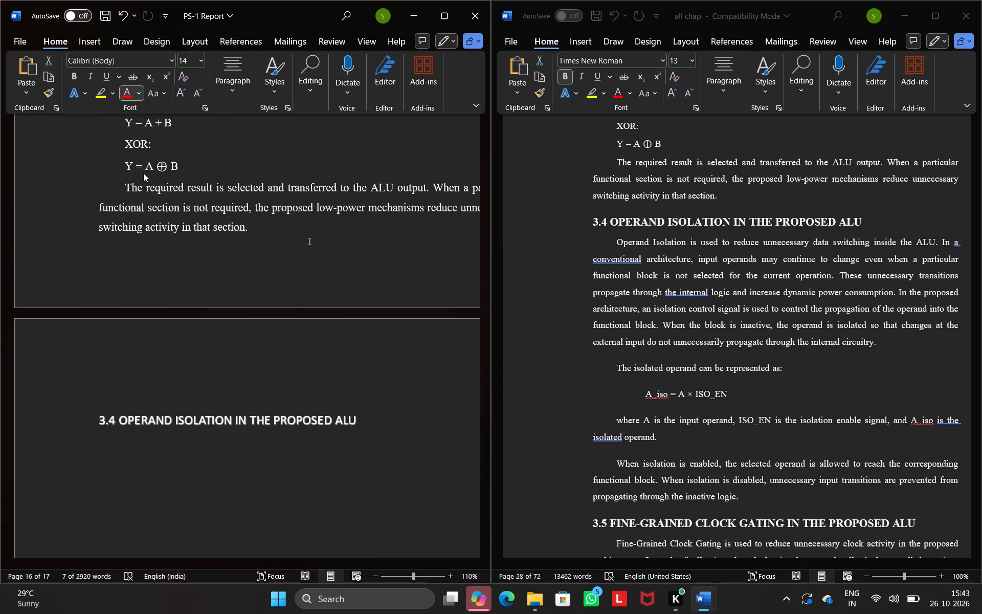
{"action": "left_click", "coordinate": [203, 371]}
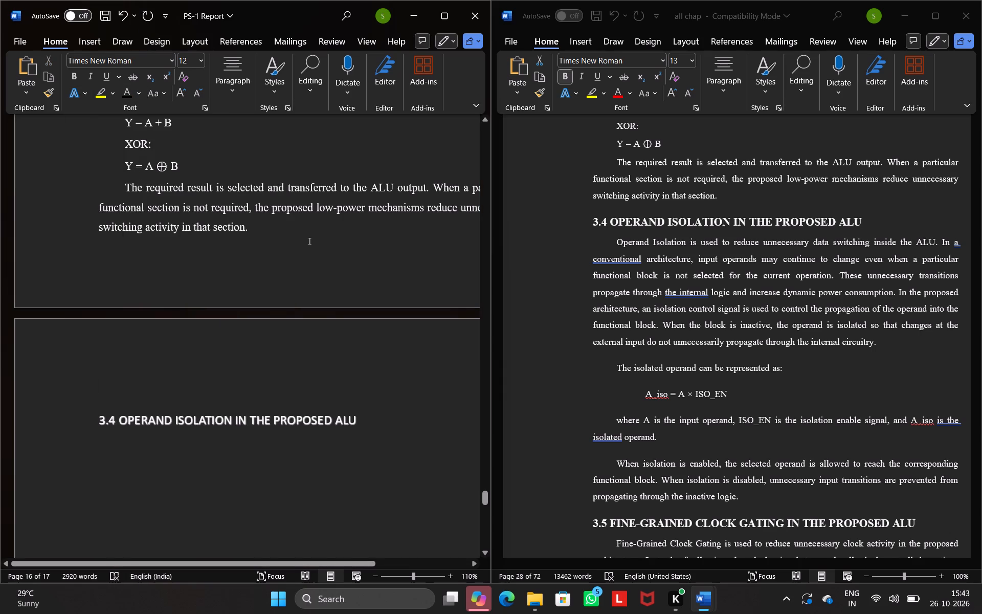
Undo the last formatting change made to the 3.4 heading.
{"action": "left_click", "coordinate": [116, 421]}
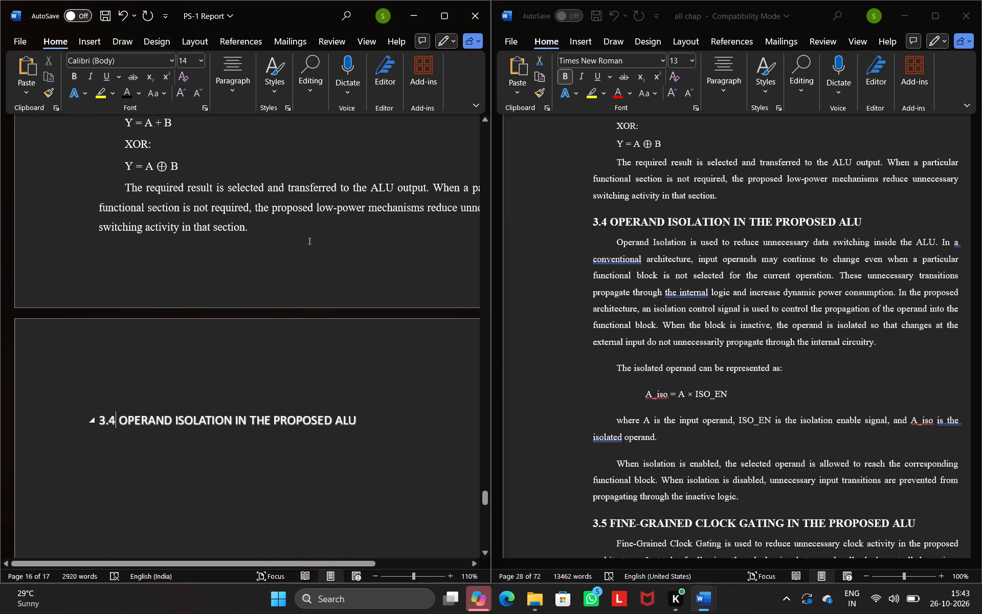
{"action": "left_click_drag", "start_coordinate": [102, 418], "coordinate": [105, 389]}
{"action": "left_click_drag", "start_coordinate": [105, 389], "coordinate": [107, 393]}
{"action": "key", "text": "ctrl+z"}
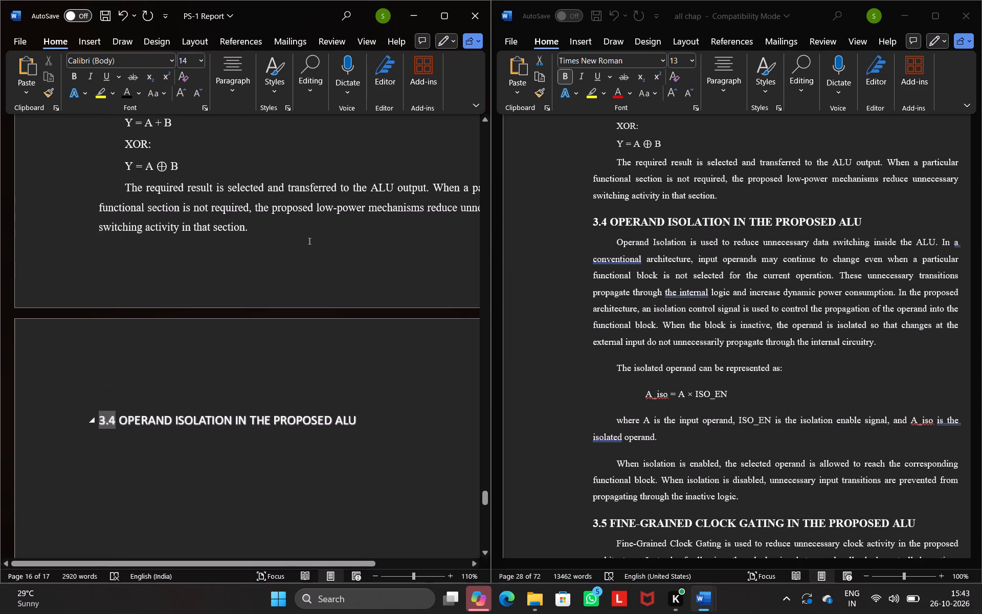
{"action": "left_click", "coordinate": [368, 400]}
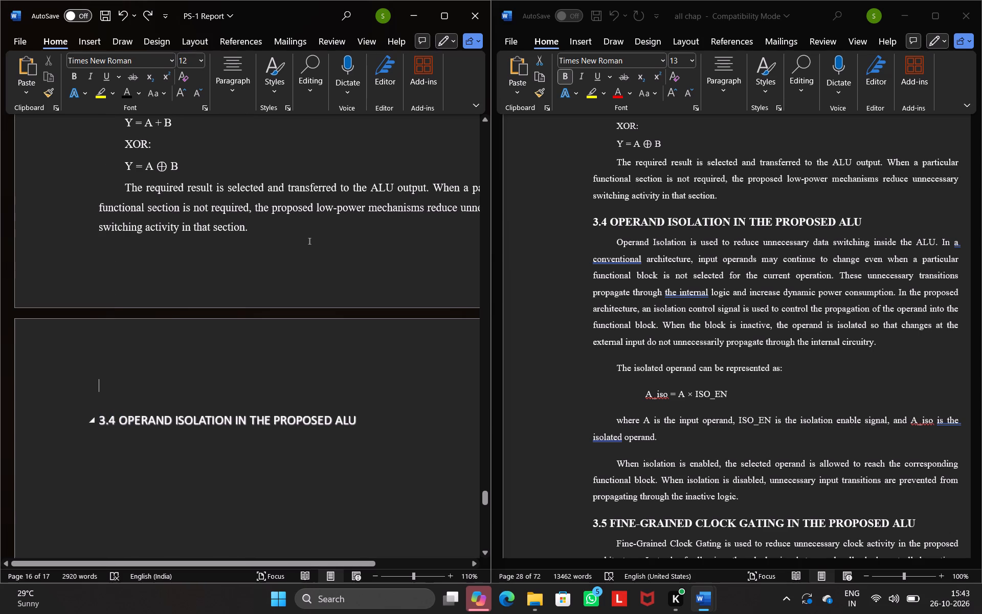
Copy the formatting of the "3.2 DESIGN FLOW OF PROPOSED ALU" heading onto the 3.4 heading's text with Format Painter.
{"action": "scroll", "coordinate": [367, 413], "scroll_direction": "up", "scroll_amount": 20}
{"action": "scroll", "coordinate": [367, 413], "scroll_direction": "up", "scroll_amount": 9}
{"action": "scroll", "coordinate": [367, 413], "scroll_direction": "down", "scroll_amount": 1}
{"action": "scroll", "coordinate": [367, 413], "scroll_direction": "up", "scroll_amount": 1}
{"action": "scroll", "coordinate": [367, 413], "scroll_direction": "down", "scroll_amount": 1}
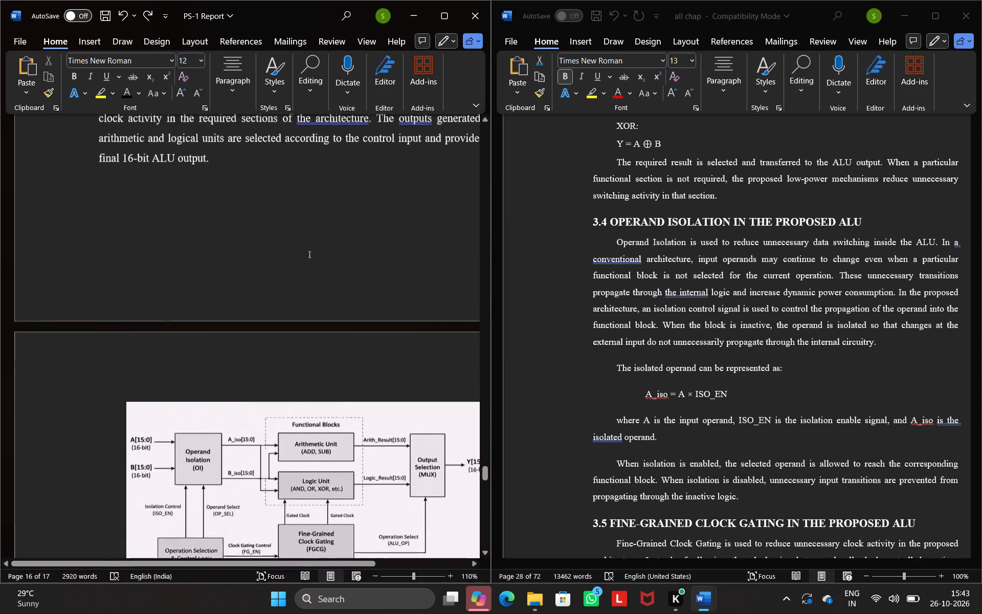
{"action": "scroll", "coordinate": [367, 413], "scroll_direction": "down", "scroll_amount": 1}
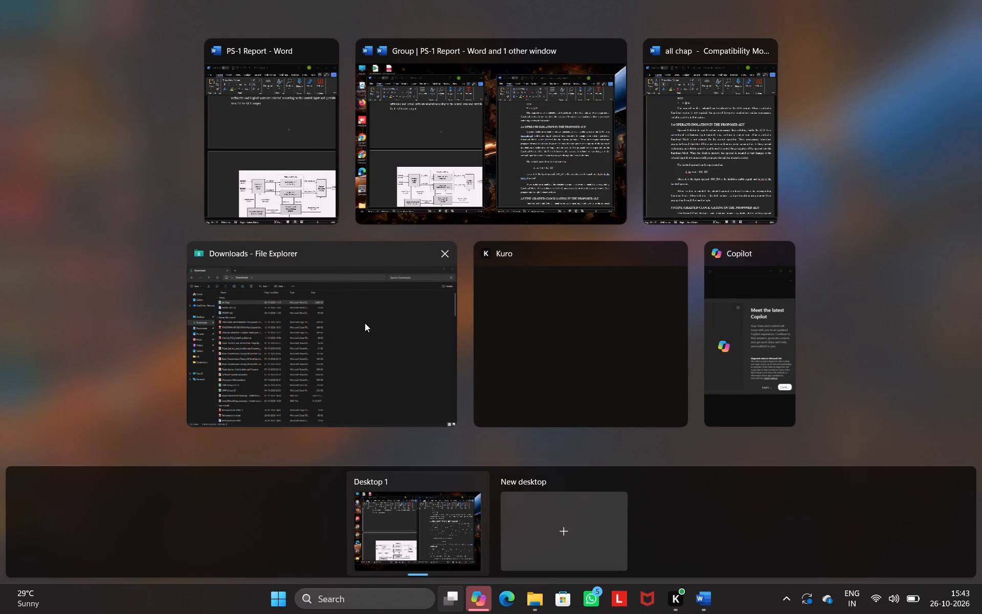
{"action": "scroll", "coordinate": [252, 389], "scroll_direction": "up", "scroll_amount": 2}
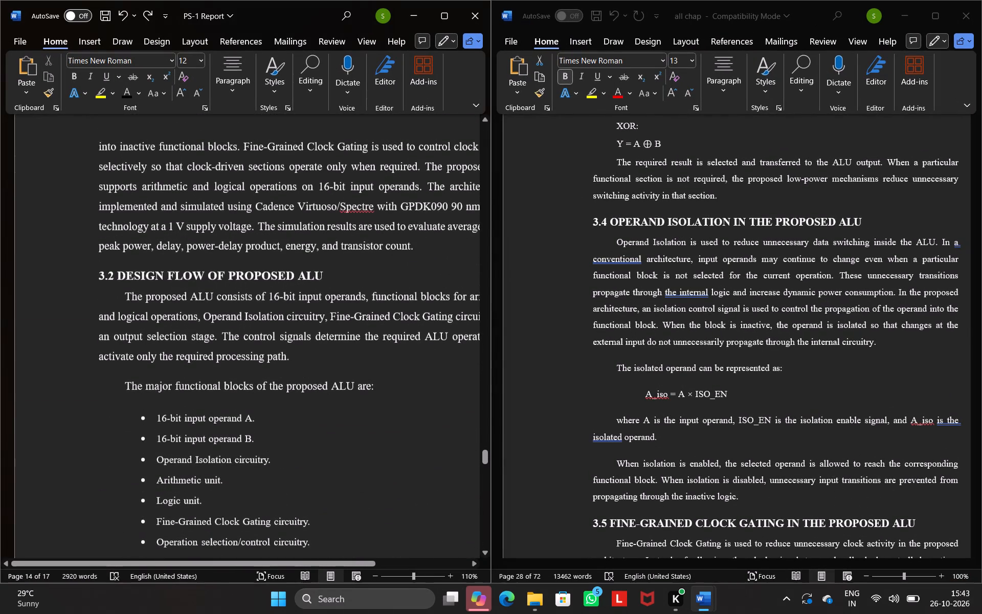
{"action": "left_click", "coordinate": [104, 273]}
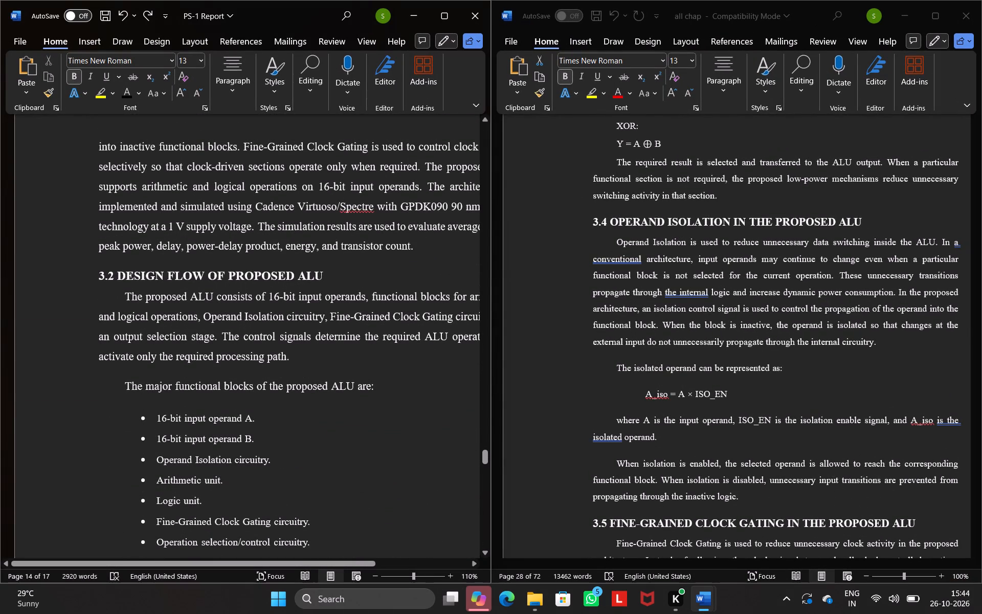
{"action": "left_click_drag", "start_coordinate": [101, 275], "coordinate": [197, 288]}
{"action": "left_click_drag", "start_coordinate": [210, 287], "coordinate": [247, 287]}
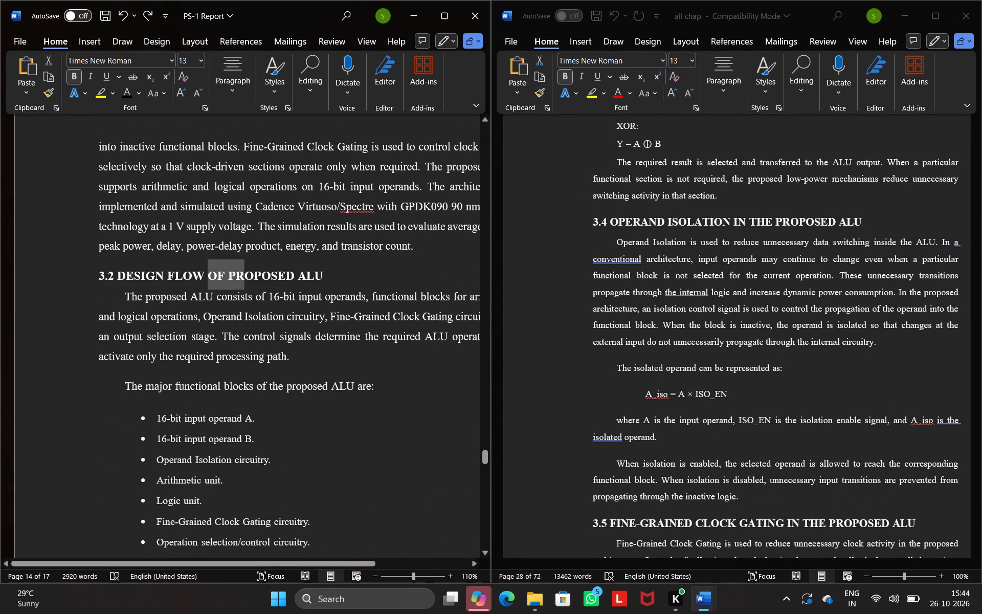
{"action": "left_click_drag", "start_coordinate": [247, 287], "coordinate": [314, 278]}
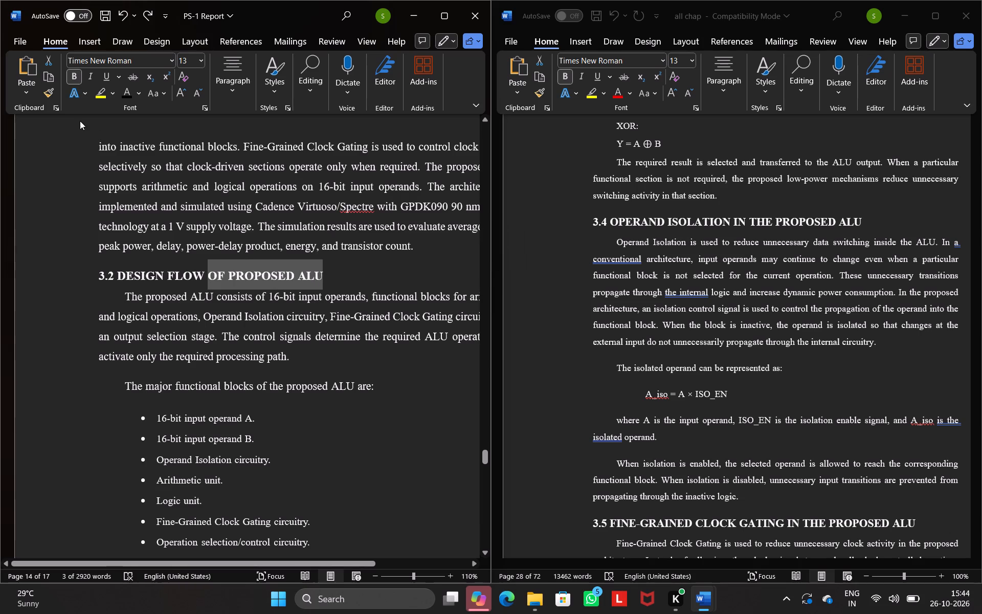
{"action": "left_click", "coordinate": [48, 90]}
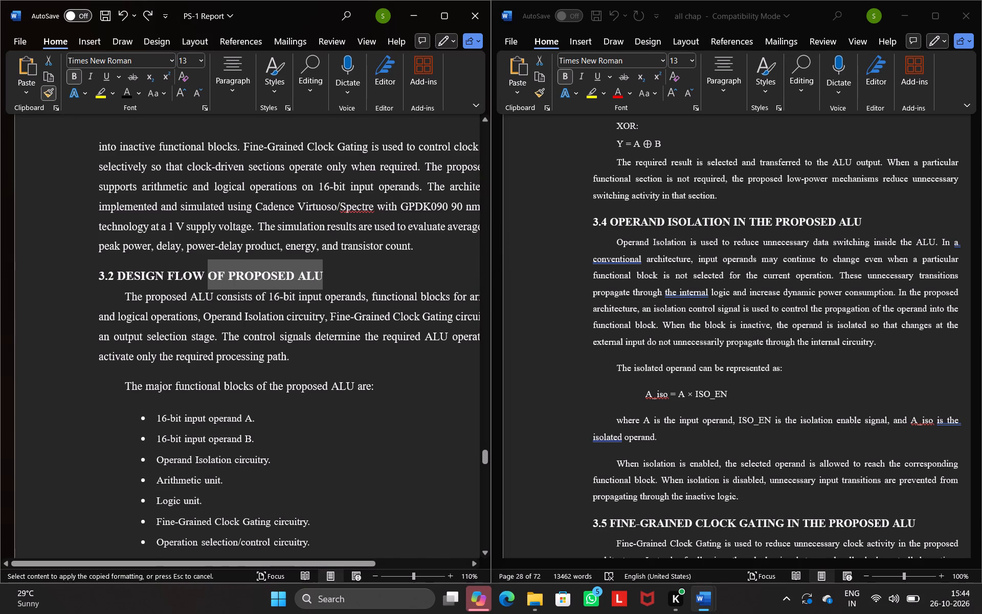
{"action": "scroll", "coordinate": [191, 449], "scroll_direction": "down", "scroll_amount": 6}
{"action": "scroll", "coordinate": [148, 359], "scroll_direction": "down", "scroll_amount": 2}
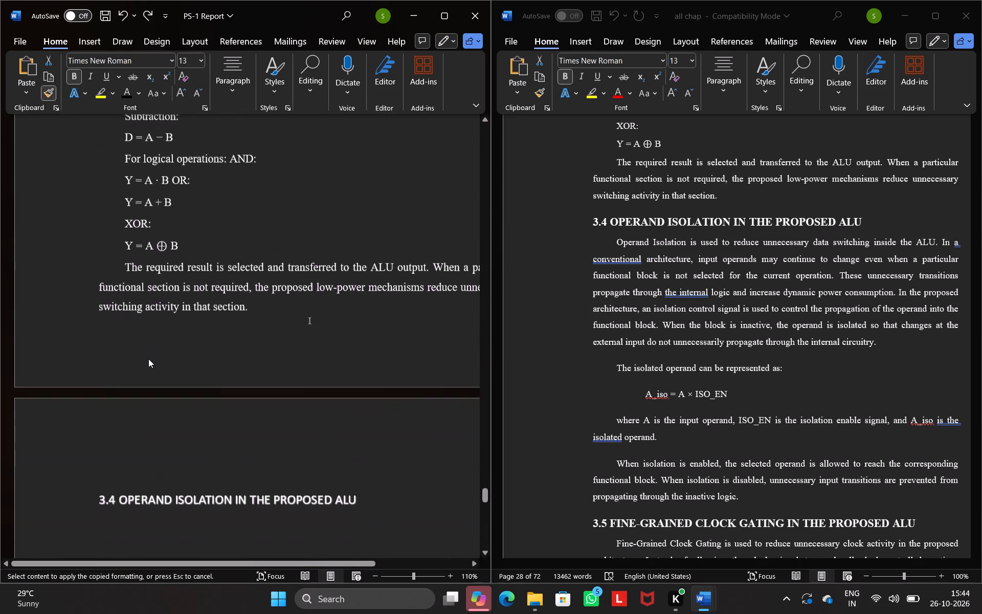
{"action": "scroll", "coordinate": [148, 359], "scroll_direction": "down", "scroll_amount": 2}
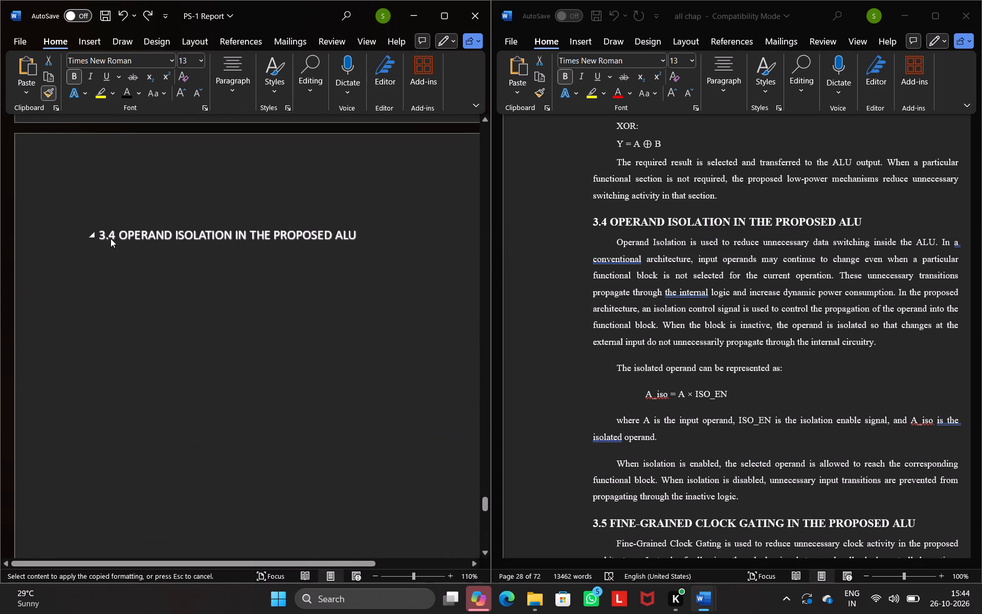
{"action": "left_click_drag", "start_coordinate": [120, 233], "coordinate": [173, 230]}
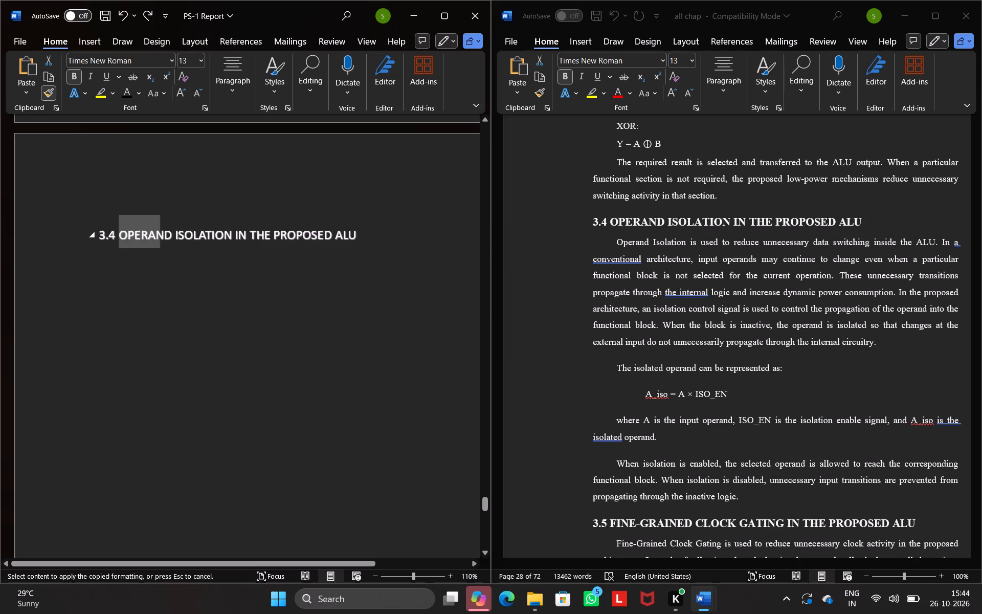
{"action": "left_click_drag", "start_coordinate": [173, 230], "coordinate": [348, 238]}
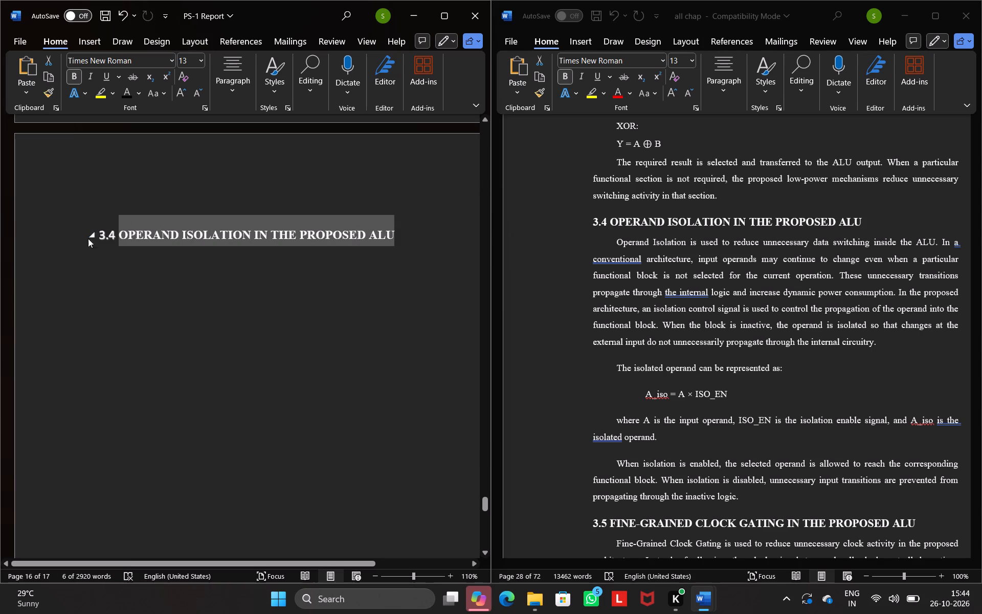
Delete the 3.4 heading's old number and the blank line above it, and retype 3.4 in the heading's bold formatting.
{"action": "left_click", "coordinate": [113, 233]}
{"action": "key", "text": "BackSpace"}
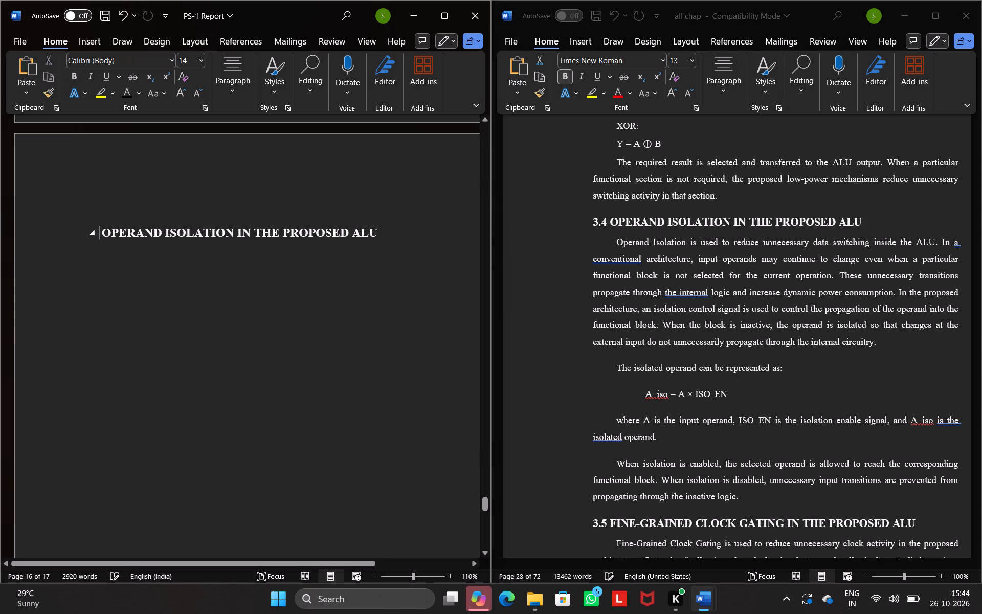
{"action": "key", "text": "Right"}
{"action": "key", "text": "BackSpace"}
{"action": "key", "text": "BackSpace"}
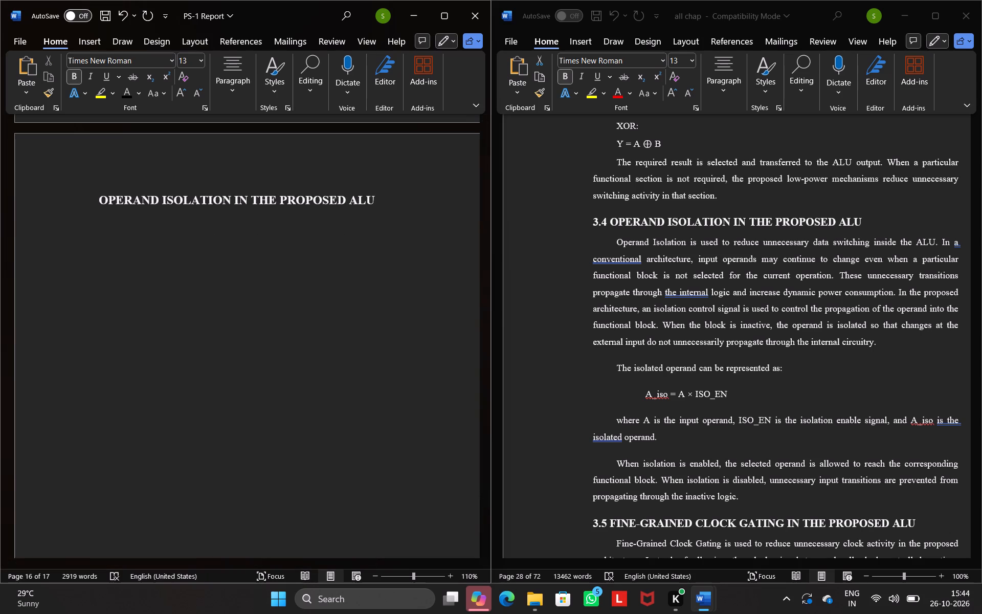
{"action": "type", "text": "3."}
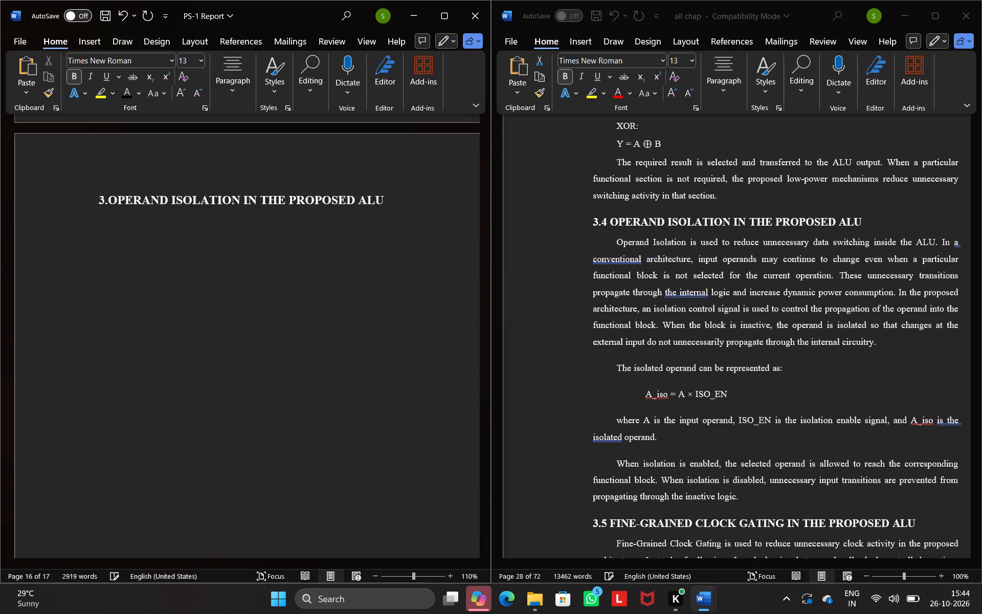
{"action": "key", "text": "4"}
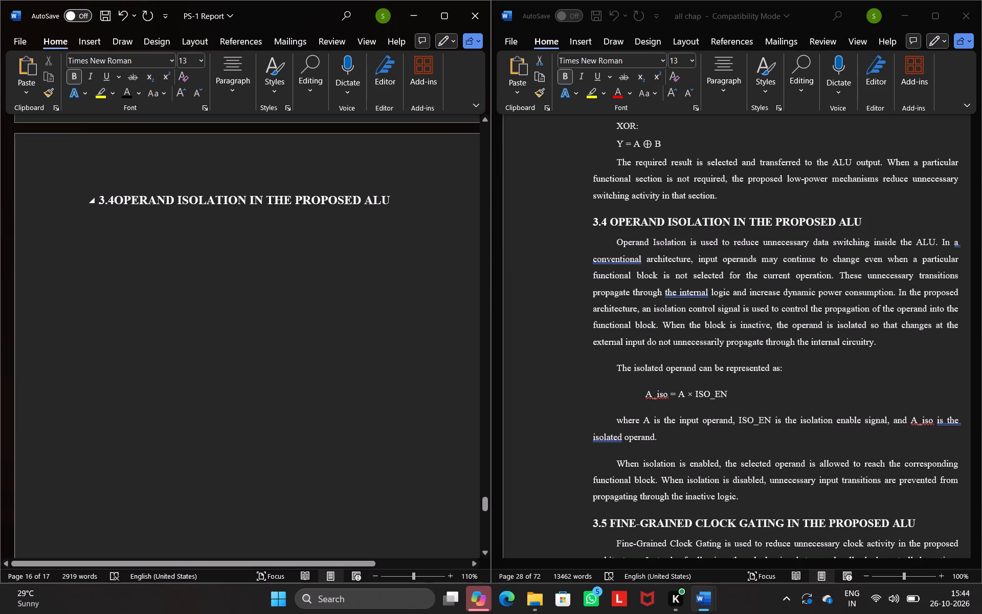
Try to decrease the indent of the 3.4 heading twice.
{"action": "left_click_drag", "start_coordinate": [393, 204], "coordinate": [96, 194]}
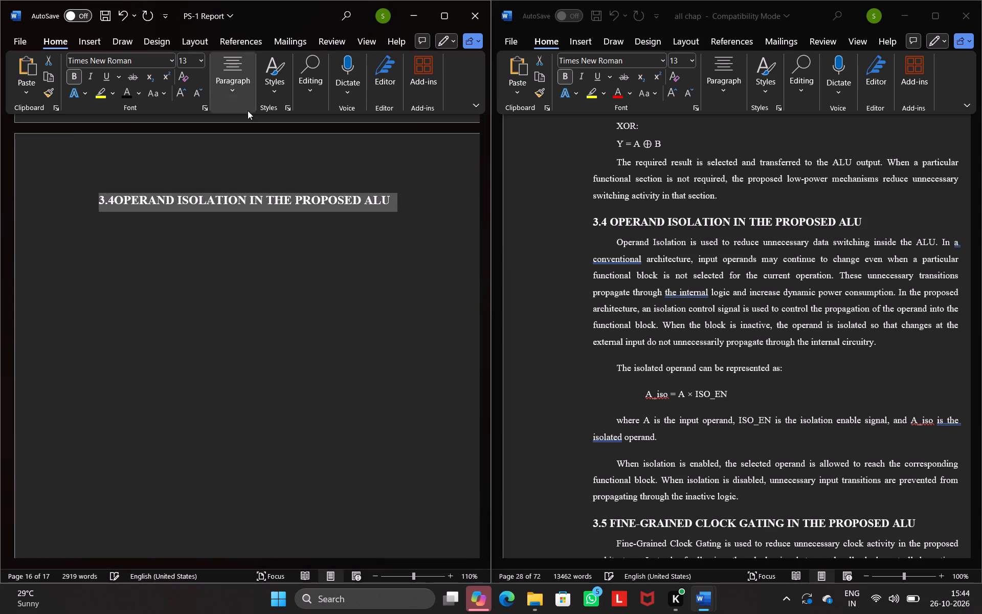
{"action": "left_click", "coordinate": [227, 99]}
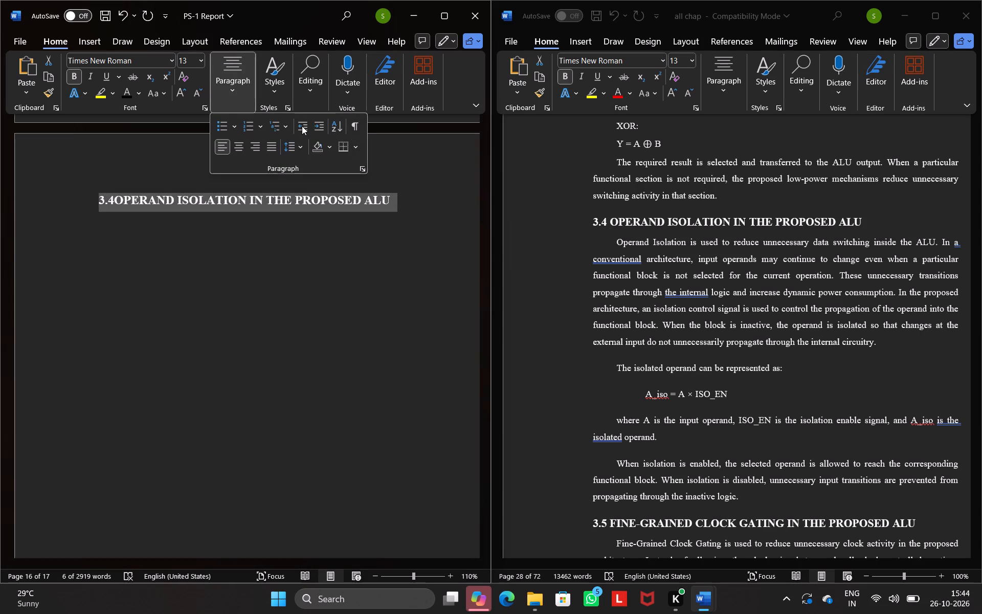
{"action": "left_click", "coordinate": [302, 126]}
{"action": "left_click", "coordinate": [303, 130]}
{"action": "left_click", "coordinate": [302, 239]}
Start a new paragraph directly below the 3.4 heading for the section text.
{"action": "scroll", "coordinate": [302, 239], "scroll_direction": "up", "scroll_amount": 1}
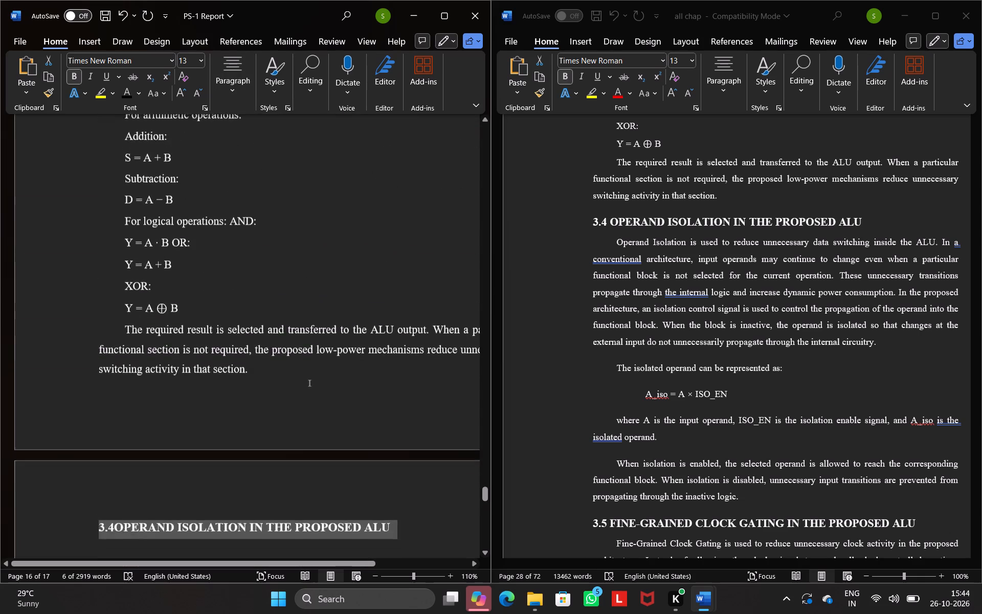
{"action": "scroll", "coordinate": [302, 239], "scroll_direction": "up", "scroll_amount": 2}
{"action": "scroll", "coordinate": [302, 239], "scroll_direction": "down", "scroll_amount": 1}
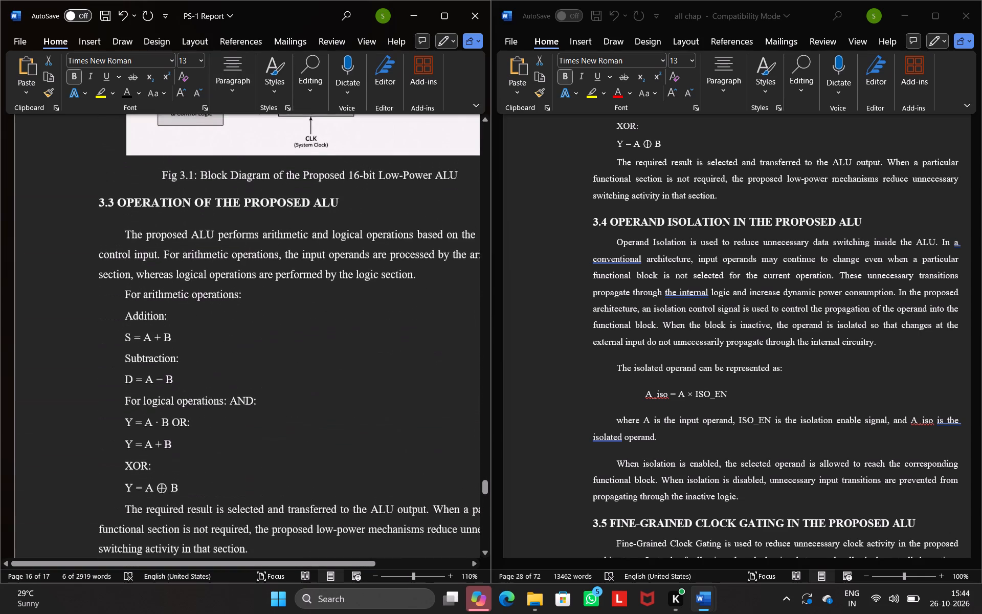
{"action": "scroll", "coordinate": [302, 239], "scroll_direction": "down", "scroll_amount": 1}
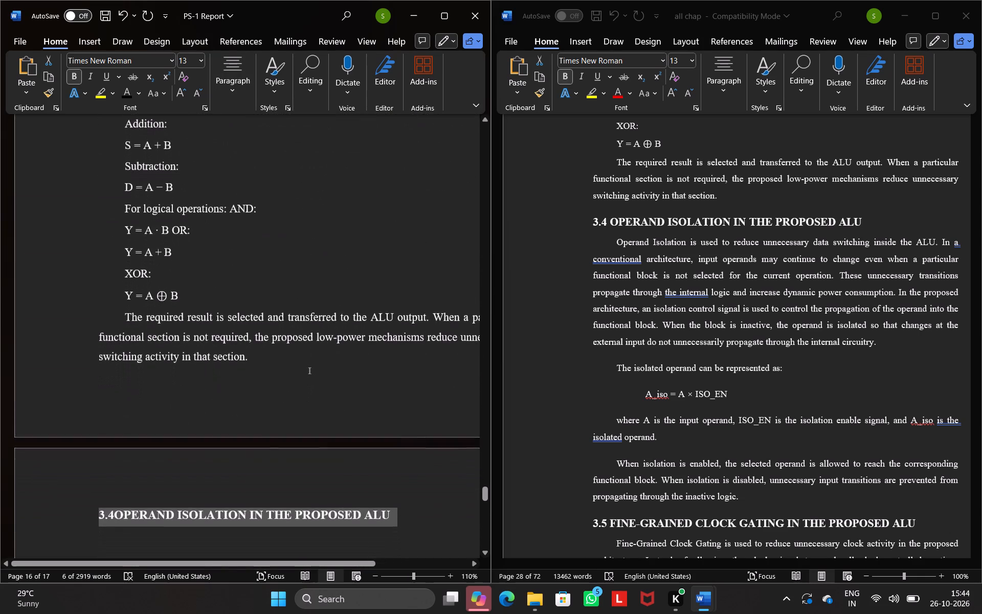
{"action": "scroll", "coordinate": [302, 239], "scroll_direction": "down", "scroll_amount": 1}
{"action": "left_click", "coordinate": [409, 480]}
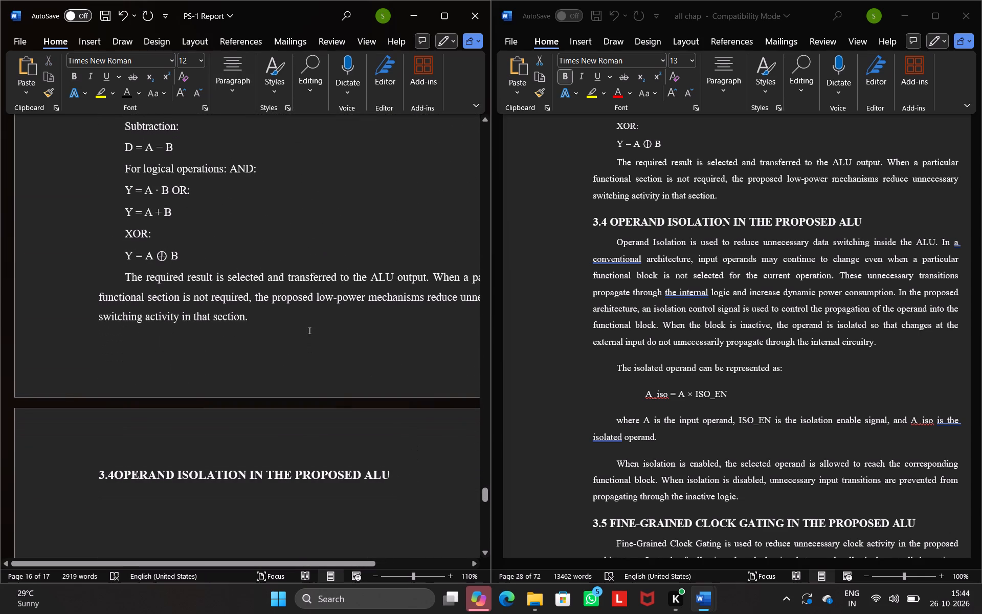
{"action": "key", "text": "Return"}
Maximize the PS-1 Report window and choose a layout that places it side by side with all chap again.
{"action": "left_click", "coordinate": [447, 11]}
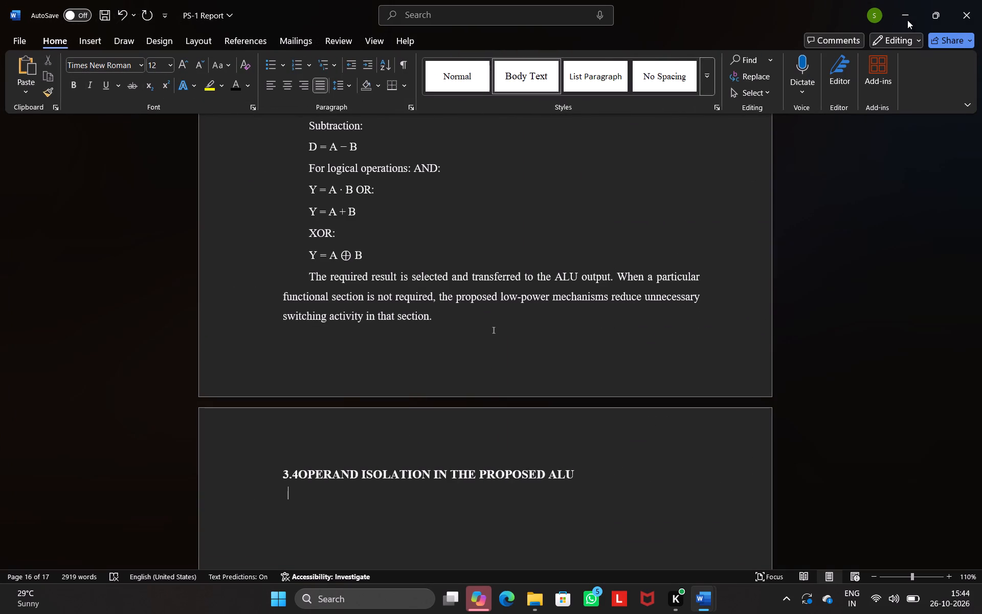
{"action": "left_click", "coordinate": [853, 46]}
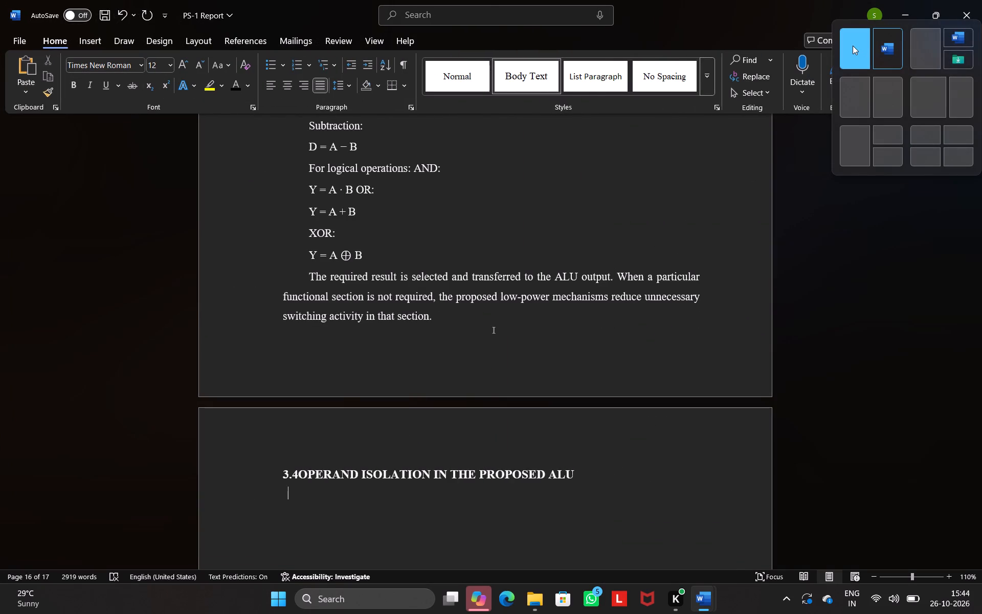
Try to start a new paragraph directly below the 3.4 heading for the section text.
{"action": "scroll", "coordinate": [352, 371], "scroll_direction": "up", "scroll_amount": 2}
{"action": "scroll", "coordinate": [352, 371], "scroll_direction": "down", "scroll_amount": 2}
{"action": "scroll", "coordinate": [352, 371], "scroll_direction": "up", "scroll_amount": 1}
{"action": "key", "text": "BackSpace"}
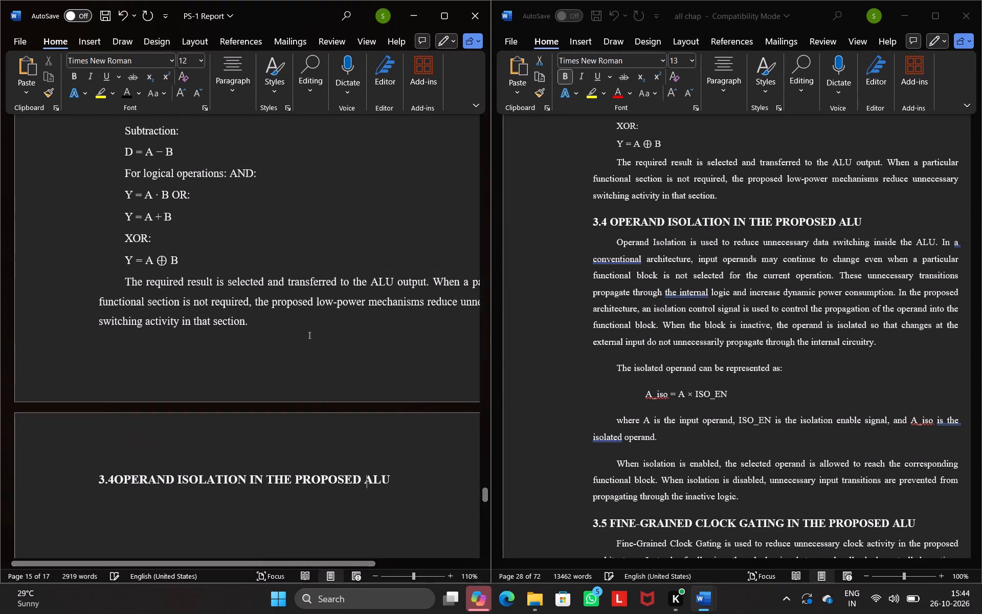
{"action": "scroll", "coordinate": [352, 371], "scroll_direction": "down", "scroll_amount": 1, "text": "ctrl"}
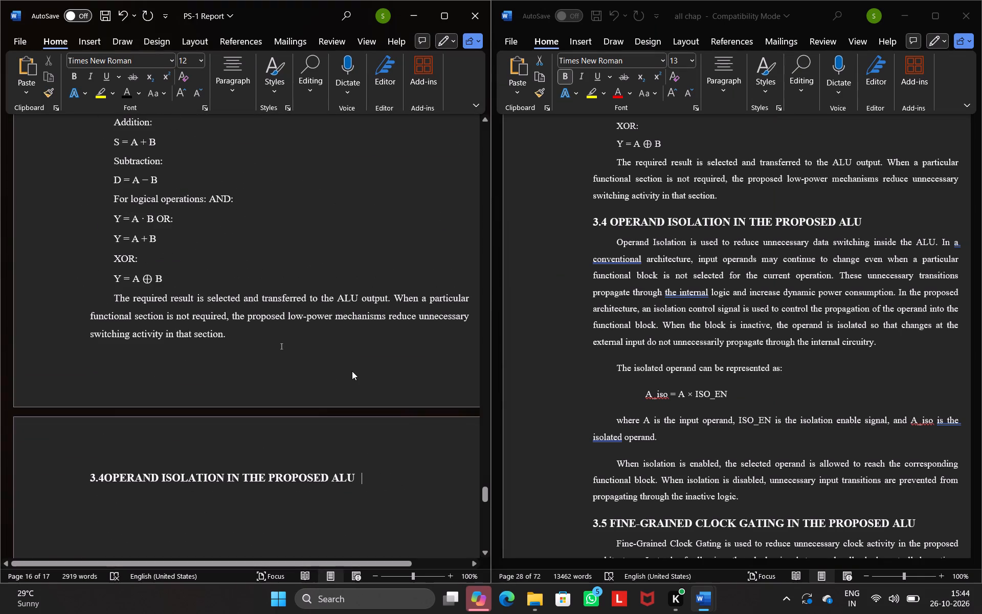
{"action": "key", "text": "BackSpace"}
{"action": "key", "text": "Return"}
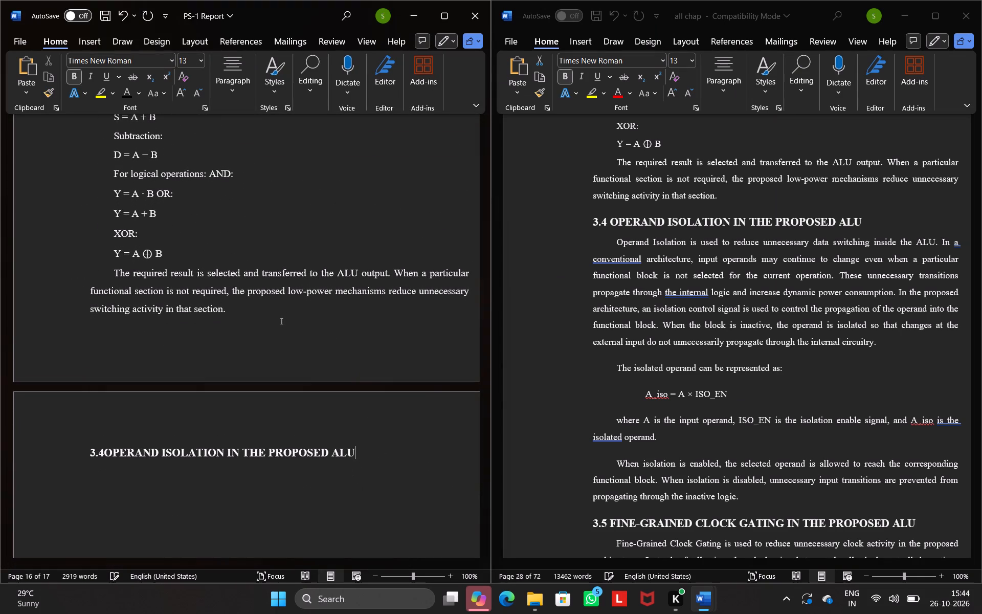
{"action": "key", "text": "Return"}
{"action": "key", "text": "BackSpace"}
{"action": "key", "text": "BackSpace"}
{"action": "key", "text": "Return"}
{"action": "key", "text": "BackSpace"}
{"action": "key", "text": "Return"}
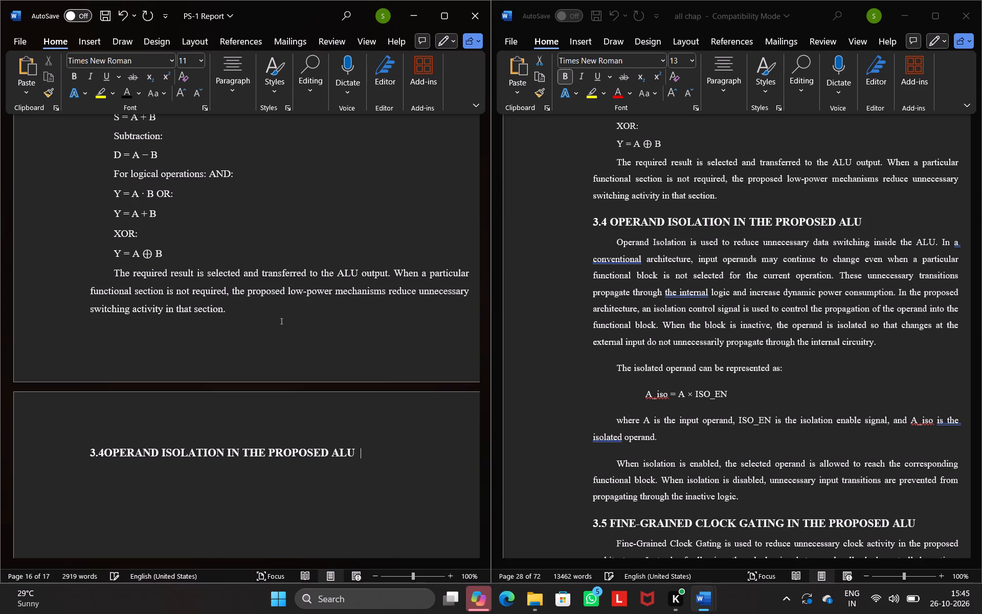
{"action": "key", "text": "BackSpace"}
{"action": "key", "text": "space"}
Insert a space between 3.4 and OPERAND in the section heading.
{"action": "scroll", "coordinate": [352, 371], "scroll_direction": "down", "scroll_amount": 1}
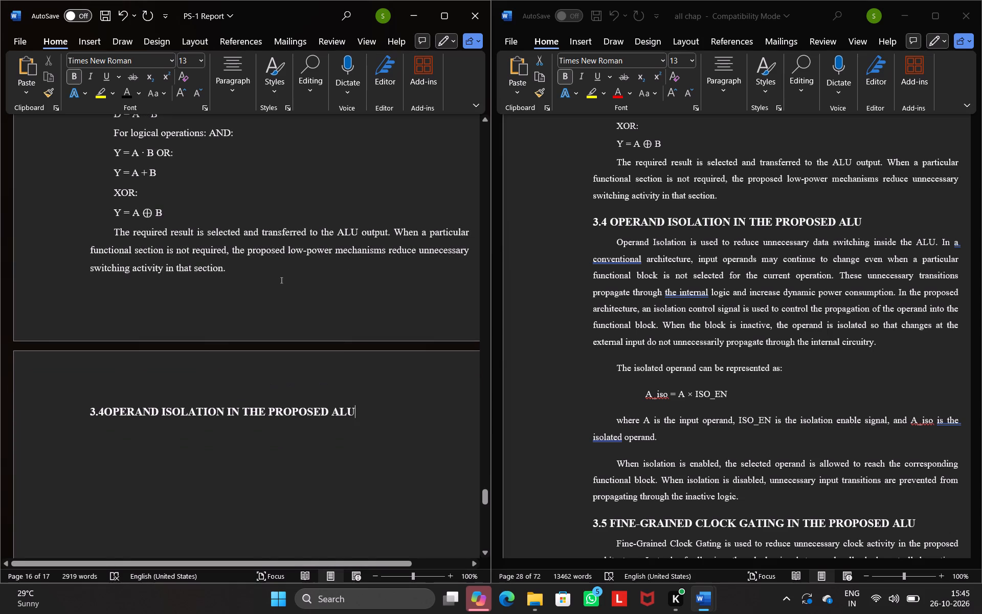
{"action": "left_click", "coordinate": [104, 411]}
{"action": "key", "text": "space"}
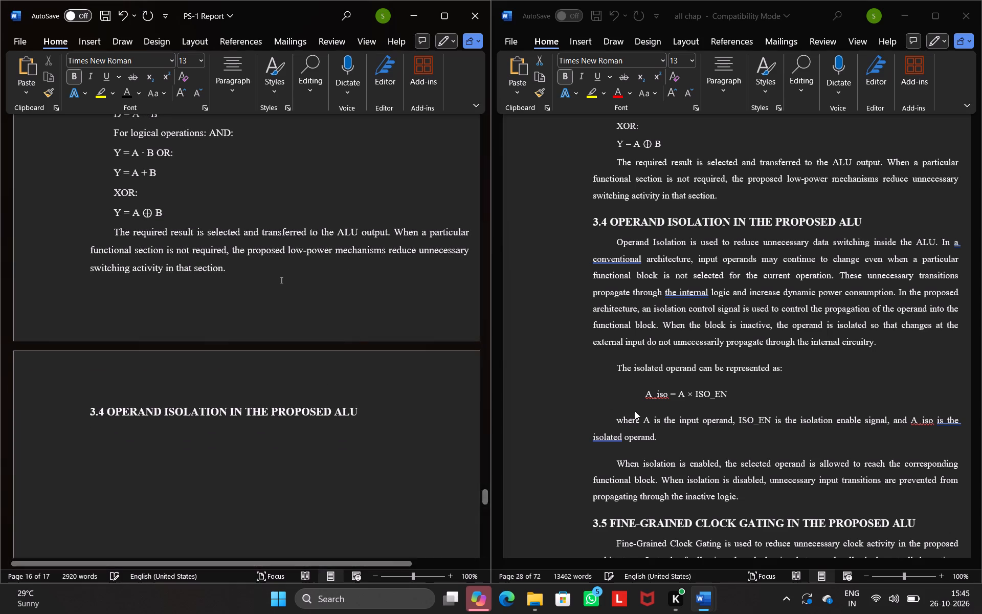
Start a new non-bold paragraph directly below the 3.4 OPERAND ISOLATION IN THE PROPOSED ALU heading.
{"action": "left_click", "coordinate": [361, 412]}
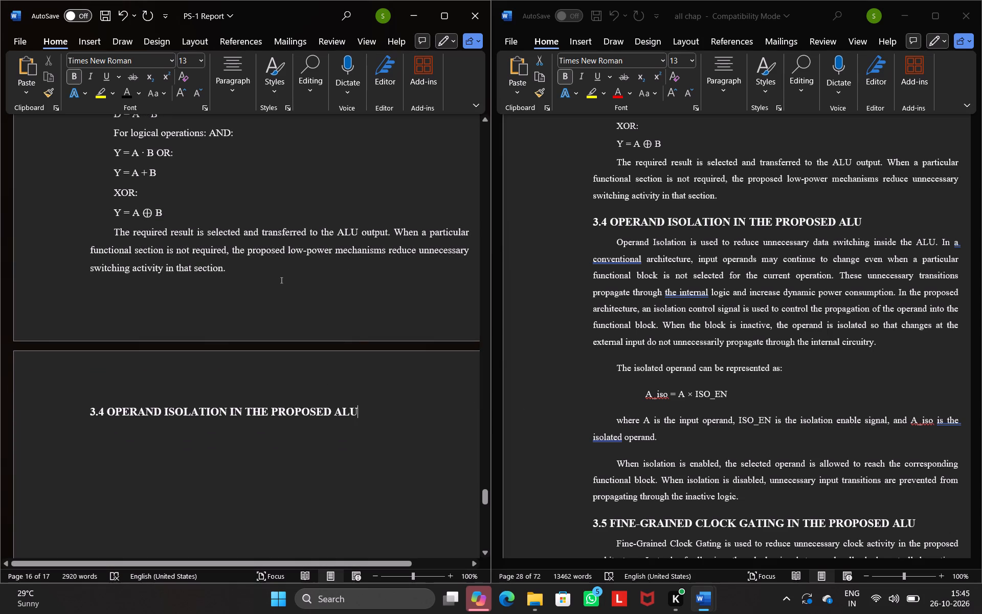
{"action": "key", "text": "Right"}
{"action": "scroll", "coordinate": [361, 412], "scroll_direction": "up", "scroll_amount": 3}
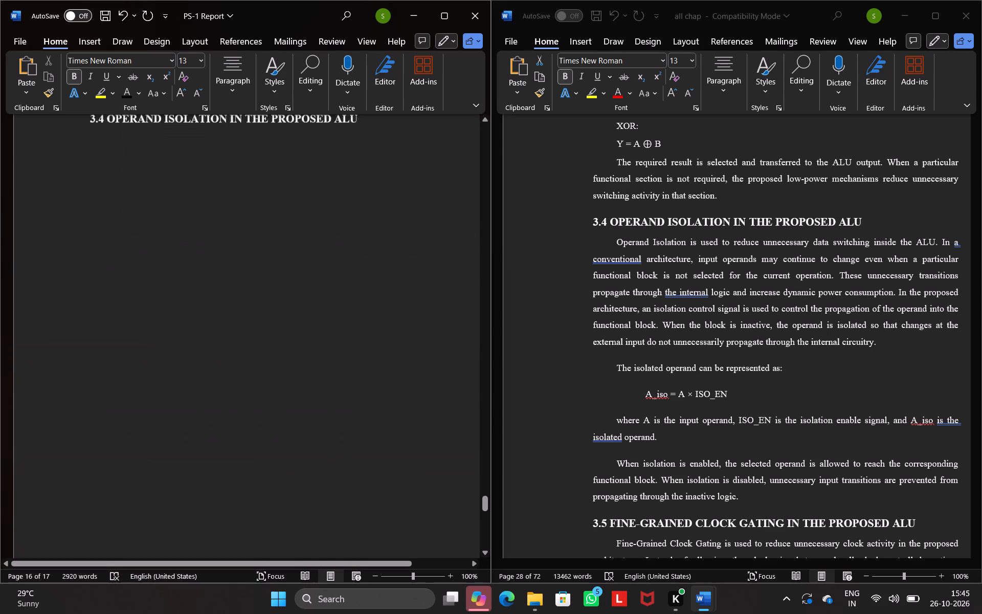
{"action": "scroll", "coordinate": [361, 412], "scroll_direction": "up", "scroll_amount": 2}
{"action": "scroll", "coordinate": [361, 412], "scroll_direction": "down", "scroll_amount": 1}
{"action": "key", "text": "BackSpace"}
{"action": "scroll", "coordinate": [361, 412], "scroll_direction": "up", "scroll_amount": 1}
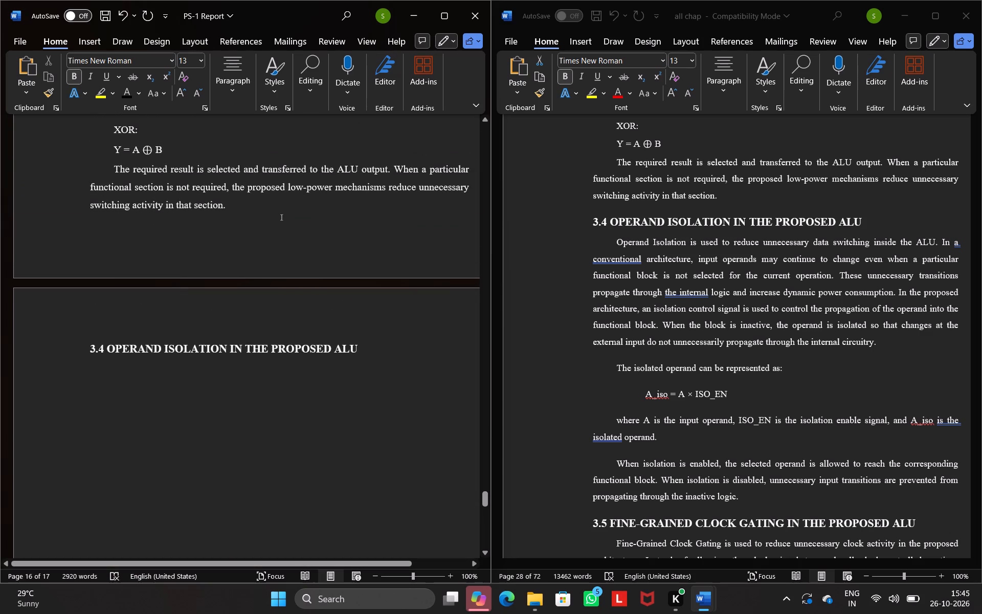
{"action": "key", "text": "Return"}
{"action": "key", "text": "Return"}
{"action": "key", "text": "BackSpace"}
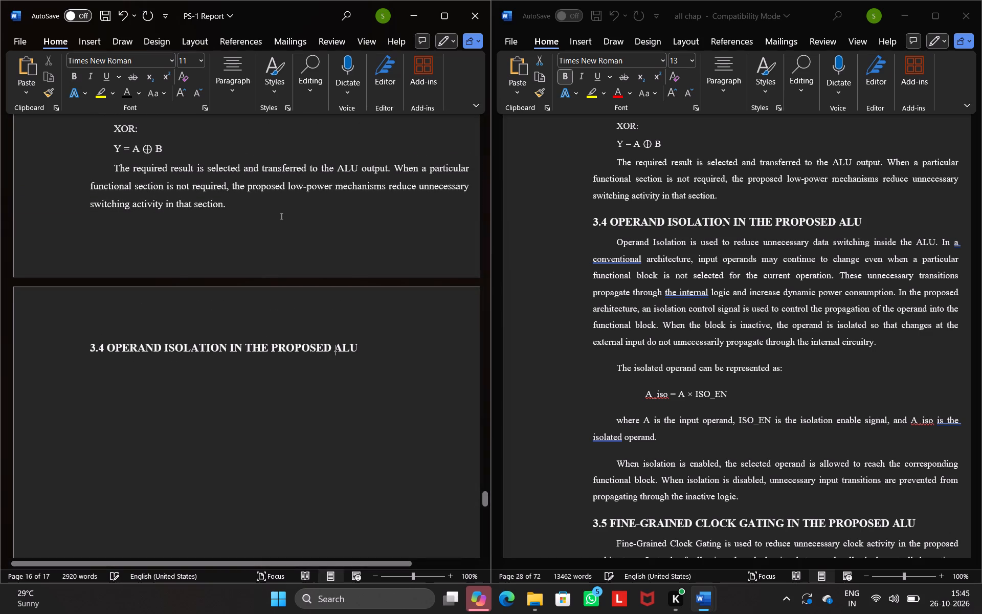
{"action": "key", "text": "BackSpace"}
{"action": "scroll", "coordinate": [361, 412], "scroll_direction": "up", "scroll_amount": 1}
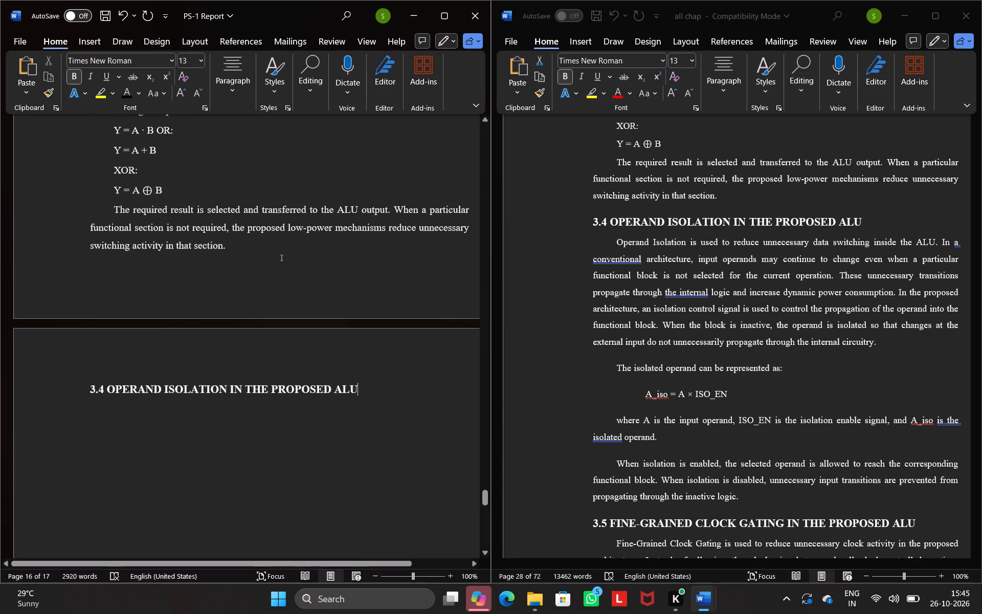
{"action": "key", "text": "Return"}
{"action": "key", "text": "Return"}
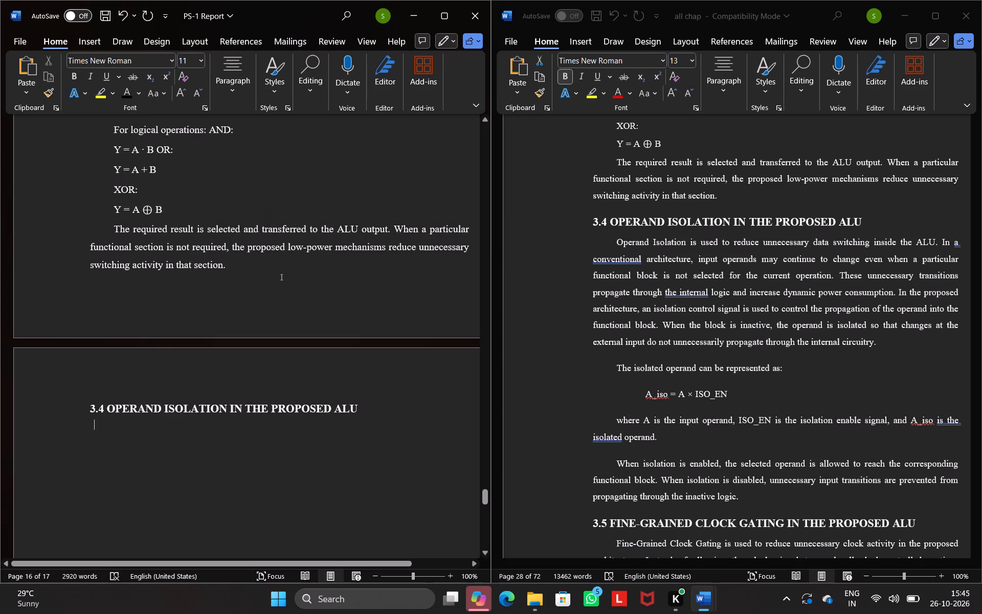
Copy all of section 3.4's body text from all chap into a new paragraph above the report's 3.4 heading.
{"action": "left_click", "coordinate": [229, 264]}
{"action": "key", "text": "Return"}
{"action": "scroll", "coordinate": [755, 367], "scroll_direction": "down", "scroll_amount": 1}
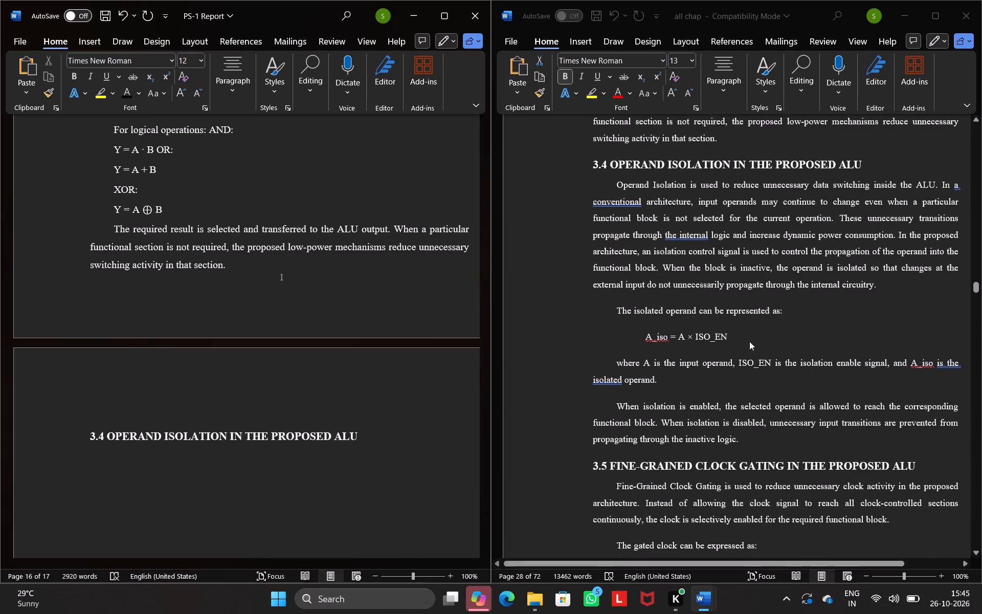
{"action": "double_click", "coordinate": [619, 181]}
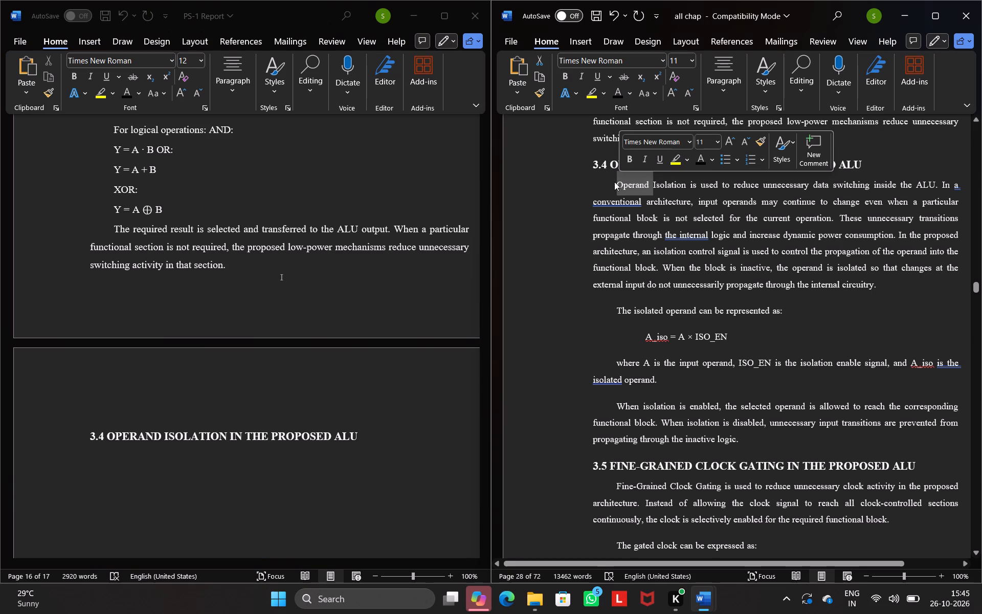
{"action": "left_click", "coordinate": [614, 182]}
{"action": "left_click_drag", "start_coordinate": [614, 182], "coordinate": [774, 457]}
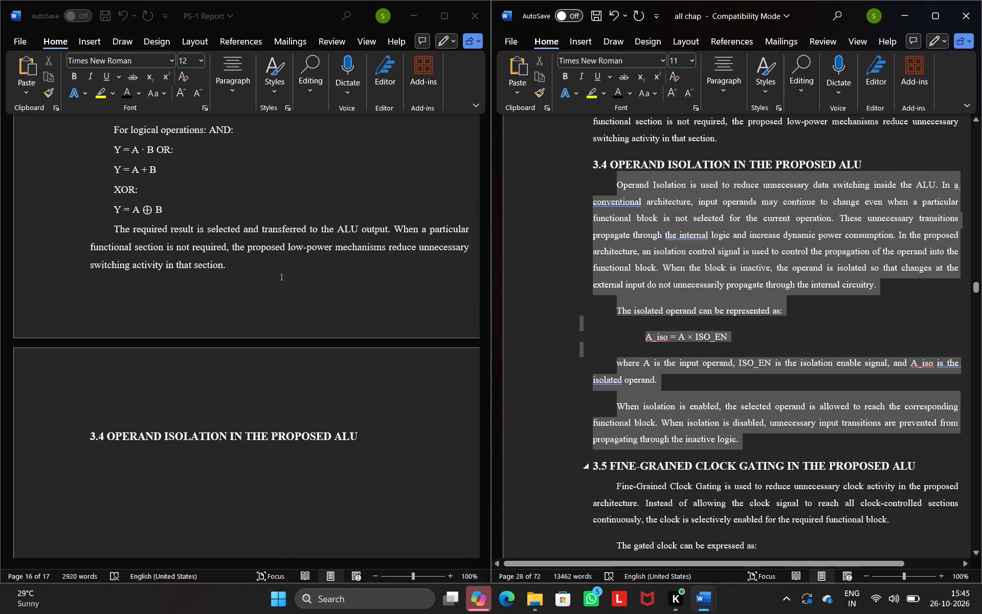
{"action": "left_click_drag", "start_coordinate": [774, 457], "coordinate": [763, 440]}
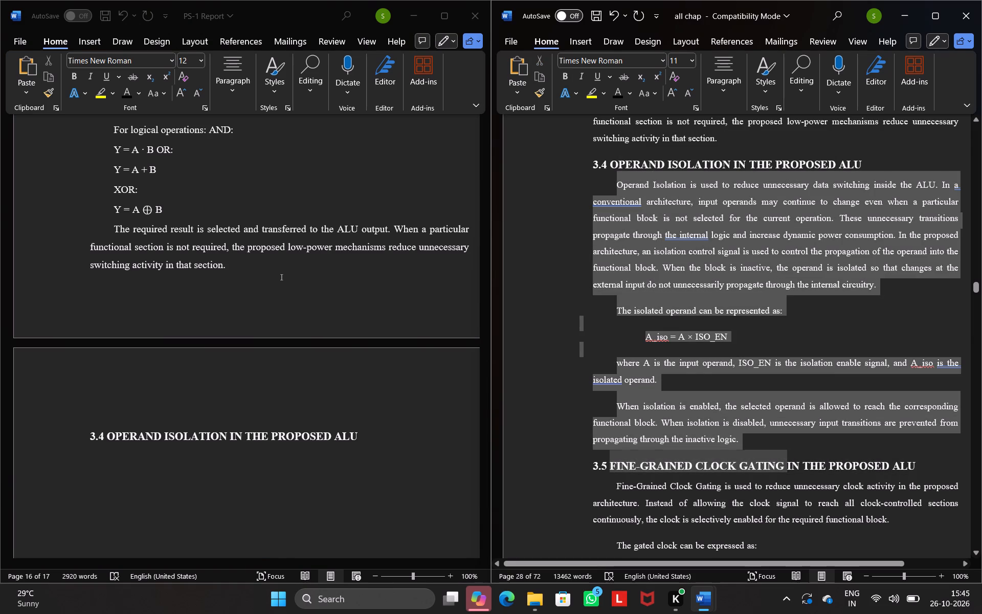
{"action": "key", "text": "ctrl+c"}
{"action": "left_click", "coordinate": [242, 390]}
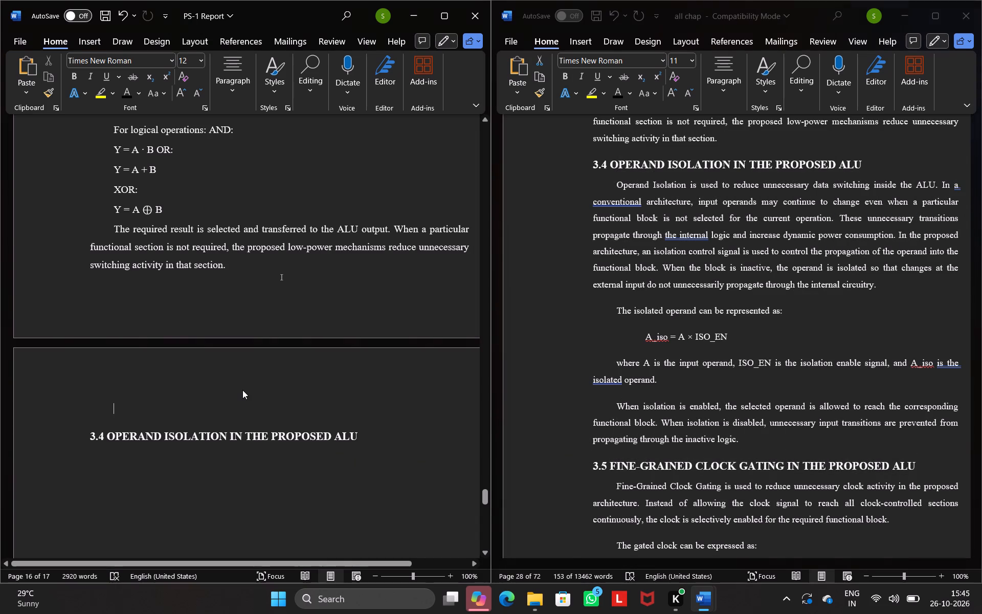
{"action": "key", "text": "ctrl+v"}
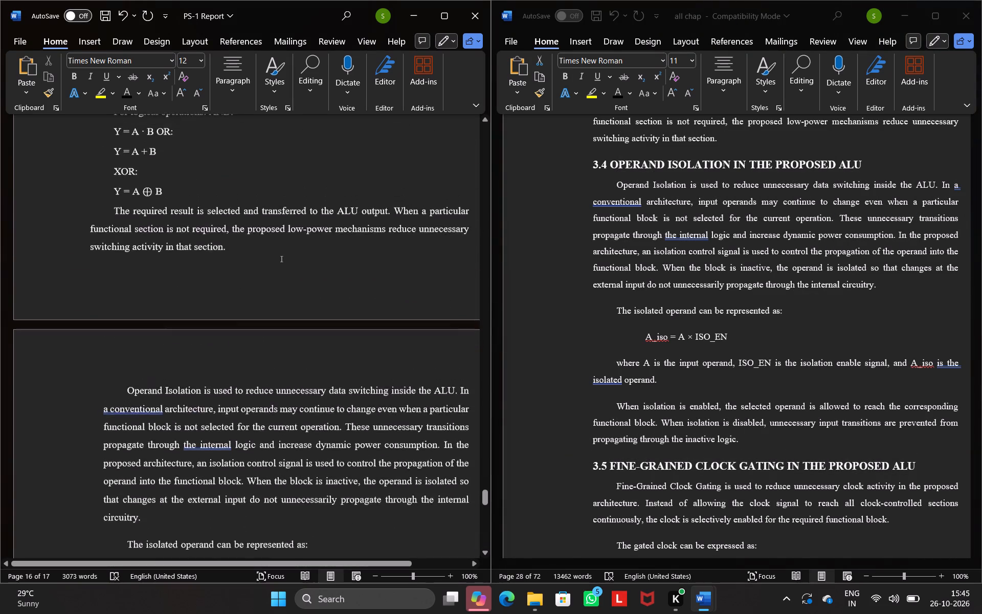
Decrease the indent of the whole pasted operand isolation text by one level.
{"action": "scroll", "coordinate": [242, 390], "scroll_direction": "down", "scroll_amount": 1}
{"action": "scroll", "coordinate": [163, 179], "scroll_direction": "up", "scroll_amount": 1}
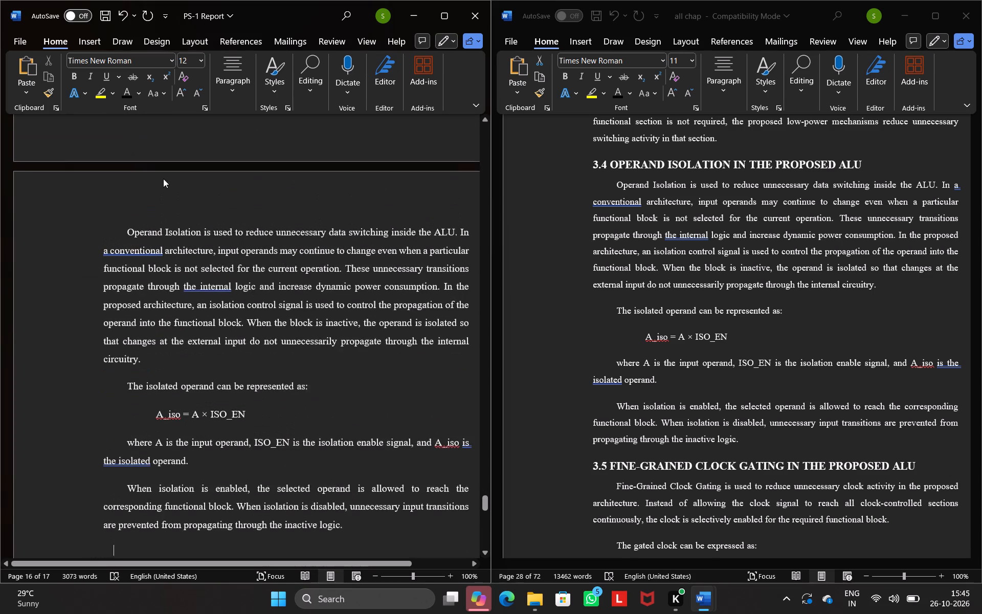
{"action": "left_click_drag", "start_coordinate": [127, 234], "coordinate": [369, 530]}
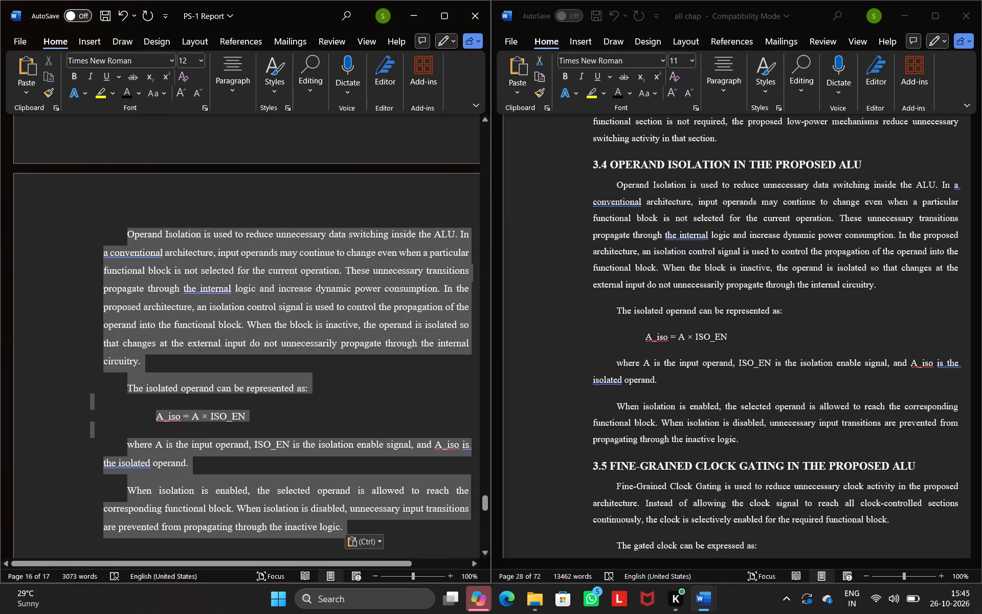
{"action": "left_click_drag", "start_coordinate": [369, 530], "coordinate": [280, 345]}
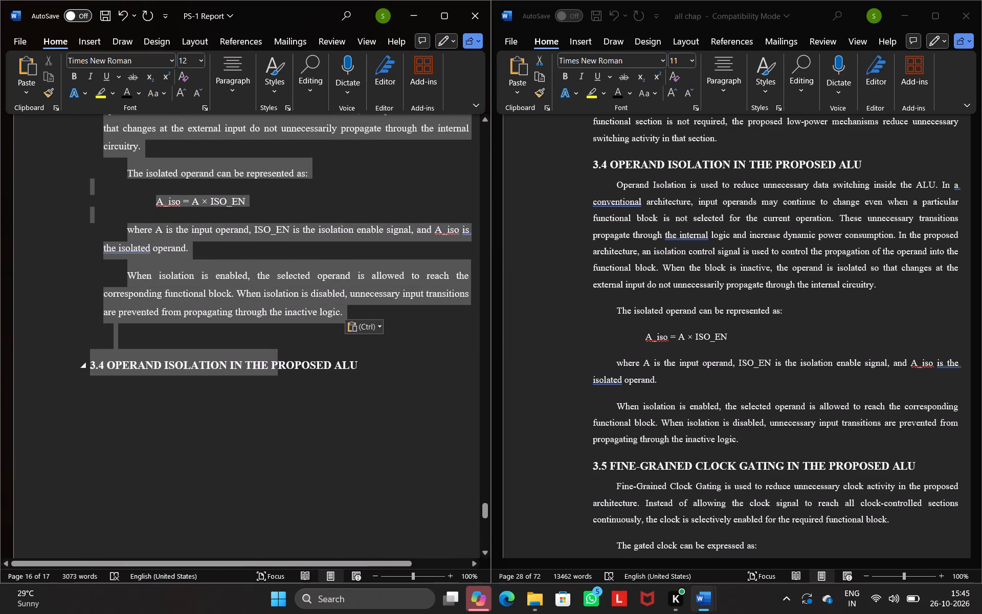
{"action": "left_click_drag", "start_coordinate": [280, 345], "coordinate": [282, 328]}
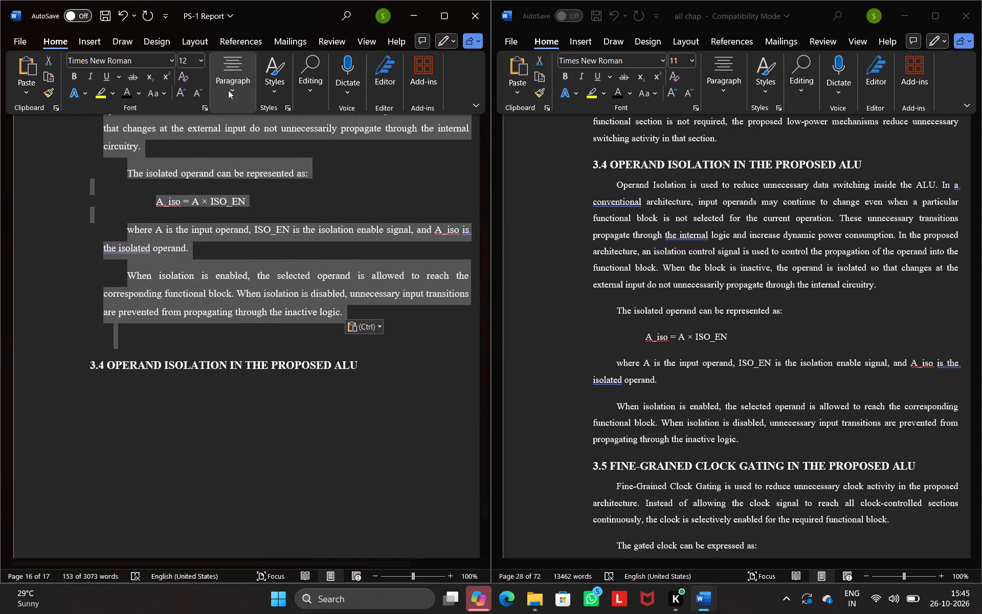
{"action": "left_click", "coordinate": [228, 90]}
{"action": "left_click", "coordinate": [302, 125]}
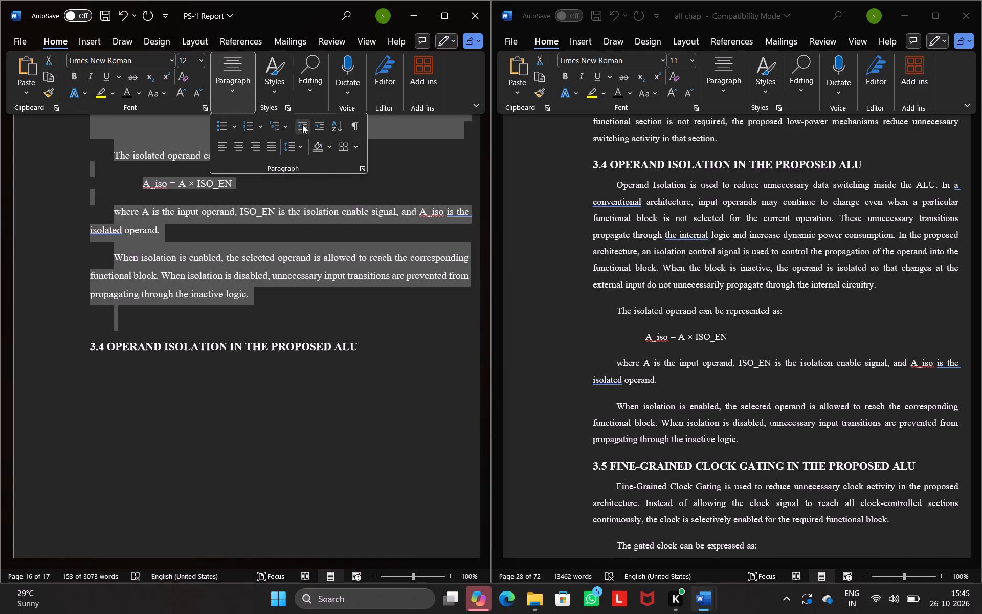
Copy the 3.4 OPERAND ISOLATION IN THE PROPOSED ALU heading onto a new line above the pasted section text.
{"action": "left_click", "coordinate": [350, 353]}
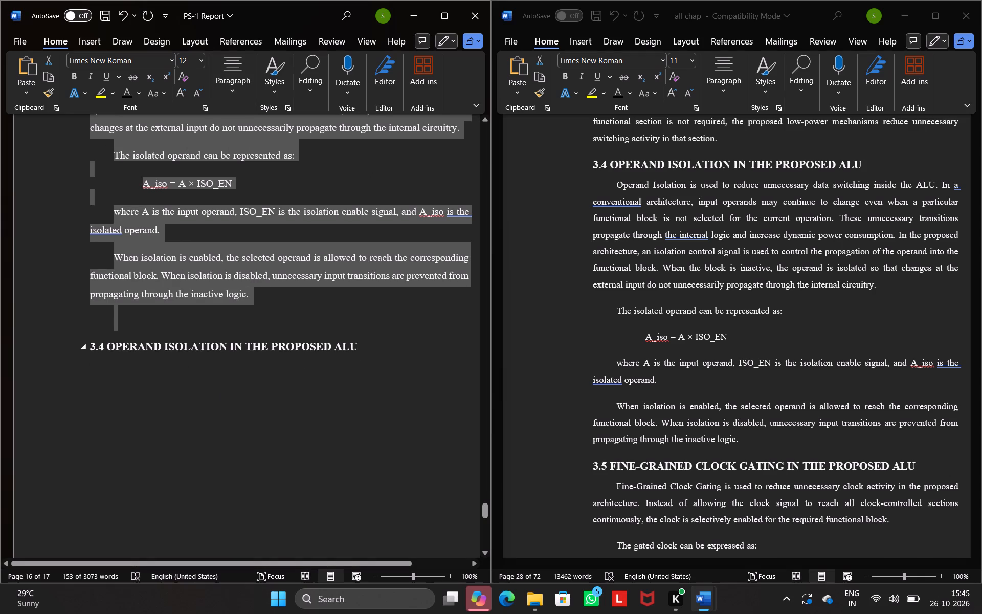
{"action": "left_click_drag", "start_coordinate": [361, 345], "coordinate": [75, 341]}
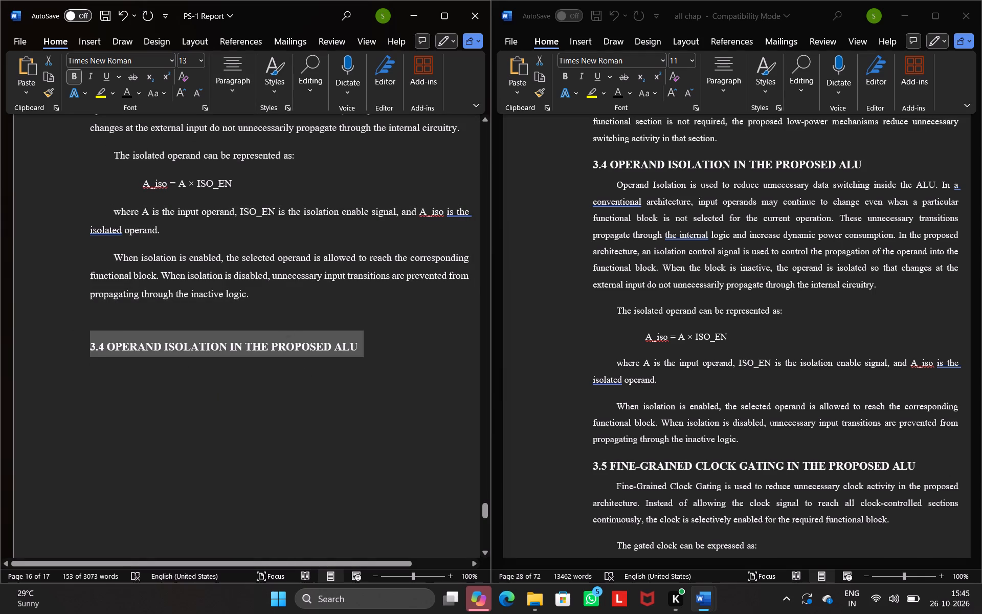
{"action": "key", "text": "ctrl+c"}
{"action": "scroll", "coordinate": [75, 341], "scroll_direction": "up", "scroll_amount": 2}
{"action": "scroll", "coordinate": [75, 341], "scroll_direction": "down", "scroll_amount": 1}
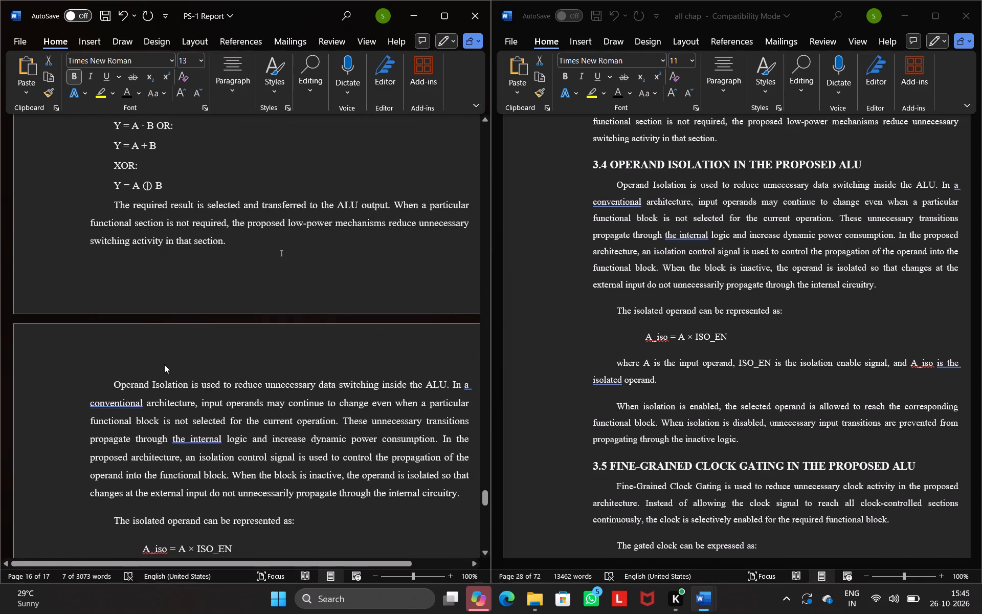
{"action": "left_click", "coordinate": [164, 364]}
{"action": "left_click", "coordinate": [114, 382]}
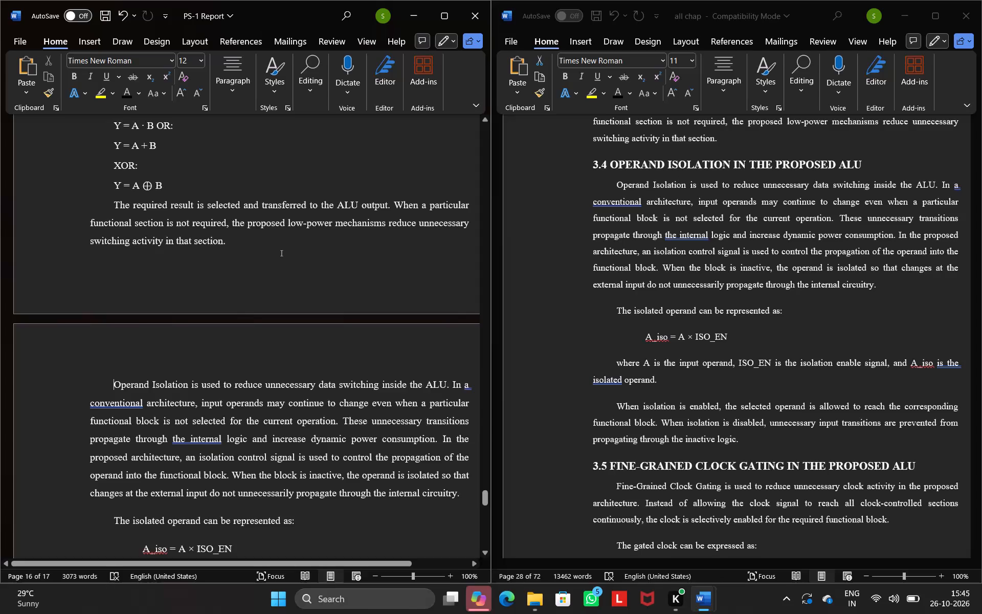
{"action": "key", "text": "Return"}
{"action": "key", "text": "Up"}
{"action": "key", "text": "ctrl+v"}
Remove the blank line between the copied 3.4 heading and the section's first paragraph.
{"action": "left_click", "coordinate": [114, 382], "text": "ctrl"}
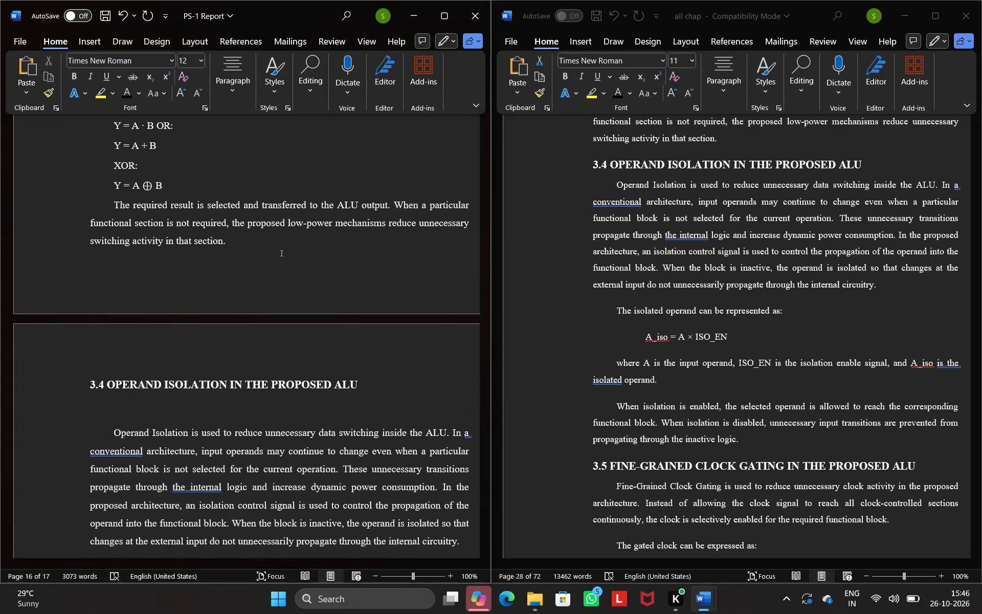
{"action": "key", "text": "Down"}
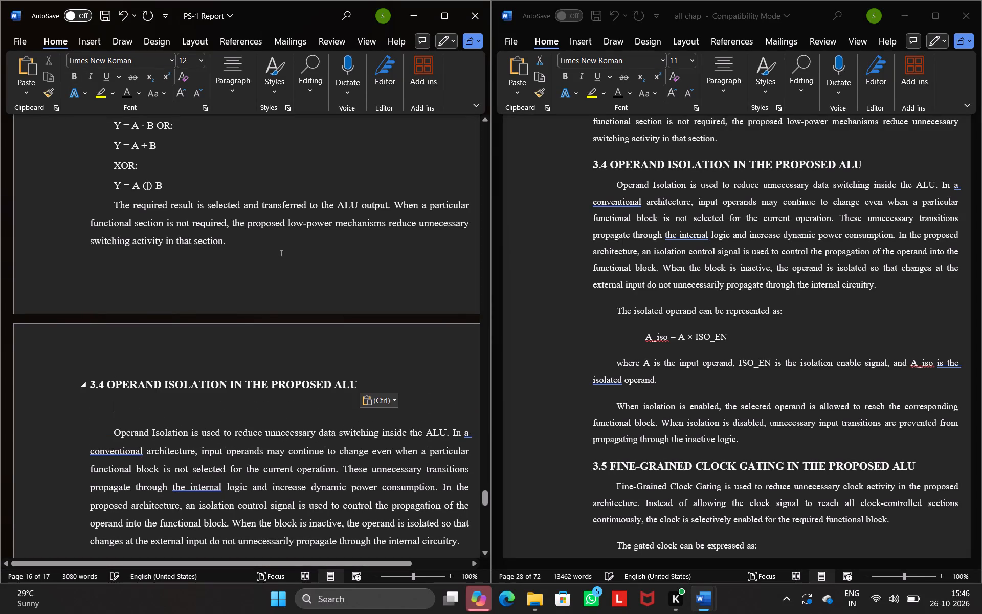
{"action": "key", "text": "BackSpace"}
{"action": "key", "text": "BackSpace"}
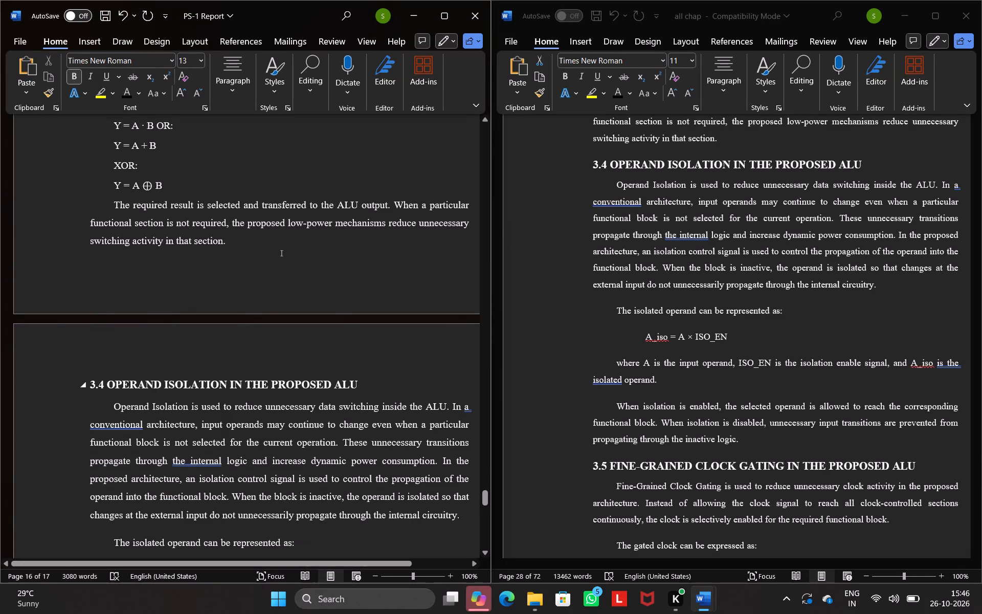
{"action": "left_click", "coordinate": [113, 405]}
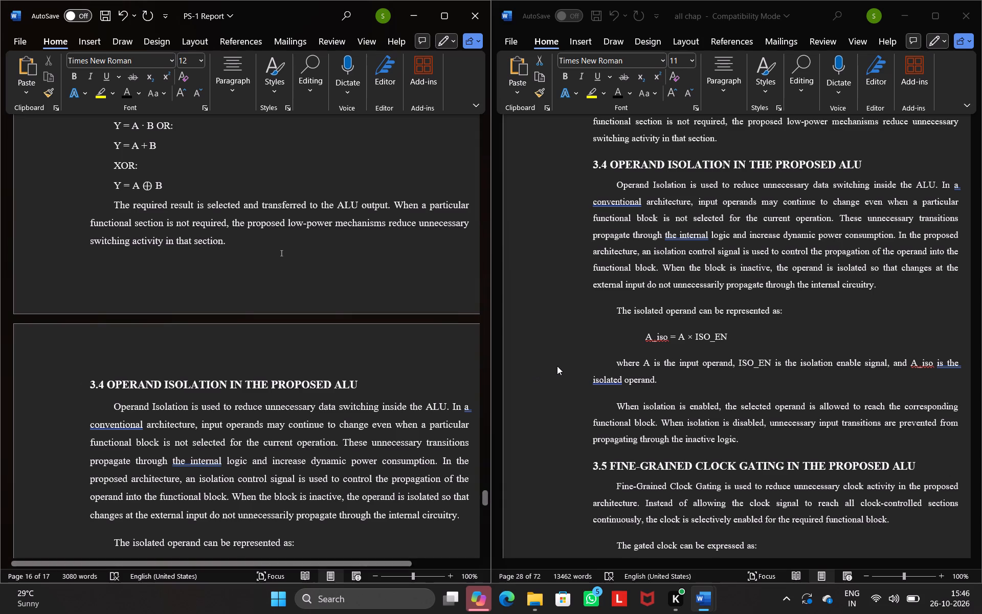
Review the report's section 3.4 heading and text, from the end of section 3.3 down to the leftover 3.4 heading.
{"action": "scroll", "coordinate": [368, 316], "scroll_direction": "up", "scroll_amount": 1}
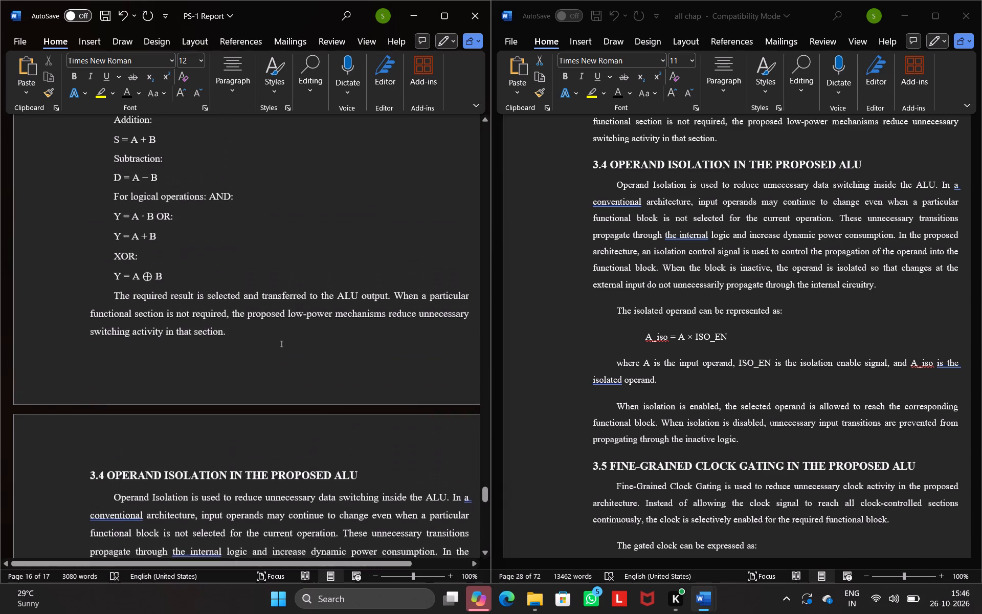
{"action": "scroll", "coordinate": [368, 316], "scroll_direction": "up", "scroll_amount": 1}
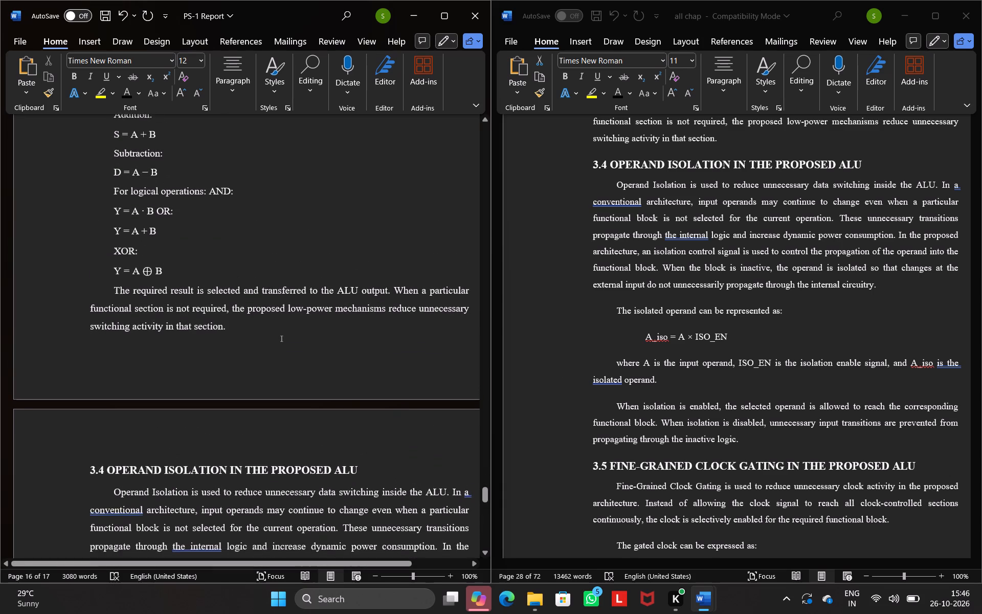
{"action": "scroll", "coordinate": [368, 316], "scroll_direction": "down", "scroll_amount": 2}
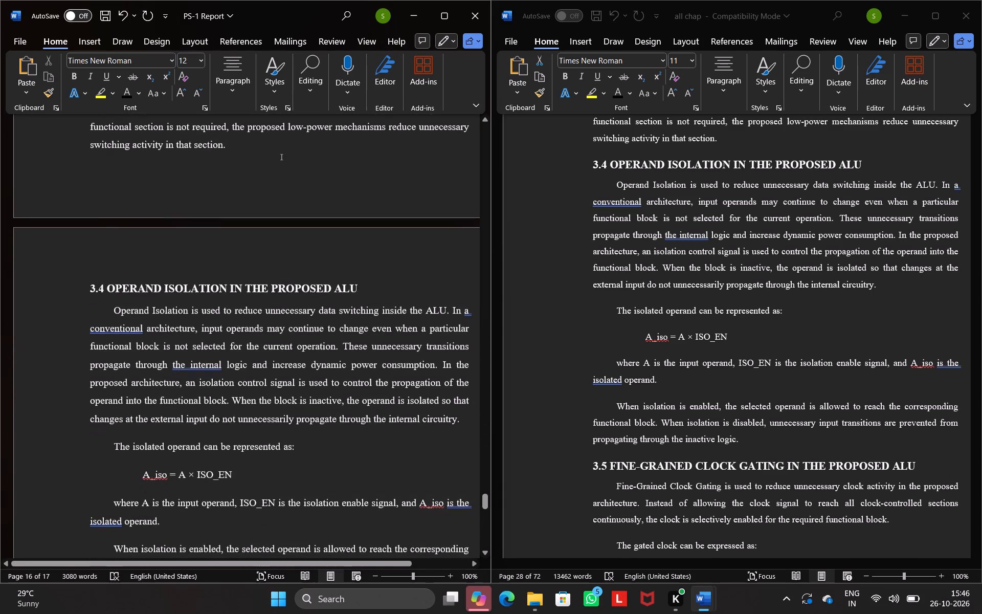
{"action": "left_click", "coordinate": [219, 292]}
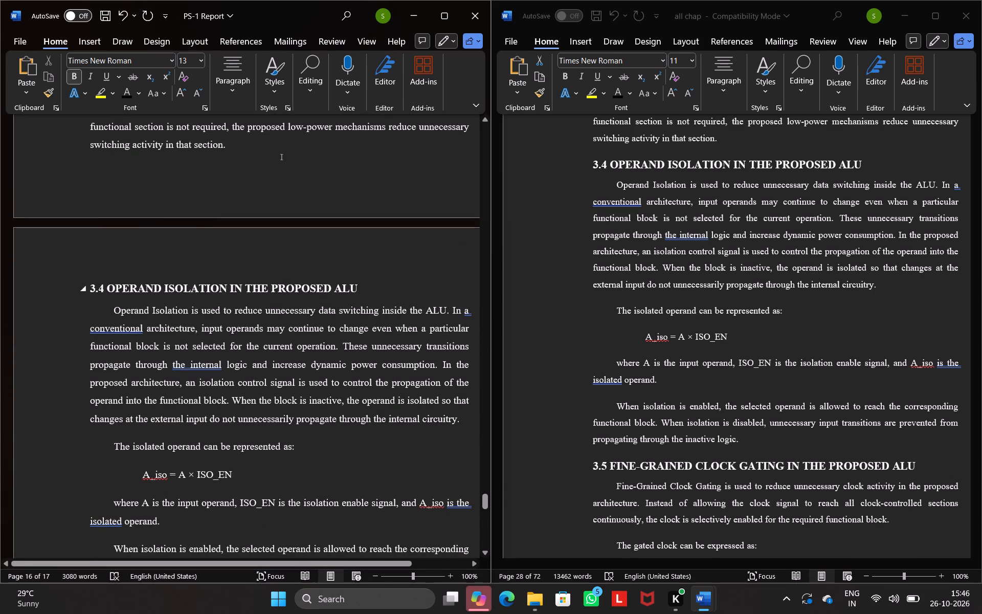
{"action": "left_click", "coordinate": [241, 313]}
{"action": "scroll", "coordinate": [241, 313], "scroll_direction": "down", "scroll_amount": 2}
{"action": "scroll", "coordinate": [690, 260], "scroll_direction": "down", "scroll_amount": 1}
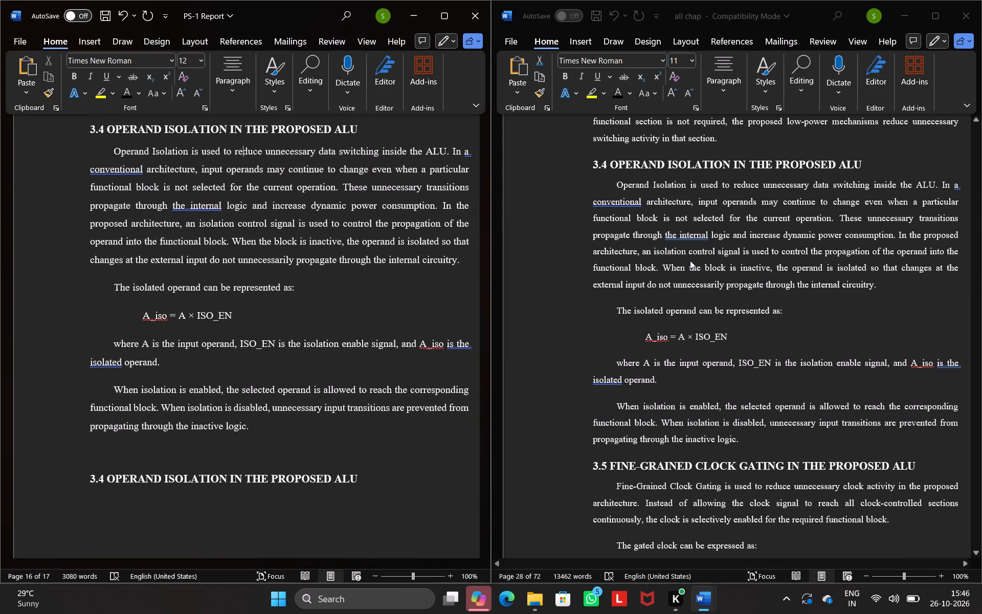
Delete the title of the leftover 3.4 heading below the section text and renumber that heading 3.5.
{"action": "scroll", "coordinate": [690, 260], "scroll_direction": "down", "scroll_amount": 1}
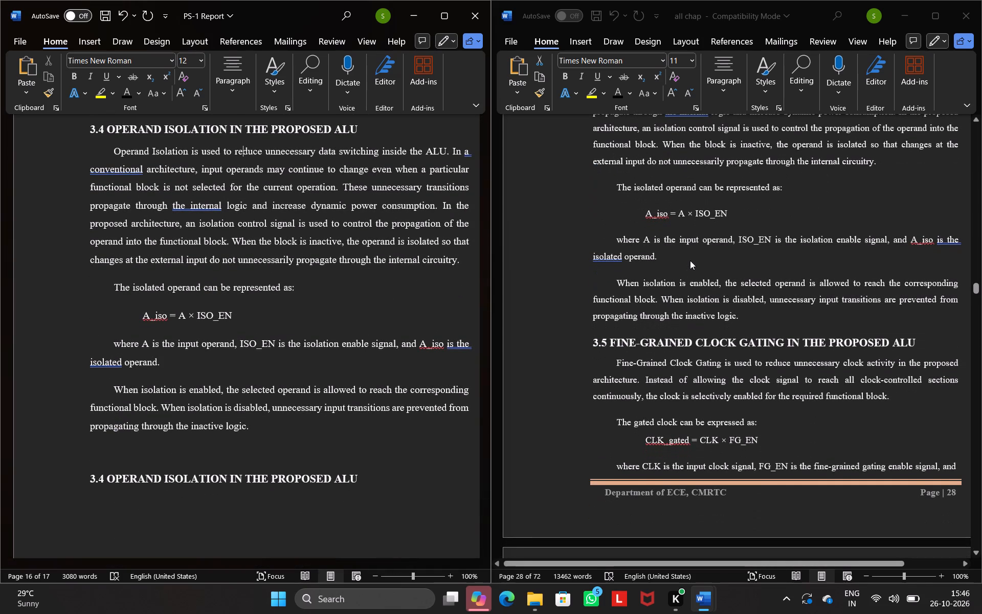
{"action": "scroll", "coordinate": [423, 350], "scroll_direction": "down", "scroll_amount": 1}
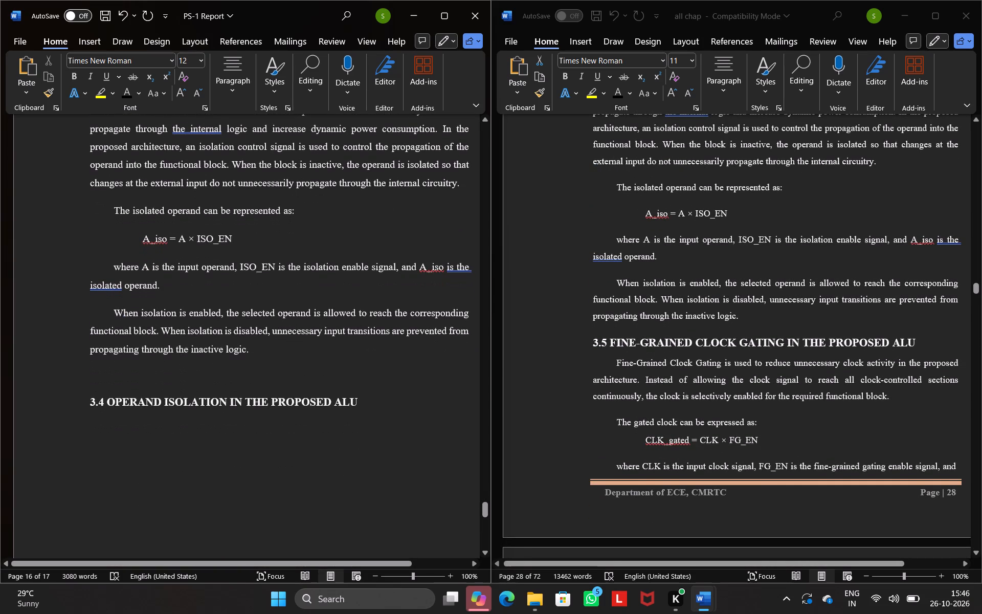
{"action": "left_click_drag", "start_coordinate": [361, 402], "coordinate": [111, 410]}
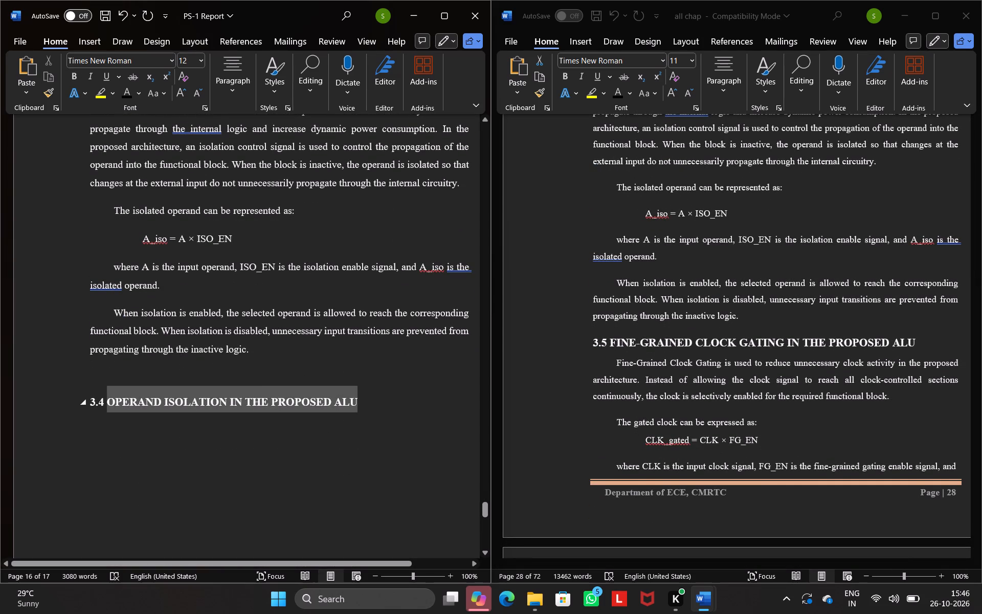
{"action": "left_click_drag", "start_coordinate": [111, 410], "coordinate": [110, 410]}
{"action": "key", "text": "BackSpace"}
{"action": "key", "text": "BackSpace"}
{"action": "key", "text": "BackSpace"}
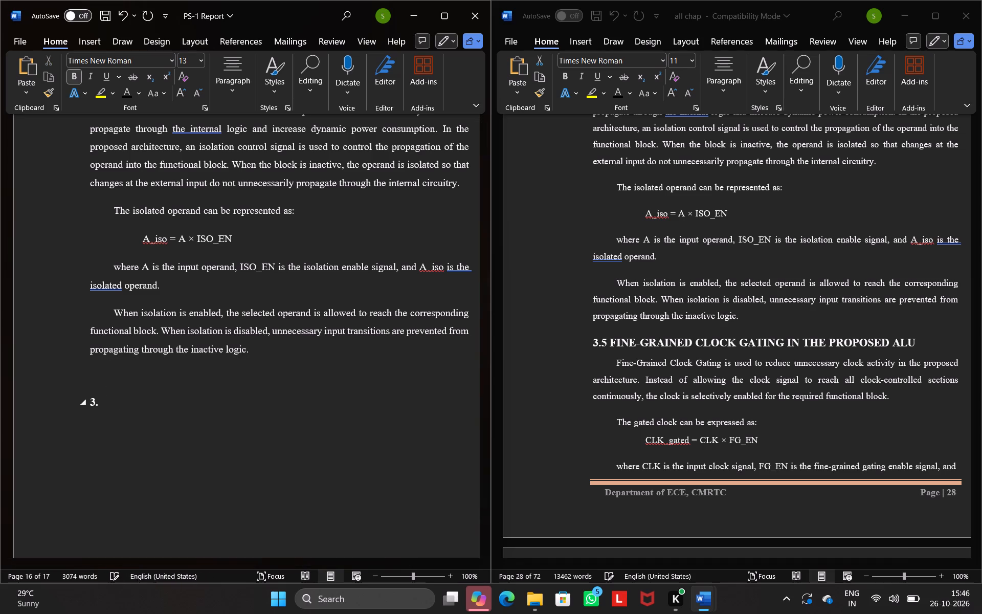
{"action": "type", "text": "5"}
{"action": "key", "text": "space"}
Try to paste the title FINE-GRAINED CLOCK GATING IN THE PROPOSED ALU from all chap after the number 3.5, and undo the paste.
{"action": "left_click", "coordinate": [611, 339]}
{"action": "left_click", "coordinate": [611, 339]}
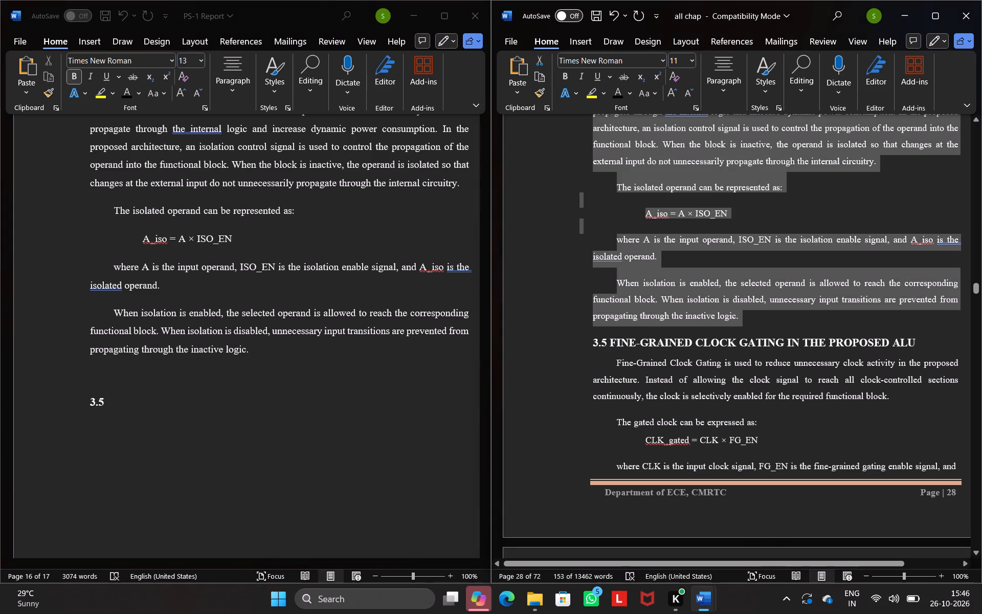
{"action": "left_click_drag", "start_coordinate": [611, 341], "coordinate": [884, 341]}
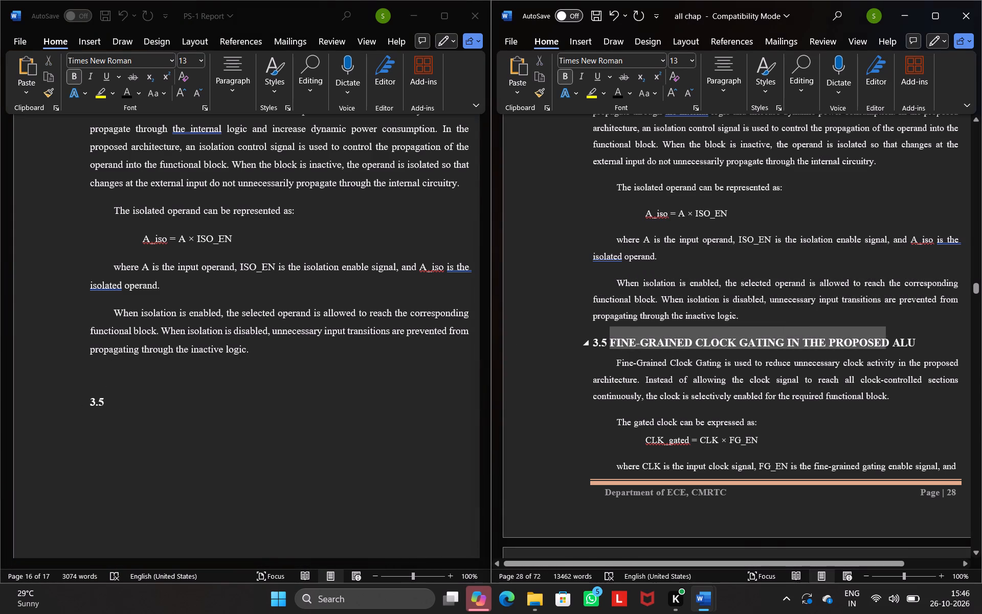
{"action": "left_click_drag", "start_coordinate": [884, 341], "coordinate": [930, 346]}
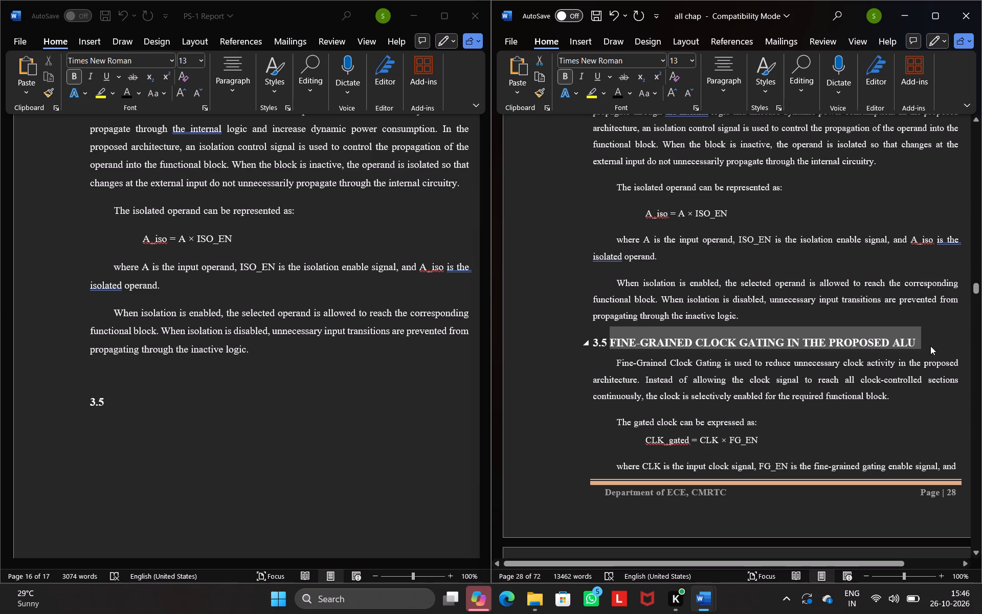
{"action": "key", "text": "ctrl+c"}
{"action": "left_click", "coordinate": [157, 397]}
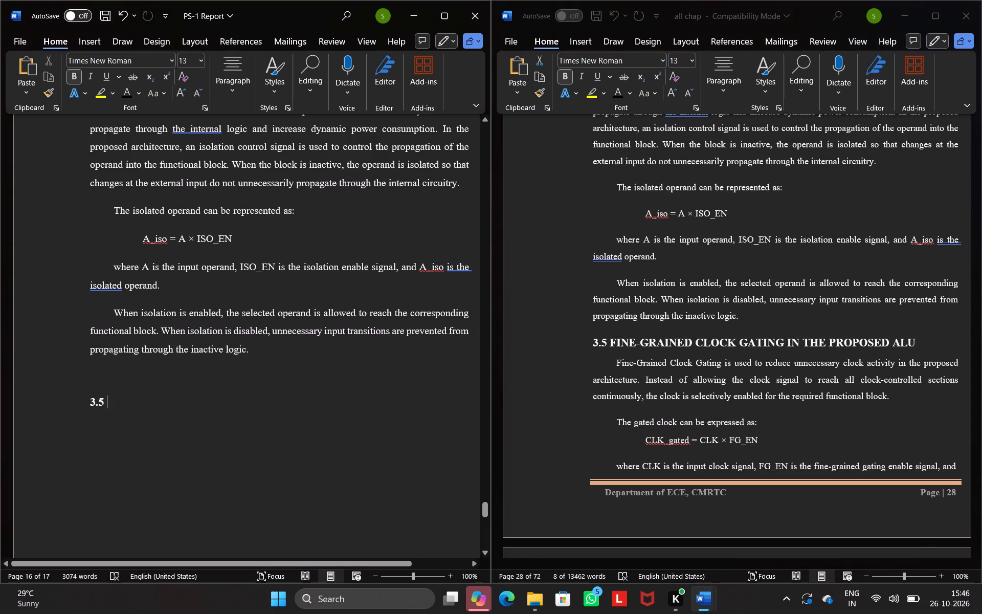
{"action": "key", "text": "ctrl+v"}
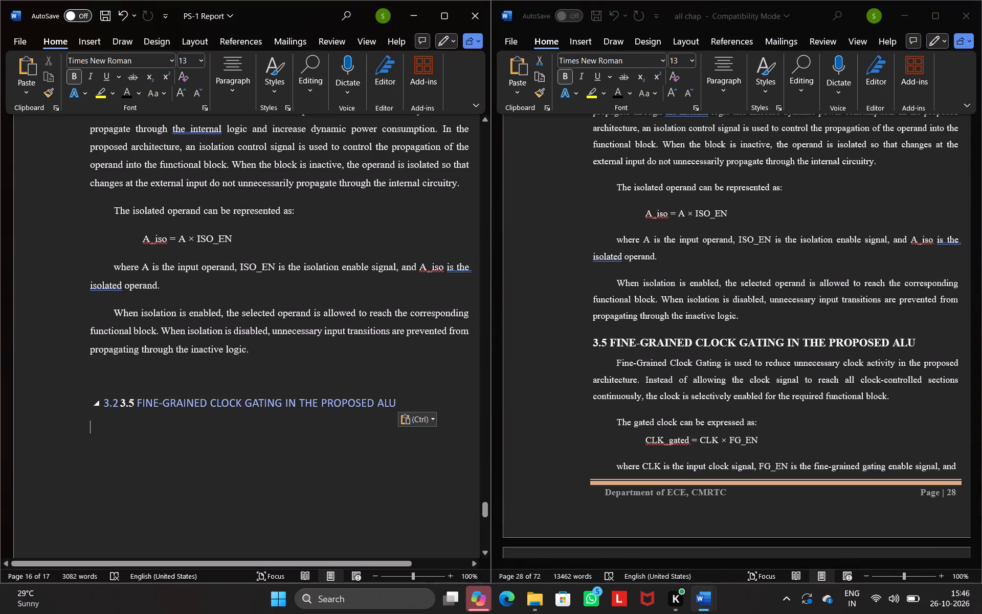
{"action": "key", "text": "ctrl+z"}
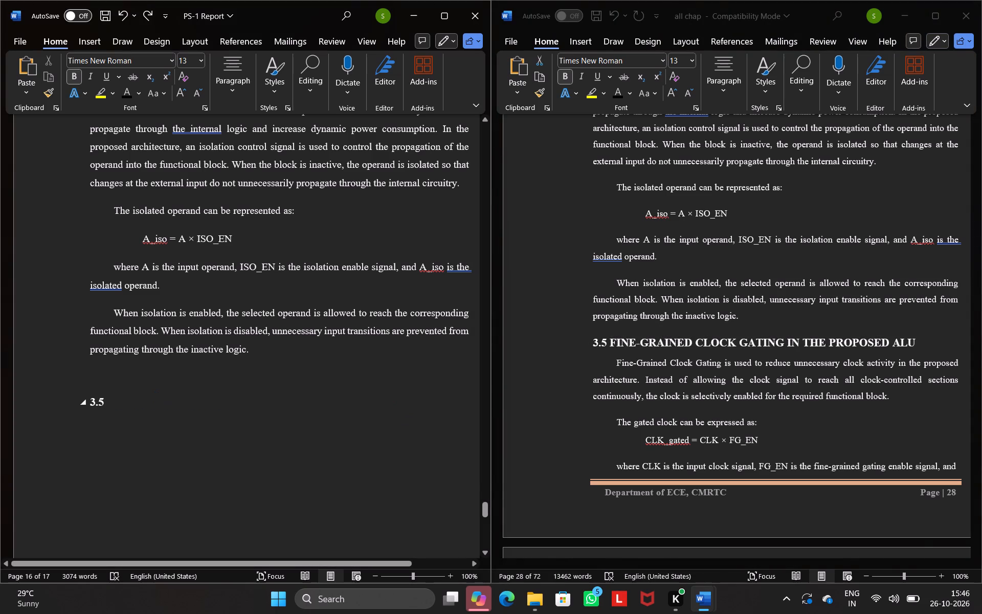
Enter the title FINE-GRAINED CLOCK GATING IN THE PROPOSED ALU after the number 3.5 in the report's heading.
{"action": "type", "text": "FINE"}
{"action": "key", "text": "space"}
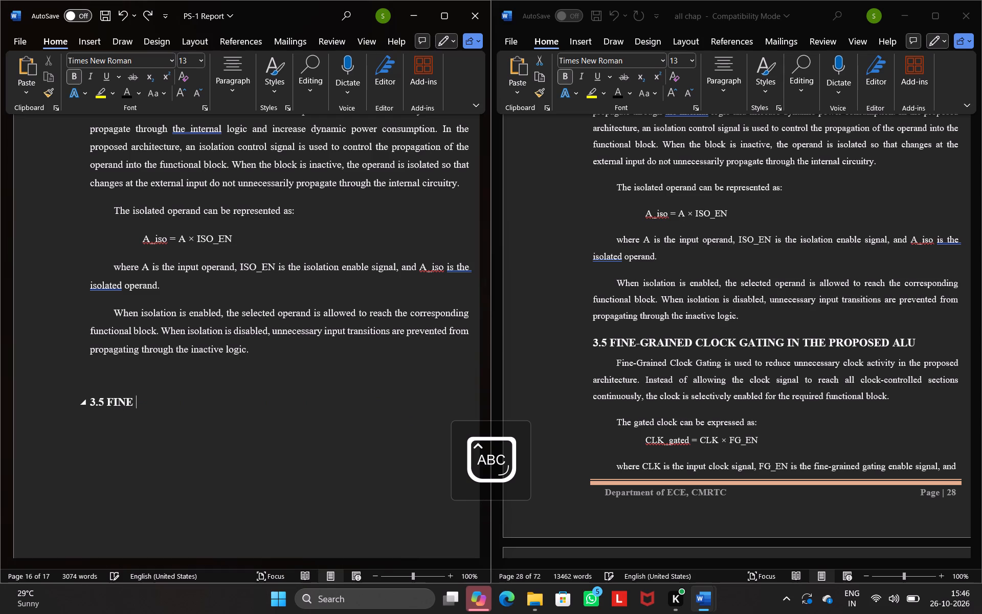
{"action": "key", "text": "BackSpace"}
{"action": "type", "text": "-"}
{"action": "key", "text": "space"}
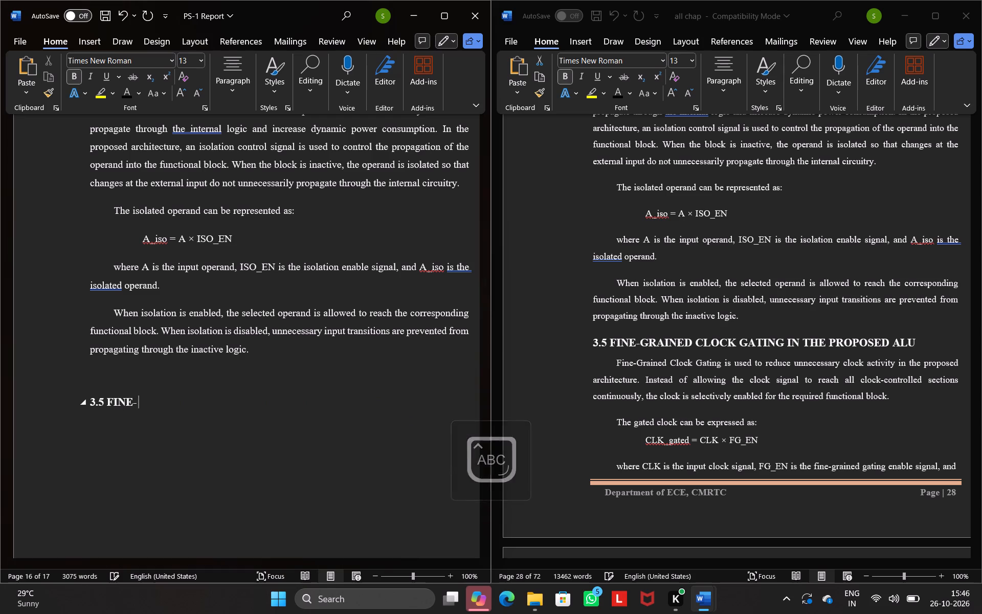
{"action": "key", "text": "BackSpace"}
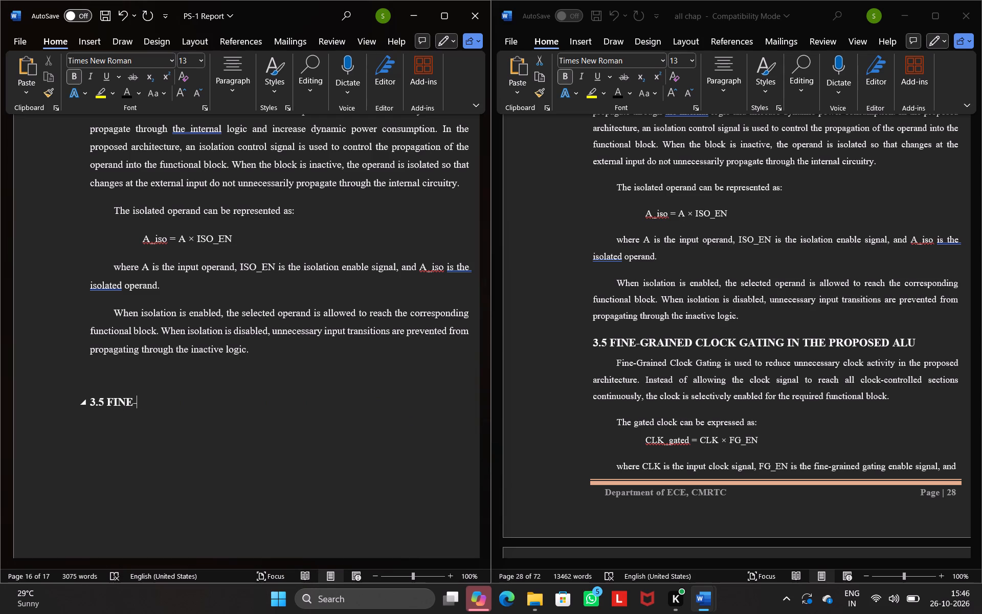
{"action": "type", "text": "GRAINED"}
{"action": "key", "text": "space"}
{"action": "type", "text": "CLOCK GAI"}
{"action": "key", "text": "BackSpace"}
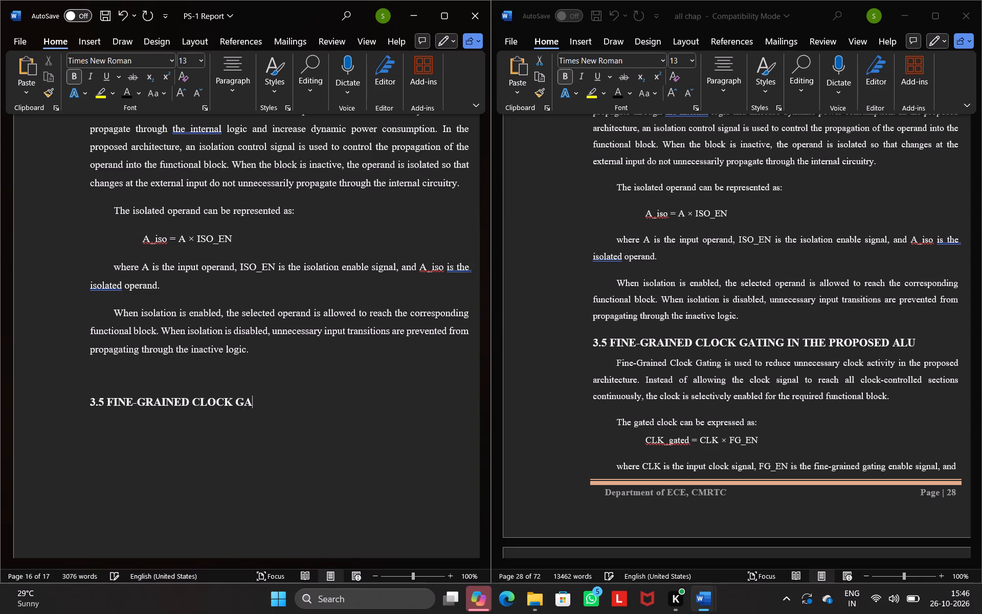
{"action": "type", "text": "TING"}
{"action": "key", "text": "space"}
{"action": "type", "text": "IN THE"}
{"action": "key", "text": "space"}
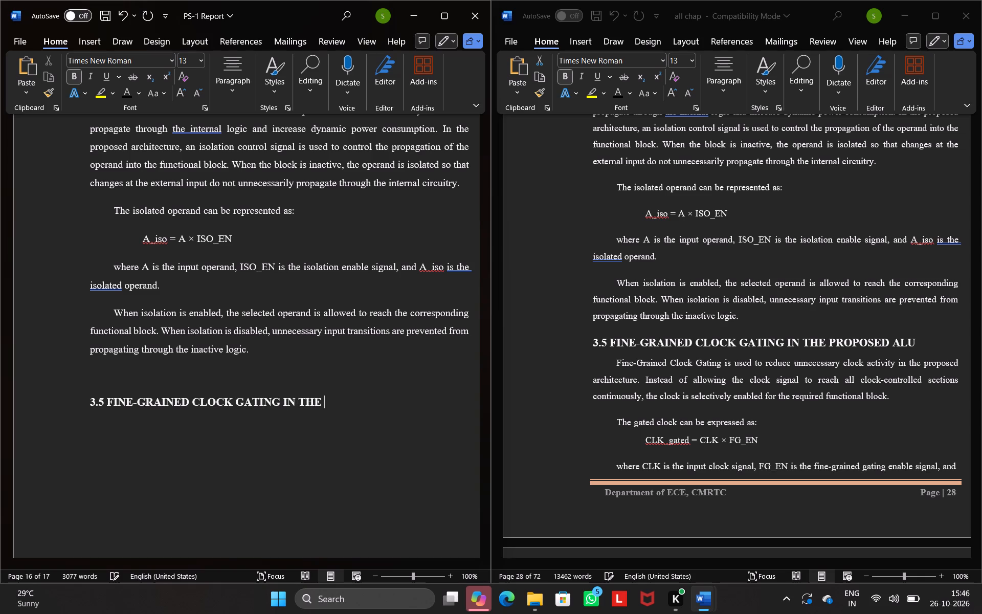
{"action": "type", "text": "PROPOSED ALR"}
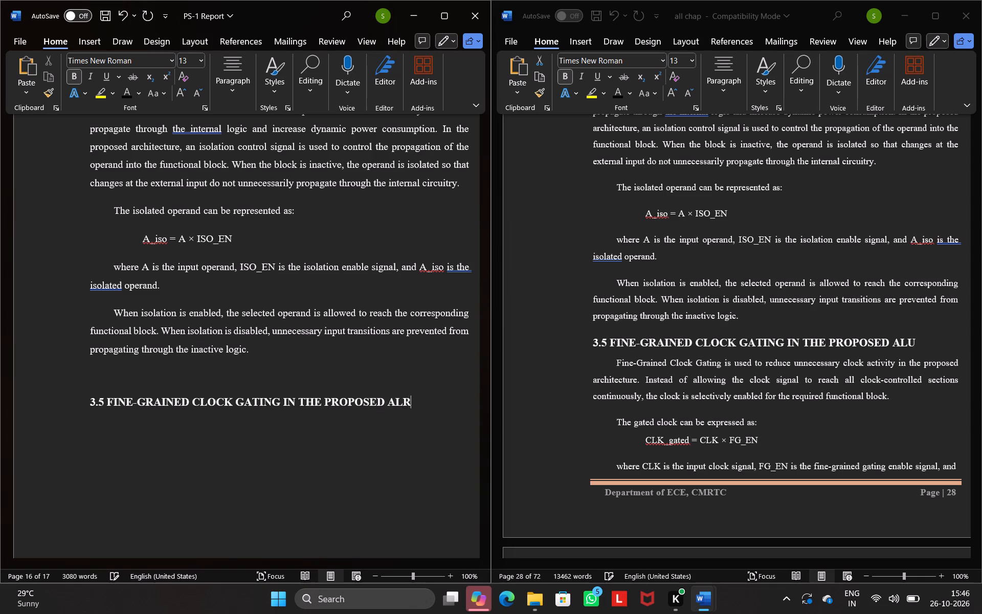
{"action": "key", "text": "BackSpace"}
{"action": "key", "text": "u"}
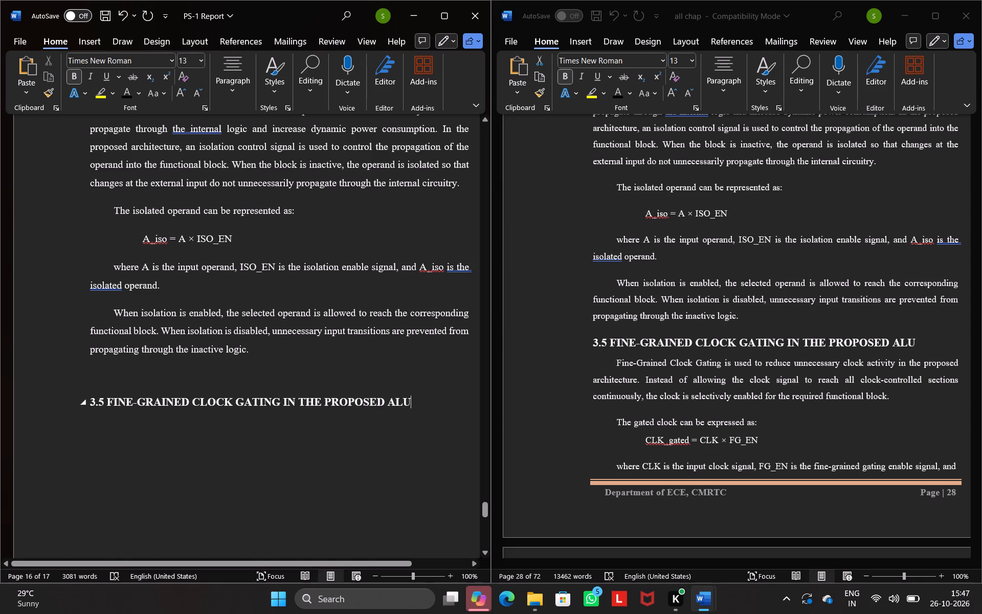
Copy section 3.5's text on page 28 of all chap, through "enable signal, and", into a new paragraph below the report's 3.5 heading.
{"action": "key", "text": "Return"}
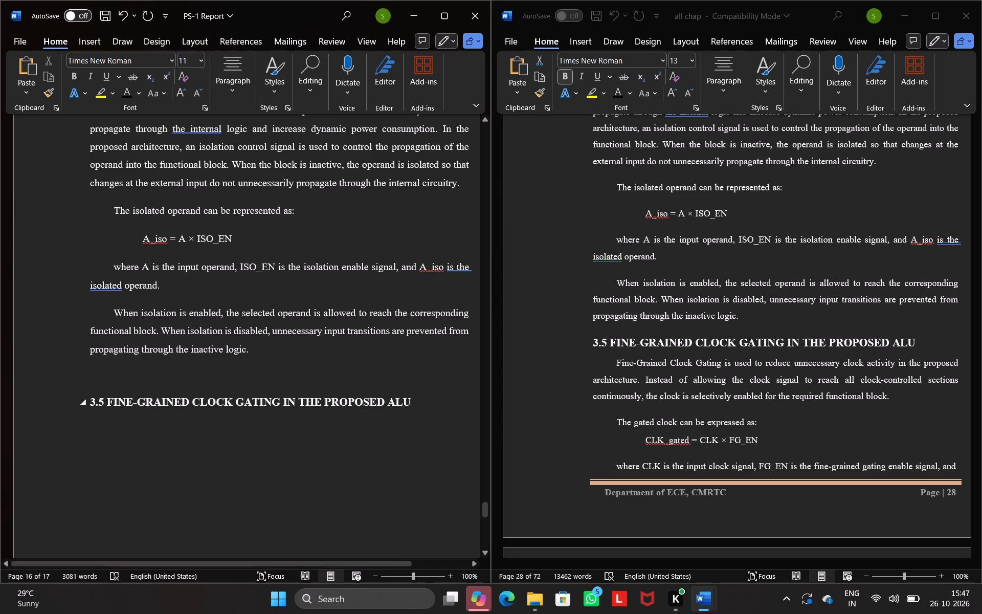
{"action": "left_click_drag", "start_coordinate": [614, 358], "coordinate": [807, 406]}
{"action": "left_click", "coordinate": [807, 406]}
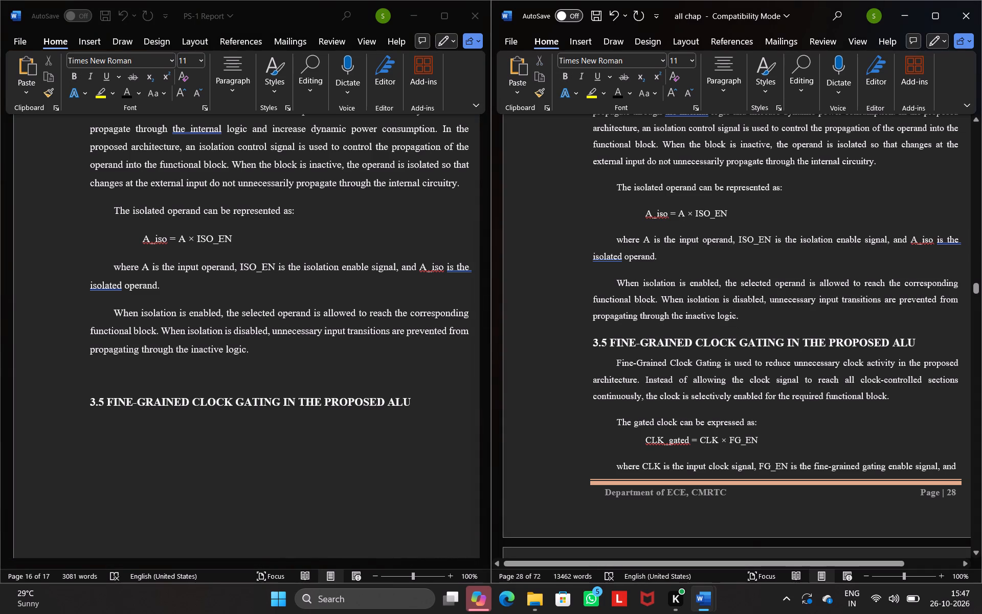
{"action": "left_click_drag", "start_coordinate": [618, 361], "coordinate": [909, 476]}
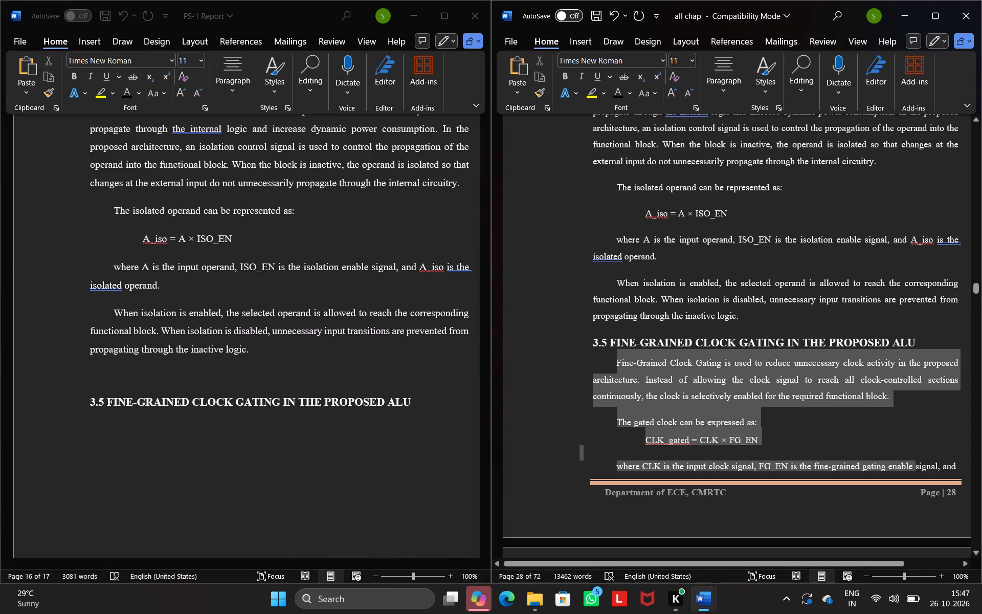
{"action": "left_click_drag", "start_coordinate": [909, 476], "coordinate": [981, 475]}
{"action": "key", "text": "ctrl+c"}
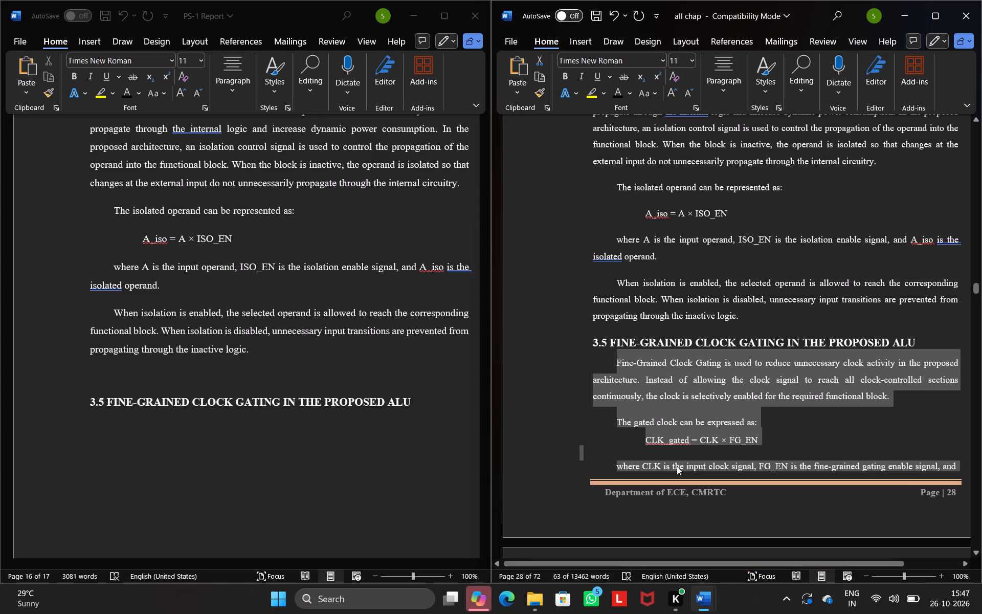
{"action": "left_click", "coordinate": [151, 436]}
{"action": "key", "text": "ctrl+v"}
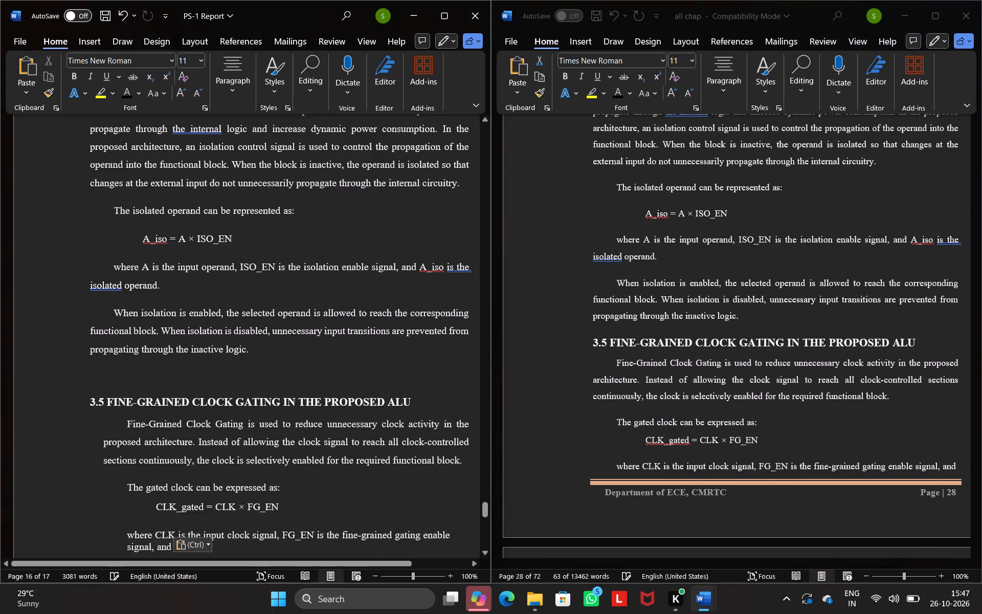
Decrease the indent of the whole pasted fine-grained clock gating text by one level.
{"action": "left_click_drag", "start_coordinate": [122, 398], "coordinate": [238, 549]}
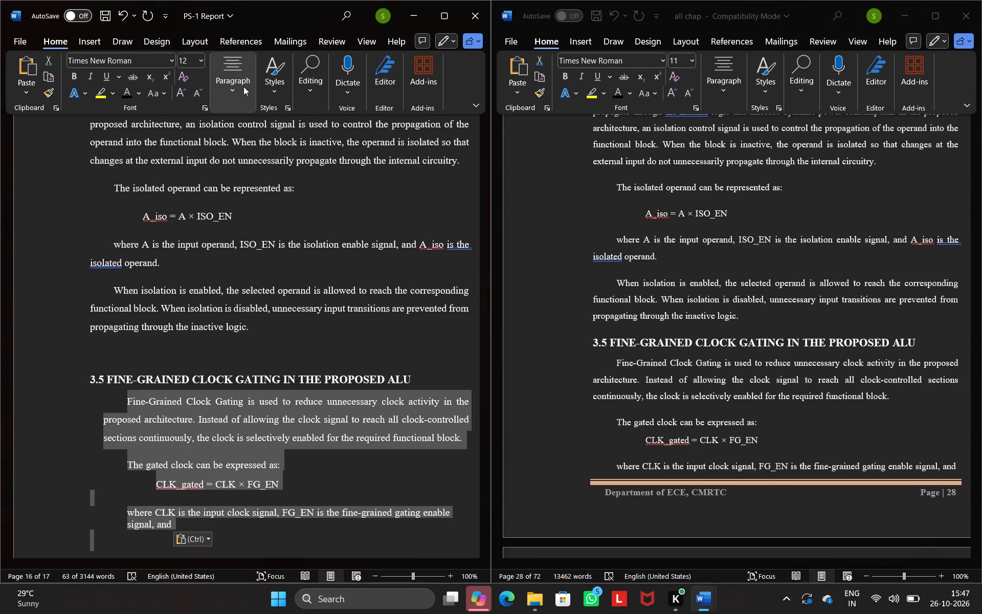
{"action": "left_click", "coordinate": [243, 86]}
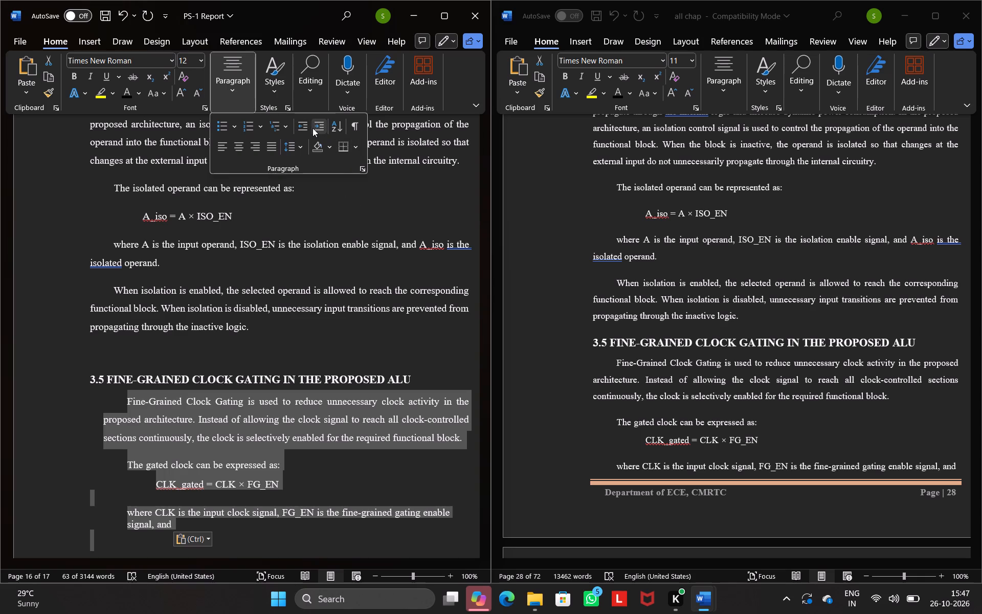
{"action": "left_click", "coordinate": [306, 127]}
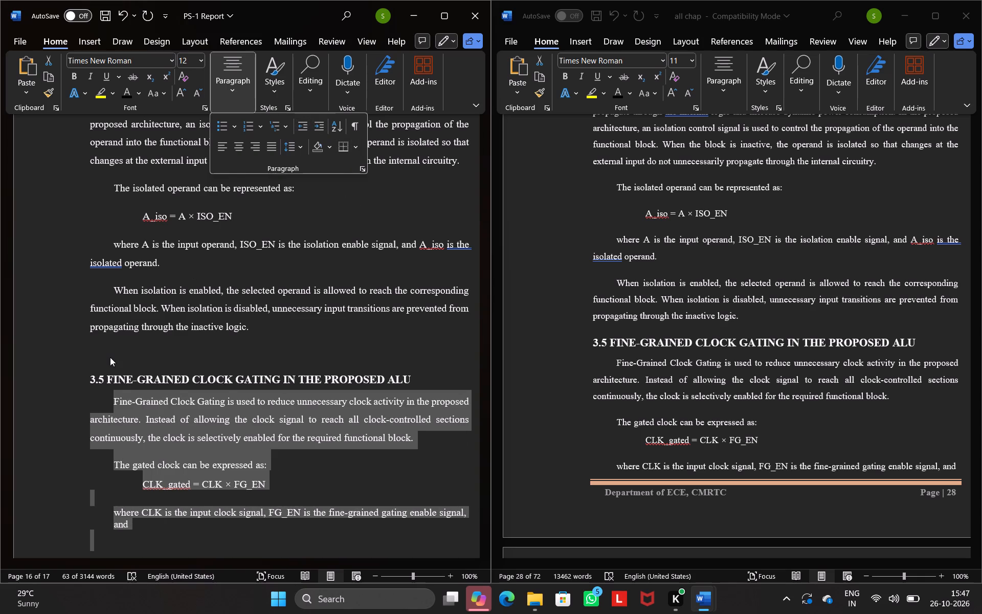
Remove the blank line between section 3.4's last paragraph and the 3.5 heading in the report.
{"action": "left_click", "coordinate": [110, 357]}
{"action": "left_click", "coordinate": [136, 352]}
{"action": "key", "text": "BackSpace"}
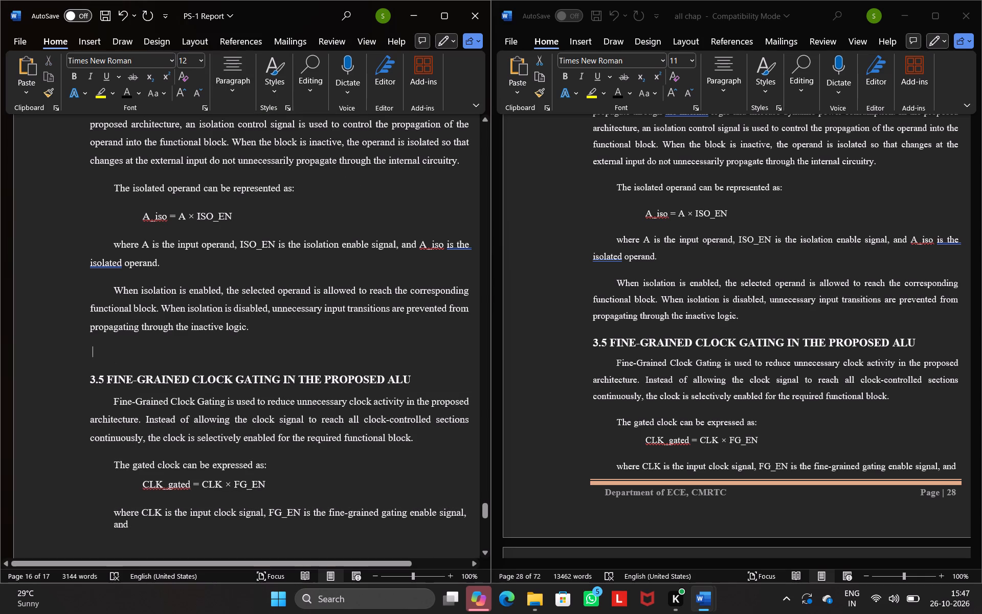
{"action": "key", "text": "BackSpace"}
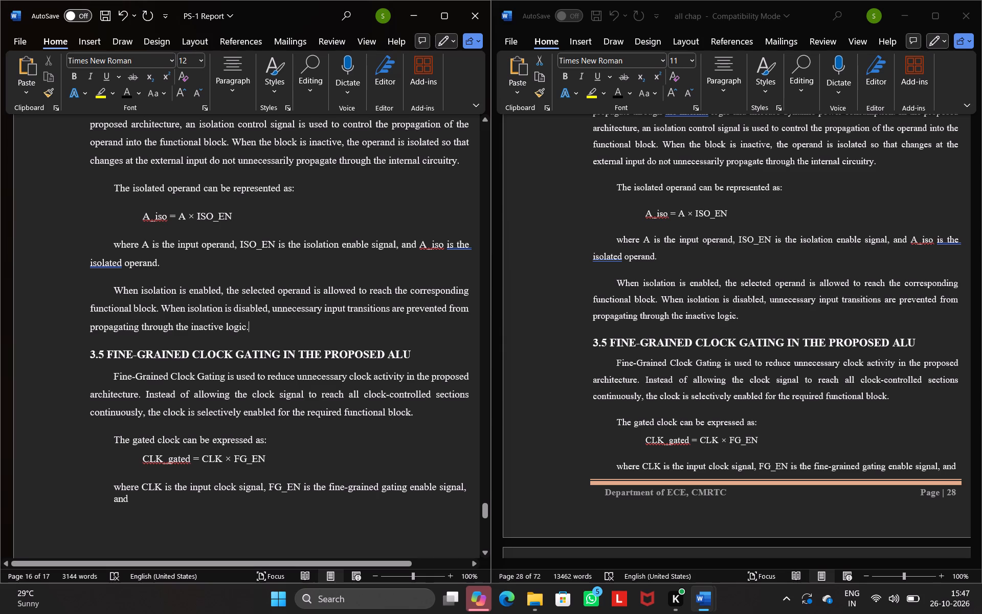
{"action": "scroll", "coordinate": [539, 404], "scroll_direction": "up", "scroll_amount": 1}
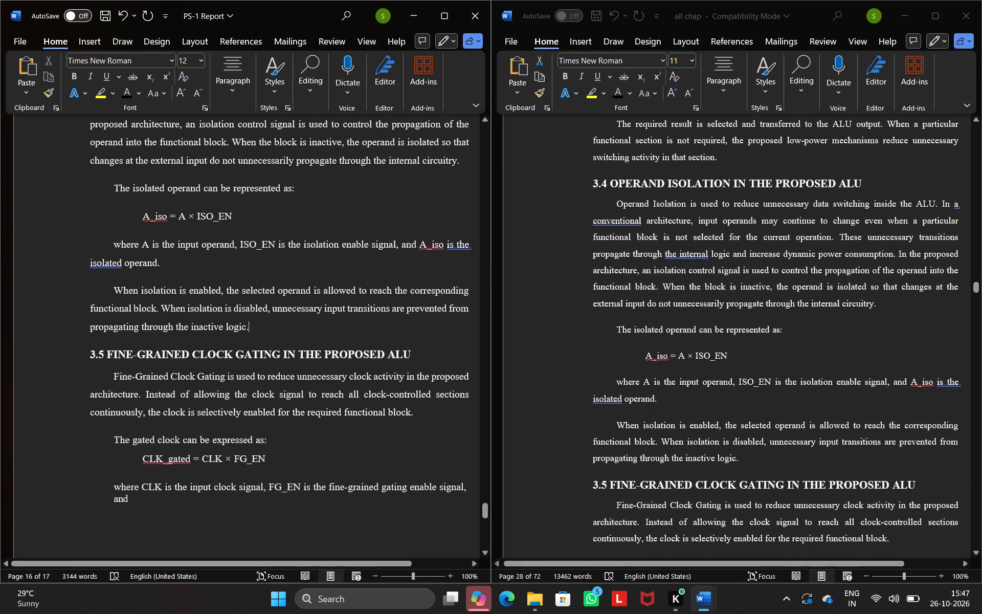
Re-create the blank line below section 3.4's A_iso = A × ISO_EN equation and remove the blank line above the equation.
{"action": "left_click", "coordinate": [230, 228]}
{"action": "key", "text": "BackSpace"}
{"action": "key", "text": "Return"}
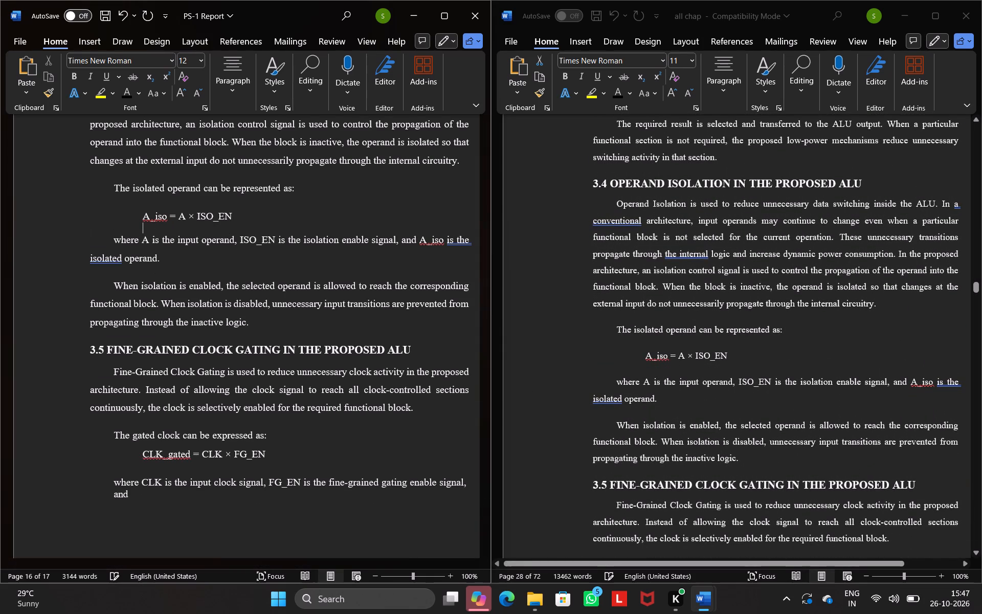
{"action": "left_click", "coordinate": [241, 199]}
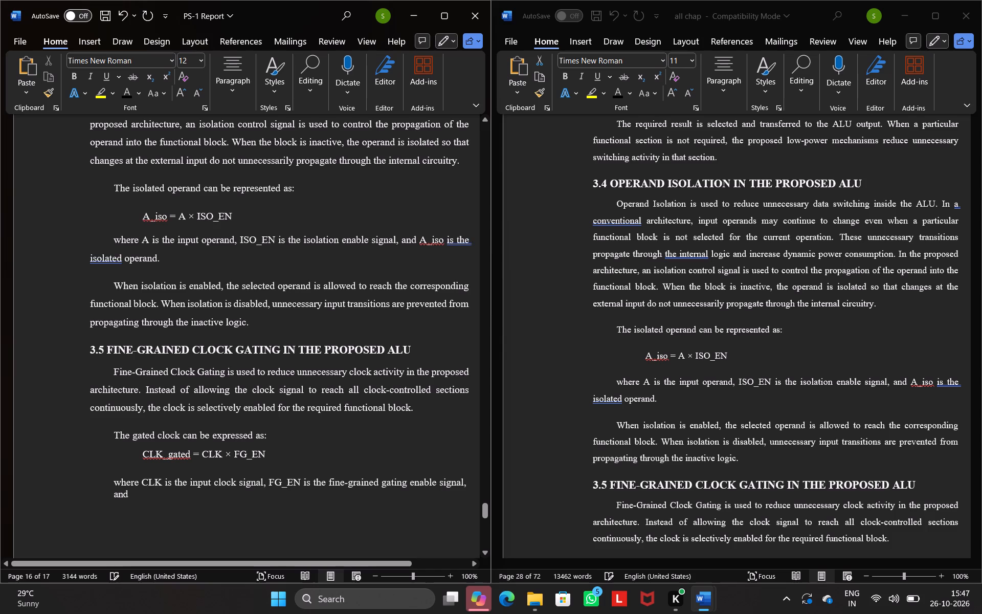
{"action": "key", "text": "BackSpace"}
{"action": "key", "text": "Return"}
{"action": "key", "text": "BackSpace"}
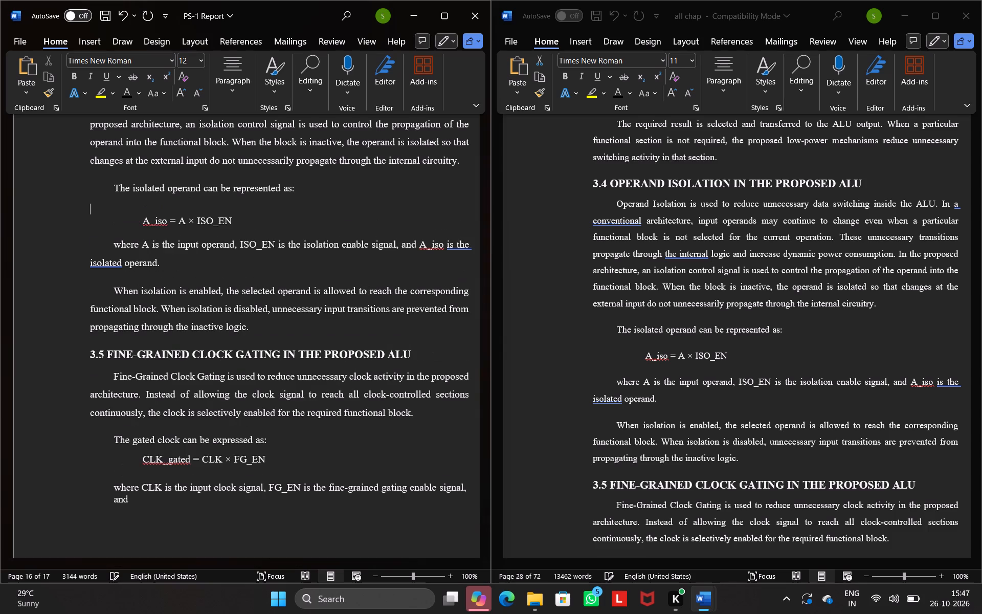
{"action": "key", "text": "BackSpace"}
{"action": "key", "text": "Return"}
{"action": "key", "text": "BackSpace"}
{"action": "left_click", "coordinate": [277, 196]}
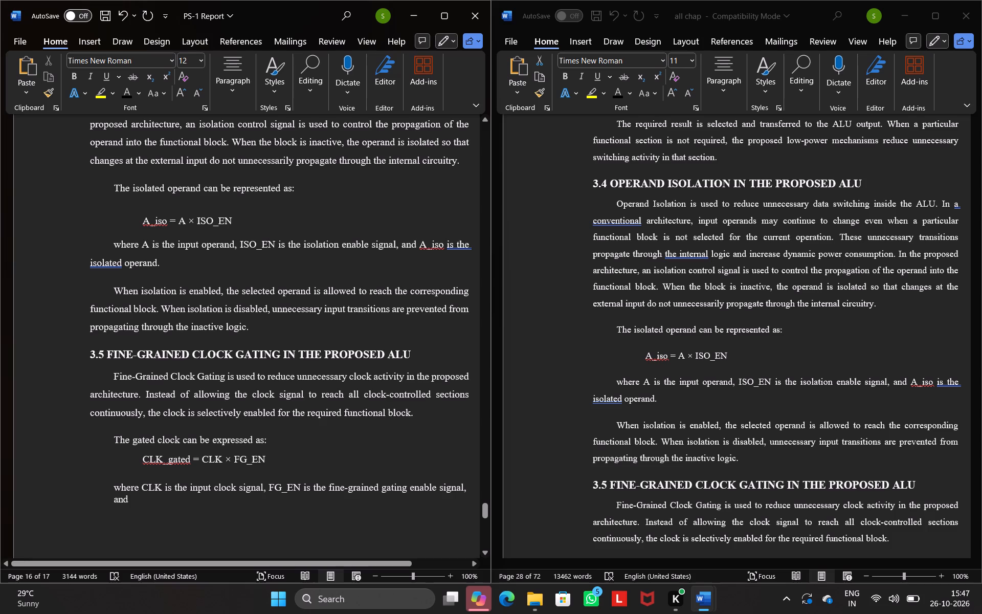
{"action": "key", "text": "BackSpace"}
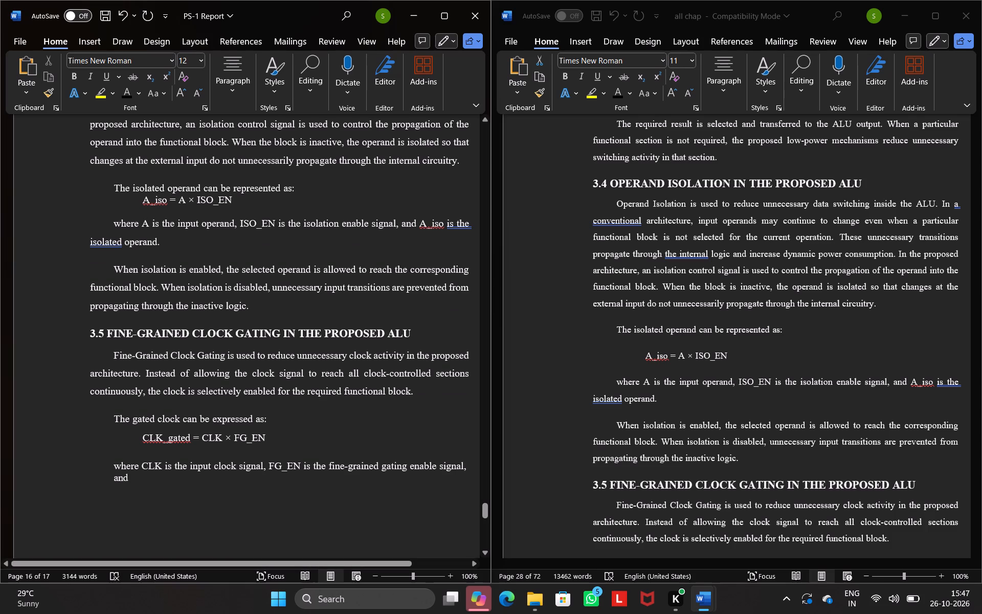
Add space after the paragraph "The isolated operand can be represented as:" in the report's section 3.4.
{"action": "left_click", "coordinate": [224, 79]}
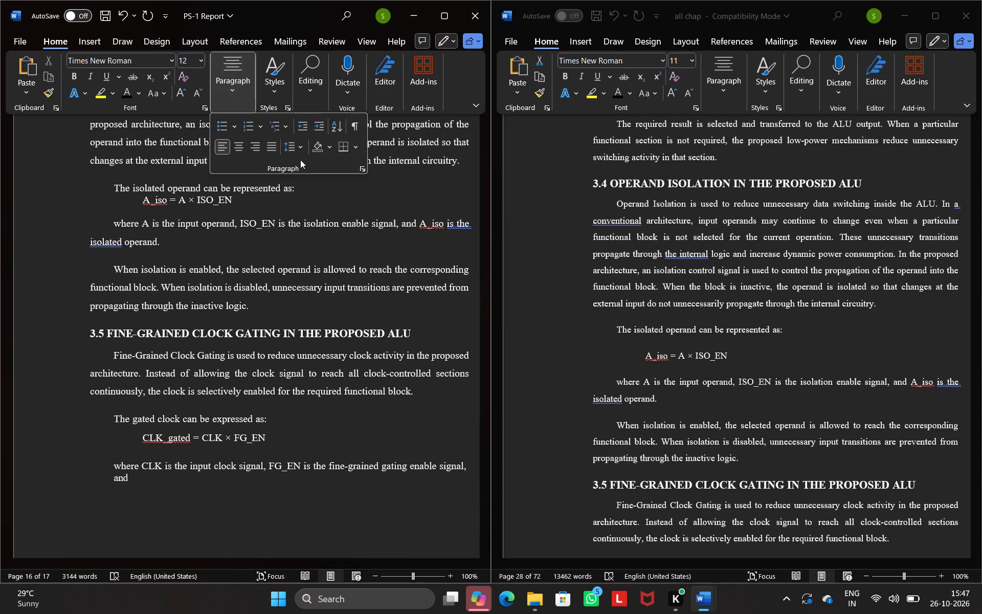
{"action": "left_click", "coordinate": [297, 150]}
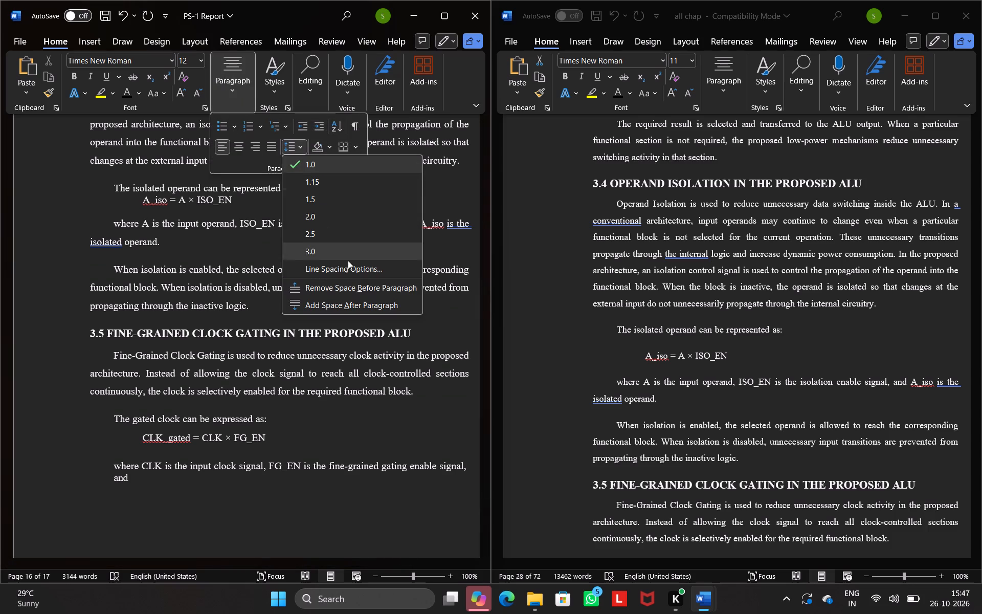
{"action": "left_click", "coordinate": [334, 308]}
{"action": "scroll", "coordinate": [334, 308], "scroll_direction": "left", "scroll_amount": 1}
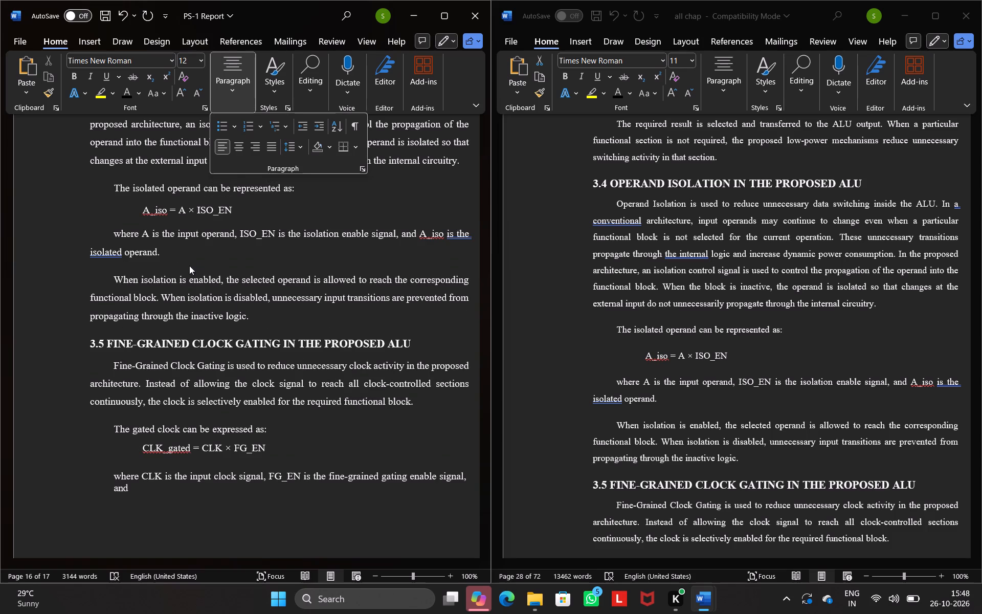
{"action": "left_click", "coordinate": [187, 260]}
Replace the blank line below section 3.5's CLK_gated = CLK × FG_EN equation with space after the equation's paragraph.
{"action": "scroll", "coordinate": [187, 260], "scroll_direction": "right", "scroll_amount": 1}
{"action": "scroll", "coordinate": [187, 260], "scroll_direction": "down", "scroll_amount": 1}
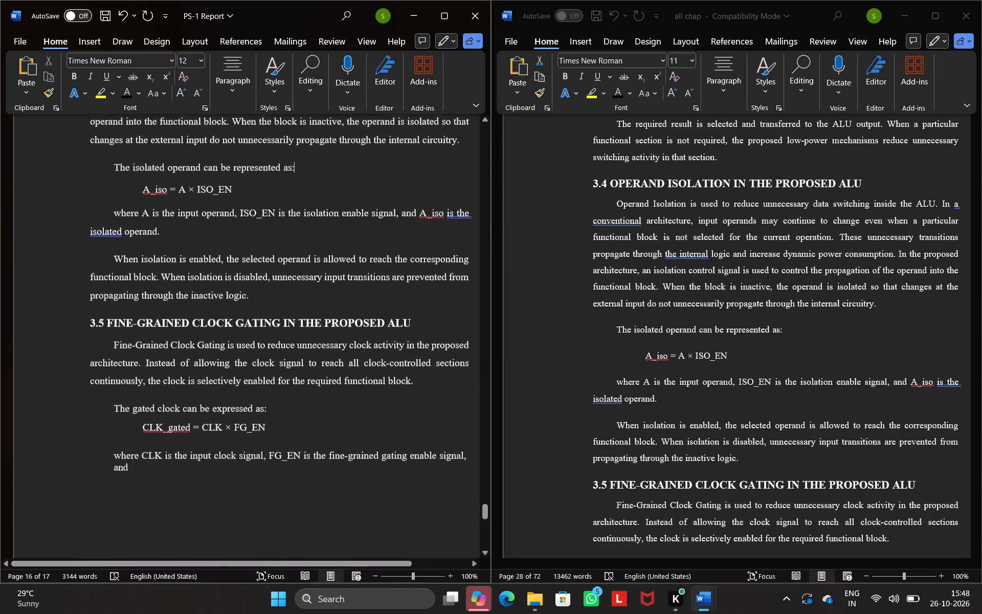
{"action": "scroll", "coordinate": [187, 260], "scroll_direction": "down", "scroll_amount": 1}
{"action": "left_click", "coordinate": [264, 428]}
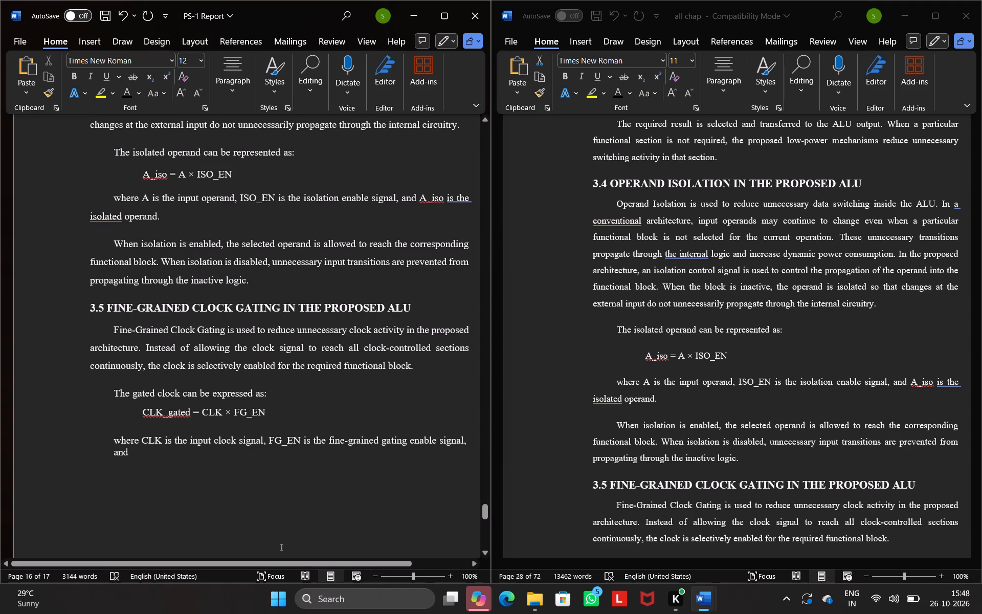
{"action": "key", "text": "BackSpace"}
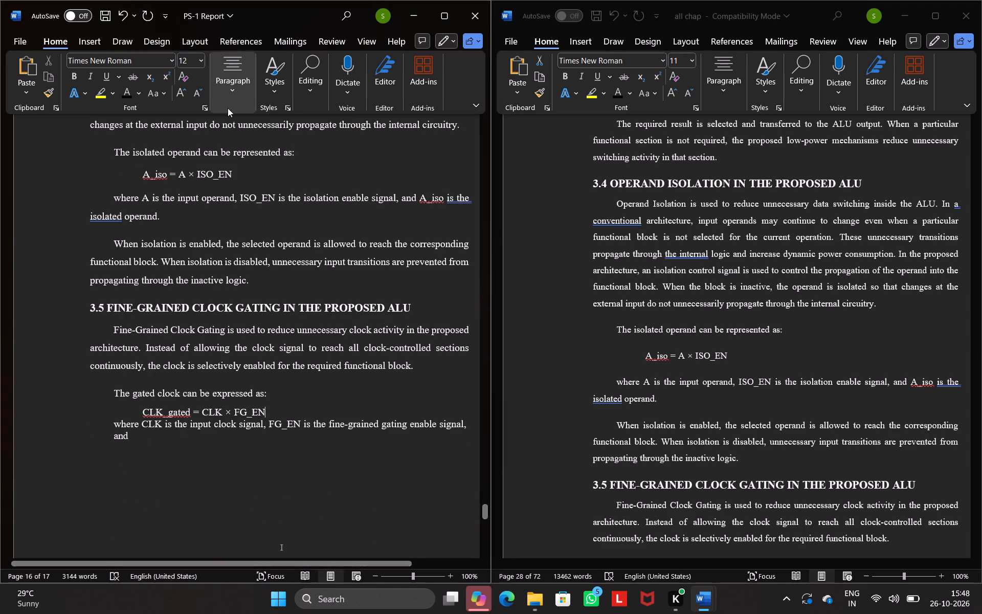
{"action": "left_click", "coordinate": [229, 104]}
{"action": "left_click", "coordinate": [303, 145]}
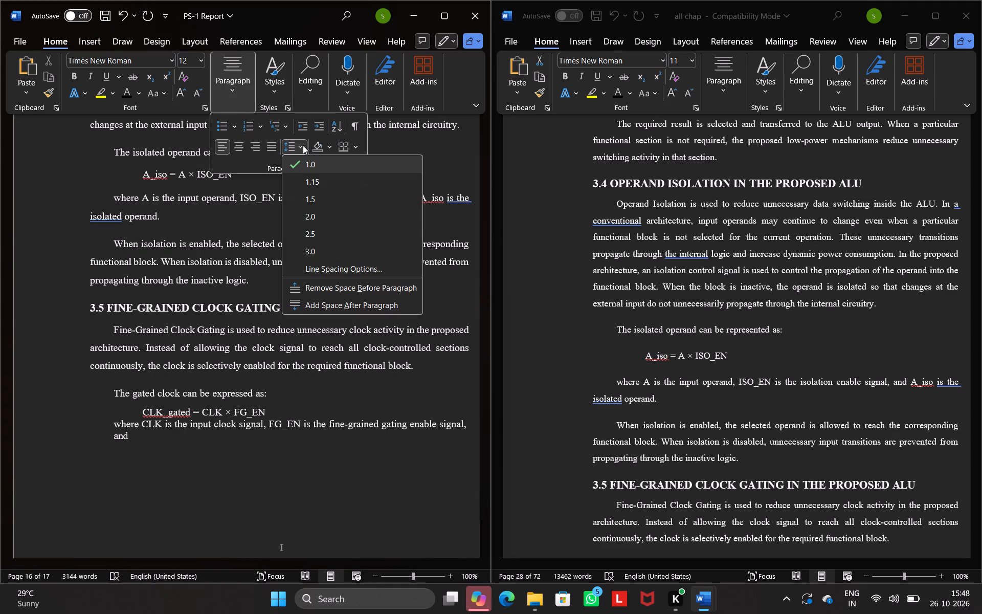
{"action": "left_click", "coordinate": [328, 301]}
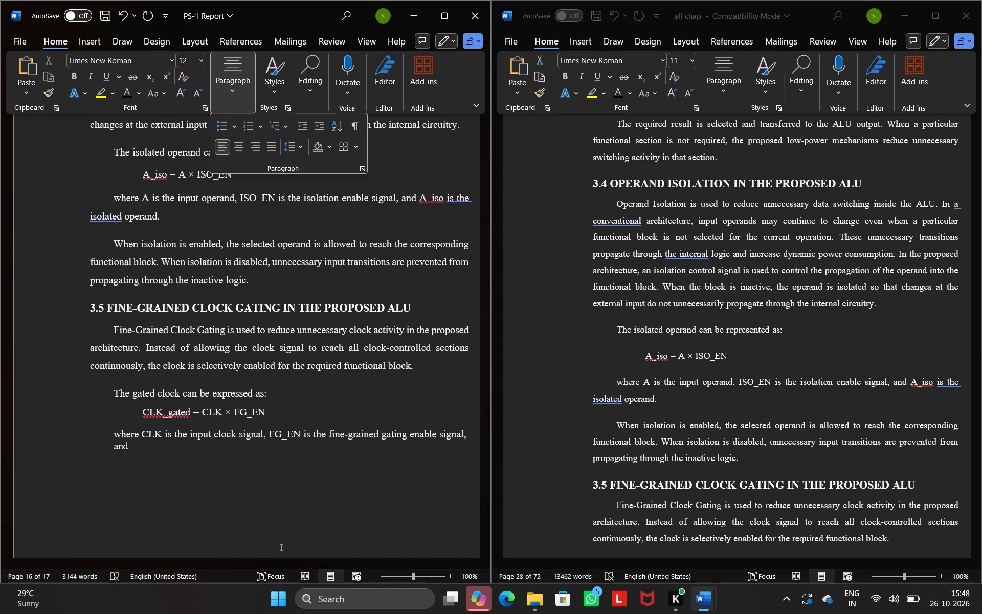
{"action": "left_click", "coordinate": [267, 395]}
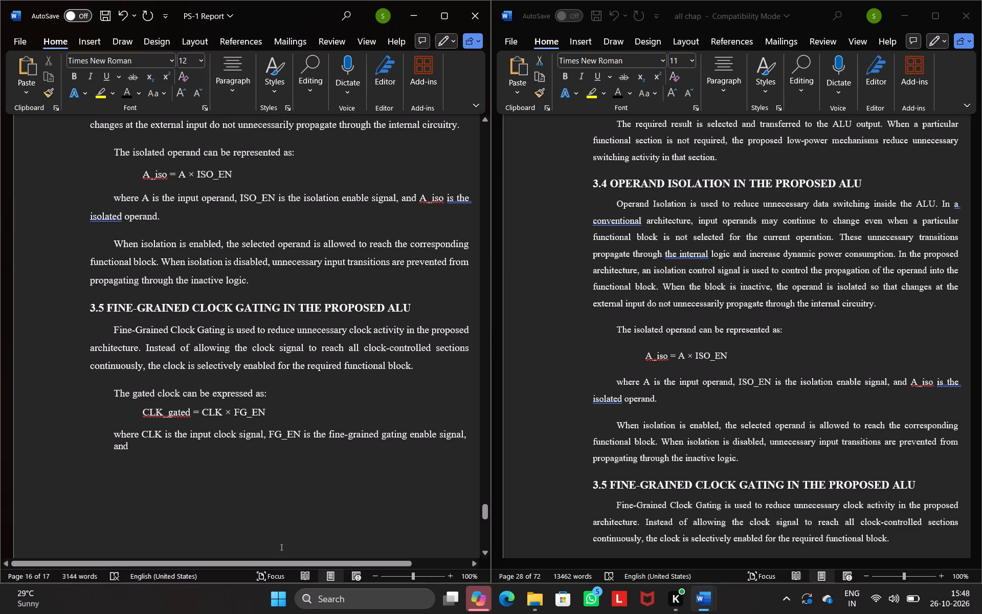
Copy the paragraph beginning "CLK_gated is the resulting gated clock signal" above heading 3.6 on page 29 of all chap.
{"action": "scroll", "coordinate": [294, 449], "scroll_direction": "down", "scroll_amount": 1}
{"action": "left_click", "coordinate": [241, 416]}
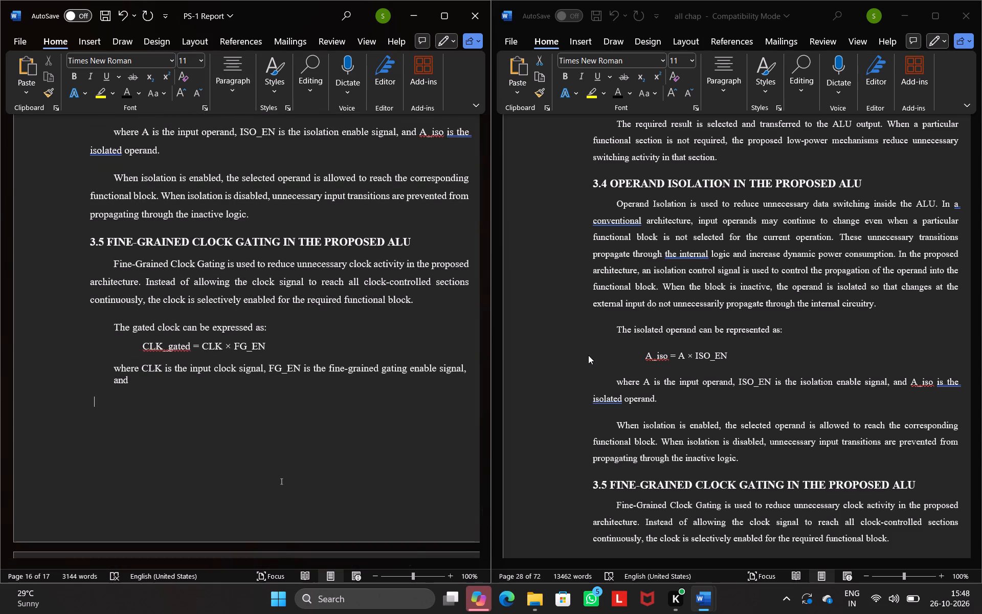
{"action": "scroll", "coordinate": [588, 355], "scroll_direction": "down", "scroll_amount": 3}
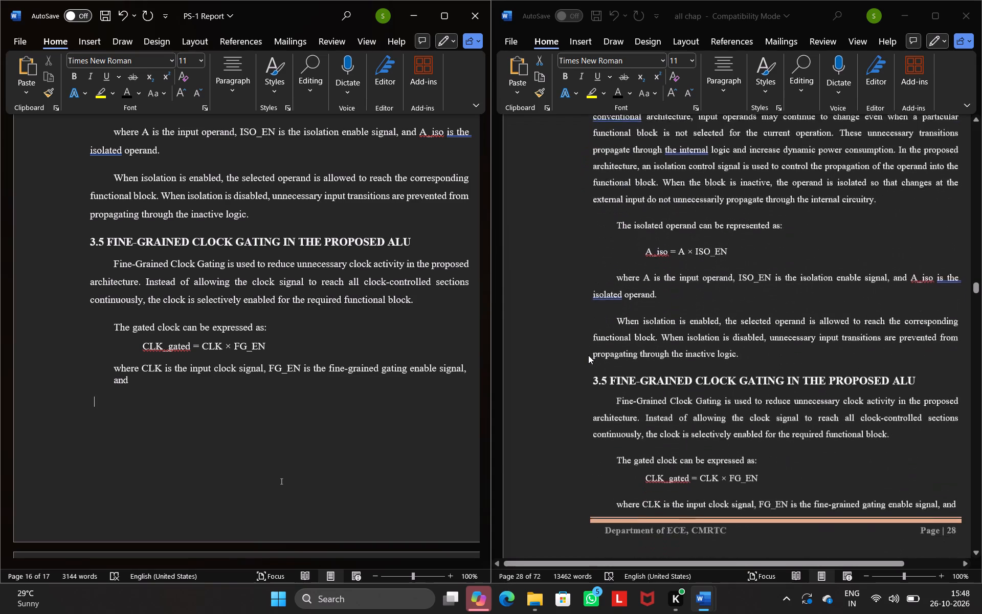
{"action": "scroll", "coordinate": [588, 355], "scroll_direction": "down", "scroll_amount": 1}
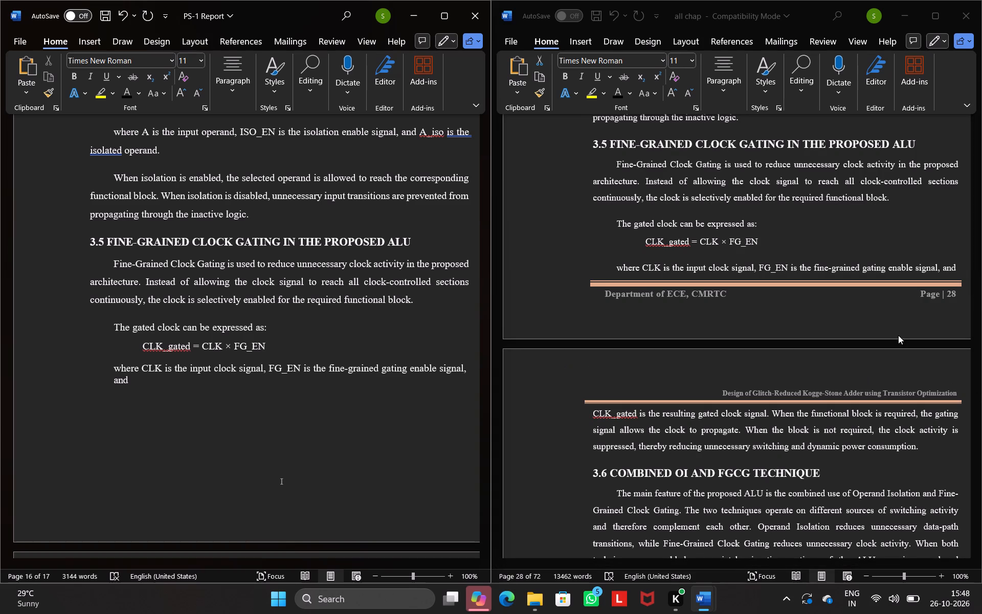
{"action": "left_click_drag", "start_coordinate": [917, 446], "coordinate": [841, 443]}
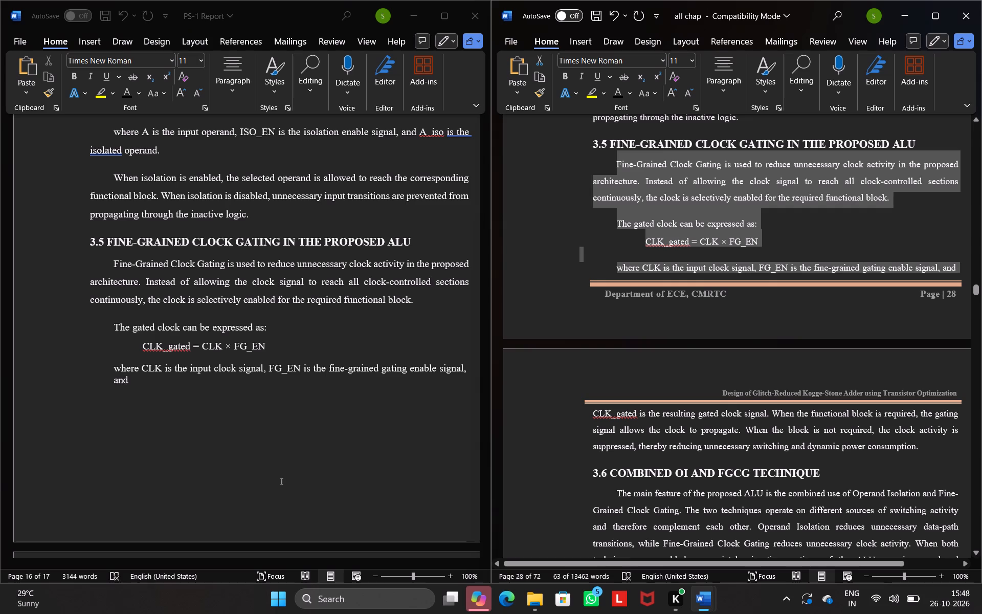
{"action": "left_click_drag", "start_coordinate": [841, 443], "coordinate": [793, 445]}
{"action": "left_click", "coordinate": [793, 445]}
{"action": "left_click_drag", "start_coordinate": [922, 452], "coordinate": [584, 403]}
{"action": "key", "text": "ctrl+c"}
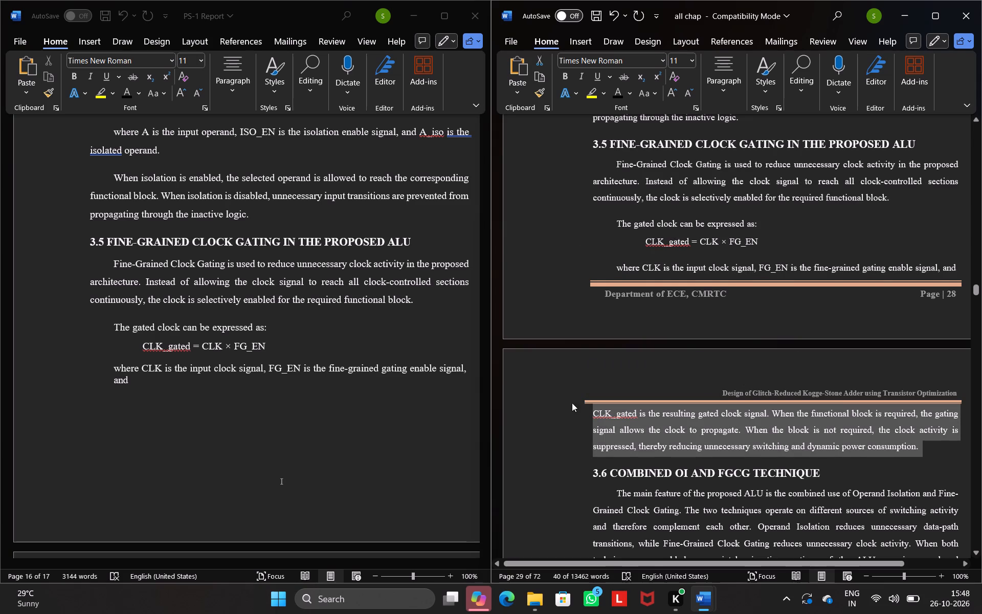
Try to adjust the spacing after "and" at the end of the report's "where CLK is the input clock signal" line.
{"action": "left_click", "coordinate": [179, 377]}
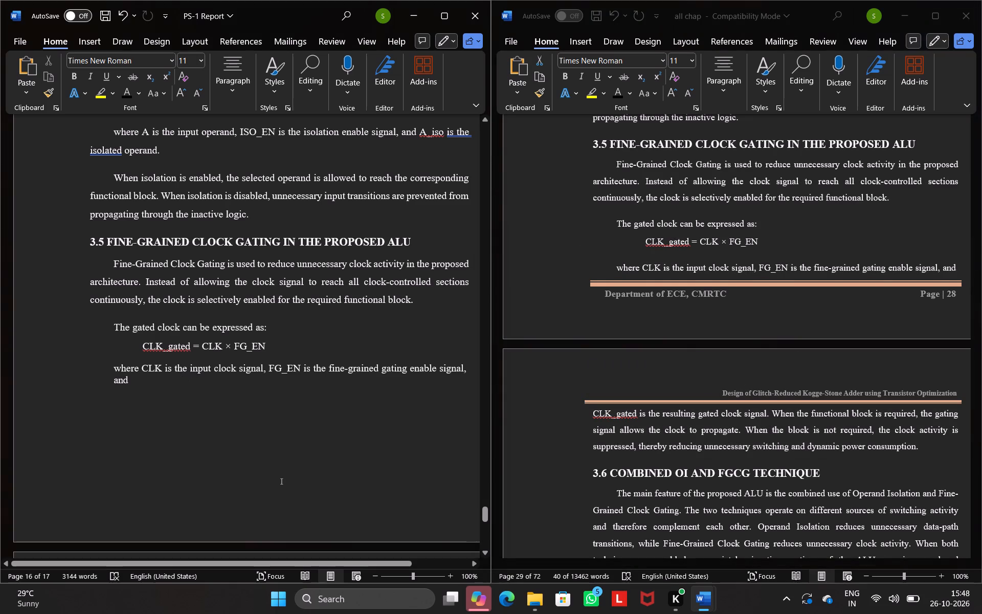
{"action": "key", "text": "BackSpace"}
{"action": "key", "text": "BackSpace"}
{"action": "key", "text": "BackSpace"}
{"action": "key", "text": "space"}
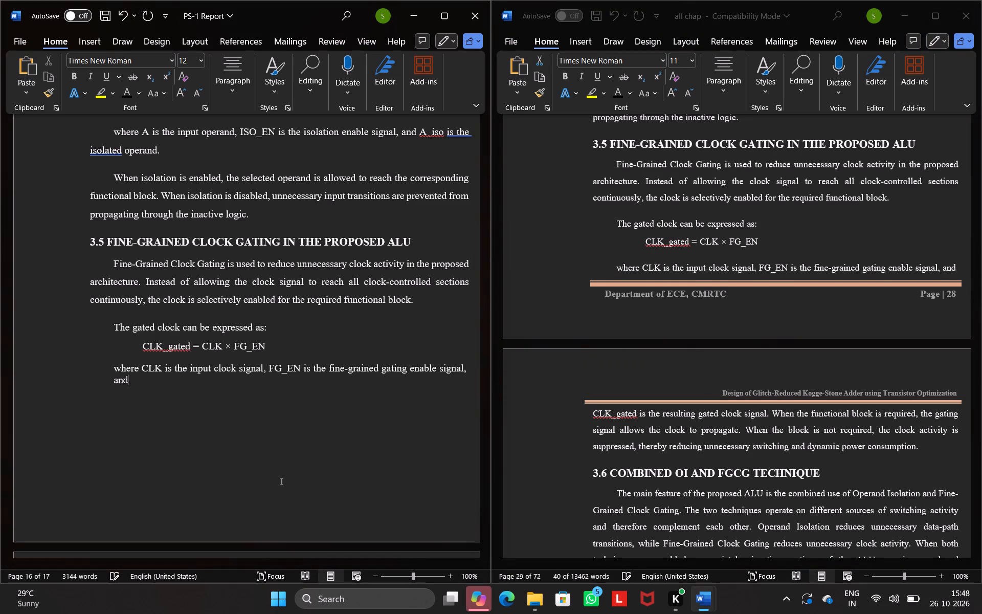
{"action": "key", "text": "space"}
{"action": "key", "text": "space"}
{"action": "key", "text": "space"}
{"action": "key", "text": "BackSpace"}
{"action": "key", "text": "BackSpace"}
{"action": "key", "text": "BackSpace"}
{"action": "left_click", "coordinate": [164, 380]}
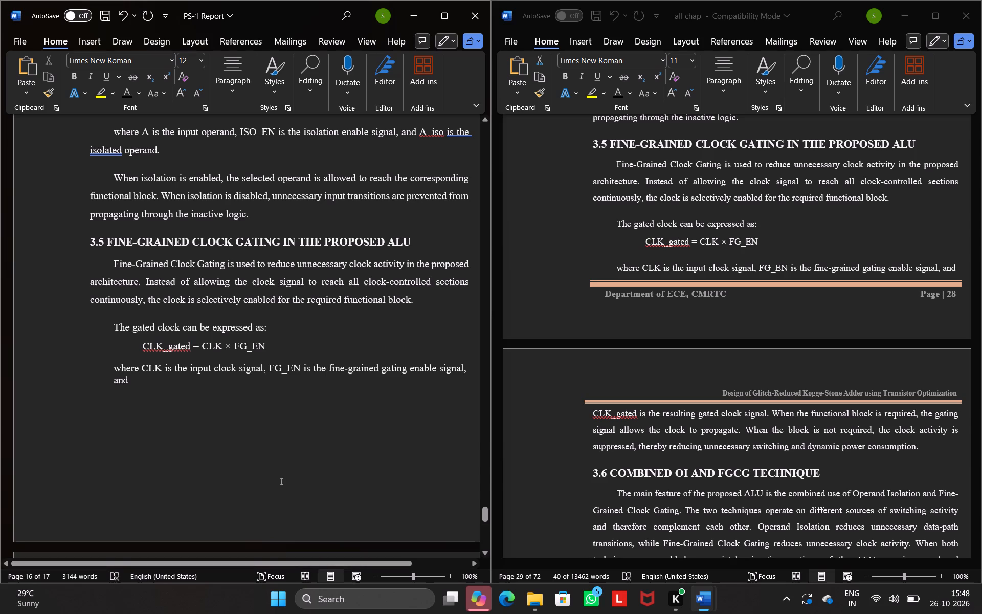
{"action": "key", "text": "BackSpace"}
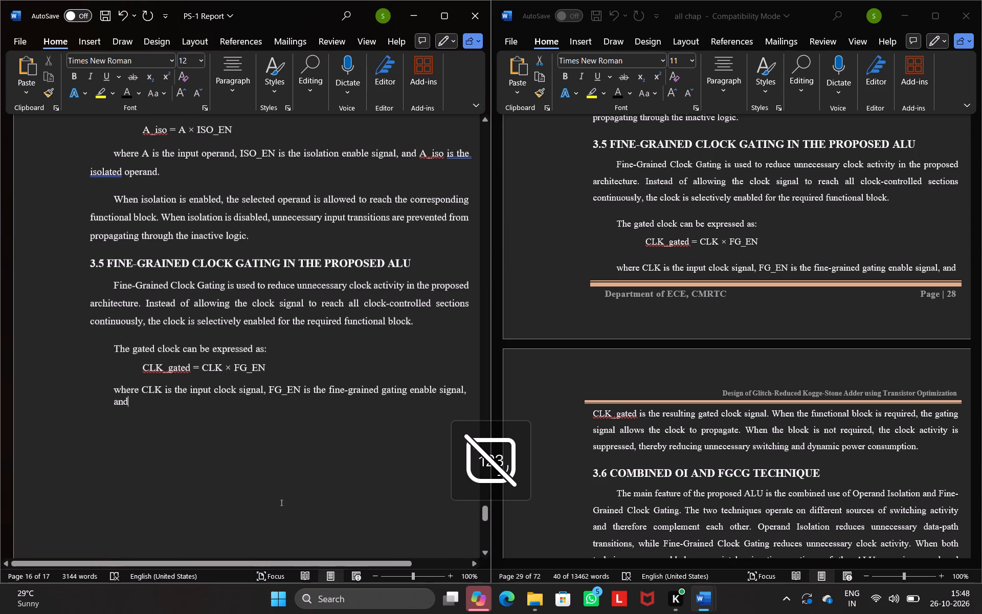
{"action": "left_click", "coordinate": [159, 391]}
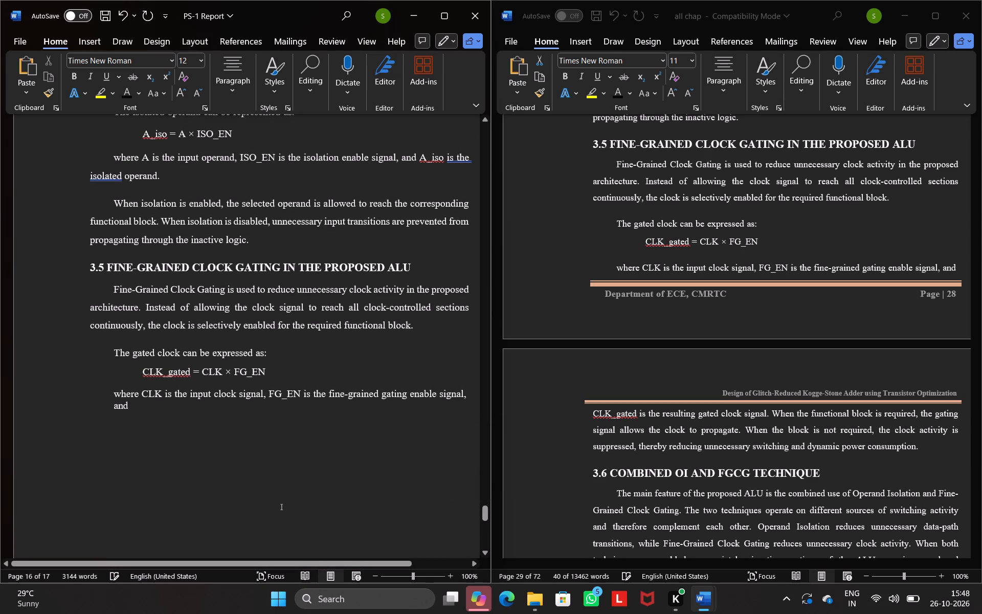
Delete the report's "where CLK is the input clock signal" line and paste the copied CLK_gated paragraph in its place.
{"action": "left_click_drag", "start_coordinate": [136, 403], "coordinate": [109, 396]}
{"action": "key", "text": "BackSpace"}
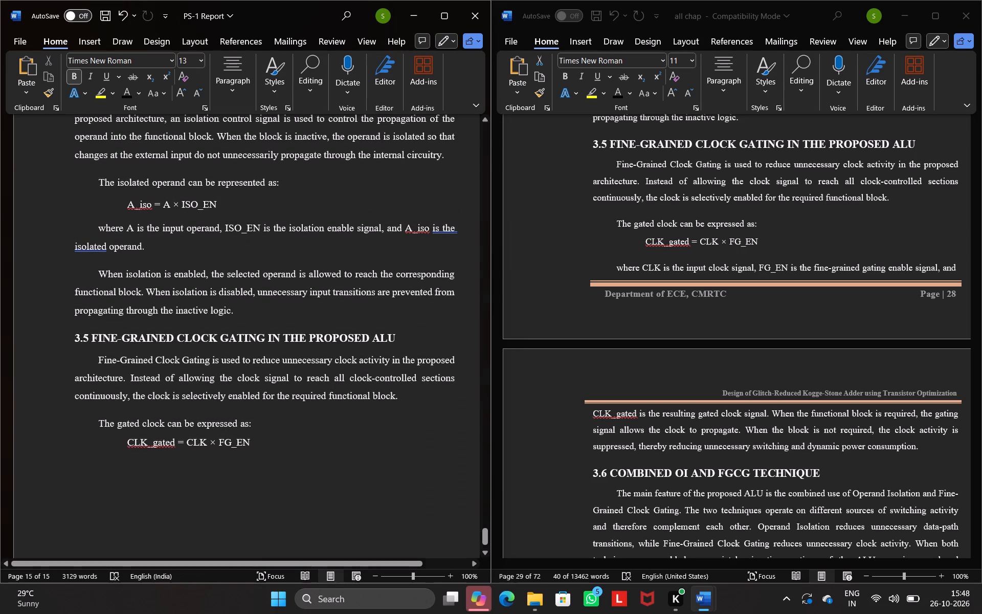
{"action": "key", "text": "ctrl+v"}
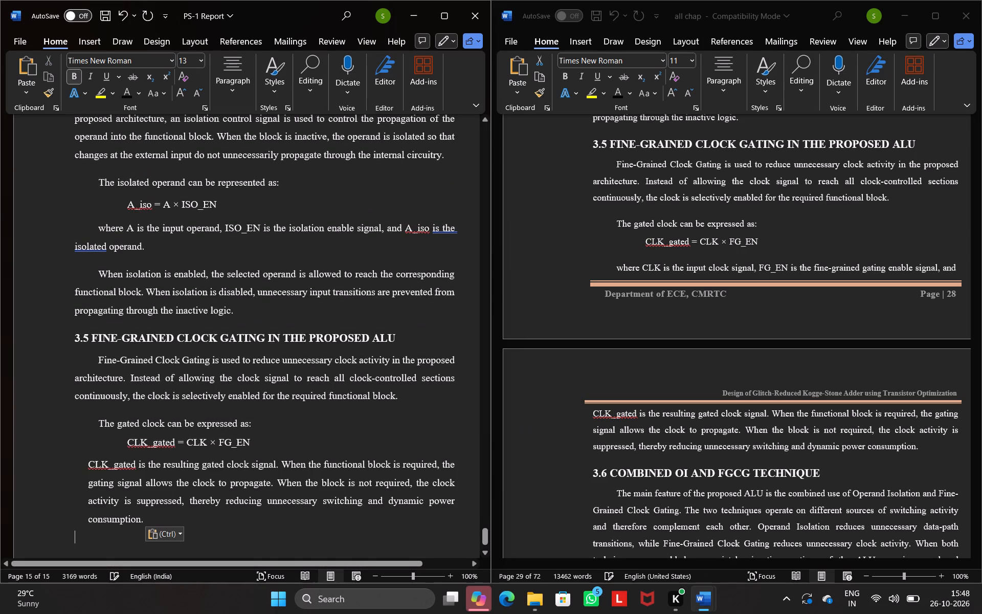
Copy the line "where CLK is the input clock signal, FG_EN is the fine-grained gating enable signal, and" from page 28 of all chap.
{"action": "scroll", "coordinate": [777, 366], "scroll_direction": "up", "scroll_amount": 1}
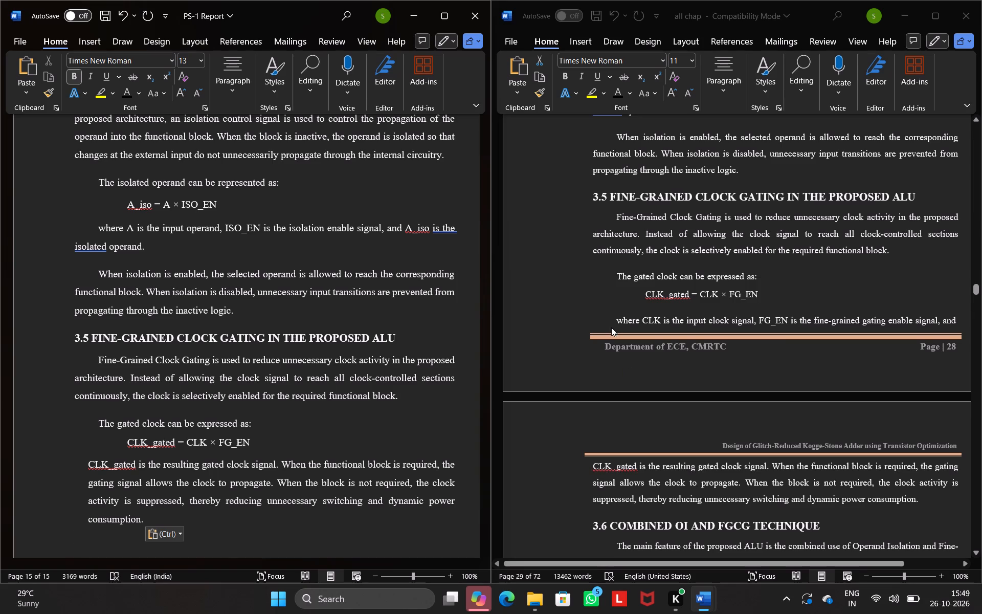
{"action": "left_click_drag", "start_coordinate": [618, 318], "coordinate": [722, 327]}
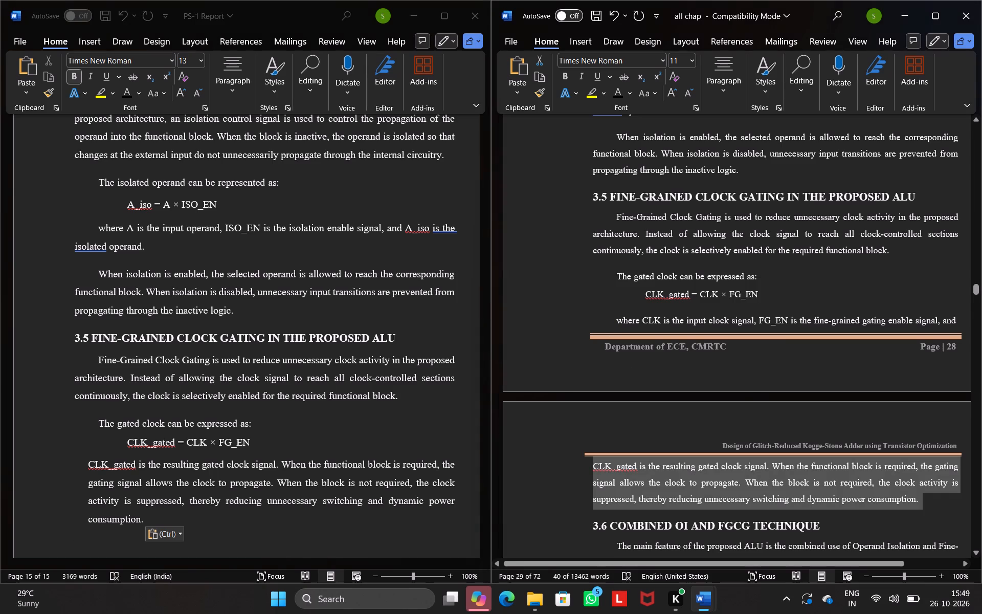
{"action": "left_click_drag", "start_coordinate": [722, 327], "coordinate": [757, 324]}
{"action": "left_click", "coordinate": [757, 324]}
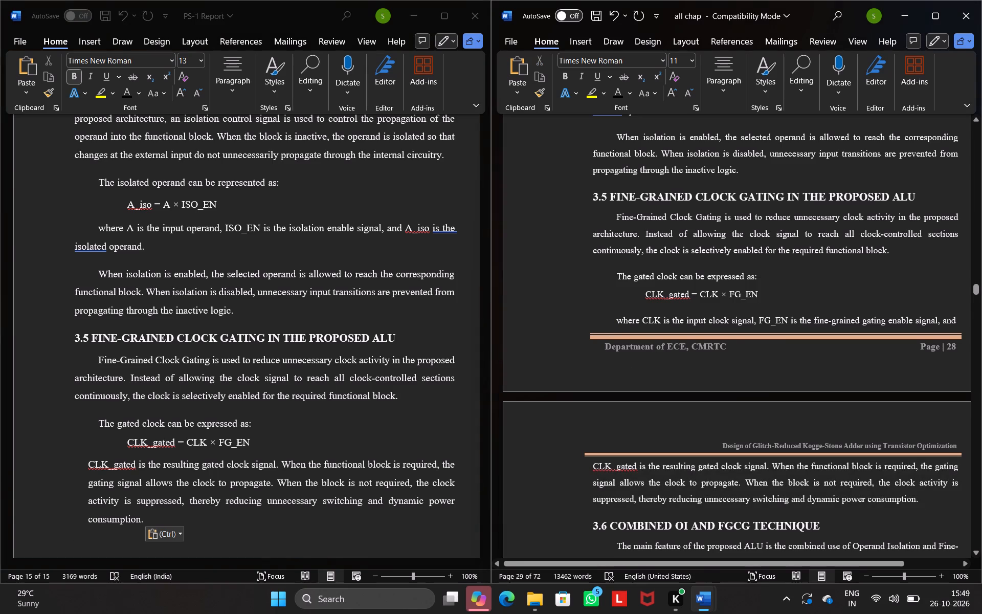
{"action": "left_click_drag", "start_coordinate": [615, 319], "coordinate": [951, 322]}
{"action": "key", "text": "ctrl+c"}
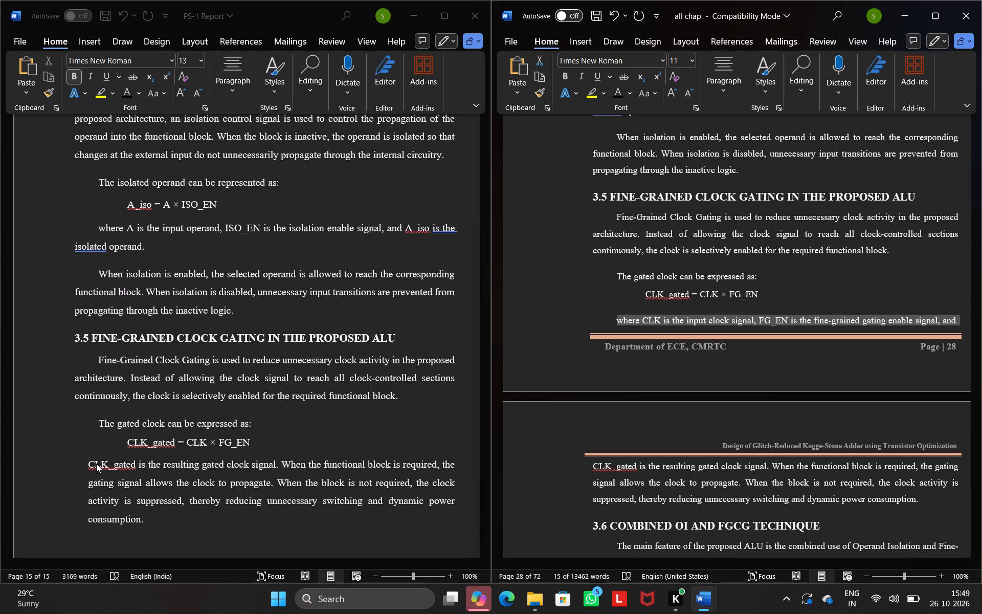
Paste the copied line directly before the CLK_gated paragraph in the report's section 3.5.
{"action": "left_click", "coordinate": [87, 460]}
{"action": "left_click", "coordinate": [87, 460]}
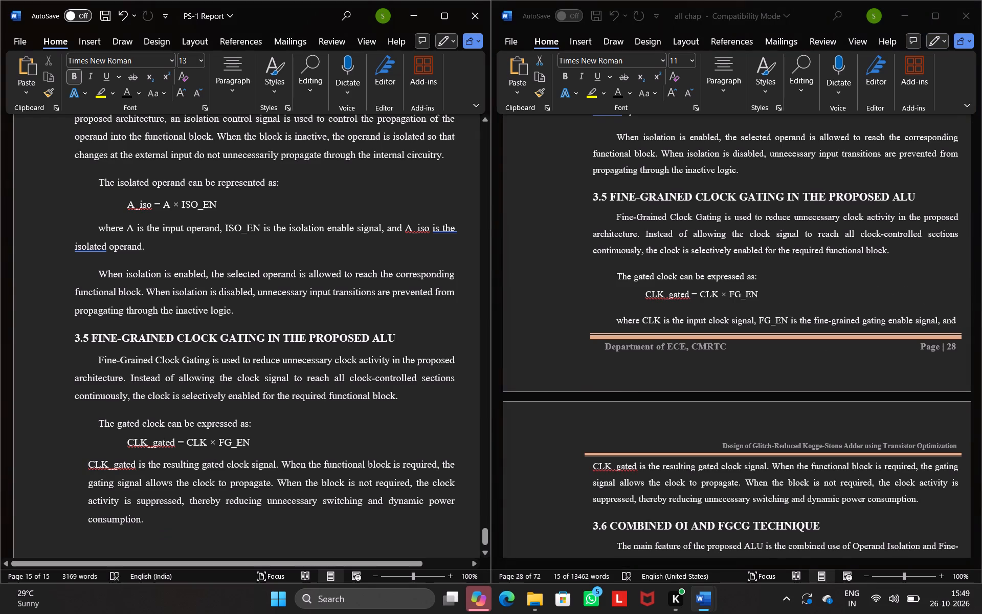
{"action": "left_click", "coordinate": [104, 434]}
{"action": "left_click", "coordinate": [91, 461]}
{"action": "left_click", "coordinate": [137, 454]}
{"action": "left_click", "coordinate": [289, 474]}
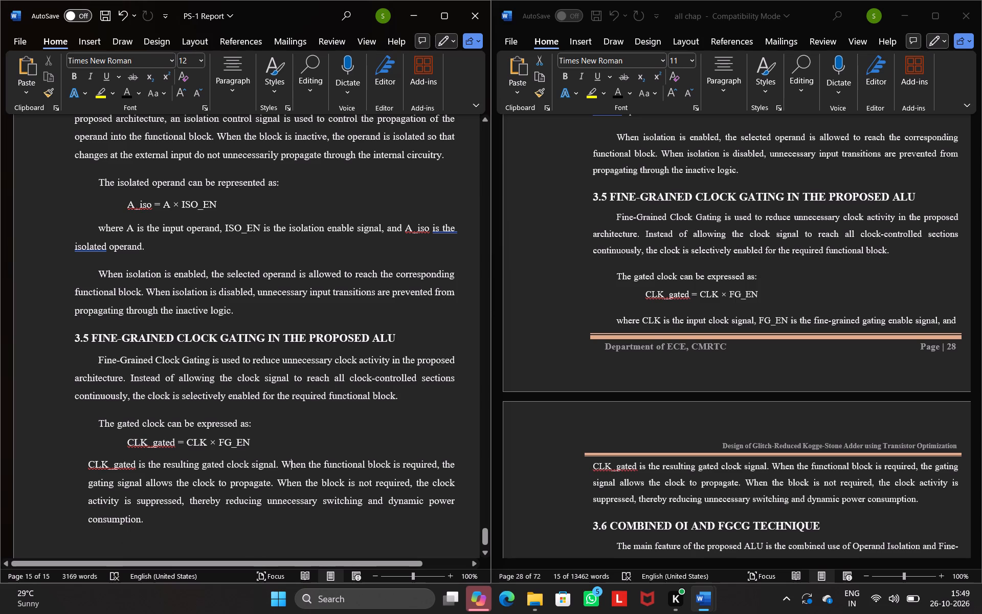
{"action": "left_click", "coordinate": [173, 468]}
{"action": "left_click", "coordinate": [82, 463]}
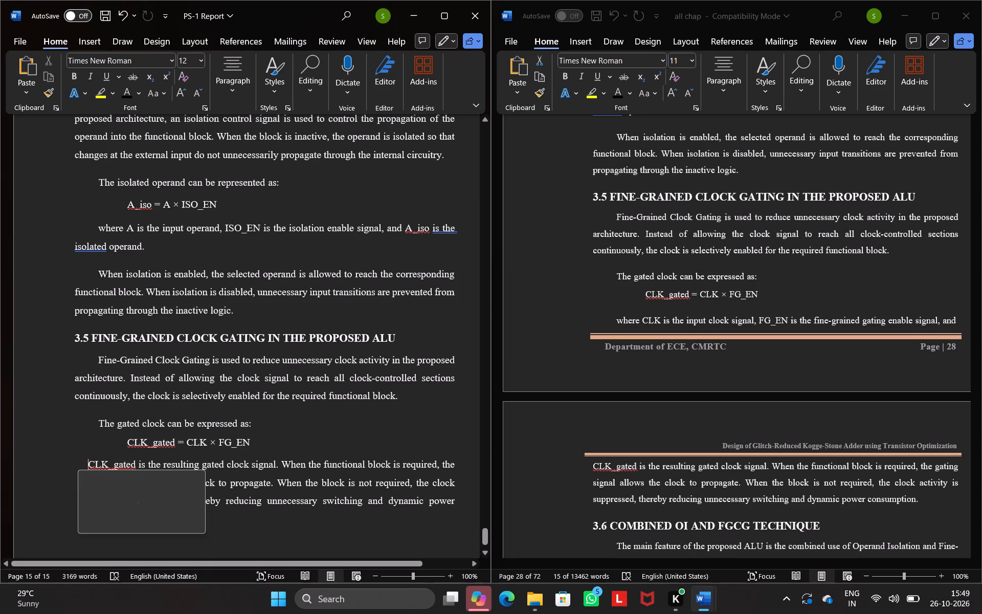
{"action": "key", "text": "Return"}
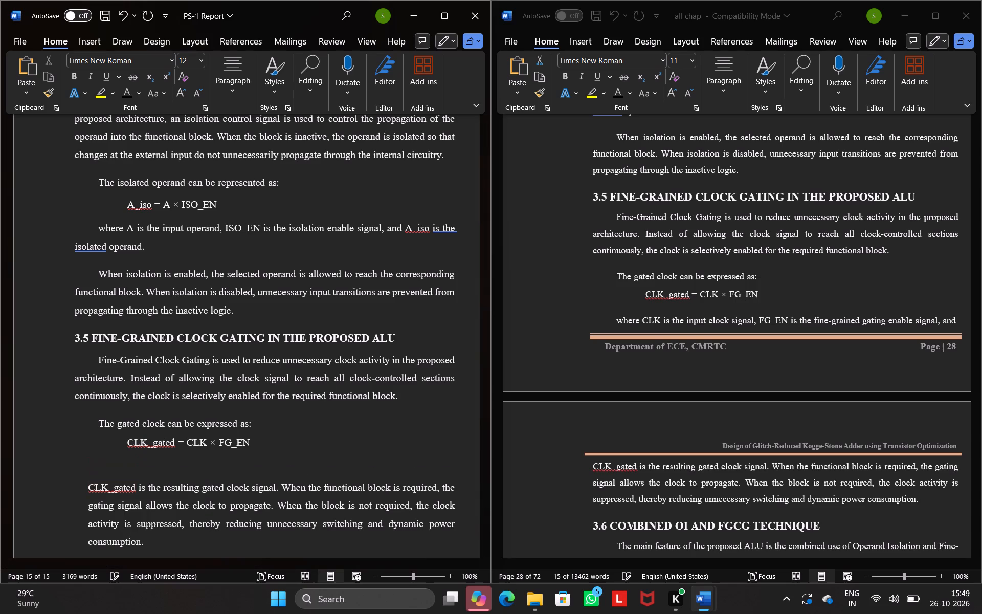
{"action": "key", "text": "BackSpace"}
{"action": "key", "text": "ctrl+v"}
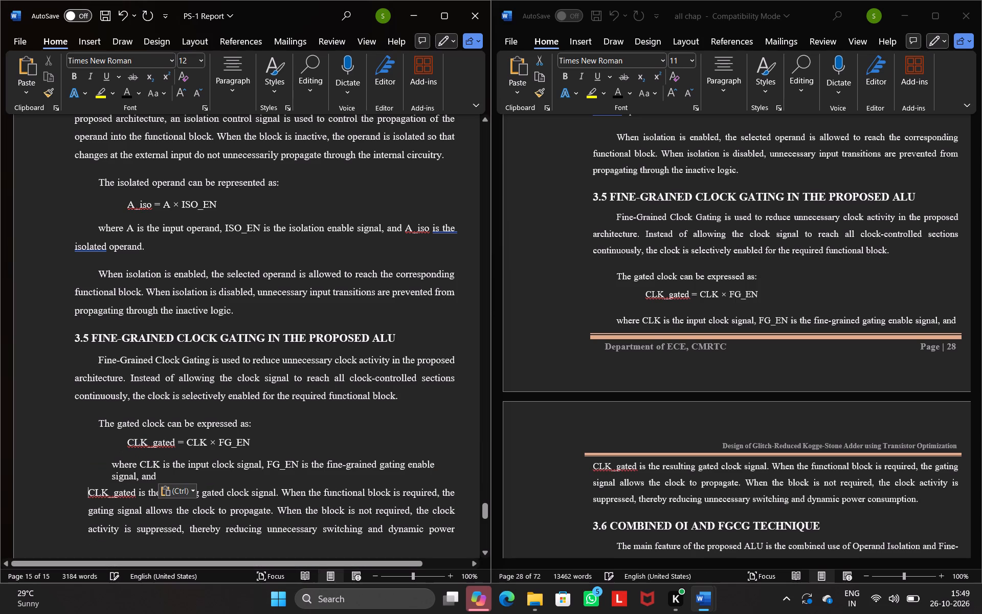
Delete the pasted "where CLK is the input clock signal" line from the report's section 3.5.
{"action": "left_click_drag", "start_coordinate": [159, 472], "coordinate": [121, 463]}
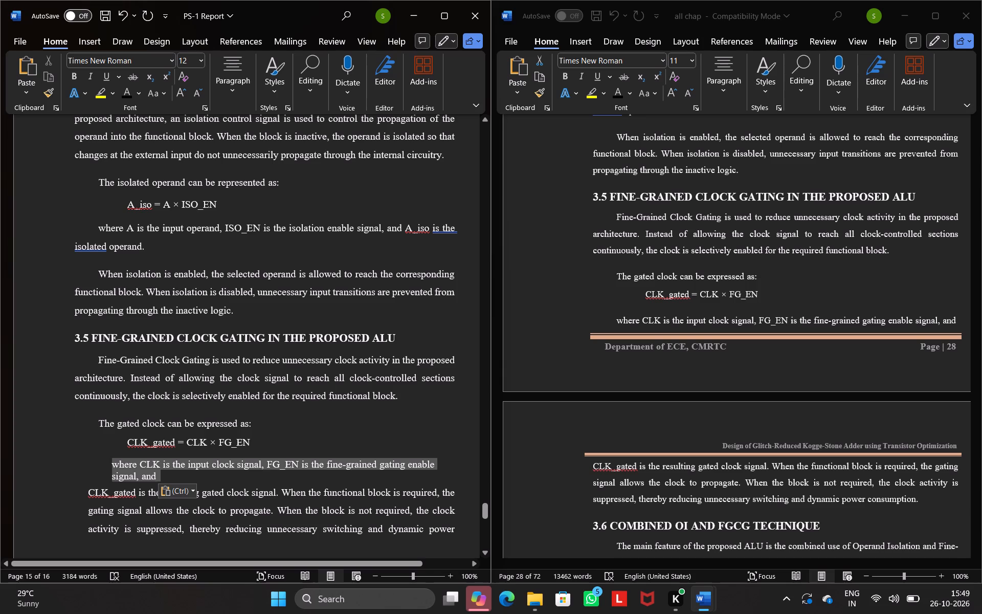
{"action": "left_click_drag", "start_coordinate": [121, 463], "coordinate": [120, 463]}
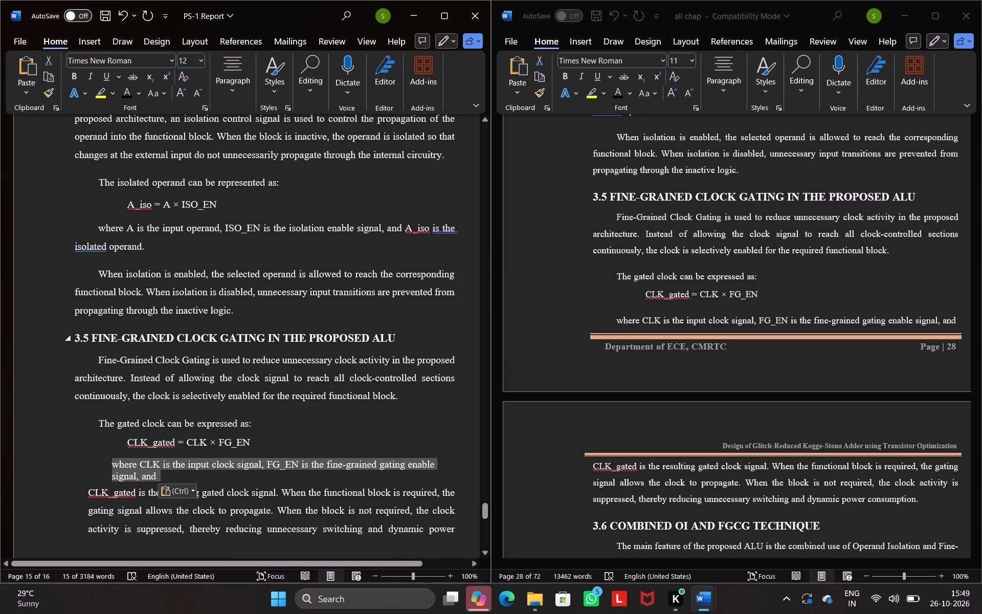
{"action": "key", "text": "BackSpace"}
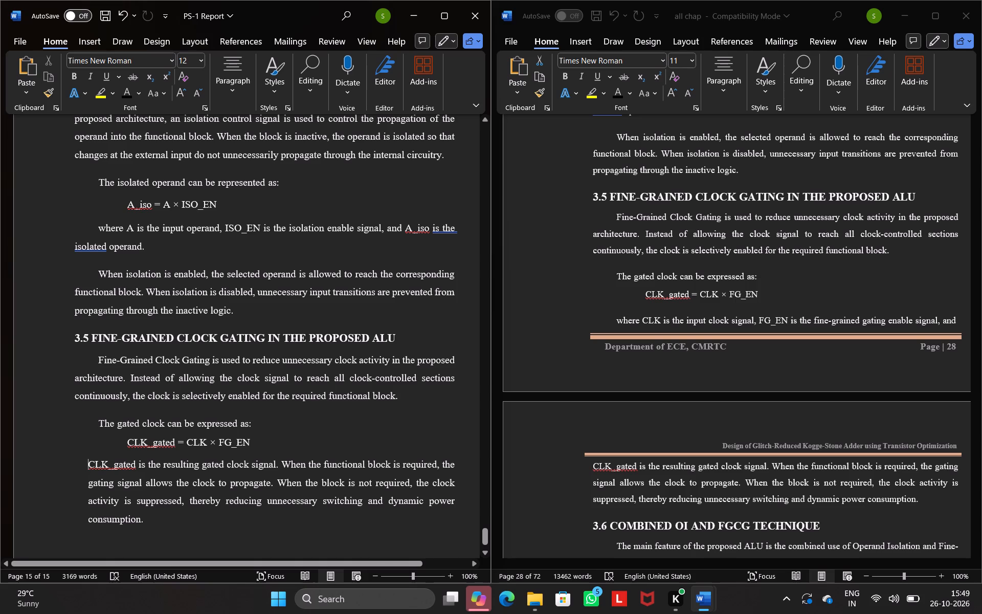
Indent the report's CLK_gated paragraph's first line and insert "Where CLK is the input clock signal" before its opening word.
{"action": "key", "text": "Tab"}
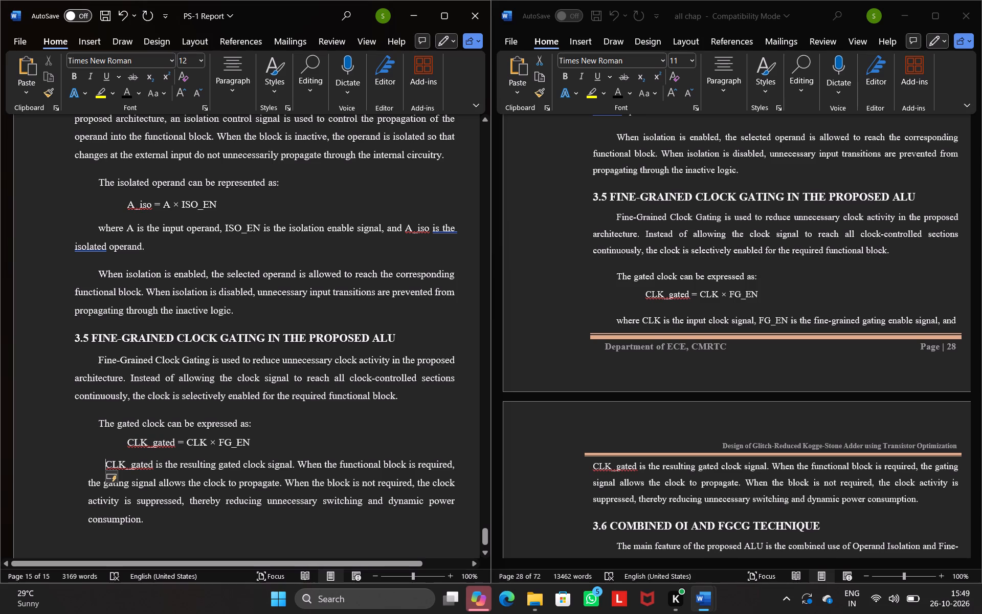
{"action": "type", "text": "WHE"}
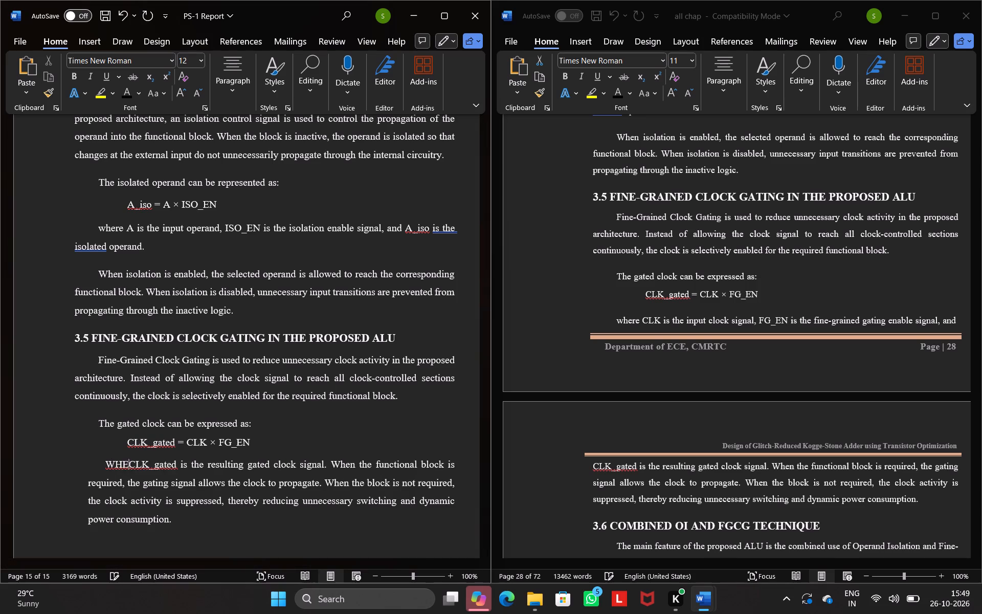
{"action": "key", "text": "BackSpace"}
{"action": "key", "text": "BackSpace"}
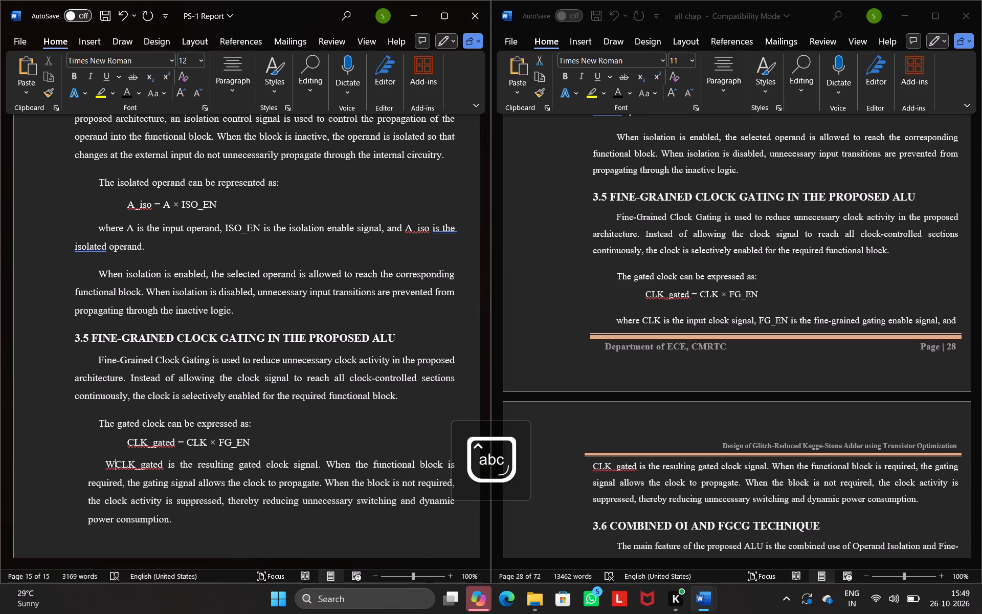
{"action": "type", "text": "herre"}
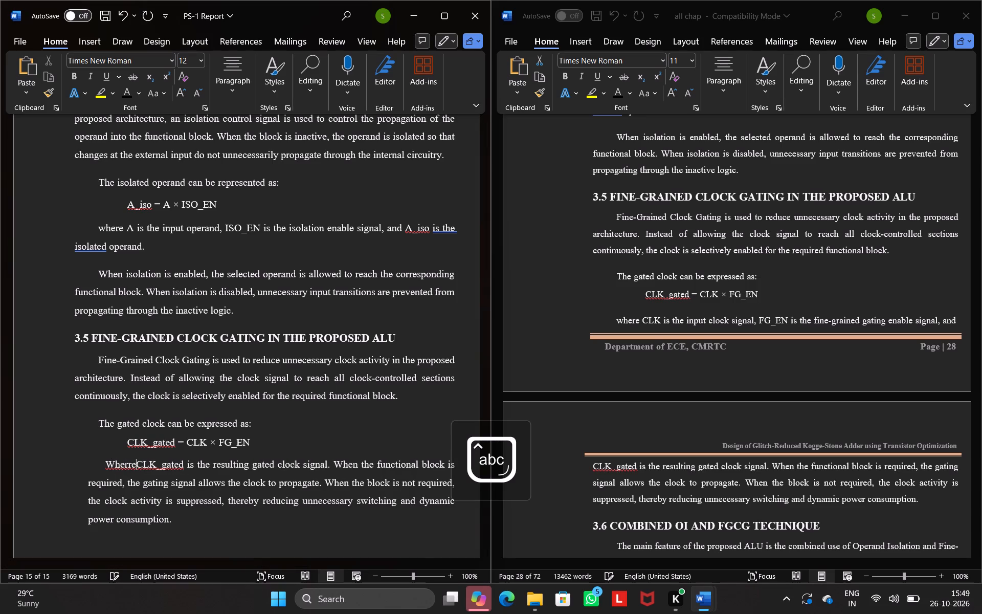
{"action": "key", "text": "space"}
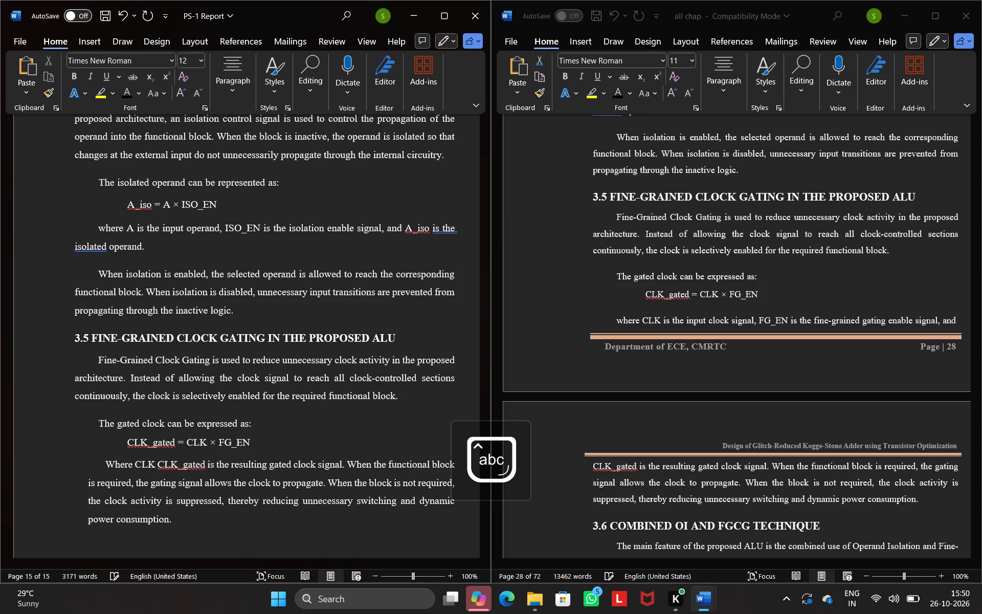
{"action": "type", "text": "is the"}
{"action": "key", "text": "space"}
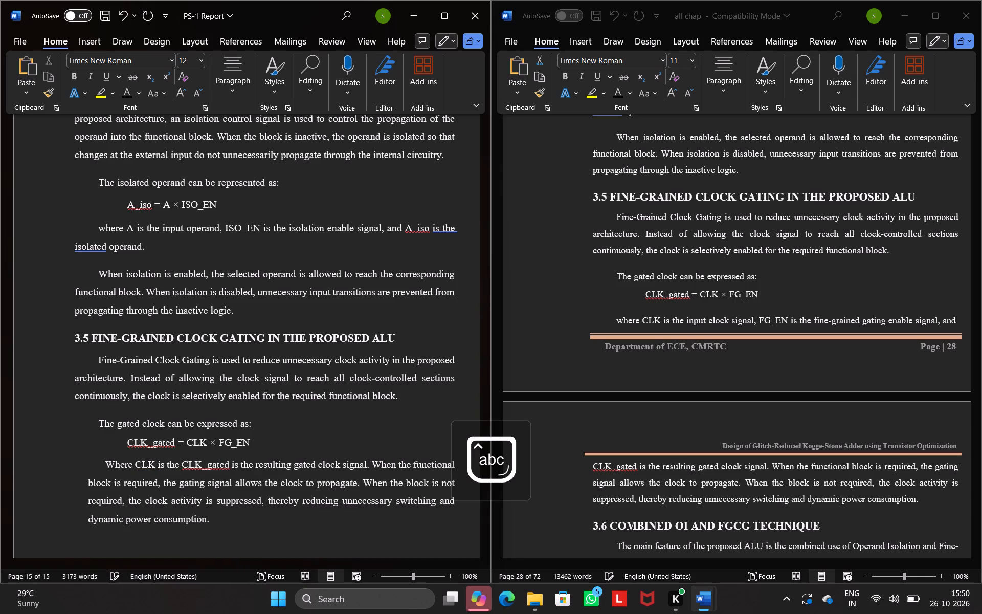
{"action": "type", "text": "inp"}
{"action": "key", "text": "BackSpace"}
{"action": "key", "text": "BackSpace"}
{"action": "key", "text": "BackSpace"}
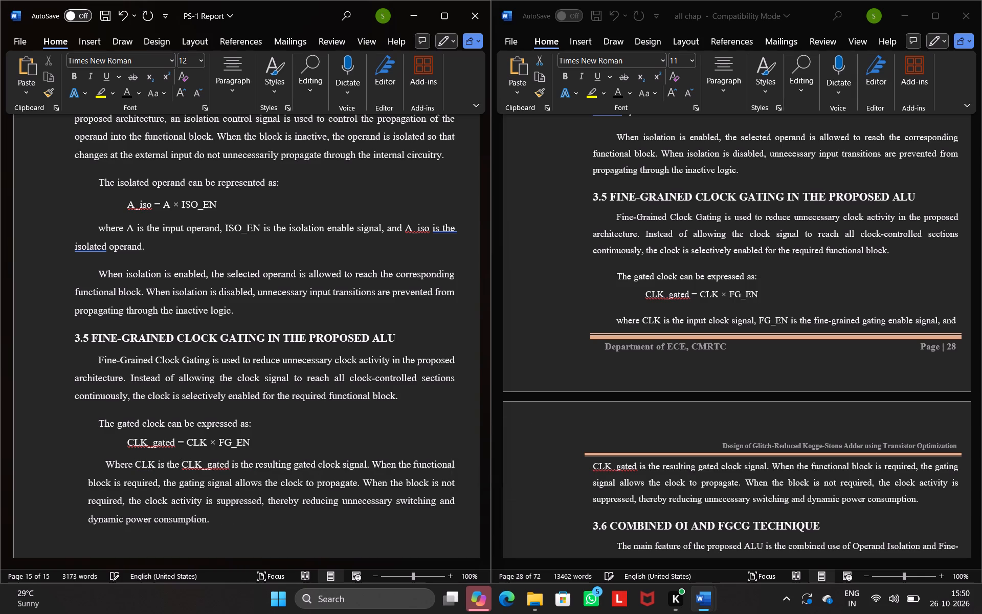
{"action": "type", "text": "in"}
{"action": "type", "text": "put"}
{"action": "key", "text": "space"}
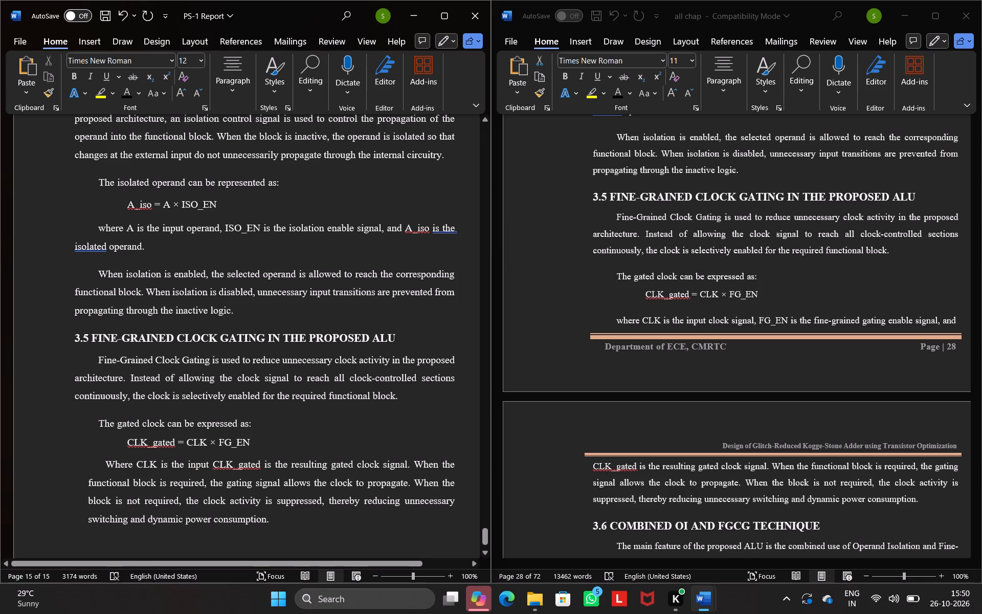
{"action": "type", "text": "clock signal"}
{"action": "key", "text": "space"}
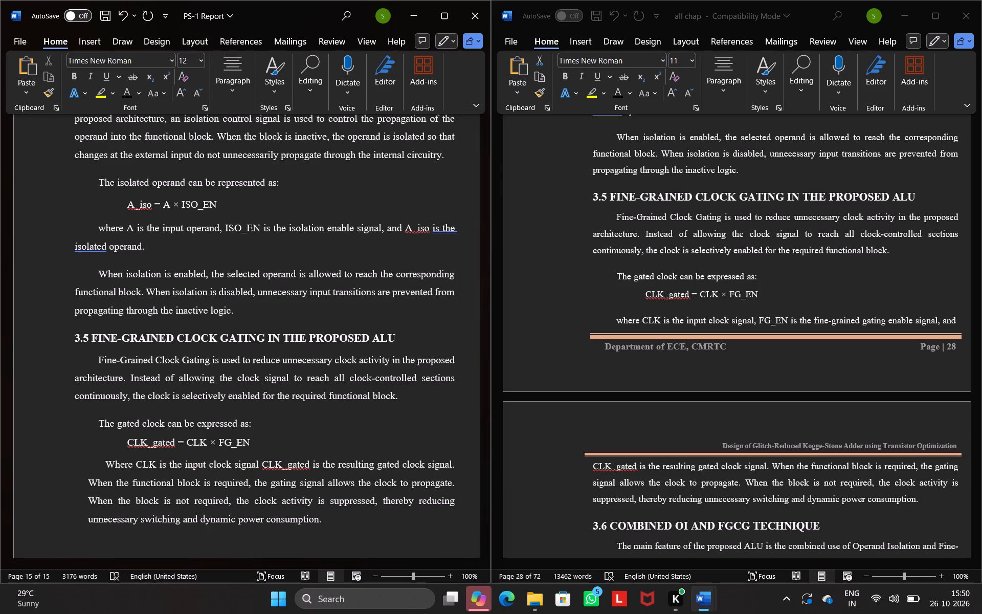
Add a comma and a space after "Where CLK is the input clock signal", before CLK_gated.
{"action": "key", "text": "BackSpace"}
{"action": "key", "text": "m"}
{"action": "key", "text": "BackSpace"}
{"action": "key", "text": "space"}
{"action": "key", "text": "comma"}
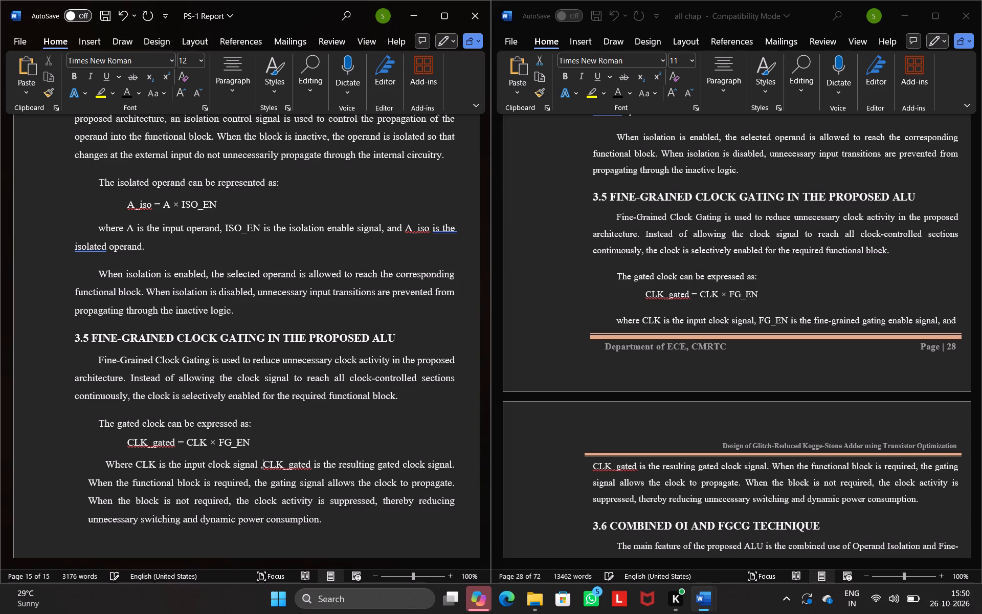
{"action": "key", "text": "BackSpace"}
{"action": "key", "text": "BackSpace"}
{"action": "type", "text": ","}
{"action": "key", "text": "space"}
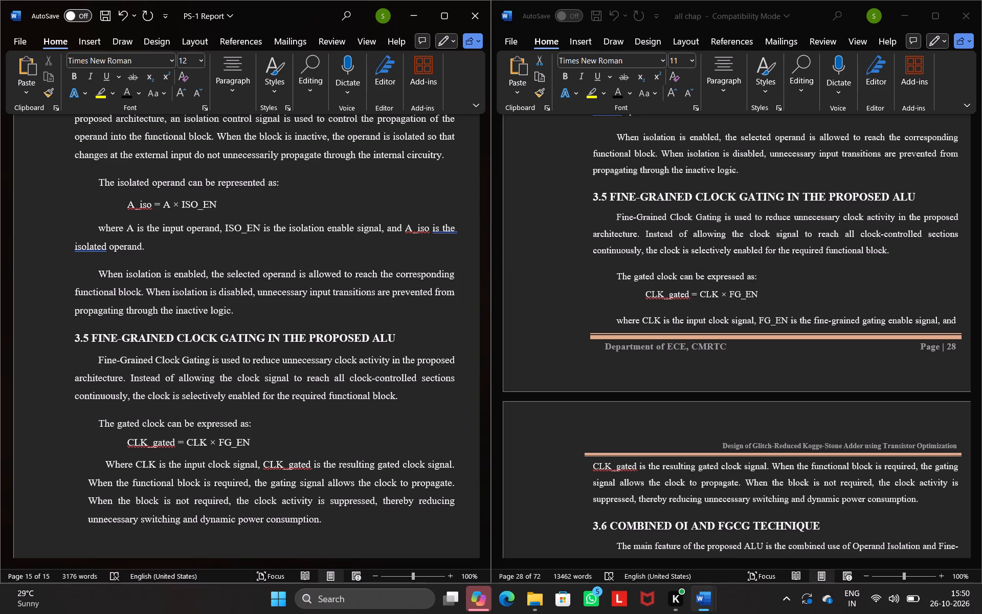
{"action": "left_click", "coordinate": [144, 418]}
Look through the Chapter 4 and Chapter 5 pages of all chap, up to the basic logic gate figures.
{"action": "scroll", "coordinate": [672, 407], "scroll_direction": "down", "scroll_amount": 9}
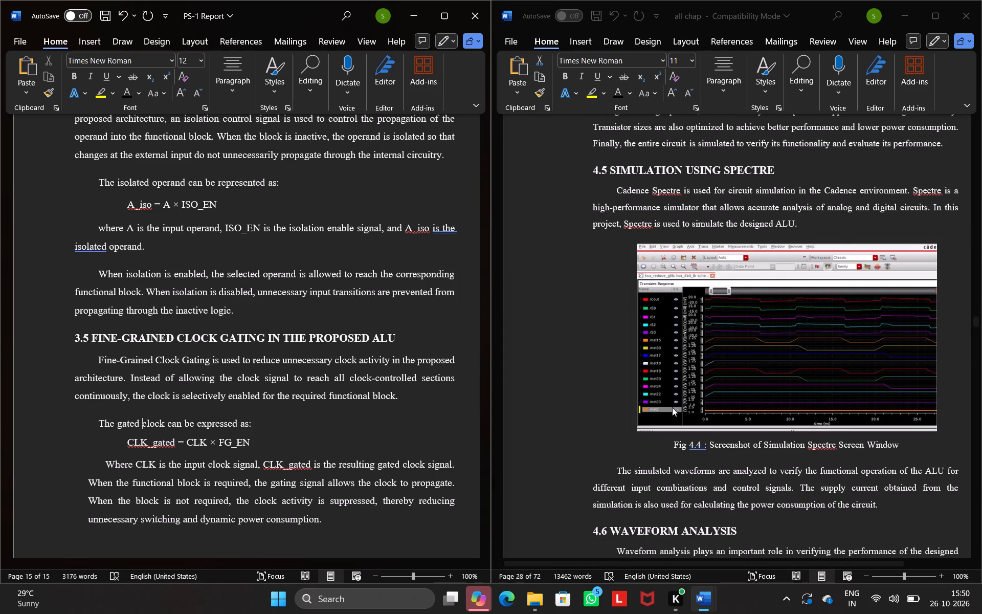
{"action": "scroll", "coordinate": [672, 407], "scroll_direction": "down", "scroll_amount": 7}
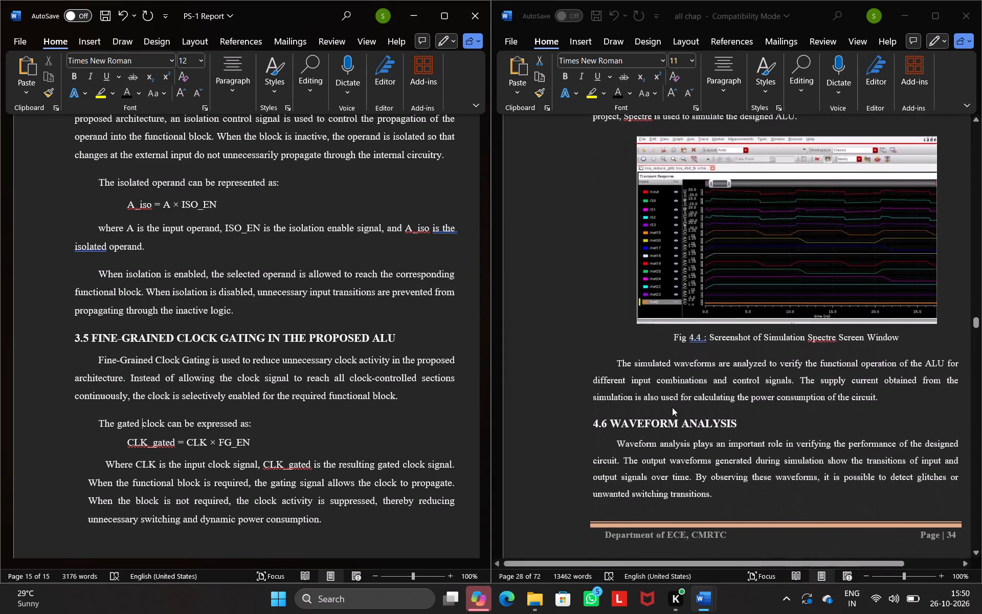
{"action": "scroll", "coordinate": [672, 407], "scroll_direction": "down", "scroll_amount": 8}
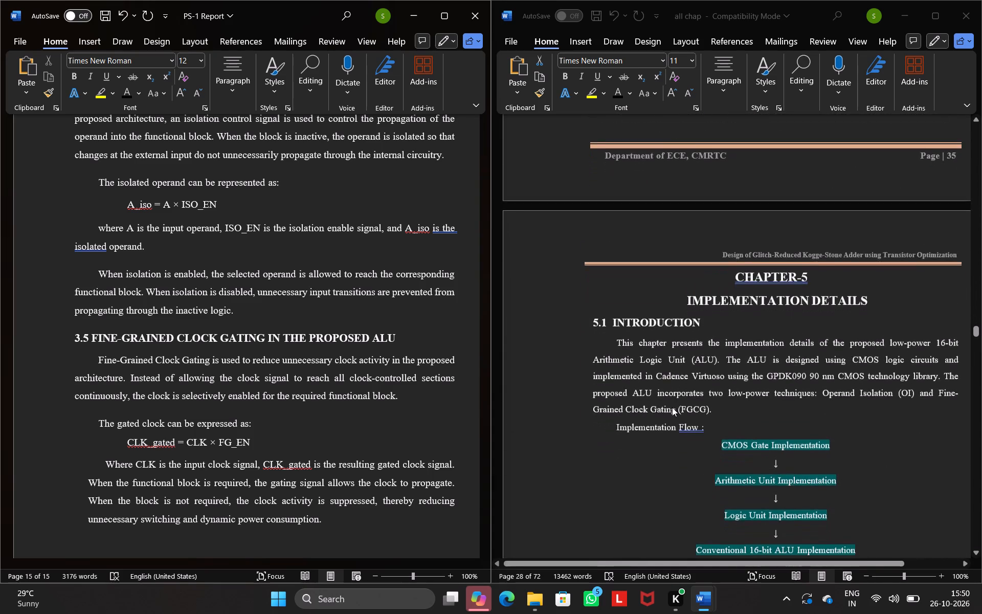
{"action": "scroll", "coordinate": [672, 407], "scroll_direction": "down", "scroll_amount": 11}
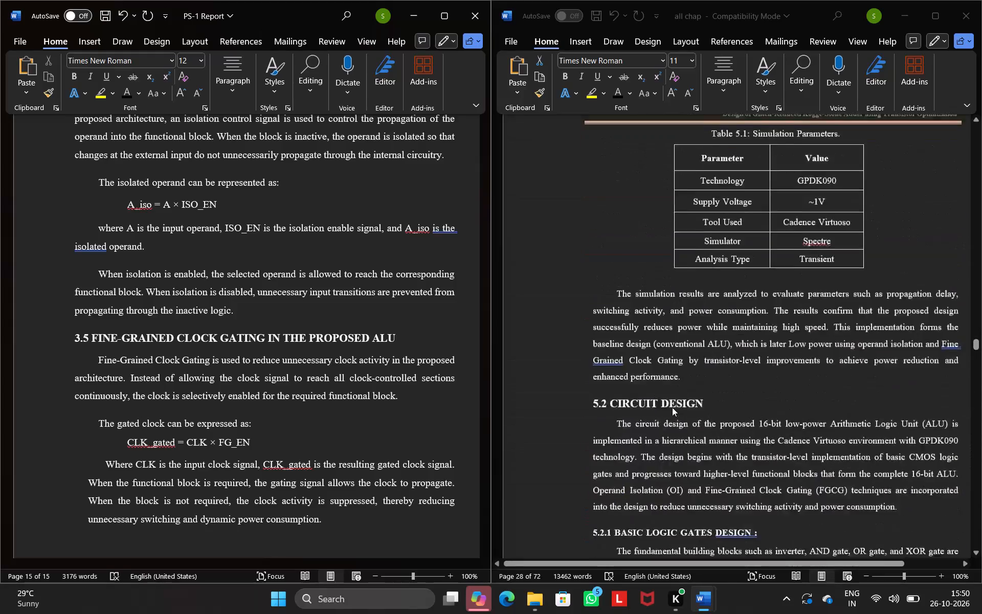
{"action": "scroll", "coordinate": [672, 407], "scroll_direction": "down", "scroll_amount": 2}
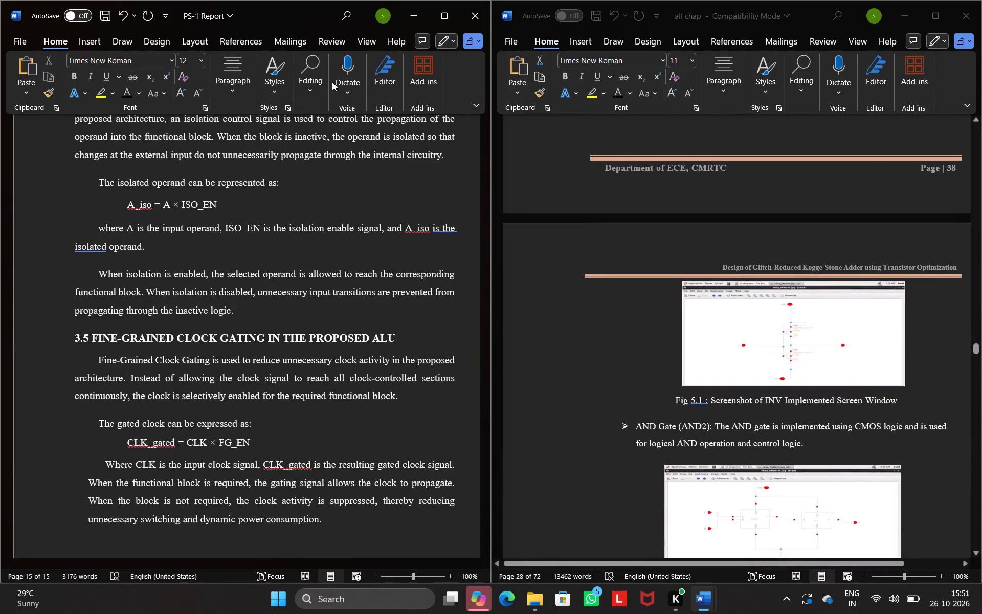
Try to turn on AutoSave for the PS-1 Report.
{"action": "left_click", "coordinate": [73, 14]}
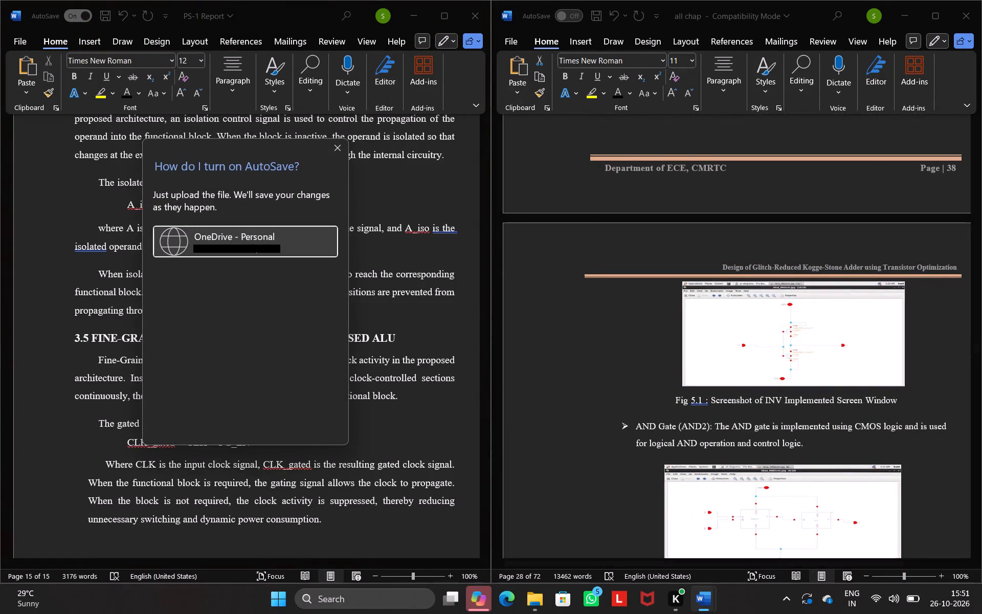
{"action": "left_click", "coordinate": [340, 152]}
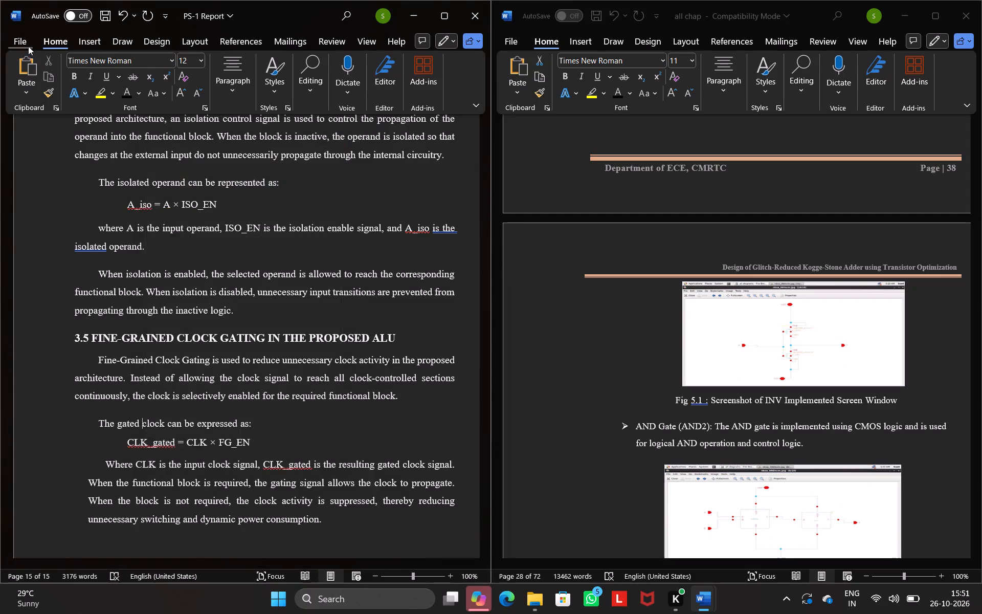
Save a copy of the PS-1 Report as a Word document named "edir ps1" in the Desktop folder.
{"action": "left_click", "coordinate": [28, 46]}
{"action": "left_click", "coordinate": [54, 228]}
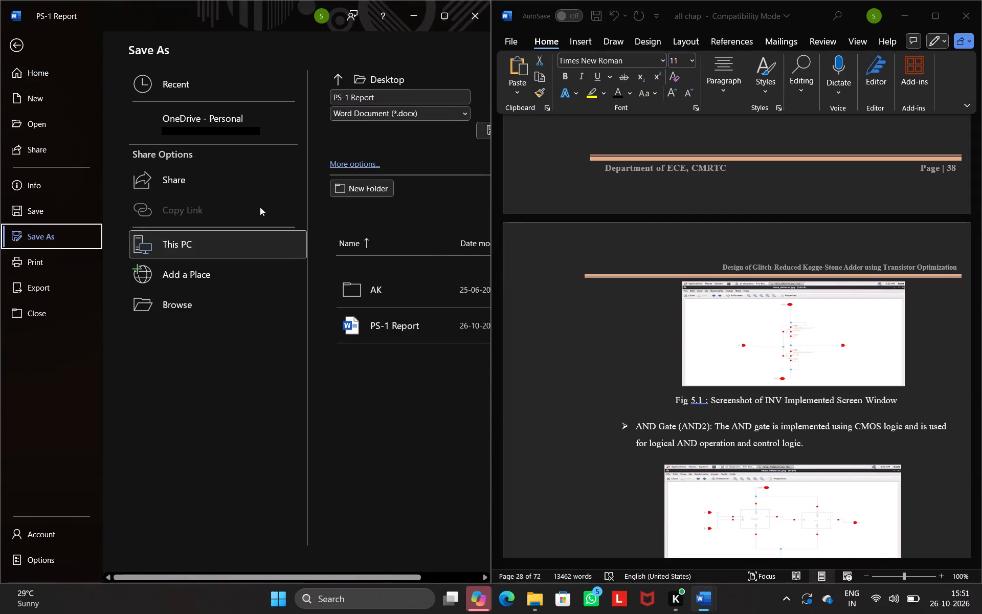
{"action": "left_click", "coordinate": [224, 249]}
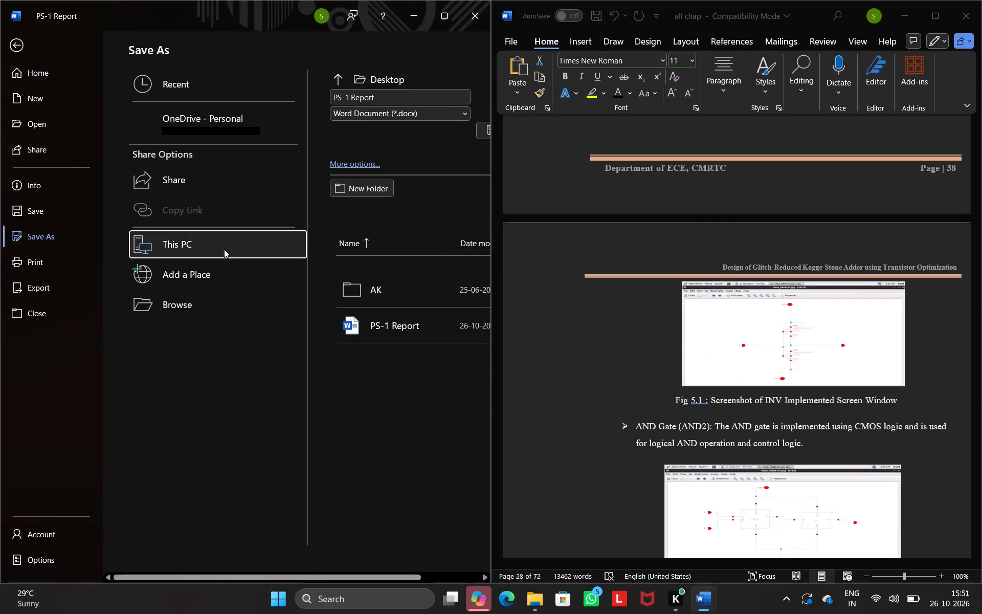
{"action": "scroll", "coordinate": [394, 274], "scroll_direction": "down", "scroll_amount": 1}
{"action": "double_click", "coordinate": [212, 236]}
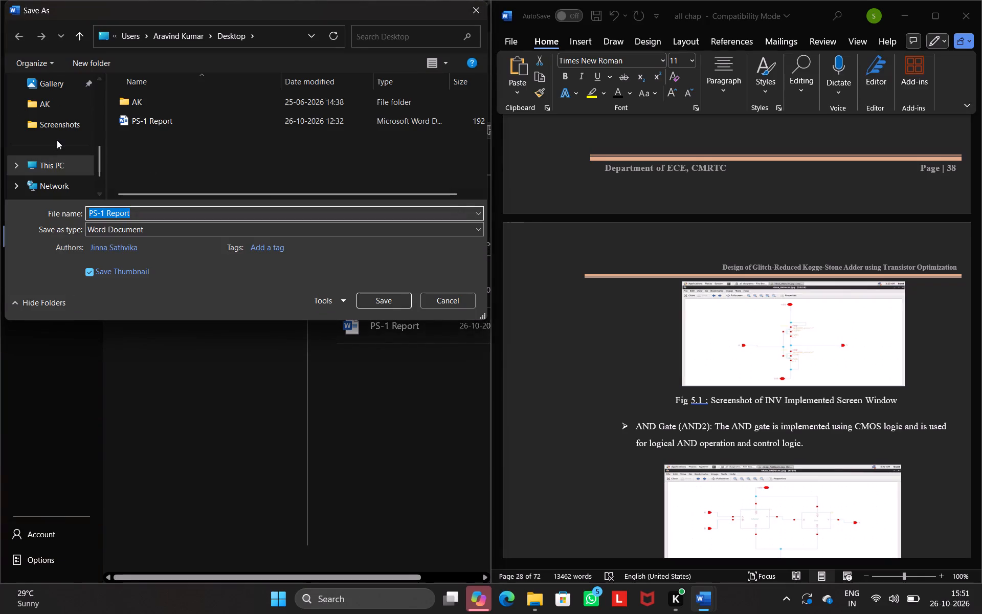
{"action": "scroll", "coordinate": [57, 140], "scroll_direction": "down", "scroll_amount": 2}
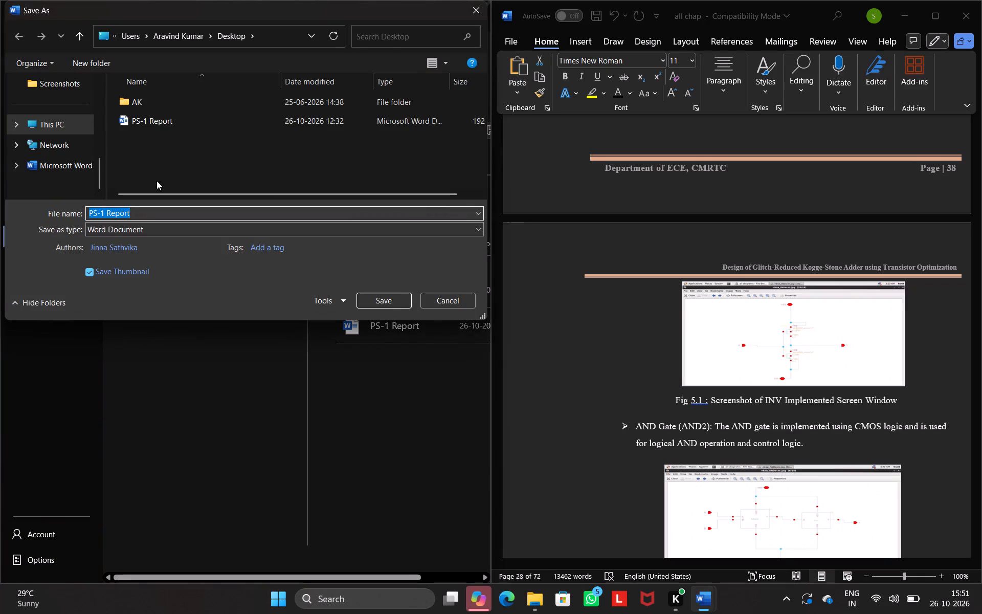
{"action": "scroll", "coordinate": [53, 152], "scroll_direction": "up", "scroll_amount": 1}
{"action": "scroll", "coordinate": [53, 152], "scroll_direction": "down", "scroll_amount": 1}
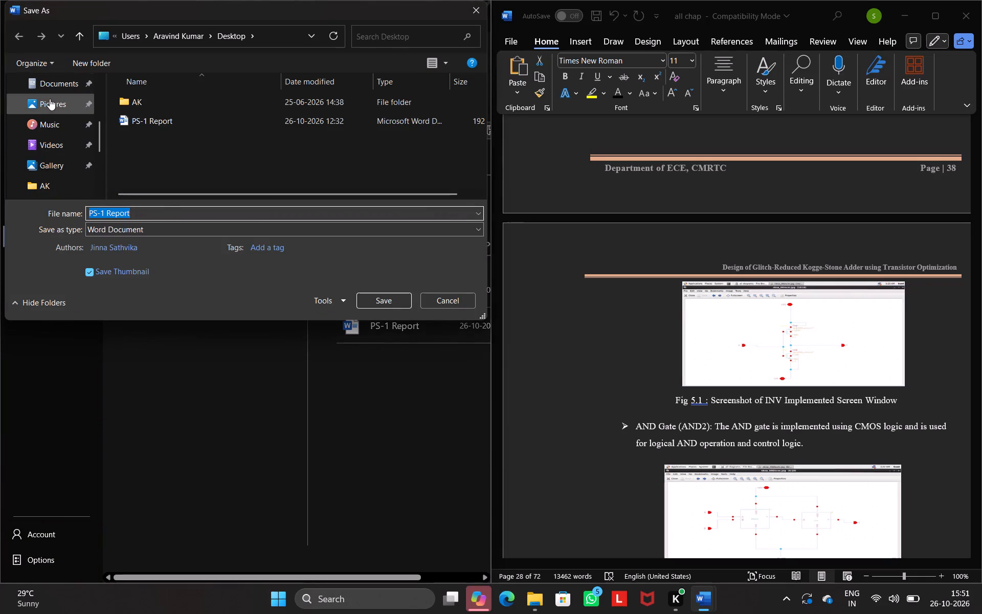
{"action": "scroll", "coordinate": [58, 113], "scroll_direction": "up", "scroll_amount": 1}
{"action": "left_click", "coordinate": [45, 112]}
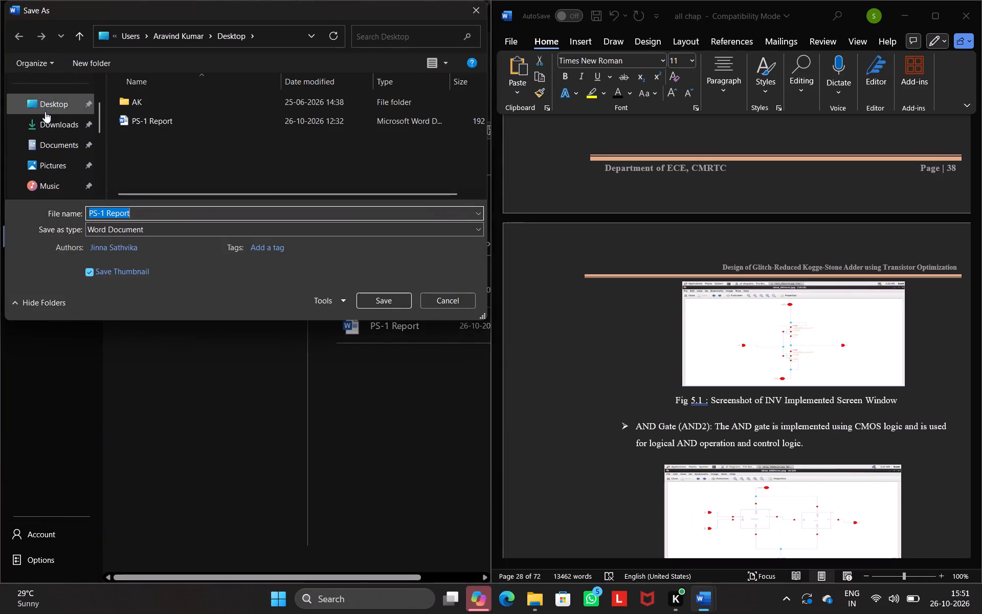
{"action": "left_click", "coordinate": [159, 211]}
{"action": "type", "text": "edir ps1"}
{"action": "key", "text": "Return"}
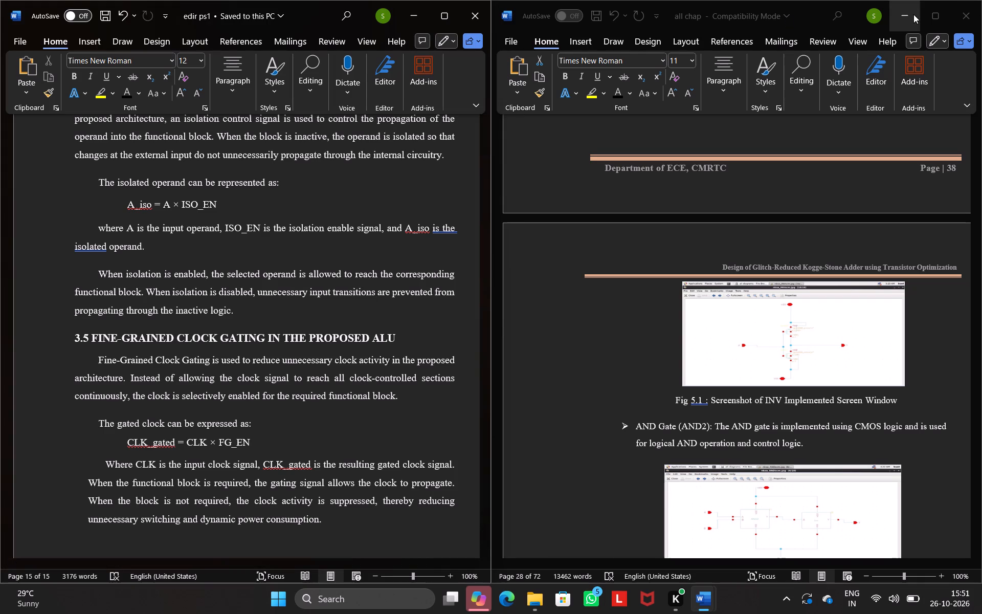
Minimize the all chap window and the edir ps1 report window.
{"action": "left_click", "coordinate": [913, 14]}
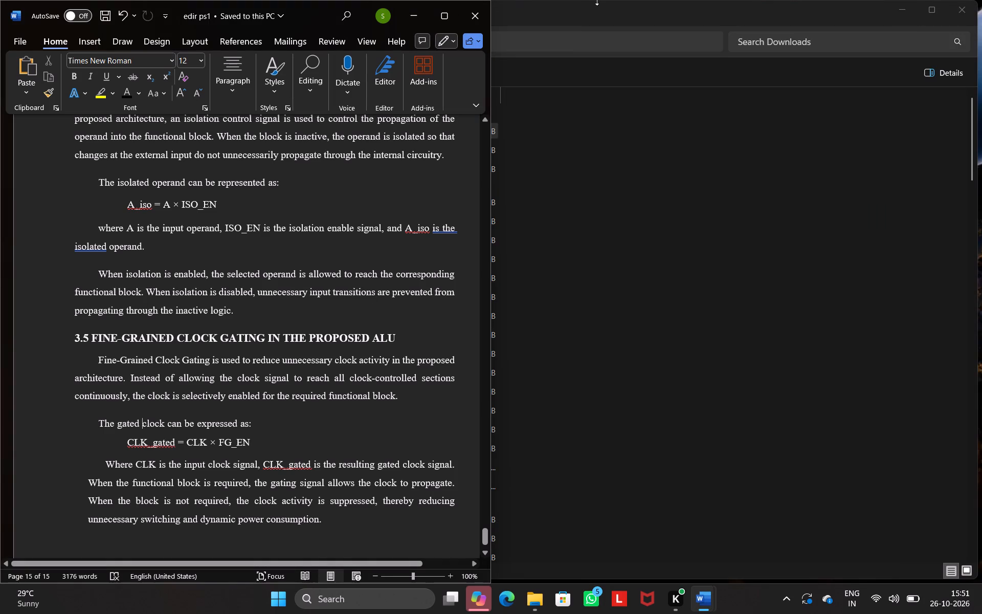
{"action": "left_click", "coordinate": [423, 8]}
Open WhatsApp from the desktop, leaving the Downloads folder window.
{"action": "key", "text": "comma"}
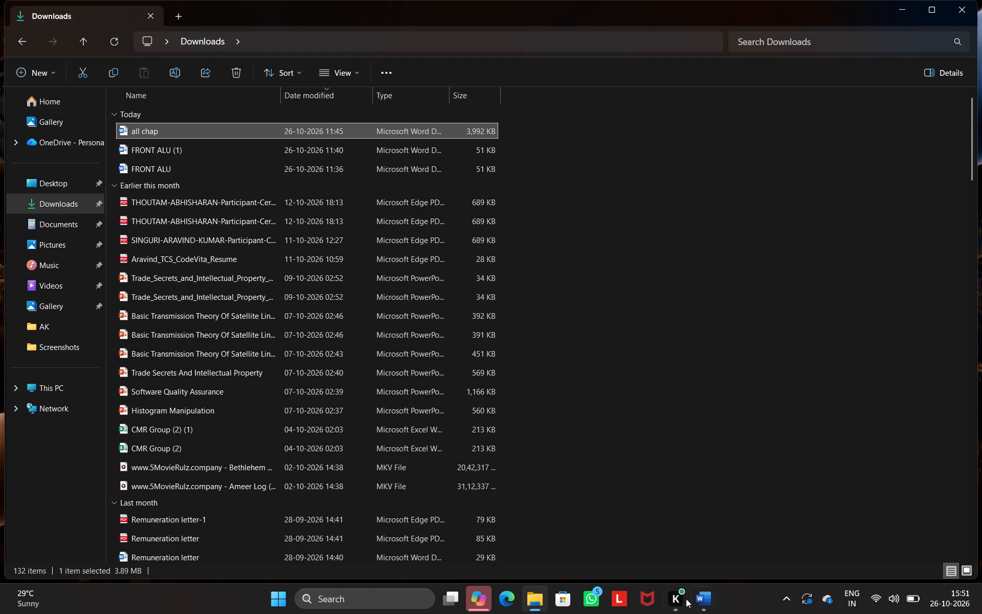
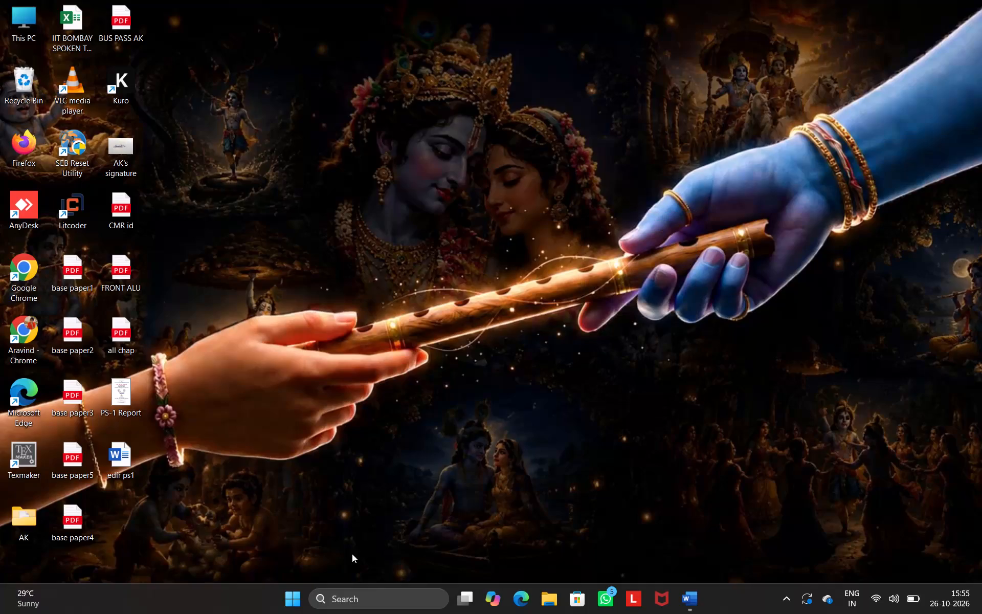
Bring up the computer's power options for shutting it down.
{"action": "left_click", "coordinate": [292, 611]}
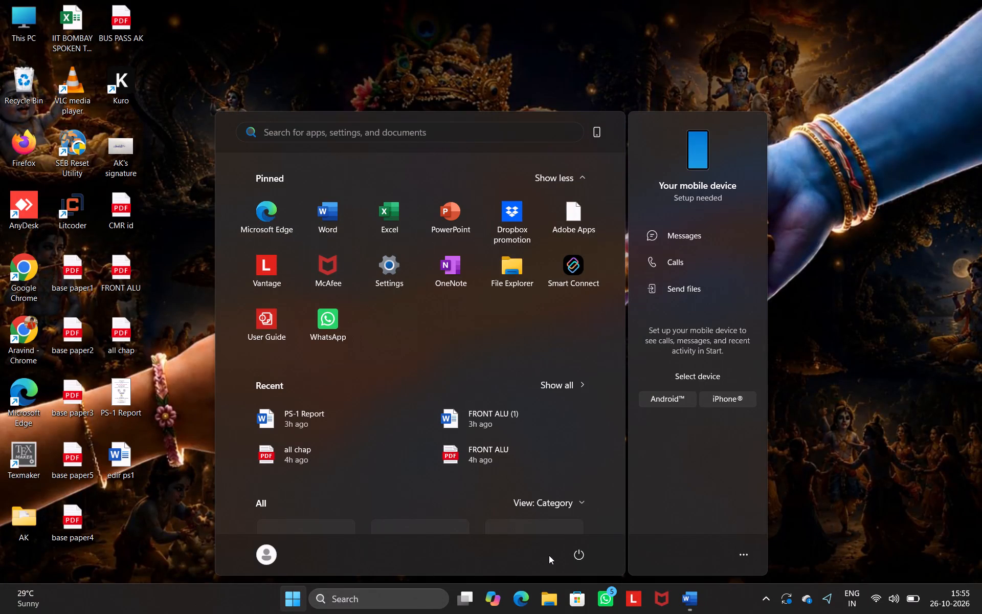
{"action": "left_click", "coordinate": [584, 556]}
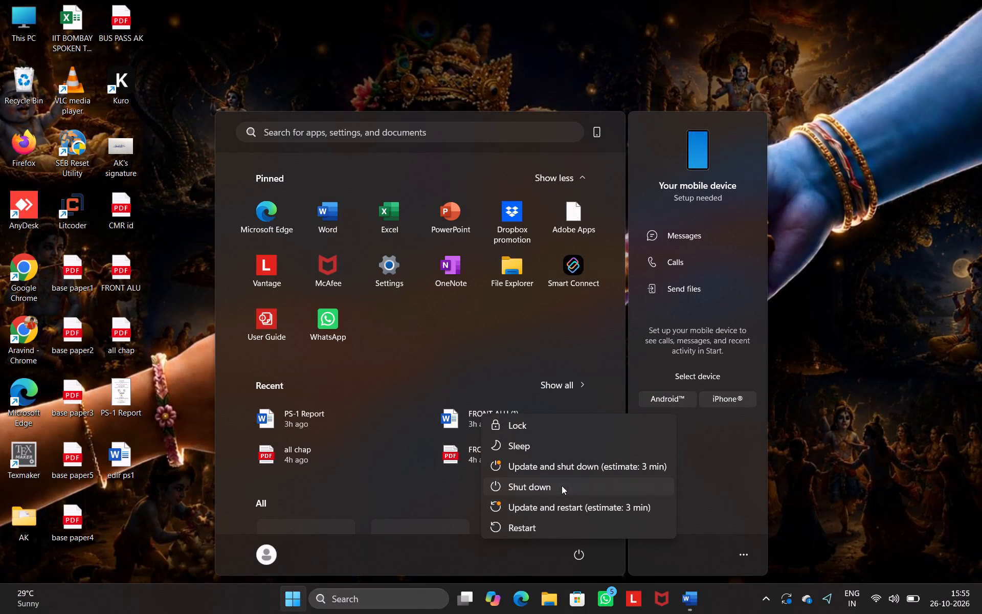